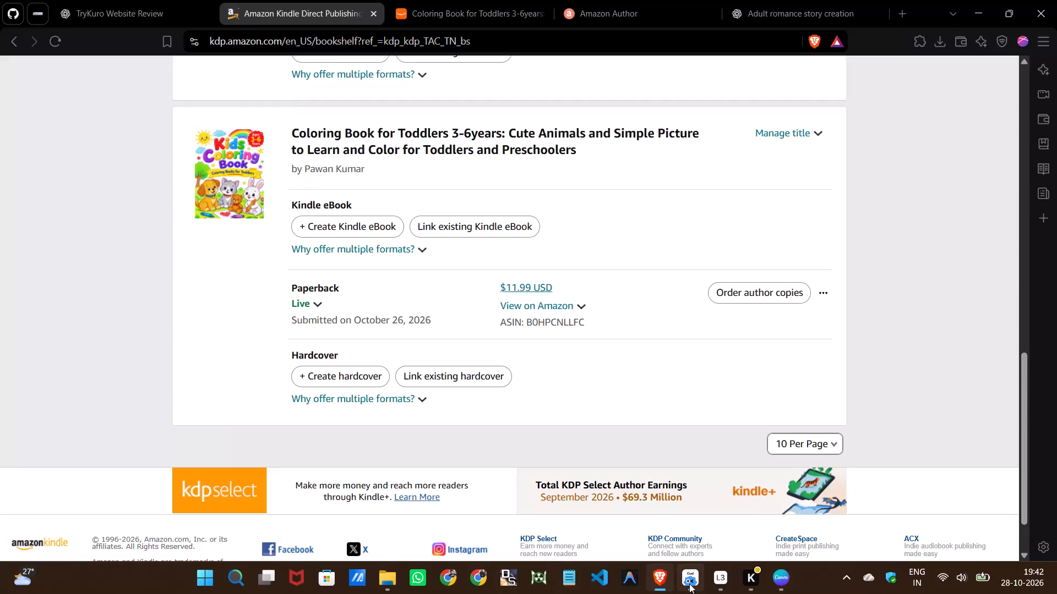
Switch to Canva and check the upload of the baby animal coloring book among the uploaded designs and folders.
left_click(689, 583)
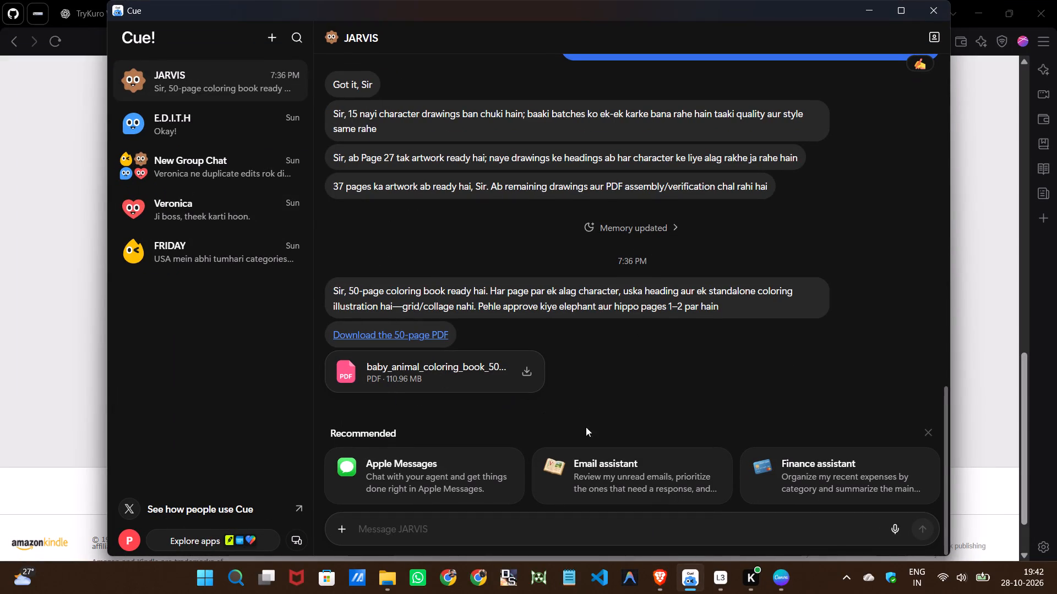
left_click(771, 573)
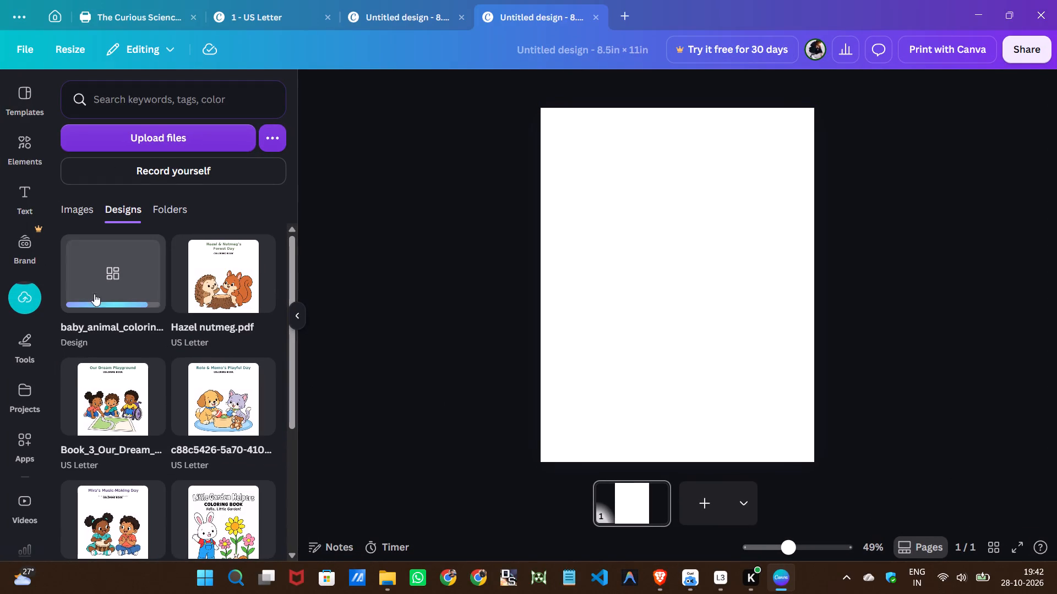
scroll(134, 446, "down", 4)
scroll(137, 446, "up", 5)
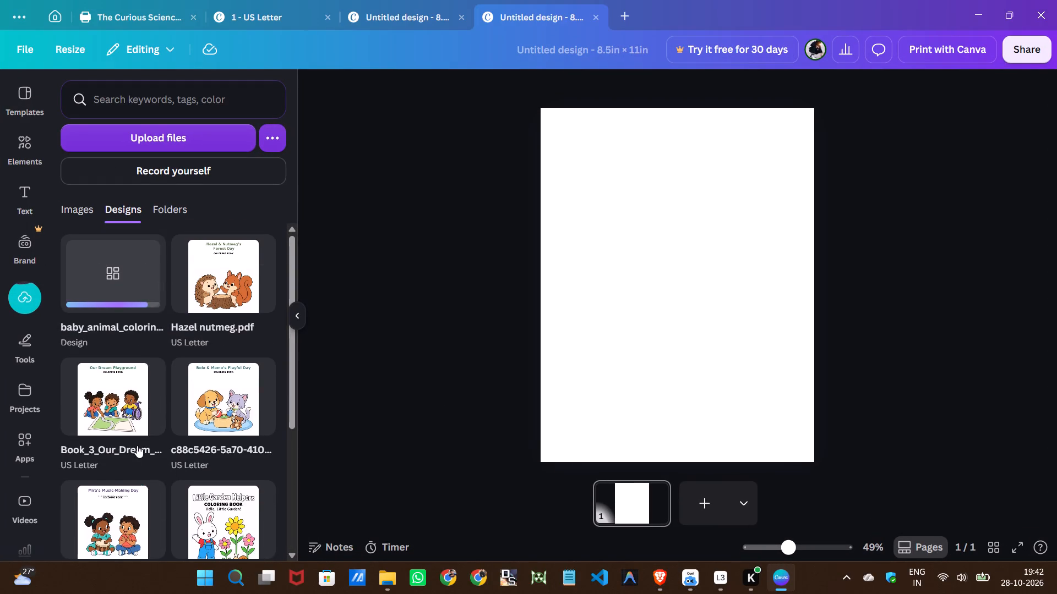
scroll(137, 446, "down", 5)
scroll(137, 446, "up", 5)
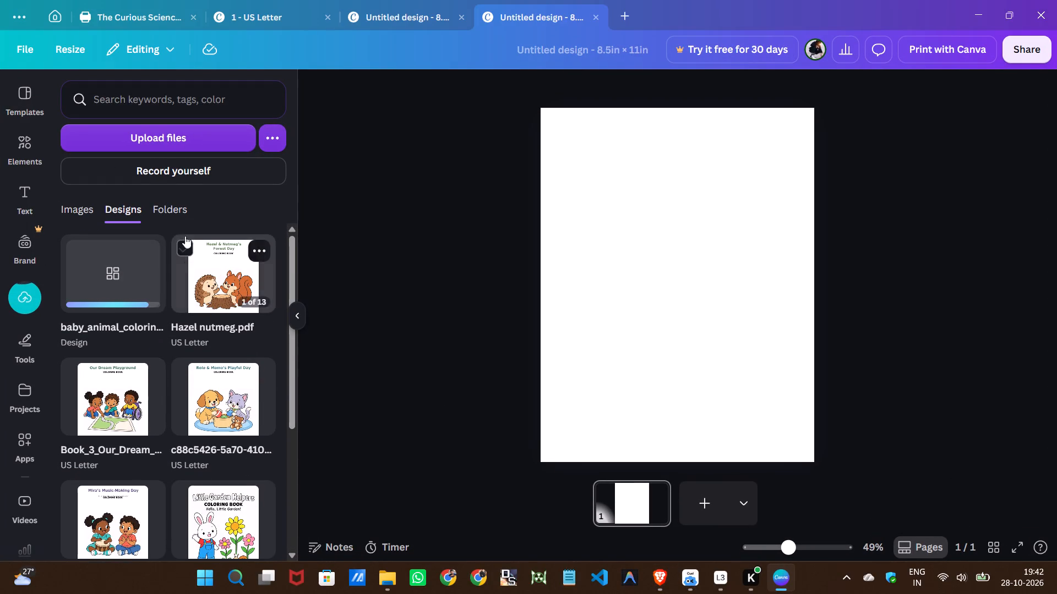
left_click(172, 218)
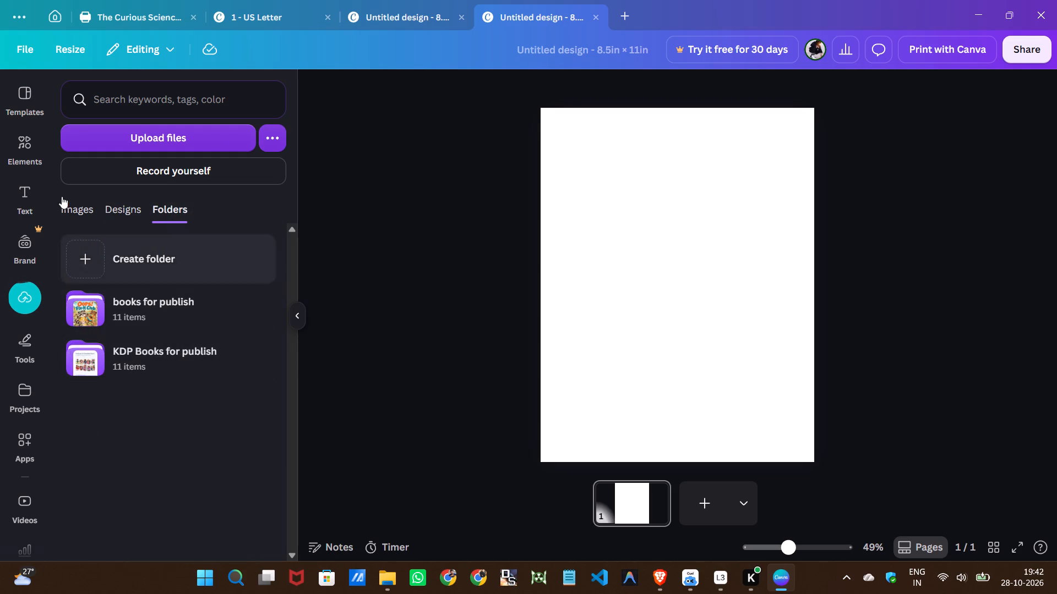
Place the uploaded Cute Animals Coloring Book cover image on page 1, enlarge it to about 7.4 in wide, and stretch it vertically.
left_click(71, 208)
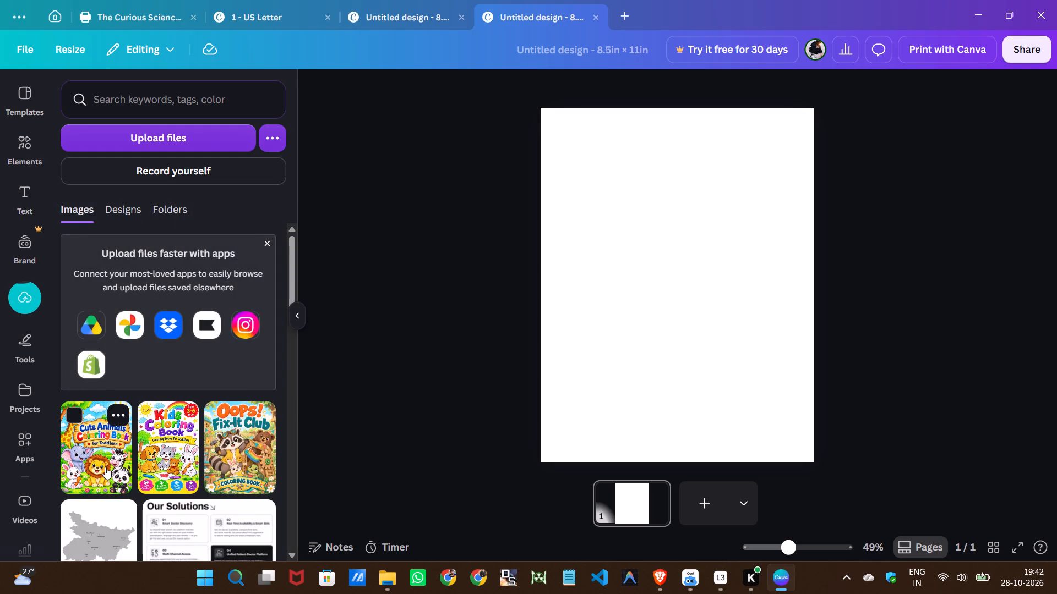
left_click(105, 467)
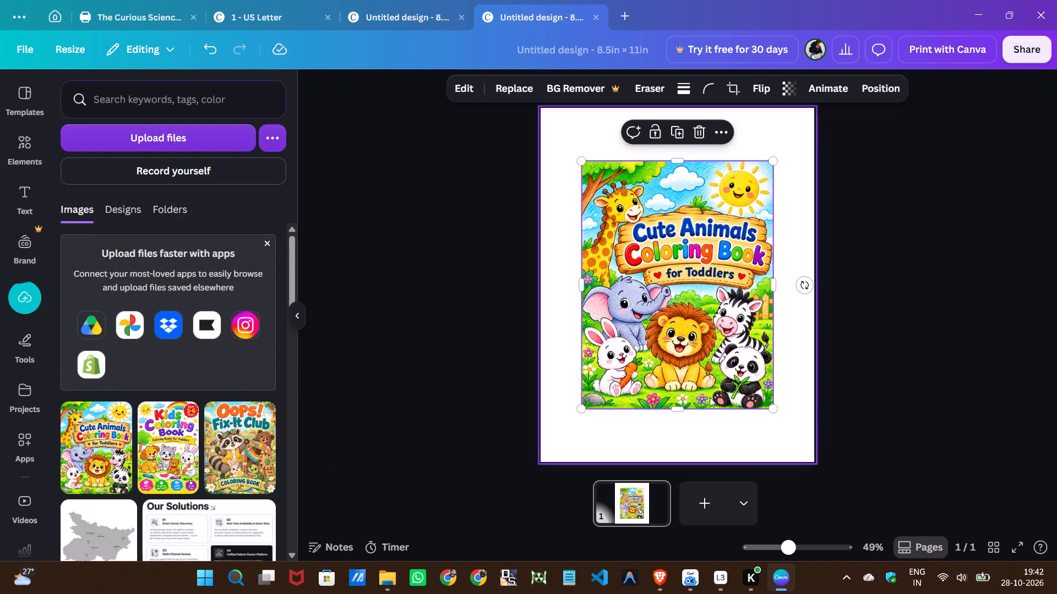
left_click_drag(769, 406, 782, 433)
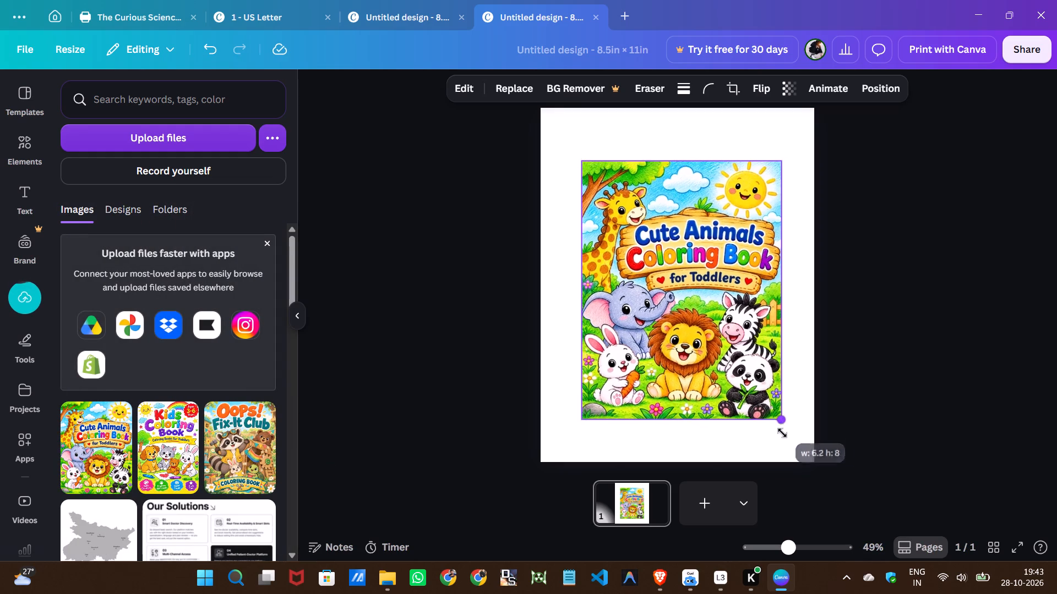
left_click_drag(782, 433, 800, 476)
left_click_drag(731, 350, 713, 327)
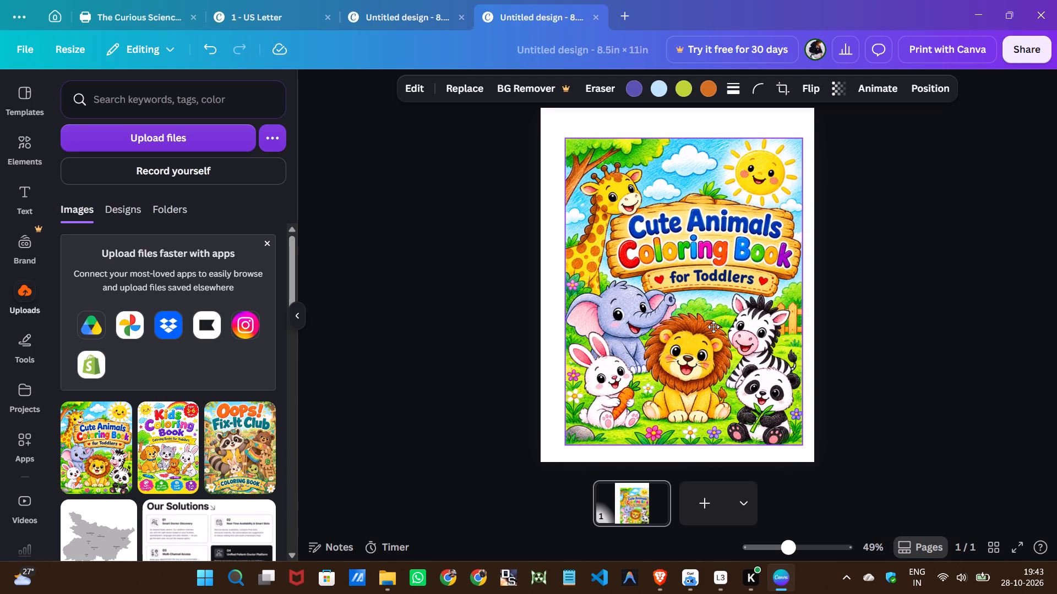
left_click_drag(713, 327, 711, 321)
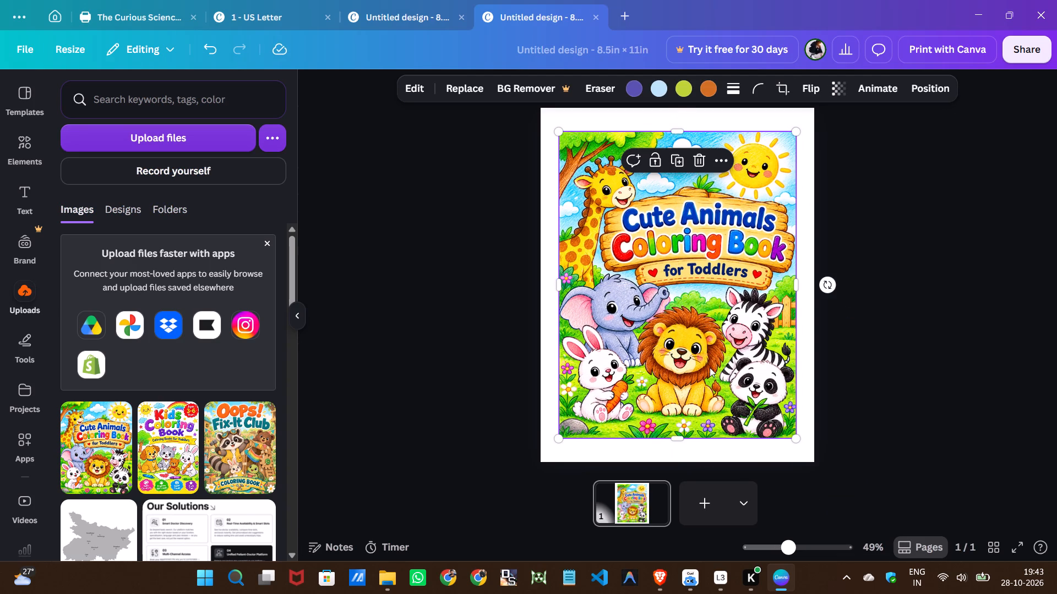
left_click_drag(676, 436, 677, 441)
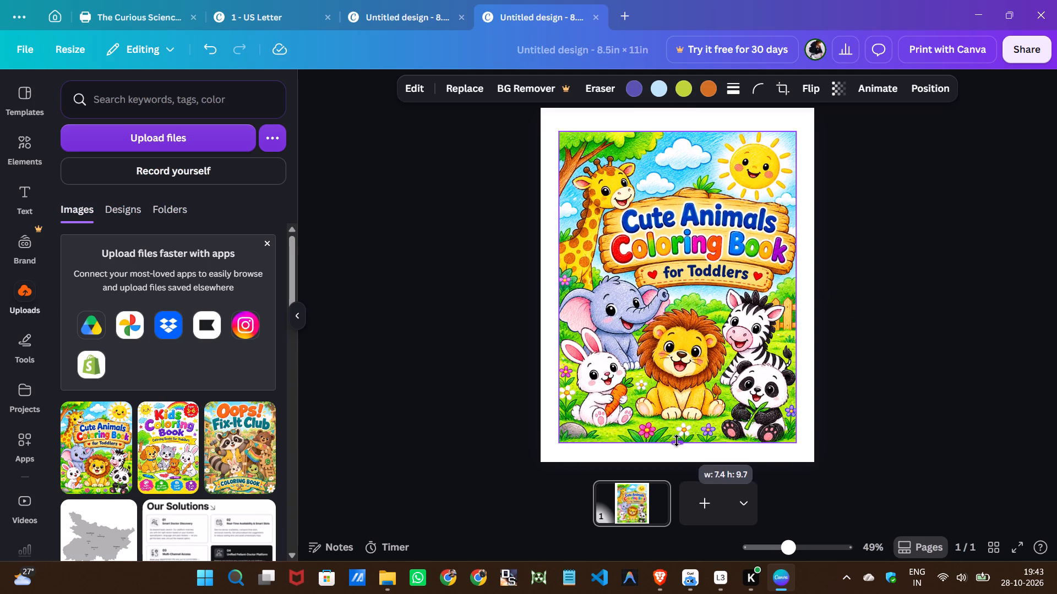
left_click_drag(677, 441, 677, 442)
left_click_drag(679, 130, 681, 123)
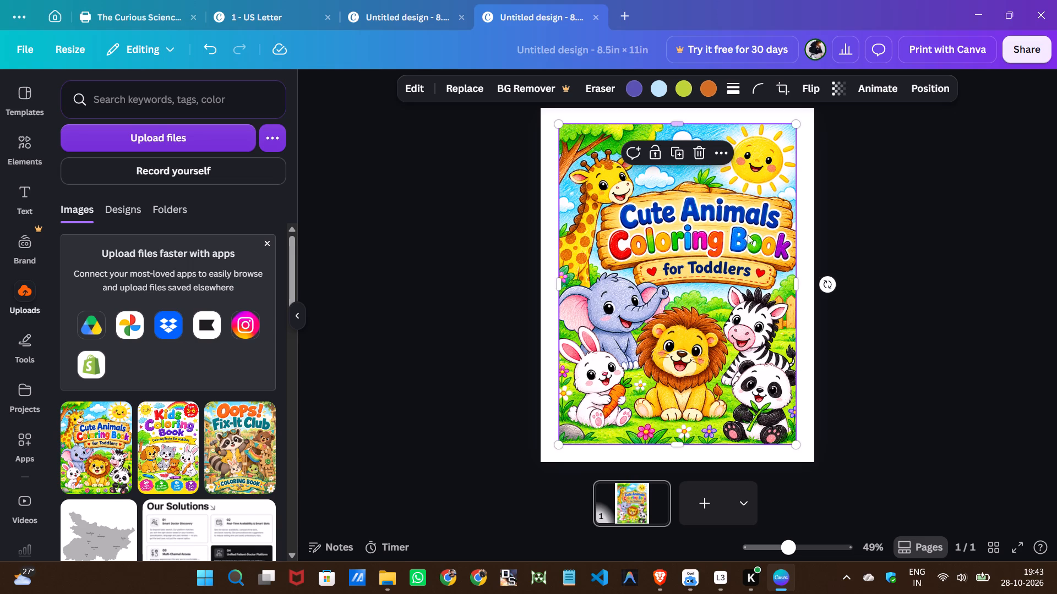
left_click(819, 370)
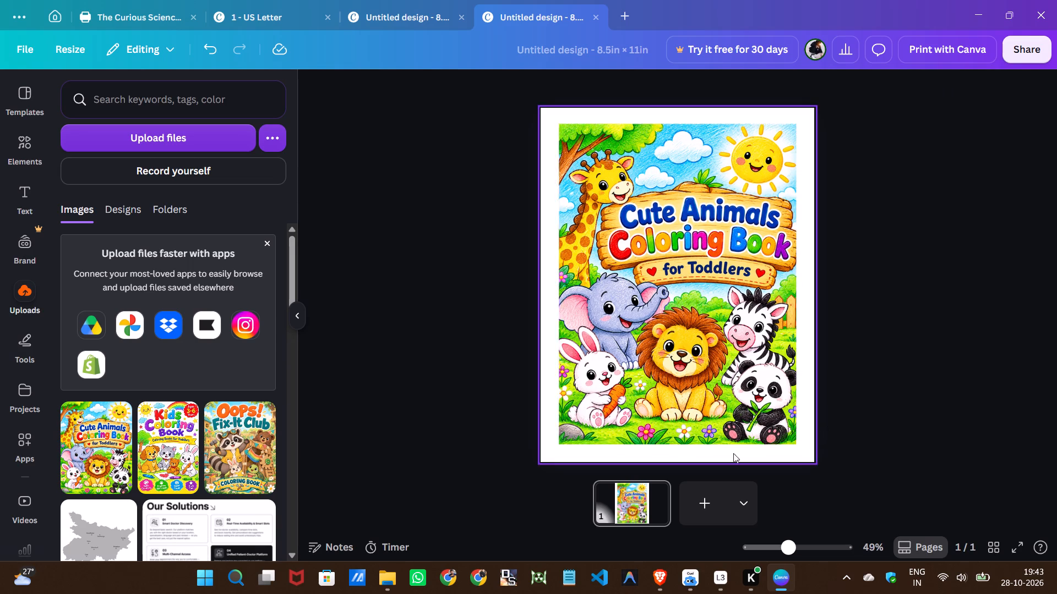
Add a second page and apply all 50 pages of the uploaded baby_animal_coloring_book_50_pages design.
left_click(706, 515)
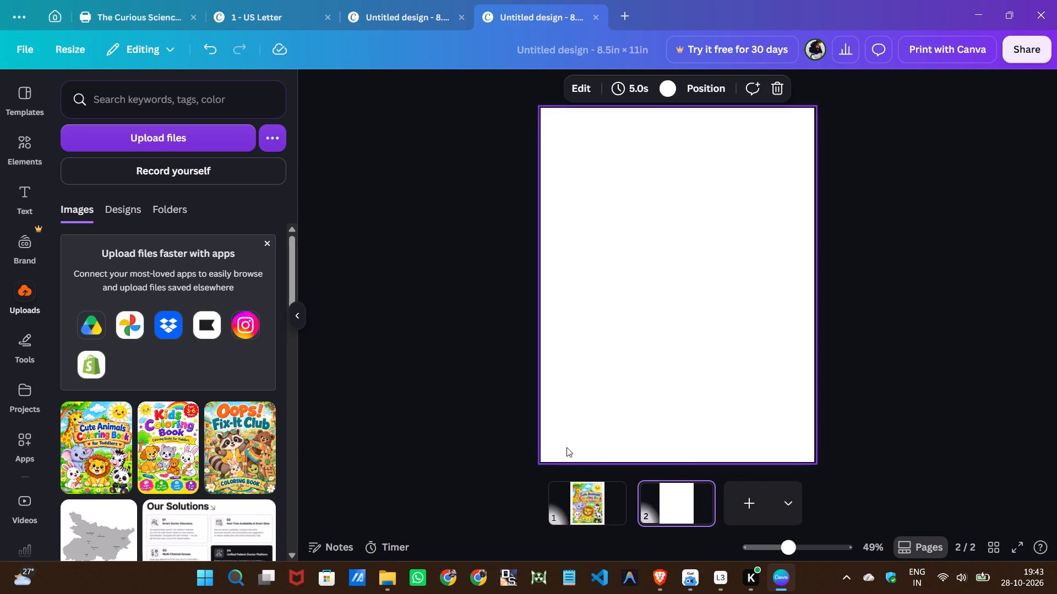
left_click(135, 214)
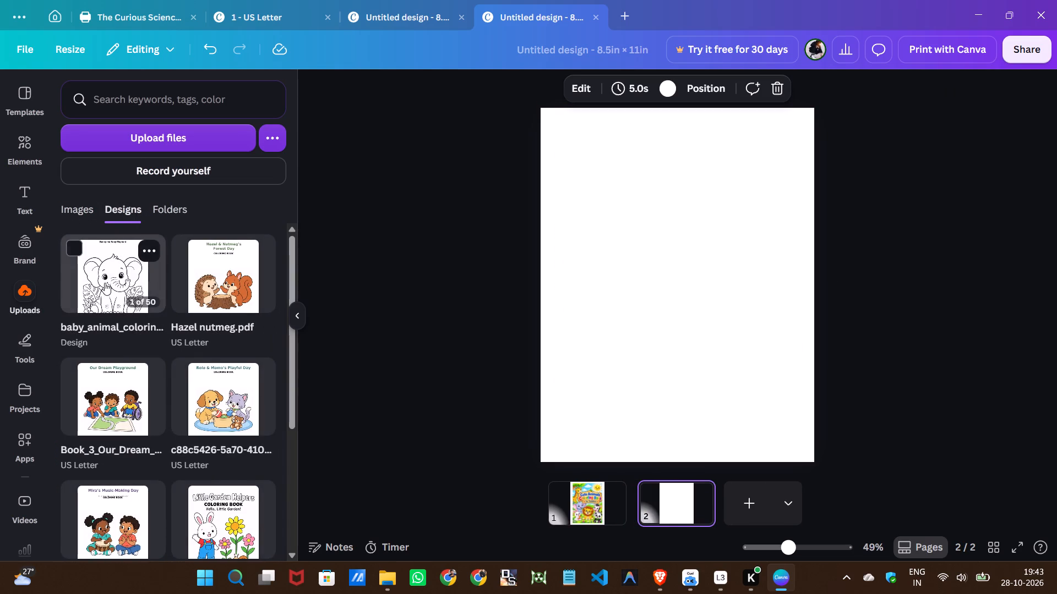
left_click(107, 284)
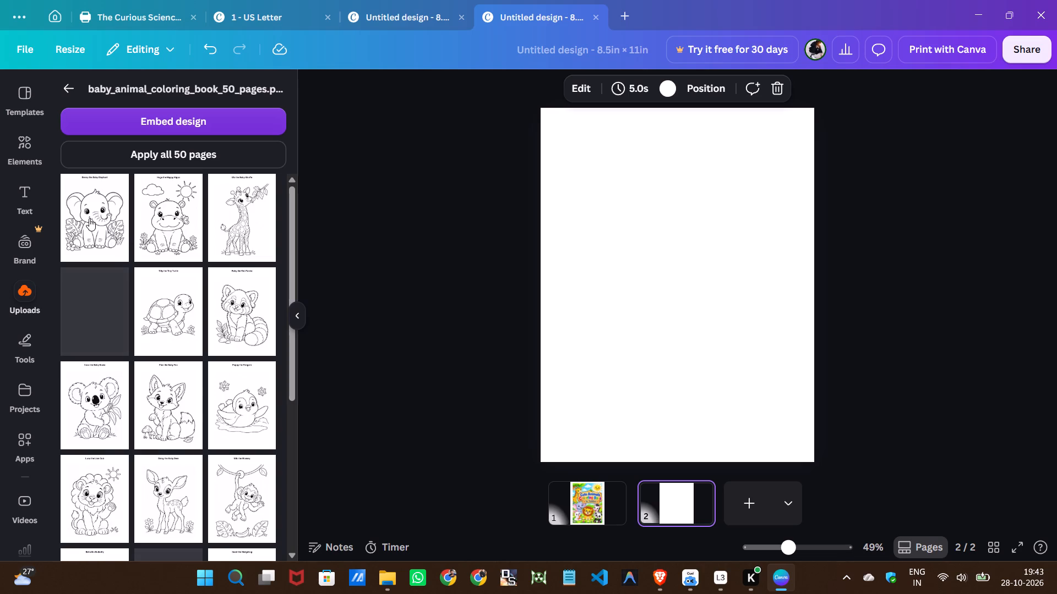
left_click(128, 154)
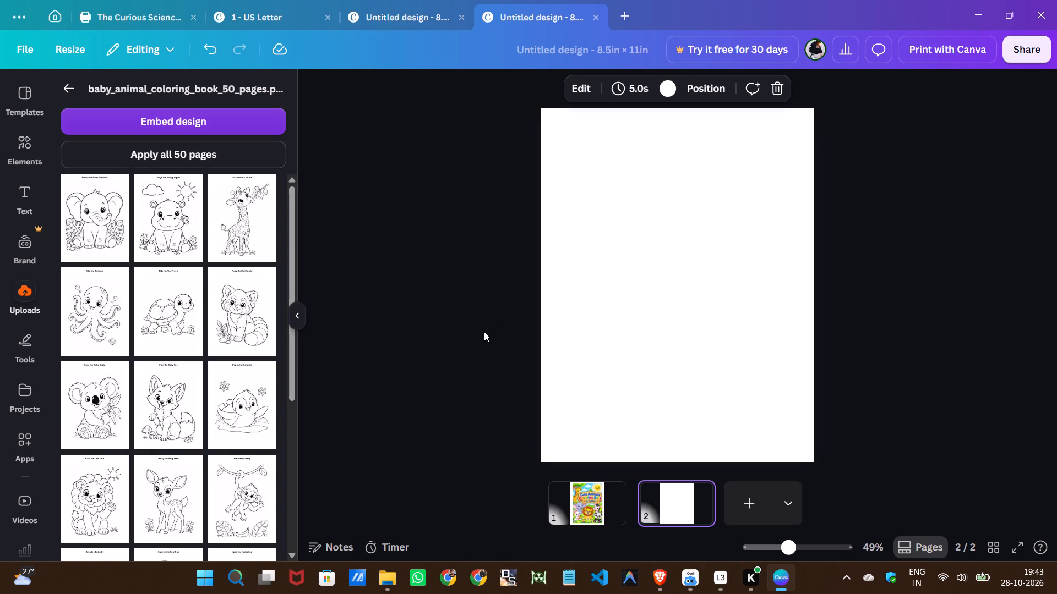
left_click(141, 158)
Look through the applied coloring pages from first to last and examine the elephant page's title and artwork.
scroll(144, 414, "down", 7)
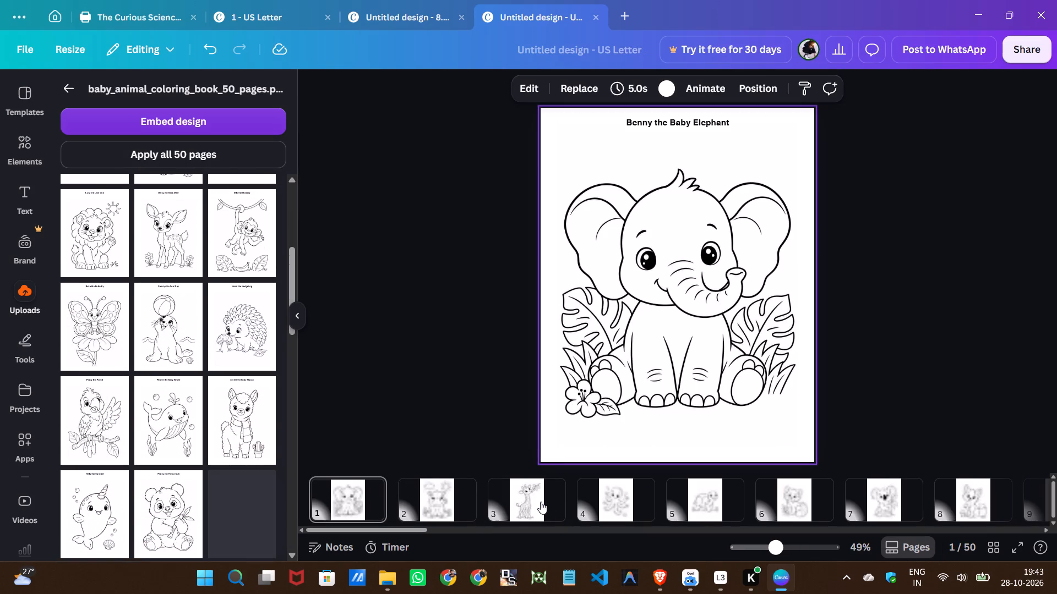
scroll(538, 499, "up", 6)
scroll(633, 511, "up", 2)
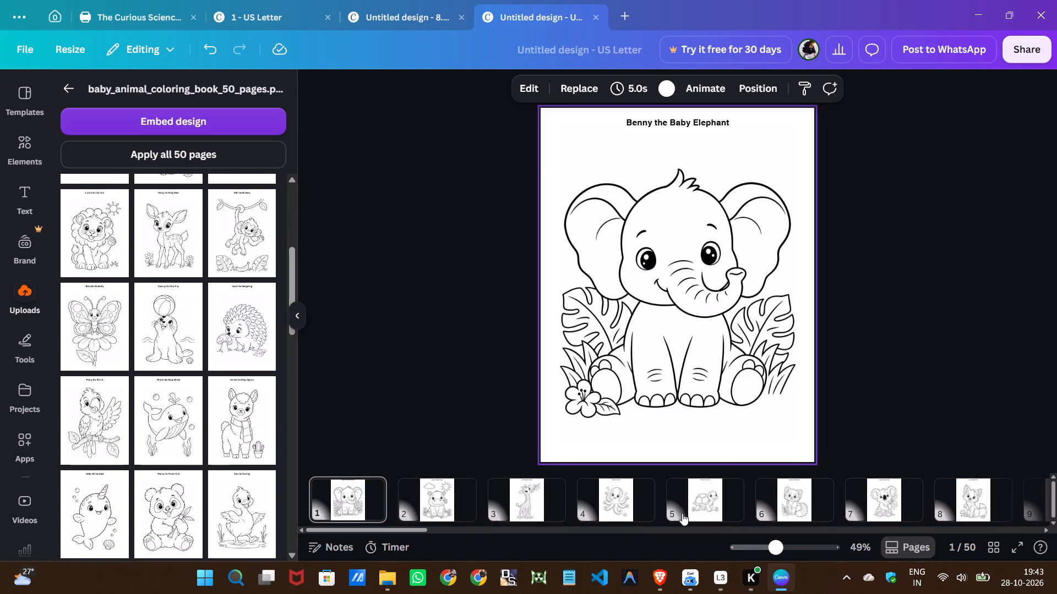
scroll(682, 513, "up", 1)
scroll(634, 509, "down", 20)
scroll(634, 509, "down", 5)
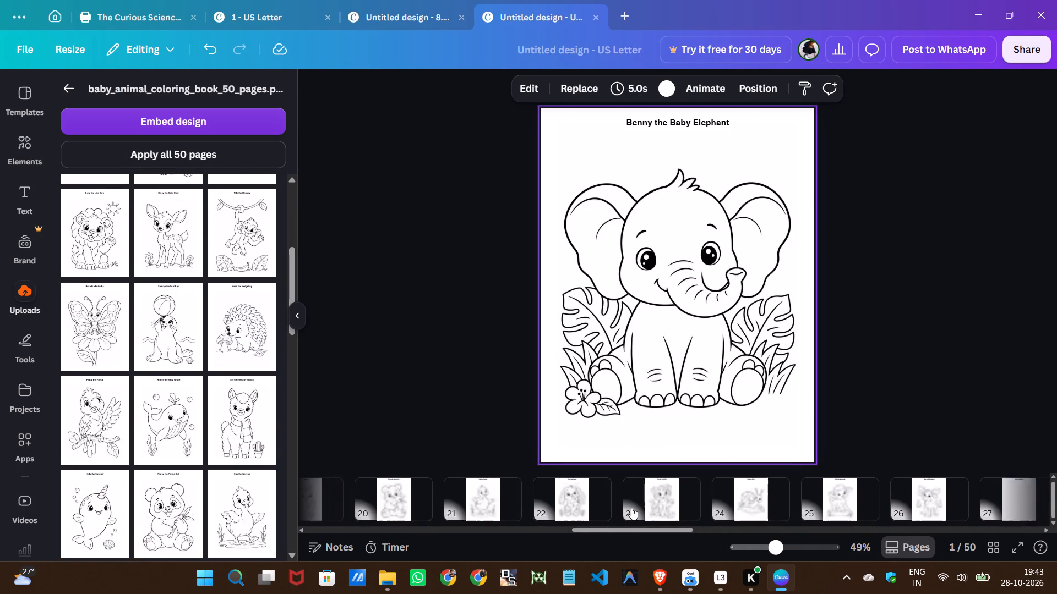
scroll(631, 508, "down", 20)
scroll(631, 508, "down", 10)
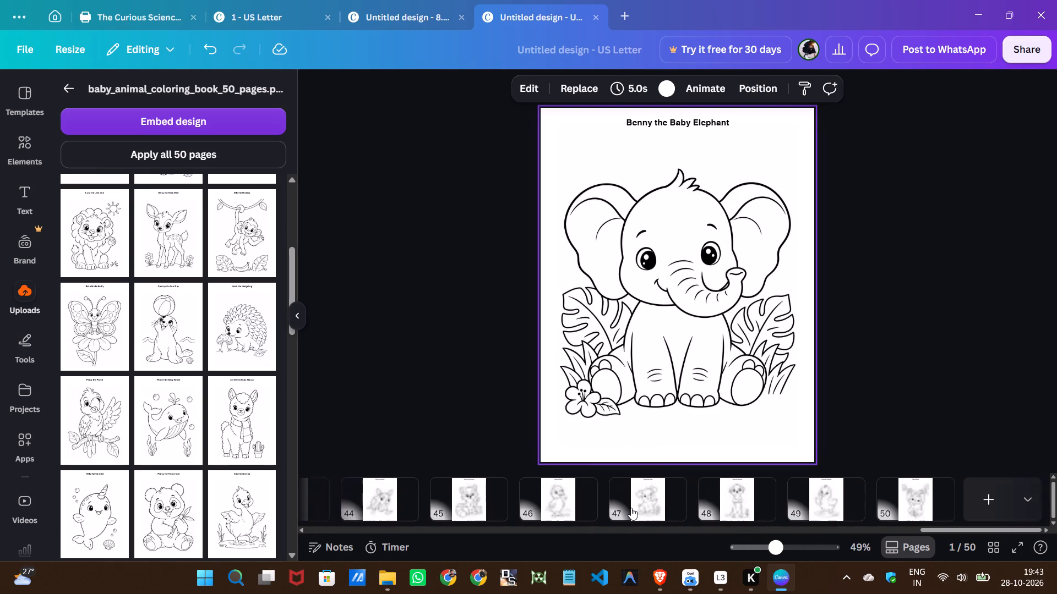
scroll(631, 508, "down", 6)
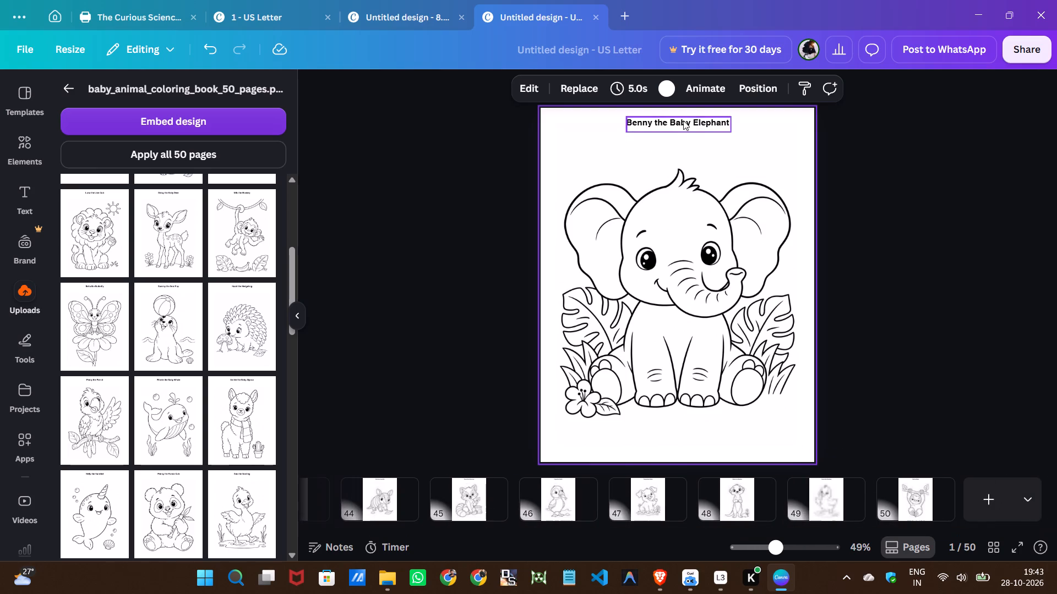
left_click(632, 175)
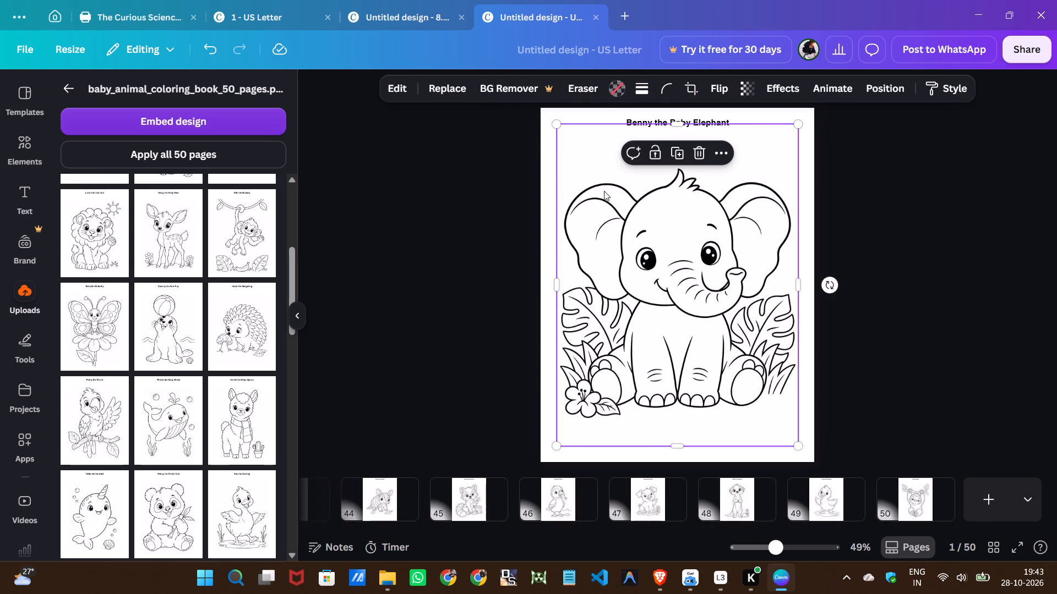
left_click(403, 288)
scroll(420, 493, "up", 5)
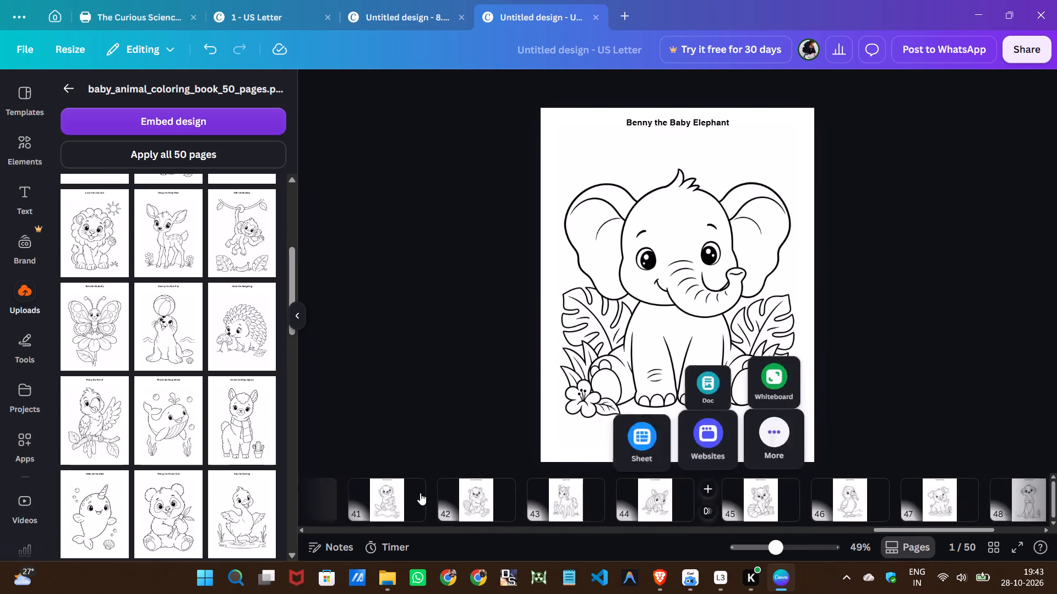
scroll(420, 493, "up", 13)
scroll(425, 496, "up", 13)
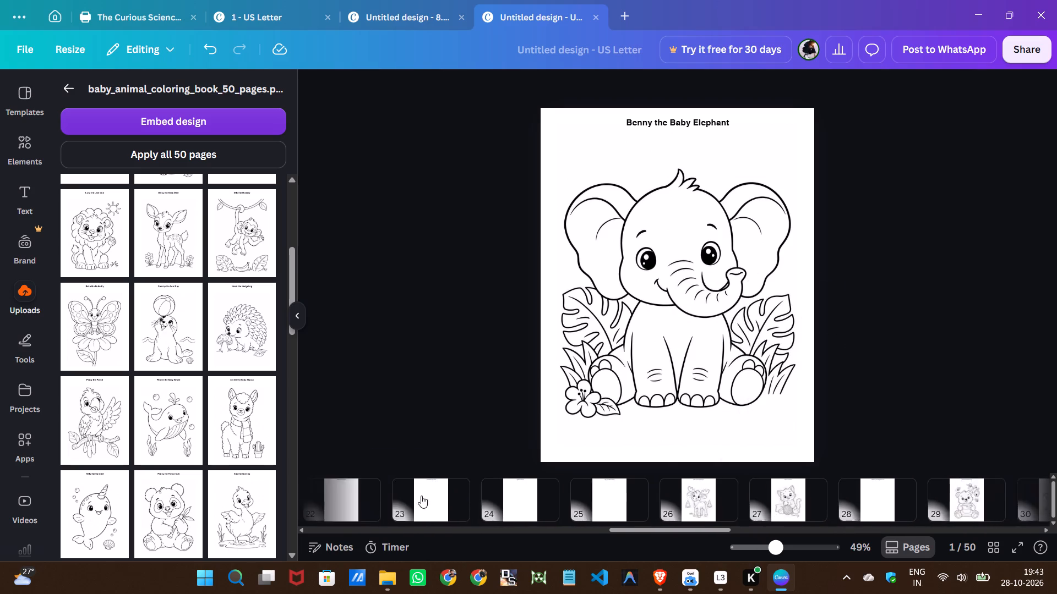
scroll(421, 496, "up", 20)
scroll(421, 496, "up", 19)
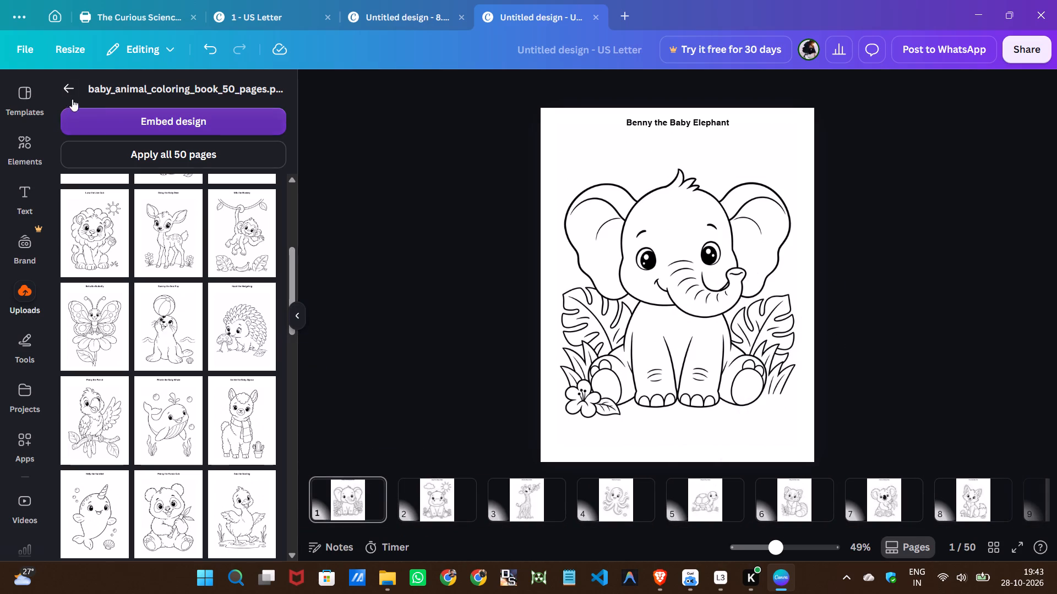
Return to the uploaded images, add a blank page after the elephant page, and move it to the front of the book.
left_click(62, 87)
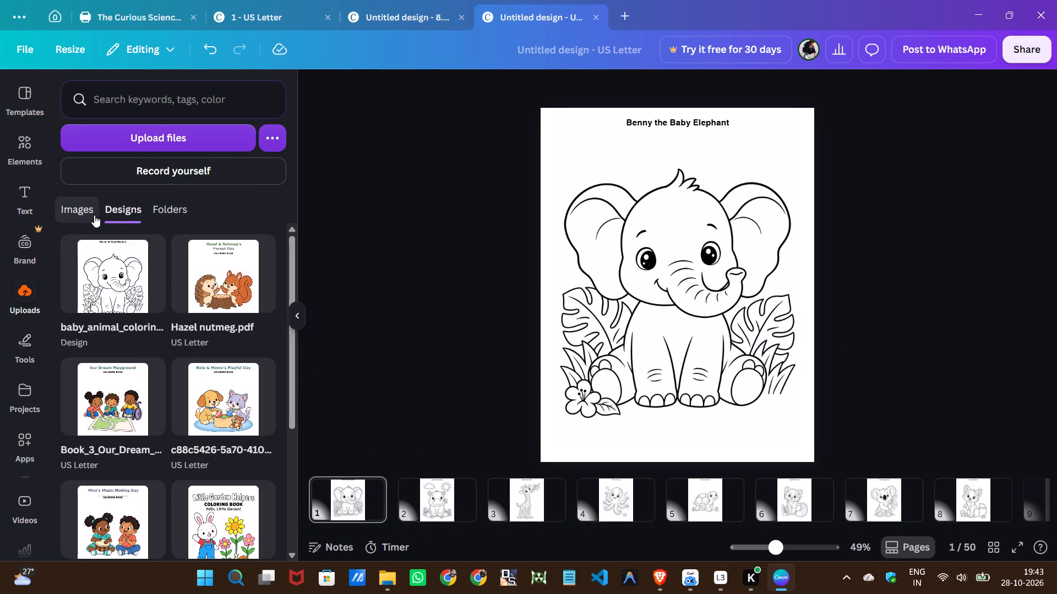
left_click(86, 212)
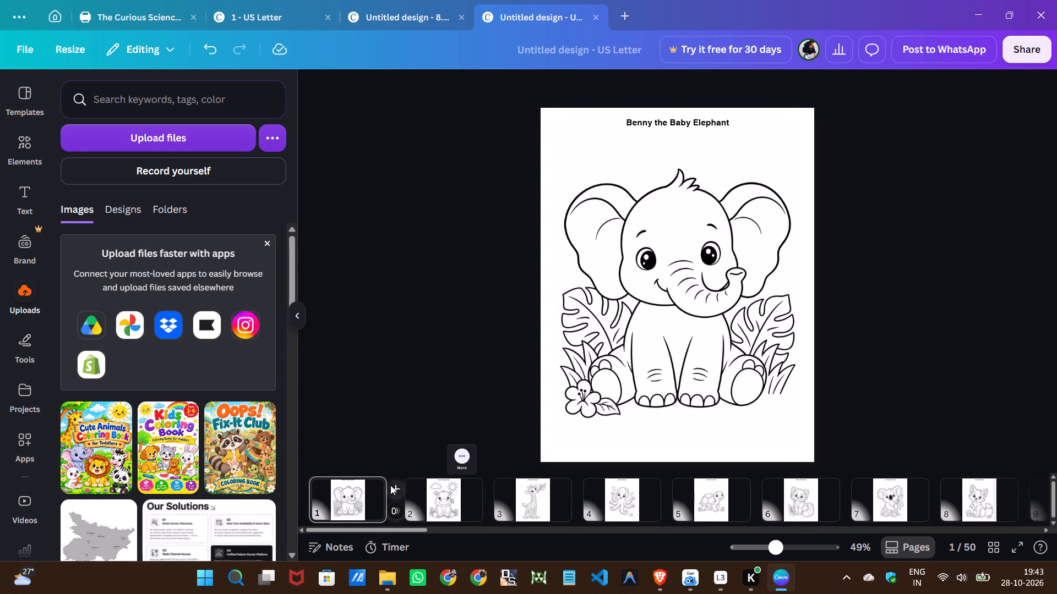
left_click(402, 488)
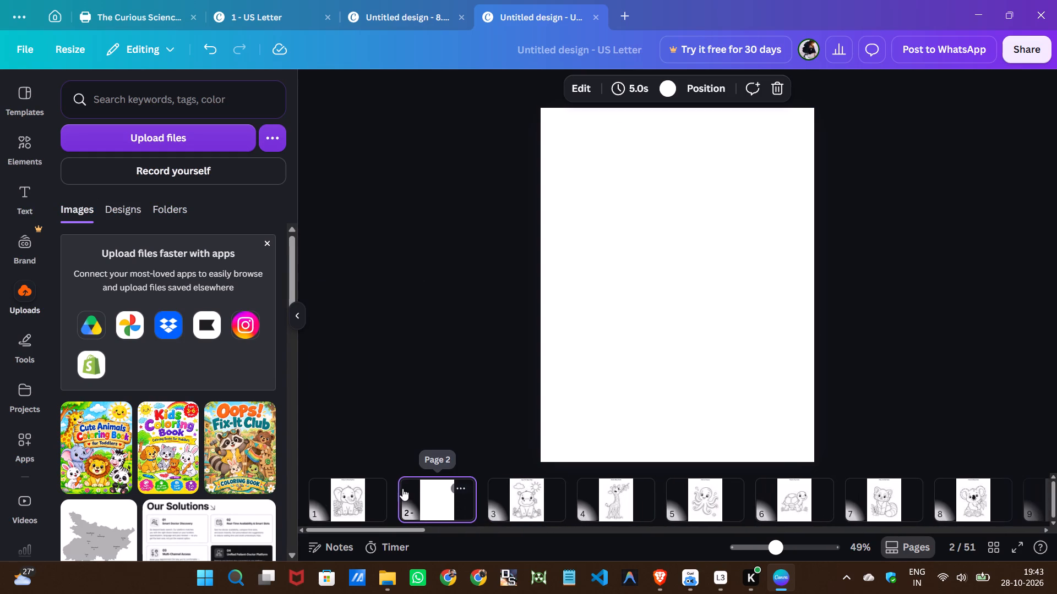
left_click_drag(429, 505, 324, 502)
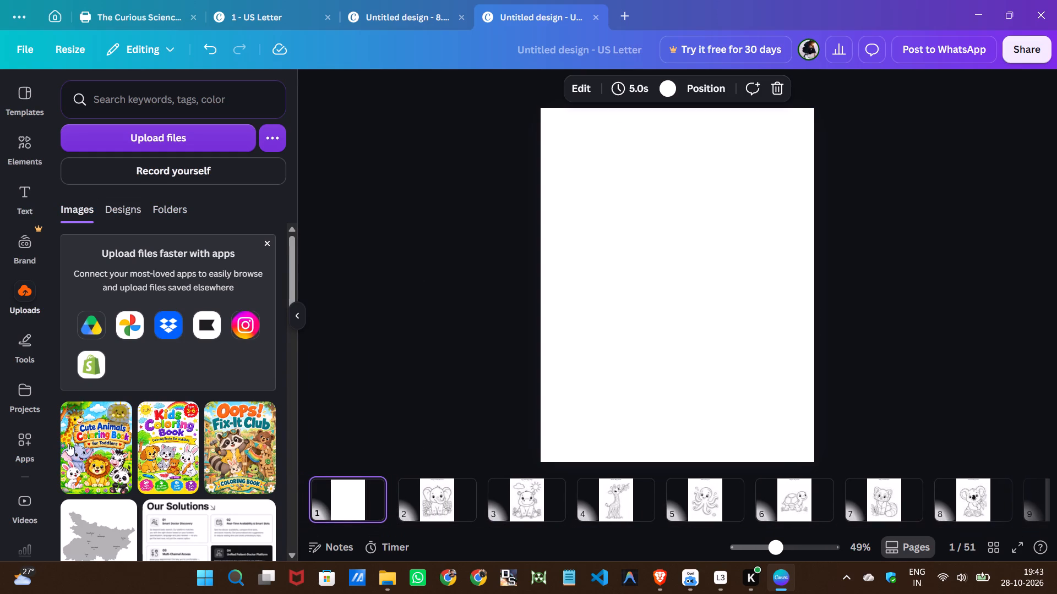
Place the uploaded Cute Animals Coloring Book cover on page 1, enlarged and centred between the side margins, with its bottom edge extended downward.
left_click_drag(75, 444, 625, 323)
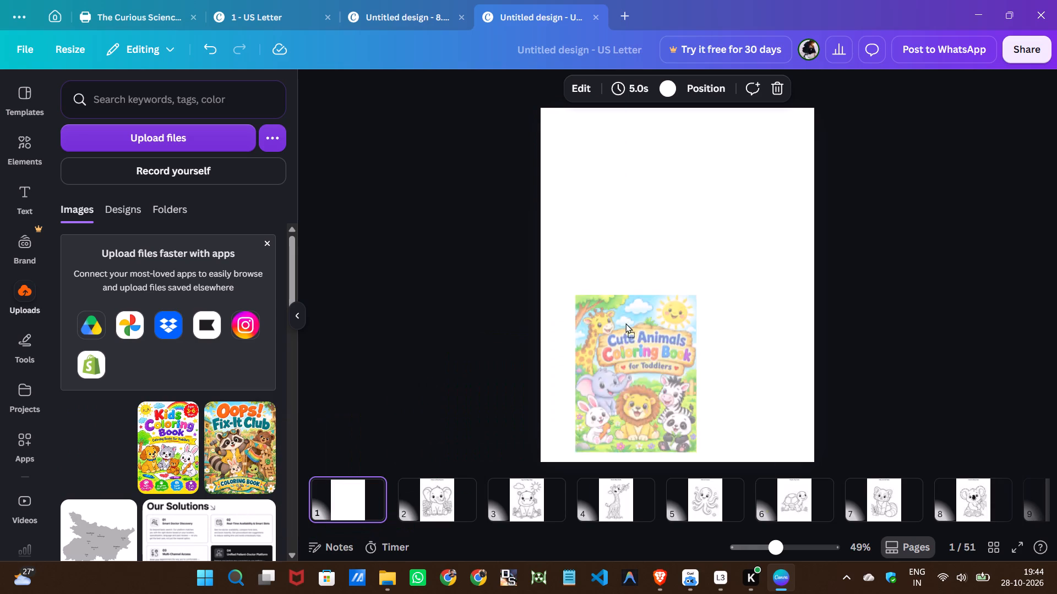
left_click_drag(625, 323, 589, 228)
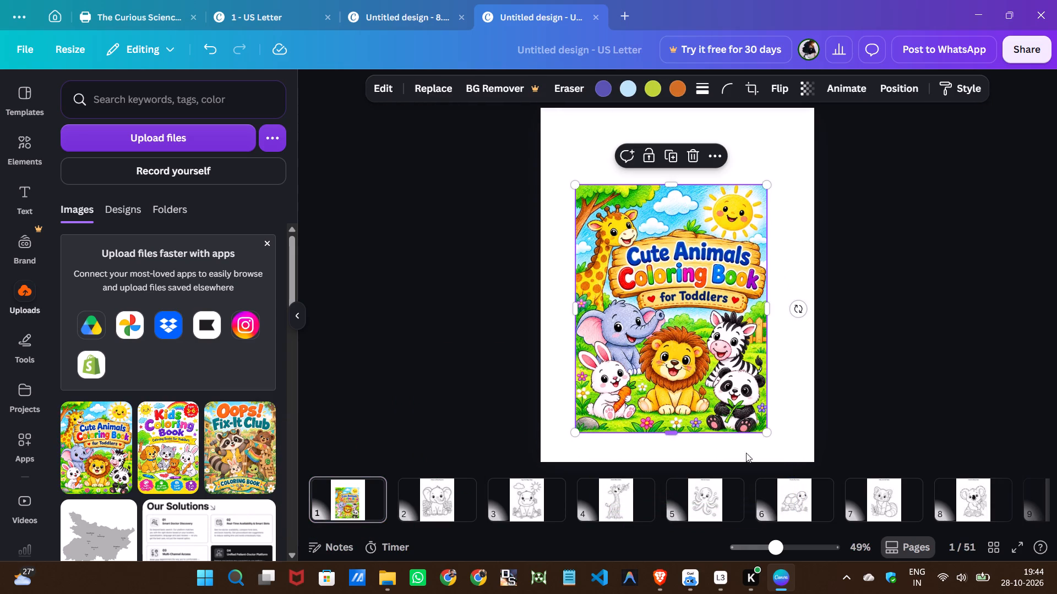
left_click_drag(765, 435, 802, 464)
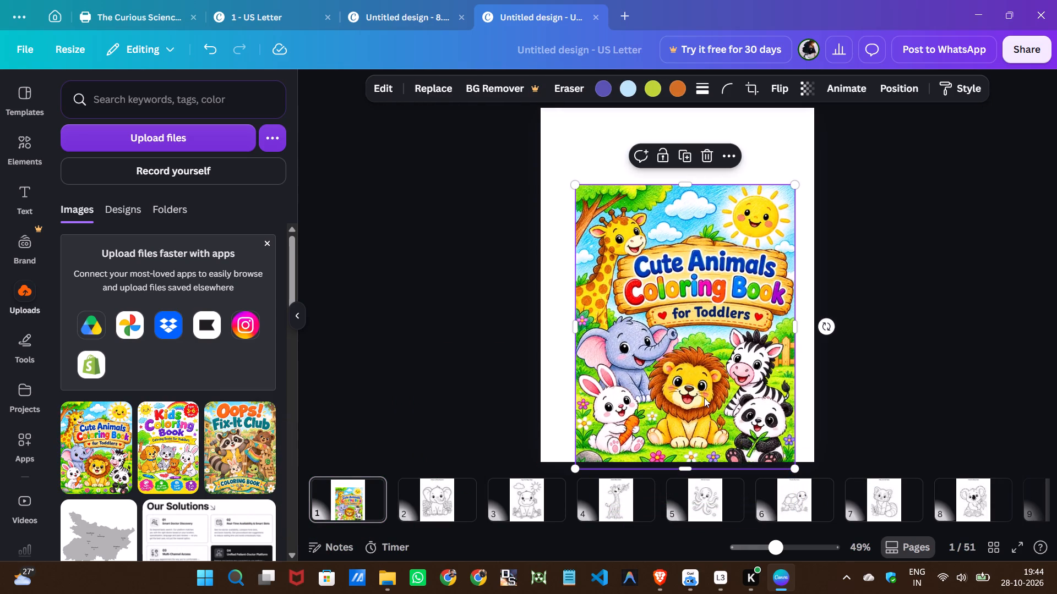
left_click_drag(704, 398, 693, 339)
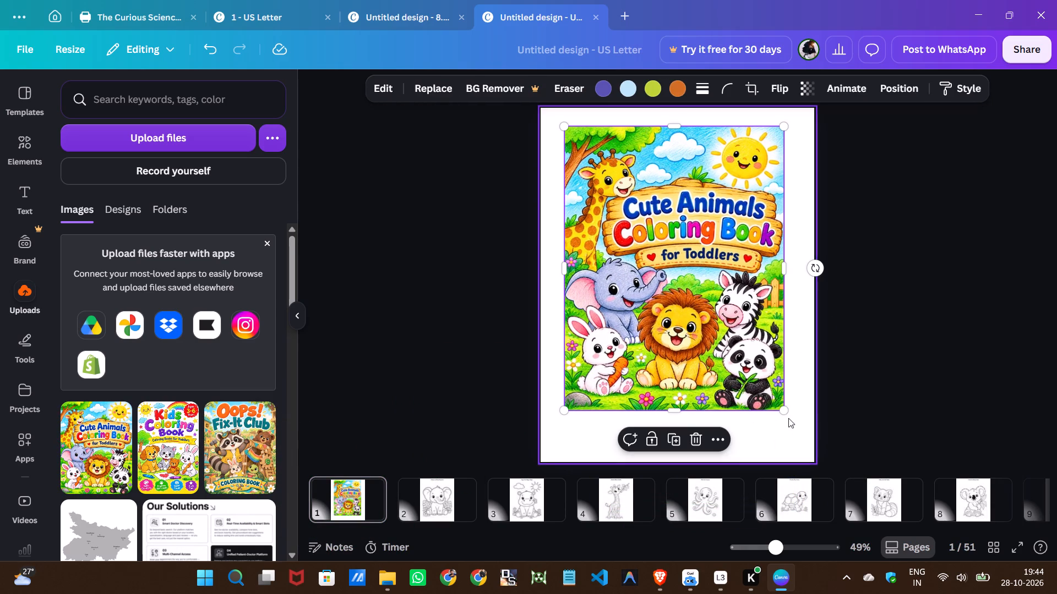
left_click_drag(783, 409, 778, 443)
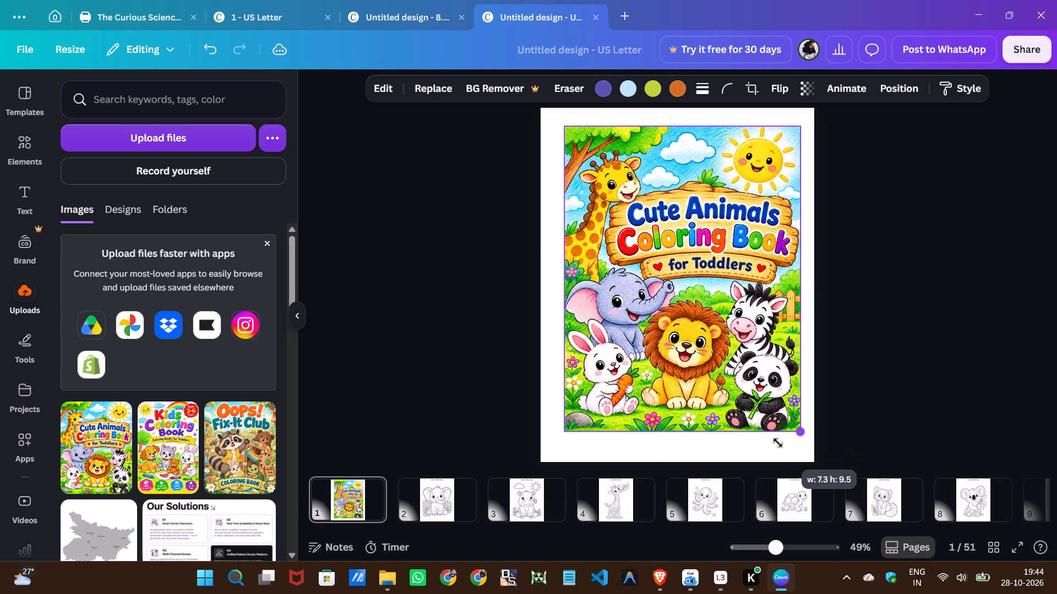
left_click_drag(778, 443, 774, 441)
left_click(729, 364)
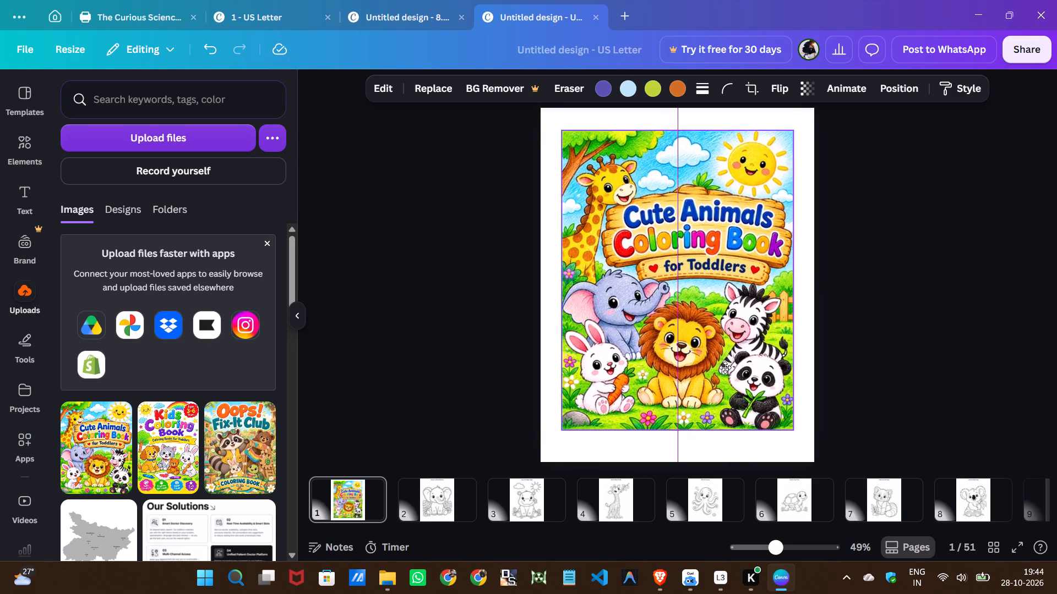
left_click_drag(673, 427, 673, 437)
left_click(507, 349)
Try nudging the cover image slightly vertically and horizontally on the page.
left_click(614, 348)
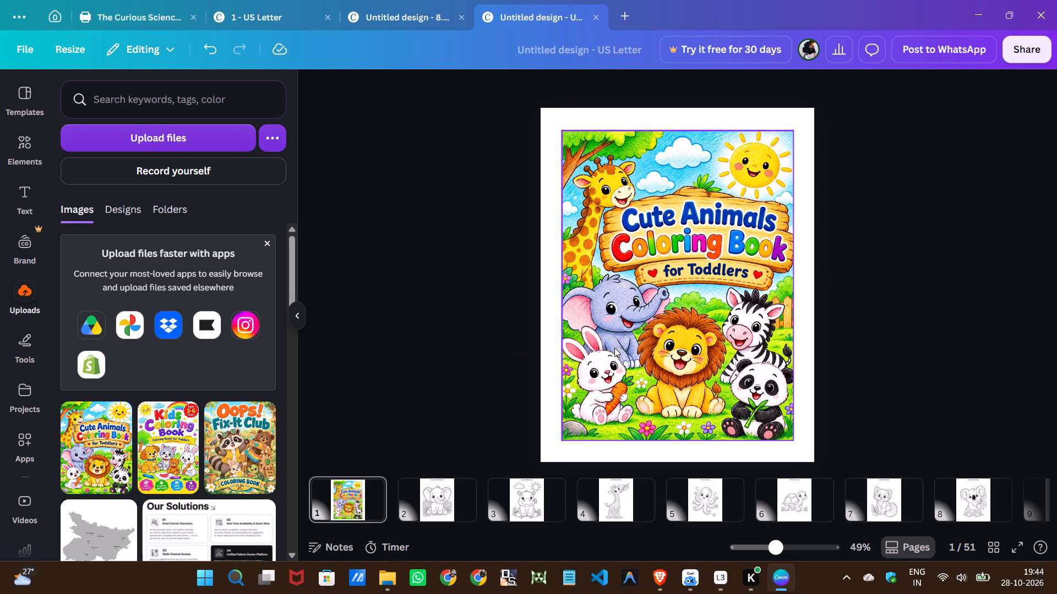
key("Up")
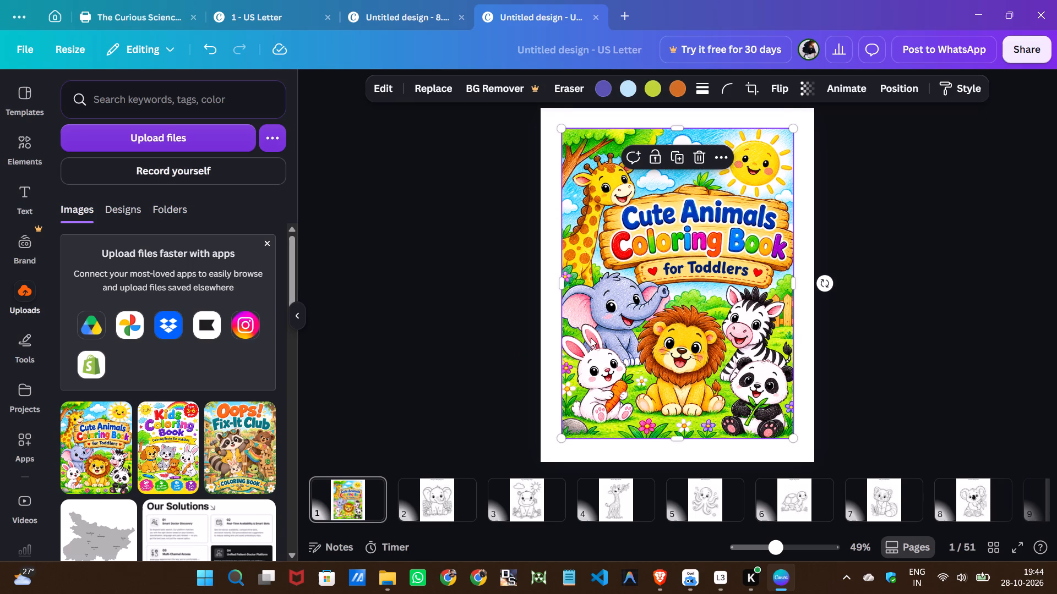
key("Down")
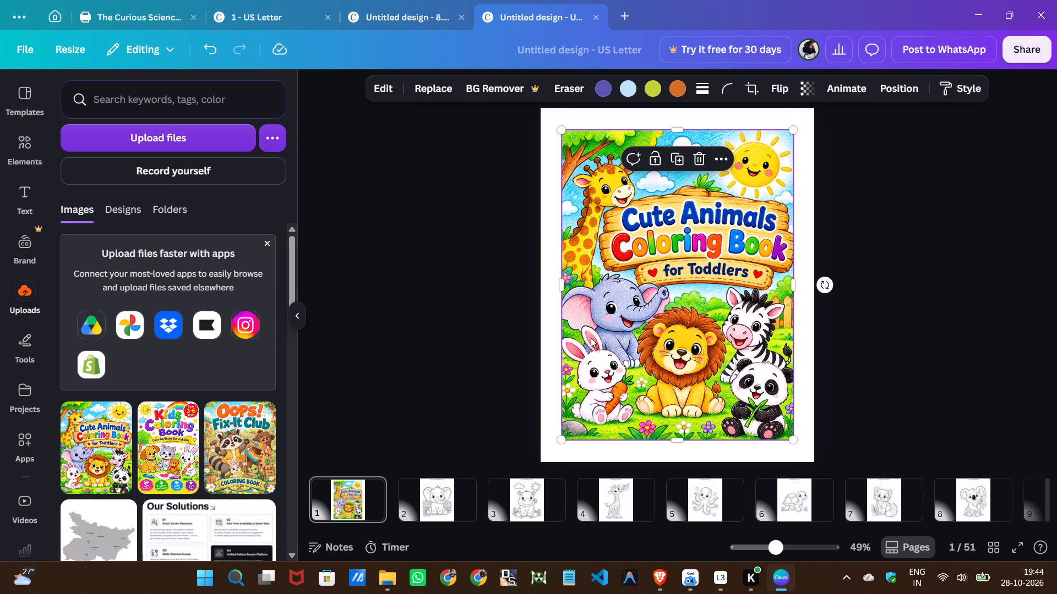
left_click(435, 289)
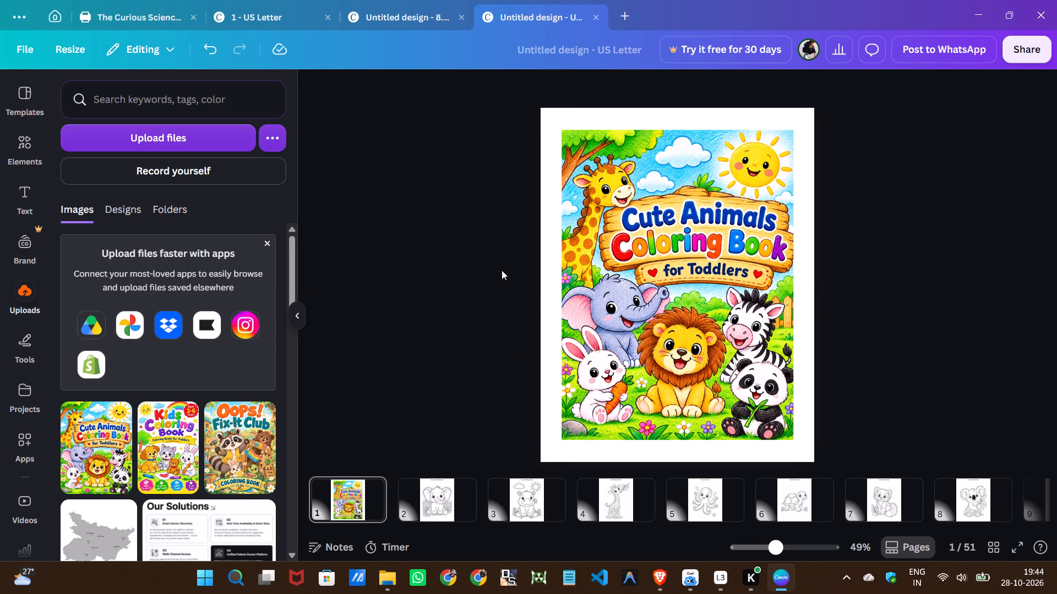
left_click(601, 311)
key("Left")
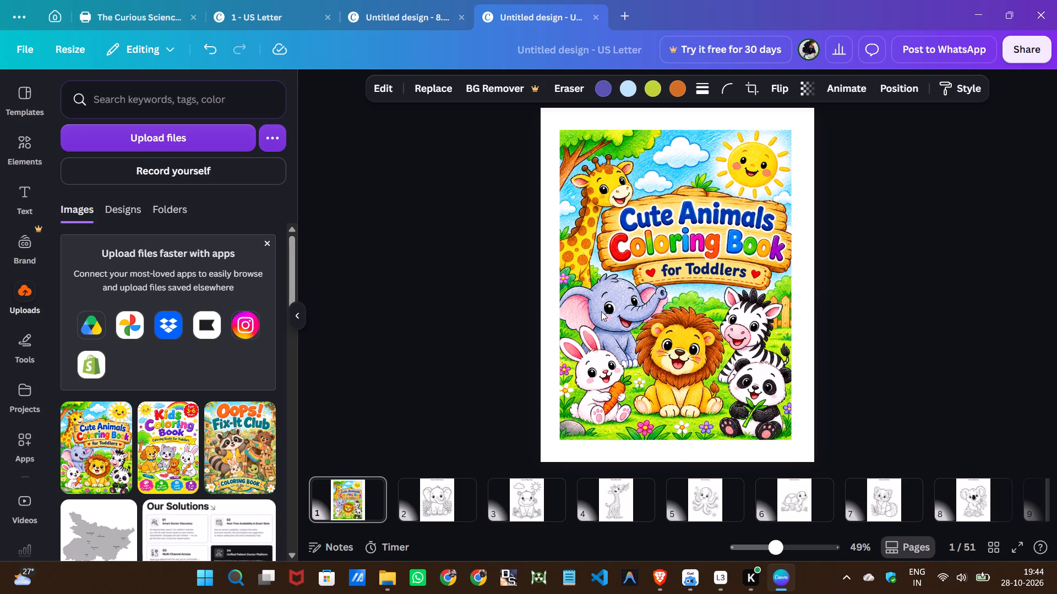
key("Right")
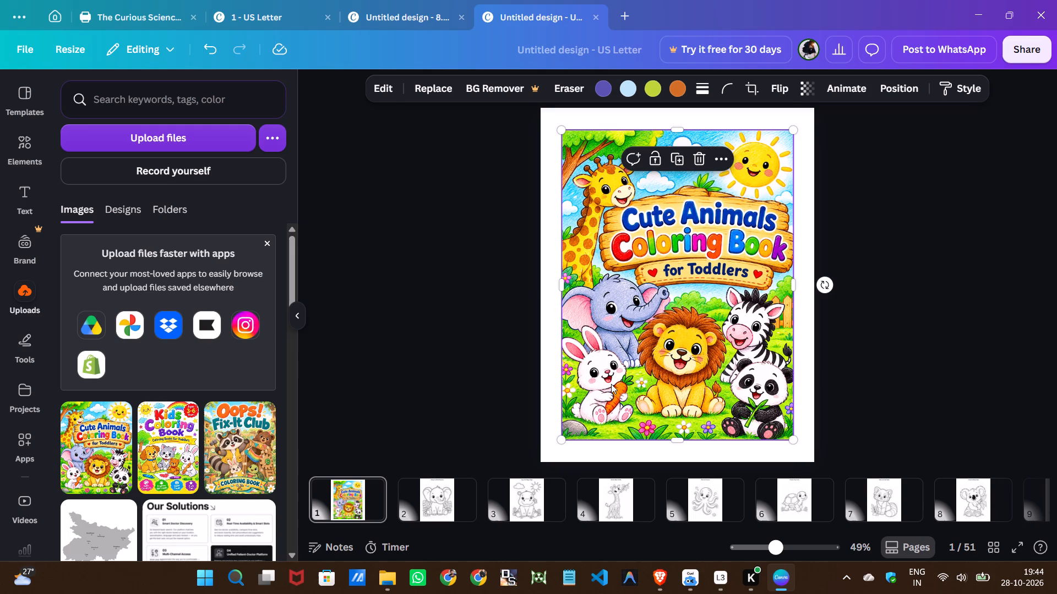
Enlarge the cover image to about 7.3 × 9.7 in and centre it on the page.
left_click(792, 438)
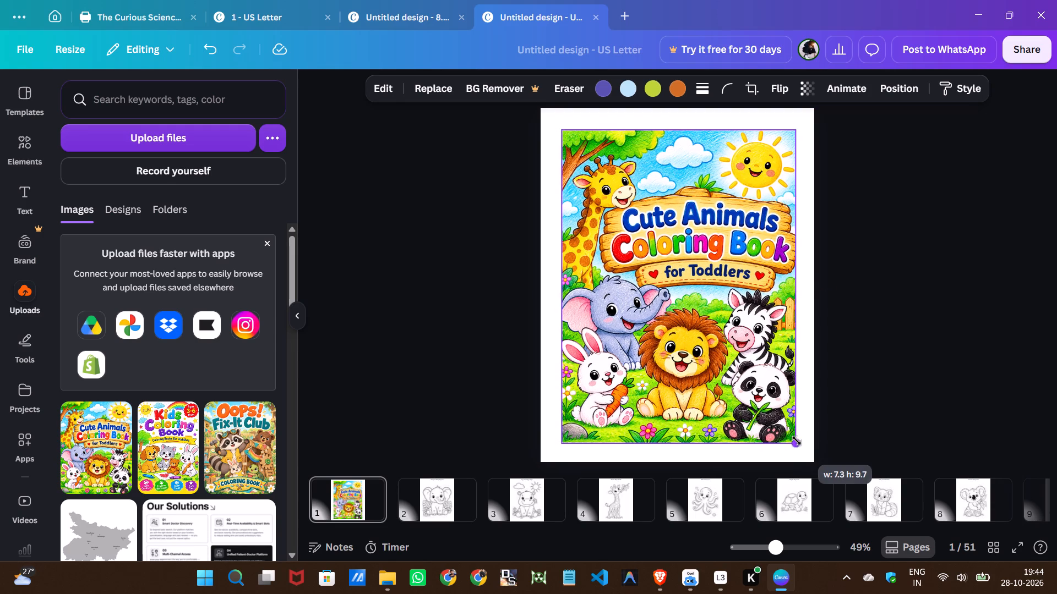
left_click(710, 406)
left_click(710, 404)
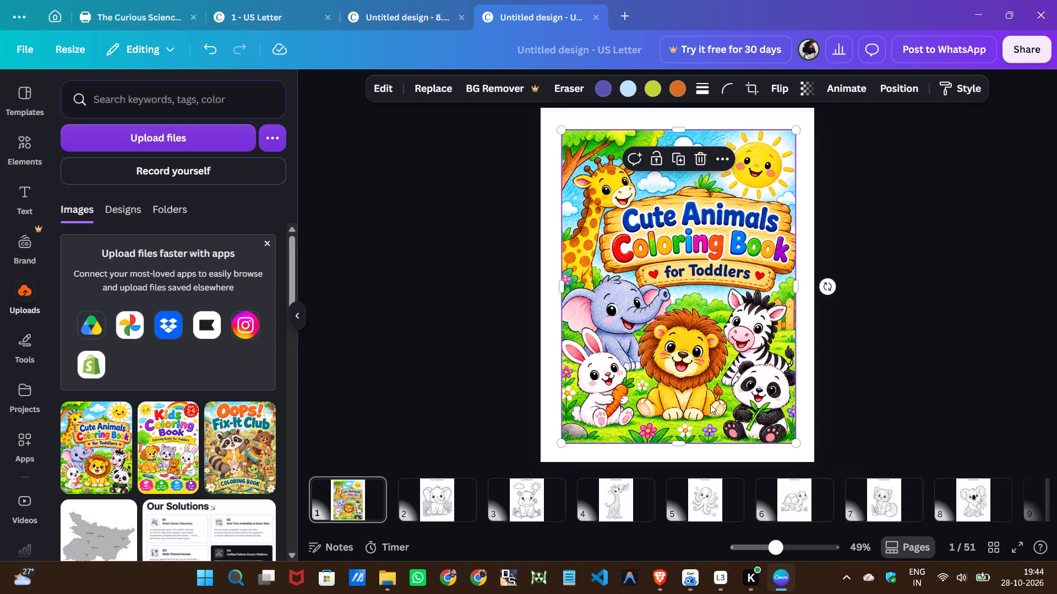
left_click(710, 397)
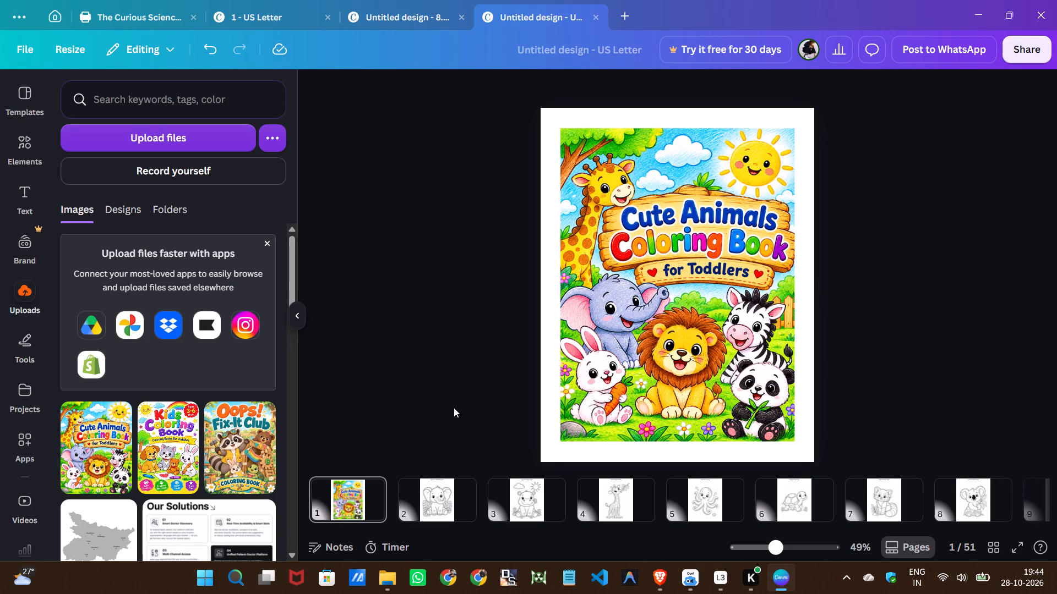
left_click(454, 408)
On the elephant page, widen the title's text box and set its font to Xunga Semi Expanded, size 23.
left_click(438, 517)
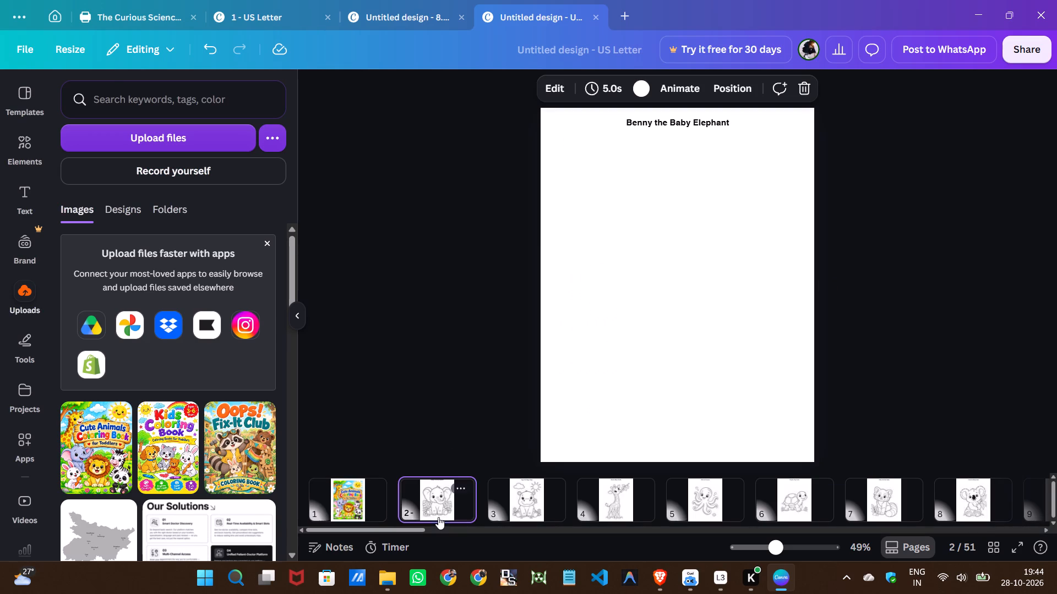
left_click(672, 120)
left_click(439, 92)
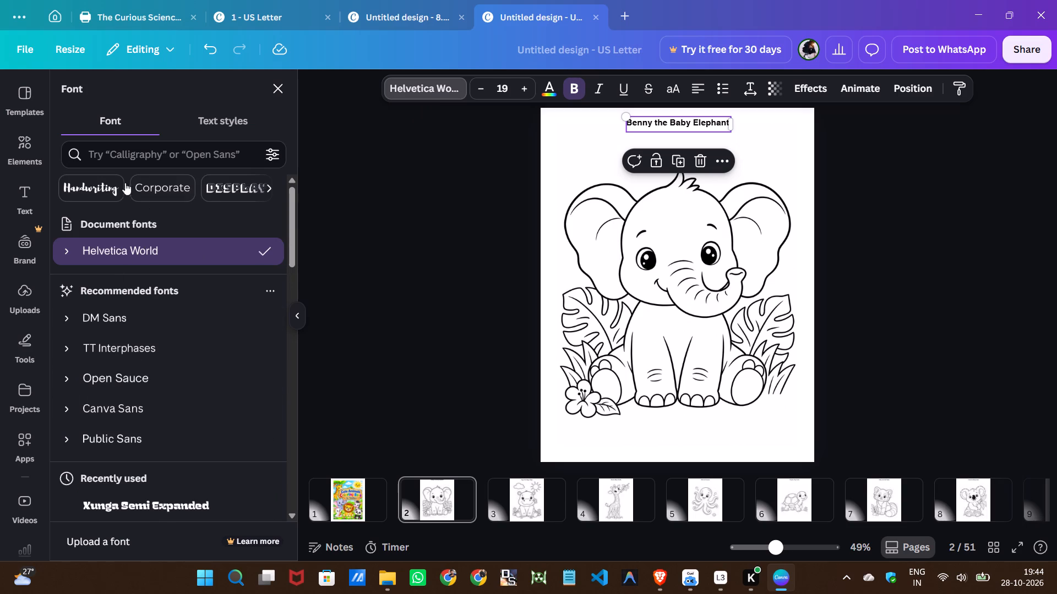
scroll(102, 398, "down", 2)
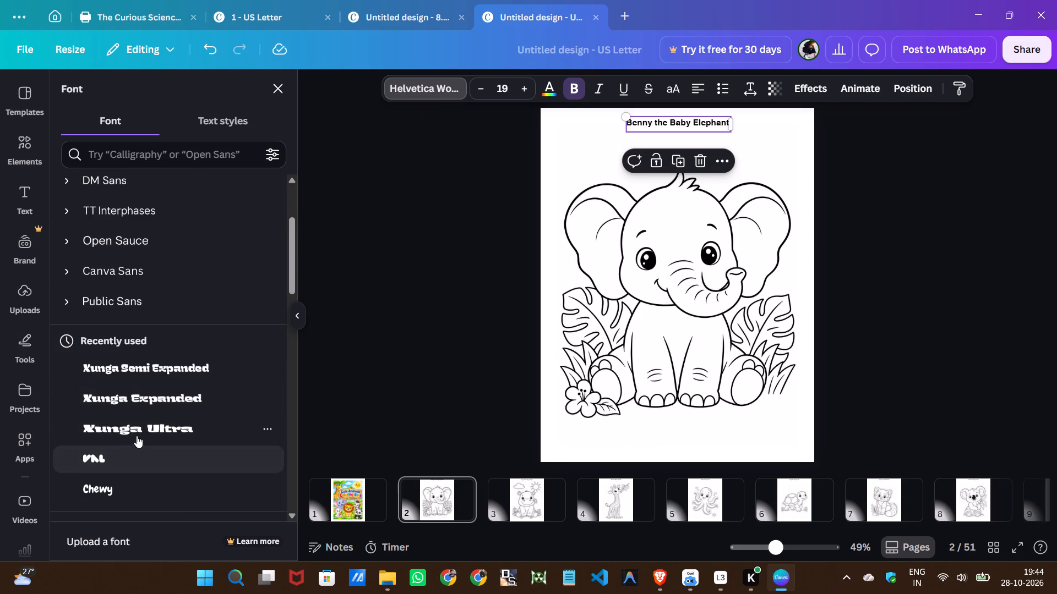
left_click(138, 430)
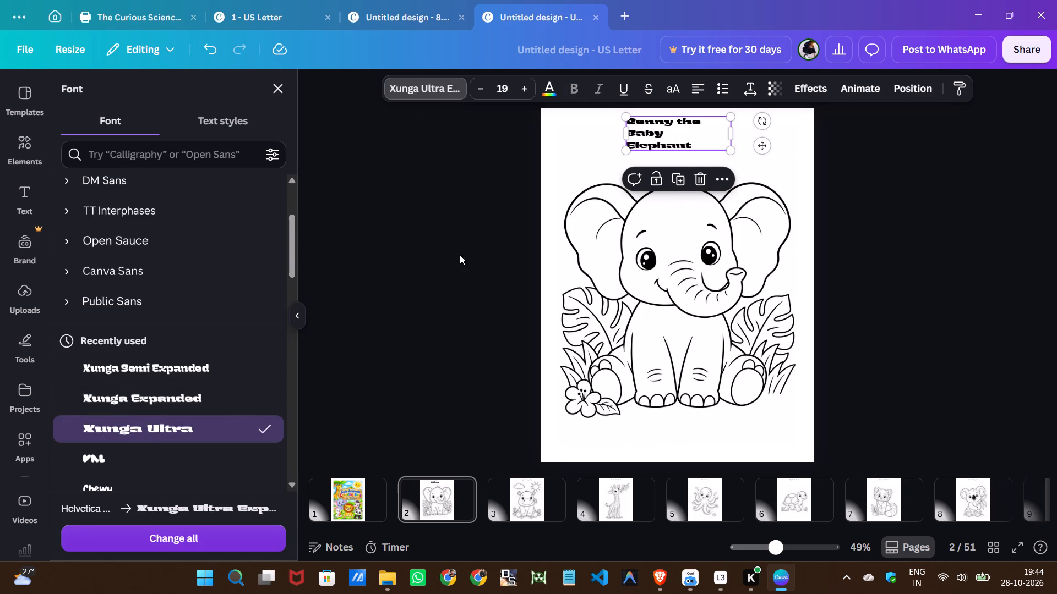
left_click_drag(735, 138, 765, 139)
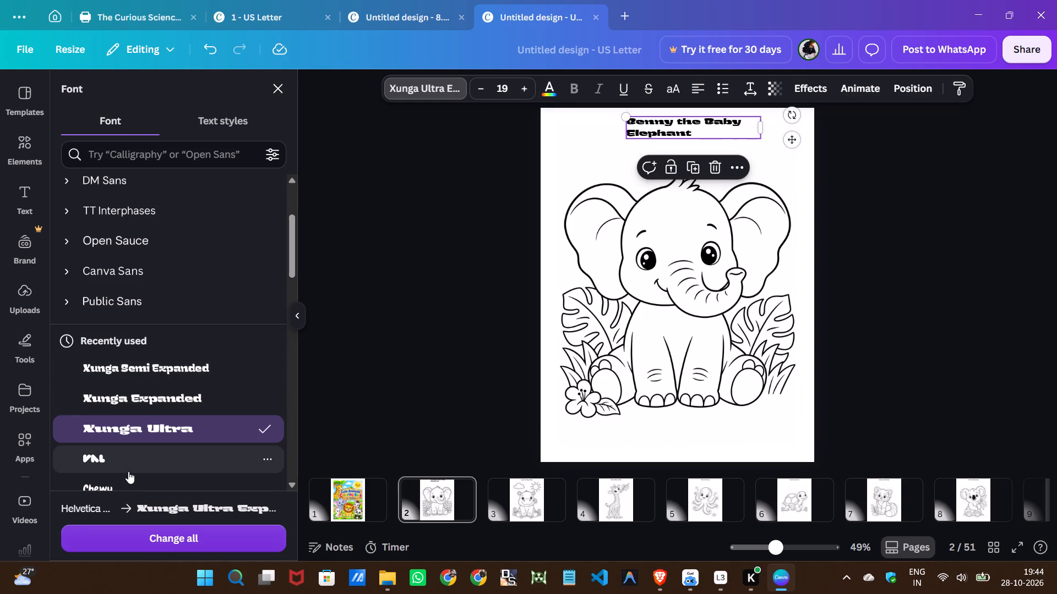
scroll(99, 406, "down", 3)
scroll(127, 334, "up", 2)
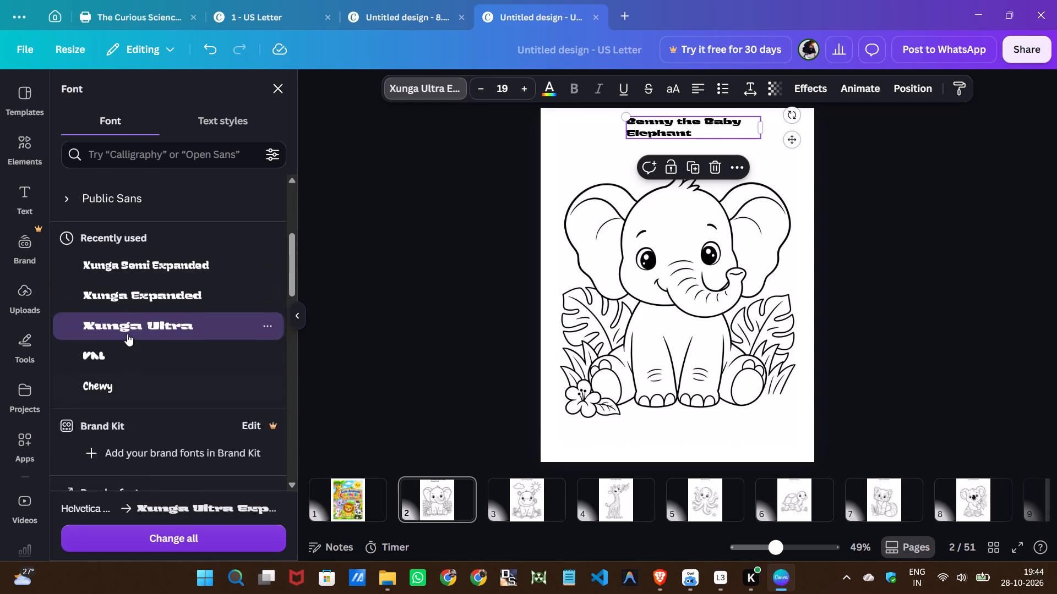
left_click(137, 302)
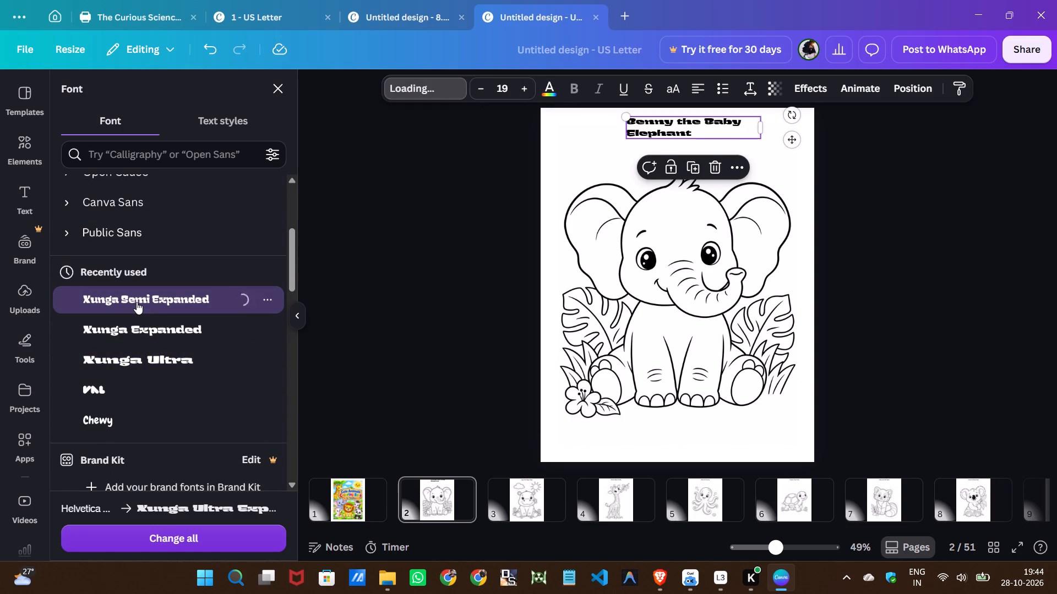
triple_click(520, 87)
left_click(520, 87)
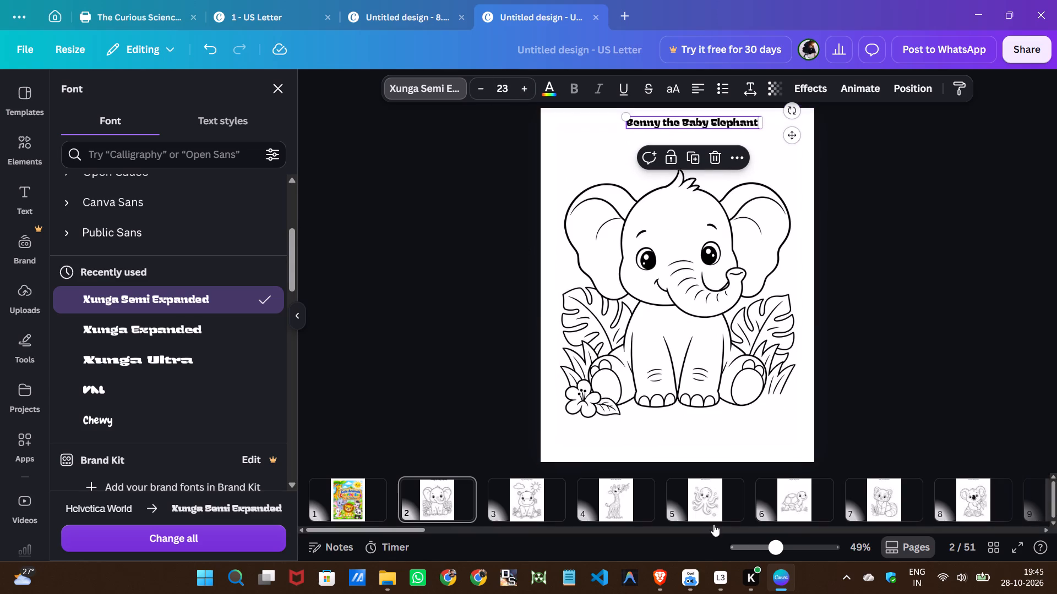
Move the Benny the Baby Elephant title slightly down and to the left, above the elephant's head.
left_click(793, 551)
scroll(687, 409, "up", 9)
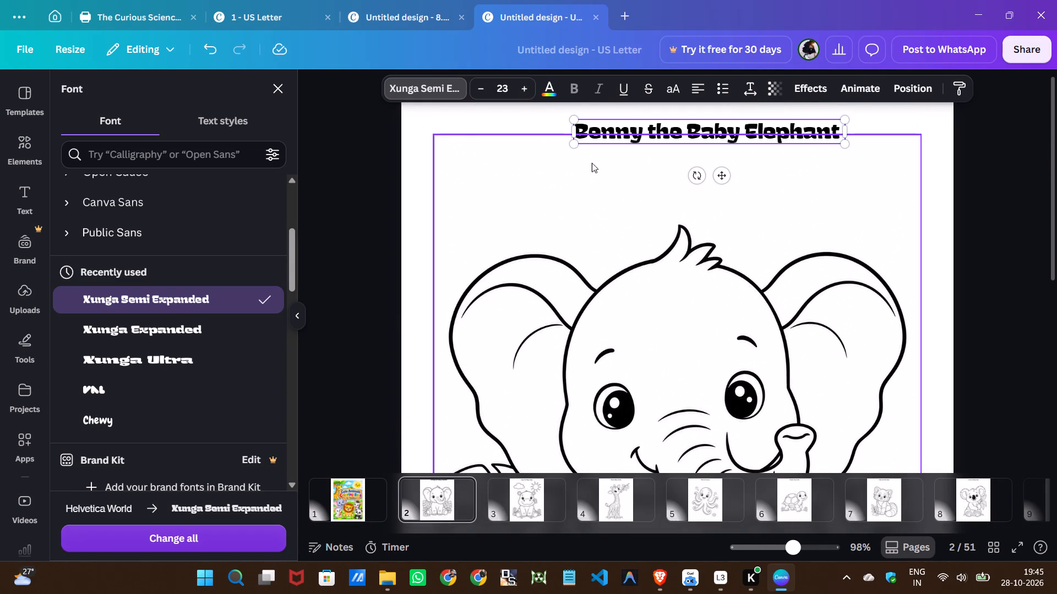
left_click(370, 143)
left_click(694, 137)
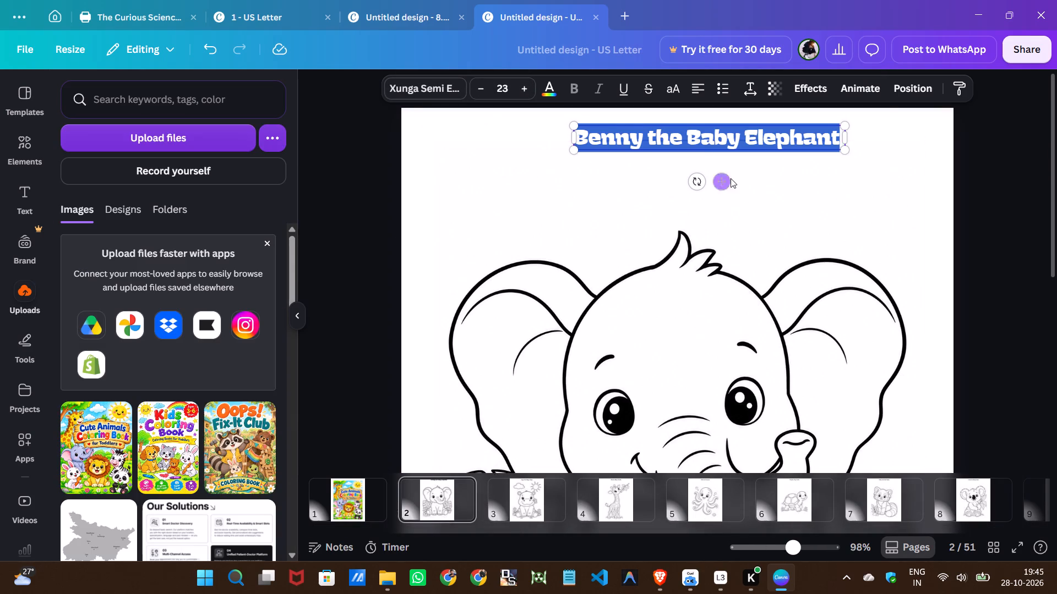
left_click(575, 174)
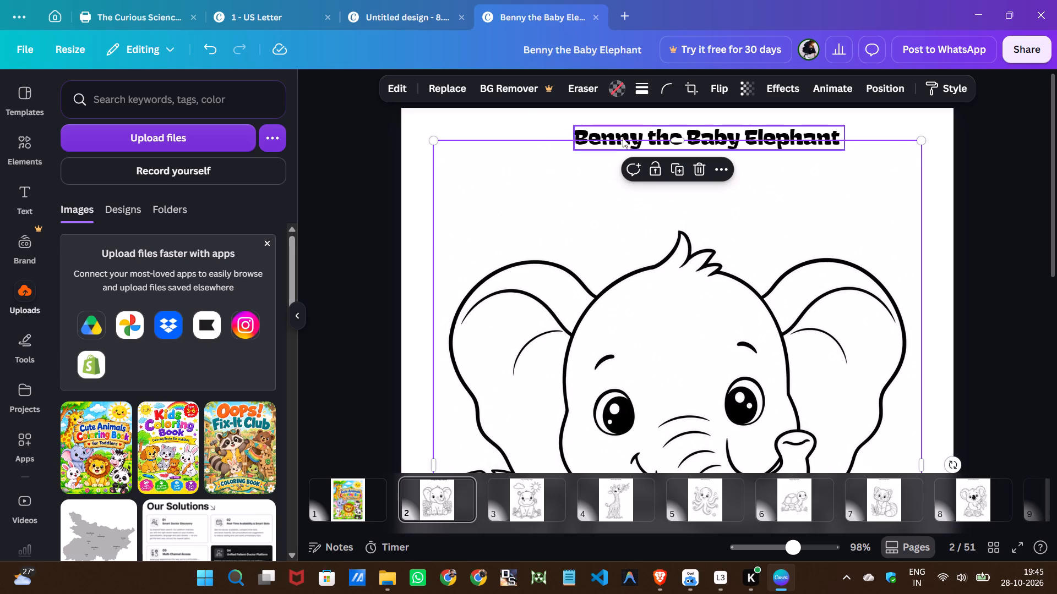
left_click(622, 134)
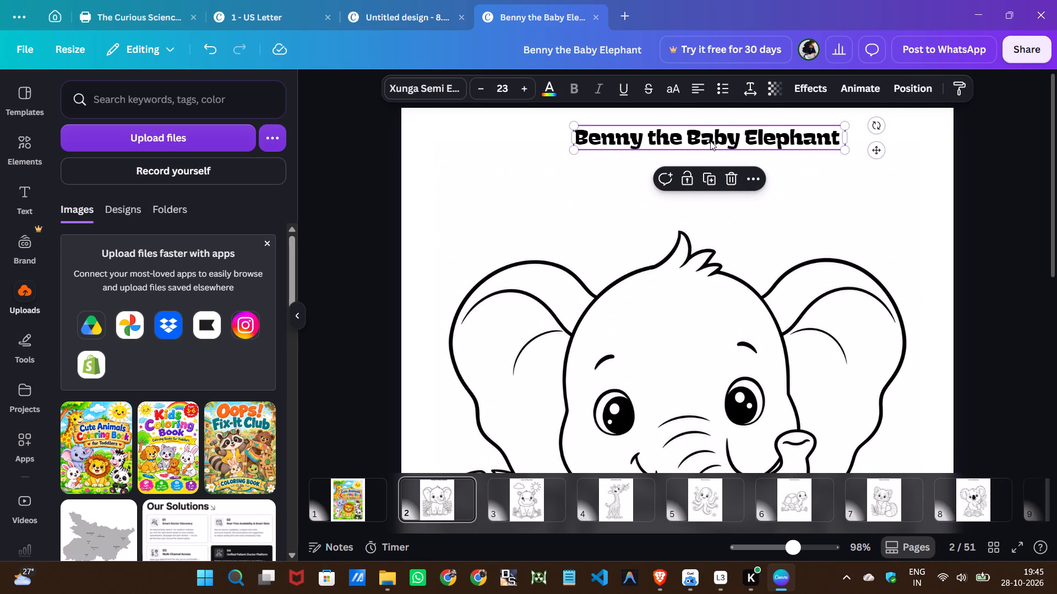
left_click_drag(710, 141, 634, 160)
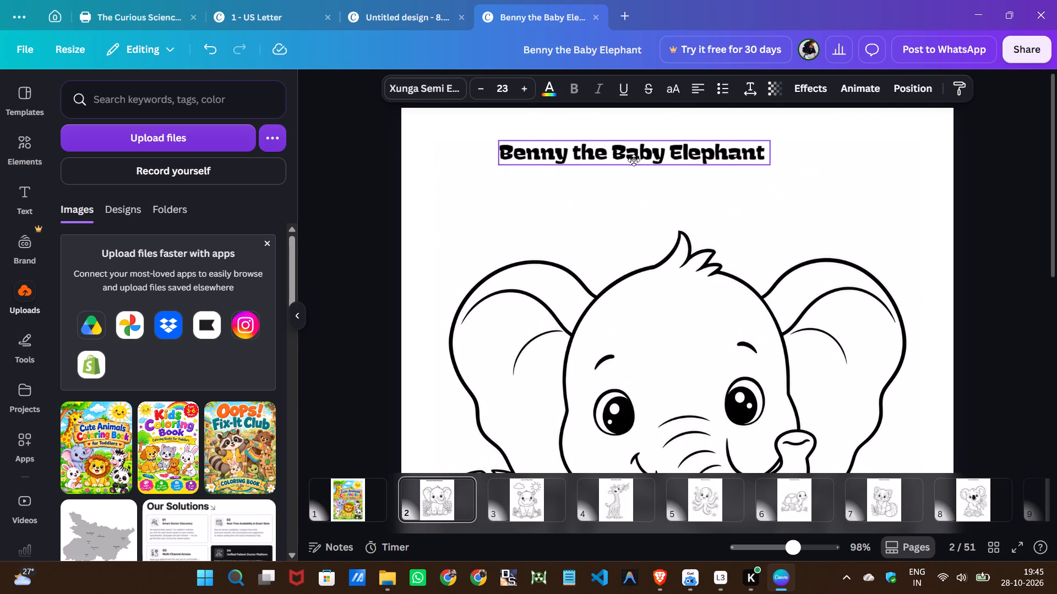
left_click_drag(634, 160, 629, 159)
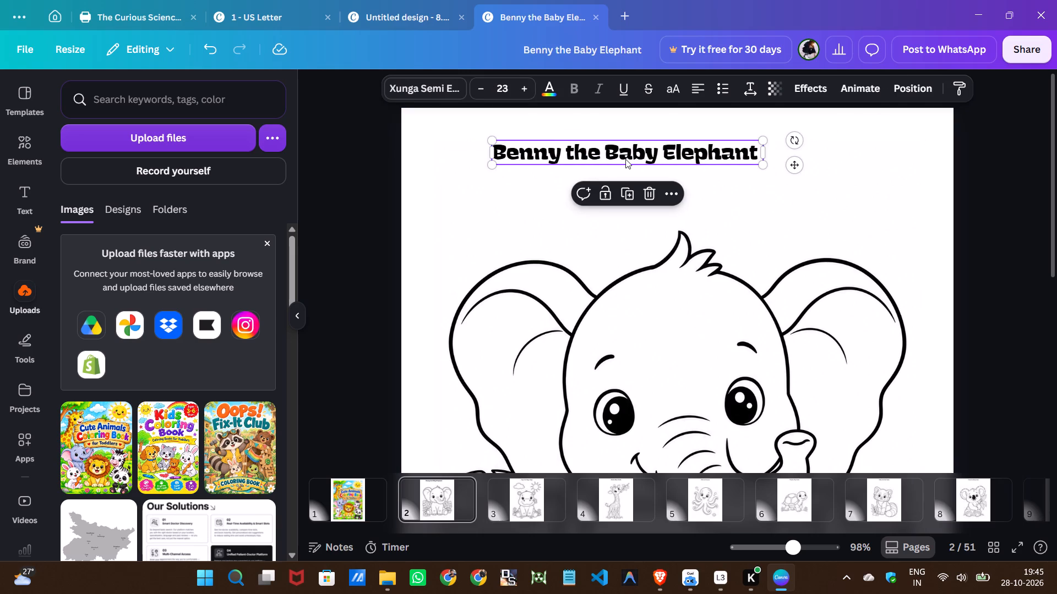
Add "1." in front of the Benny the Baby Elephant title and widen its text box to fit on one line.
left_click(503, 151)
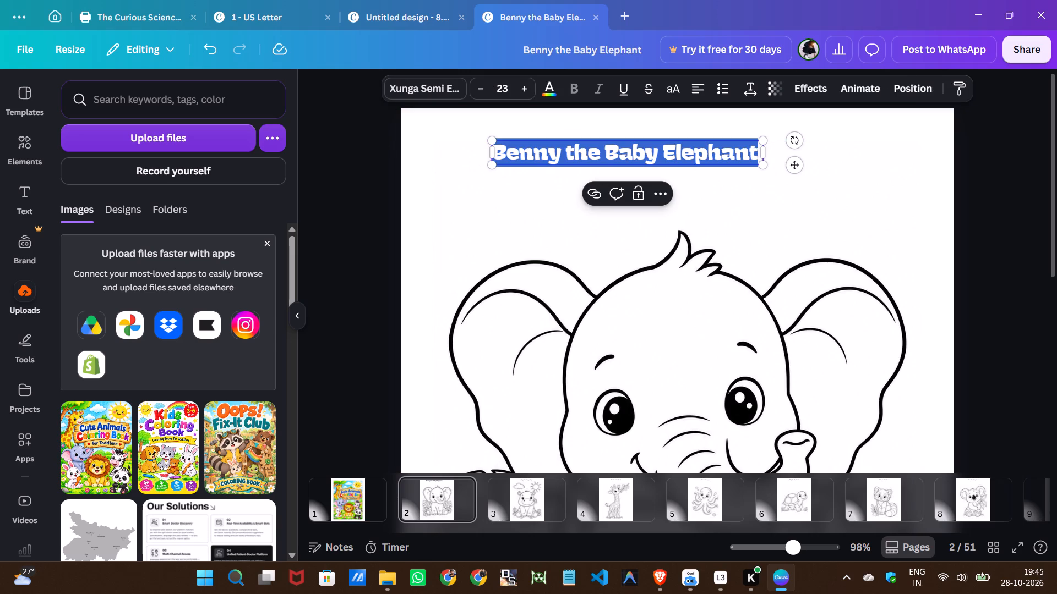
left_click(498, 150)
left_click(495, 151)
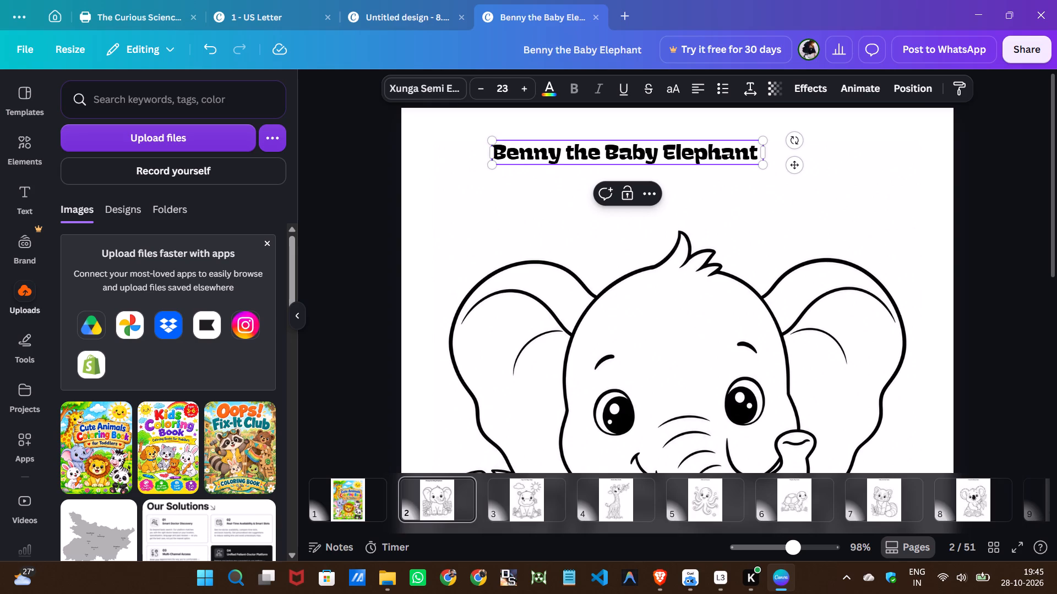
type("1.")
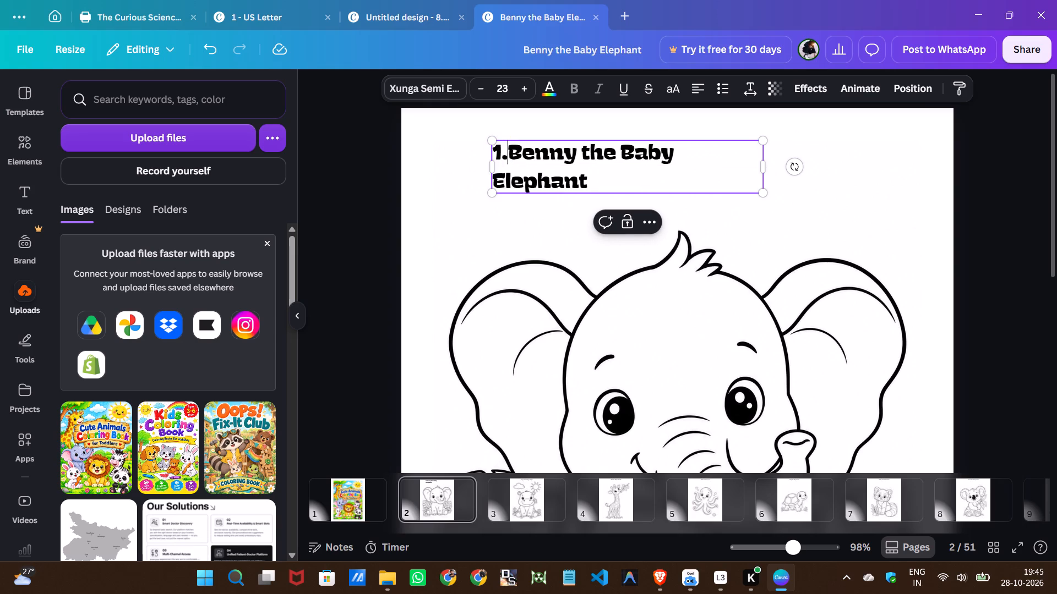
left_click(762, 164)
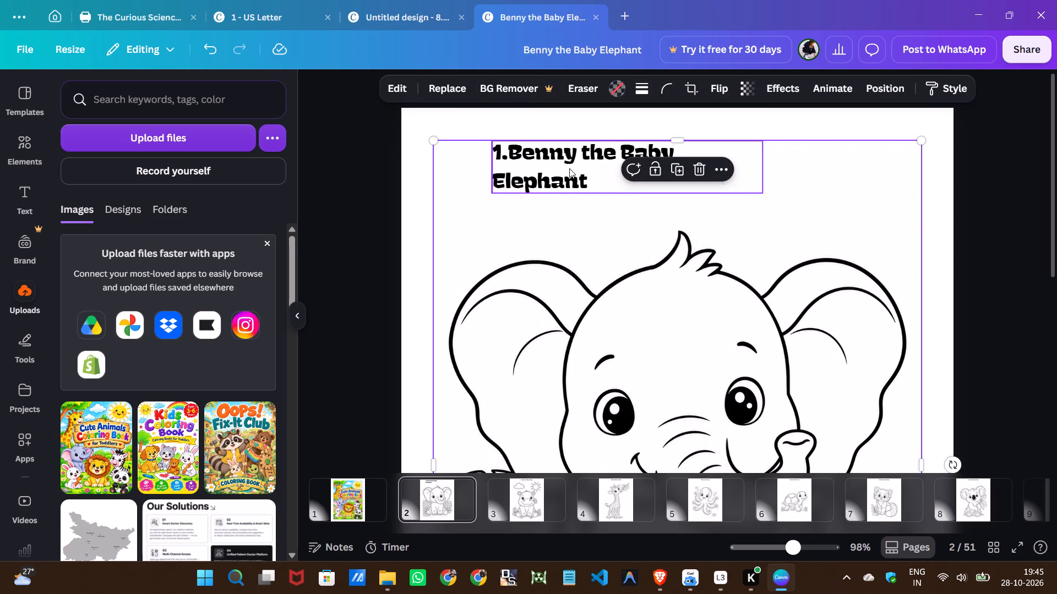
left_click(569, 168)
left_click_drag(765, 168, 776, 168)
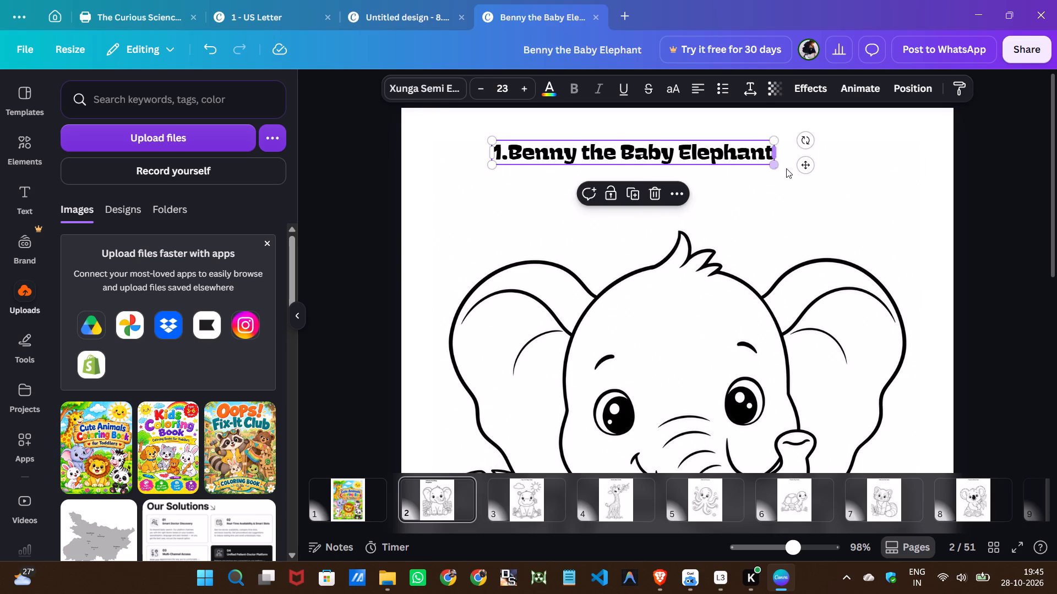
left_click(788, 168)
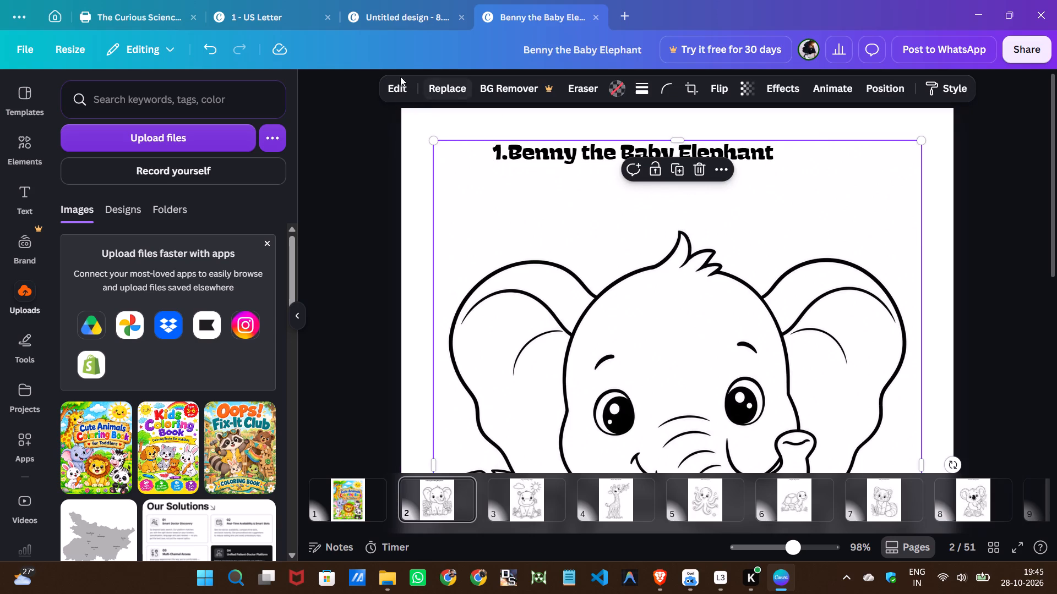
Widen the Benny the Baby Elephant title's text box to fit one line and increase its font size to 27.
left_click(555, 158)
left_click(527, 91)
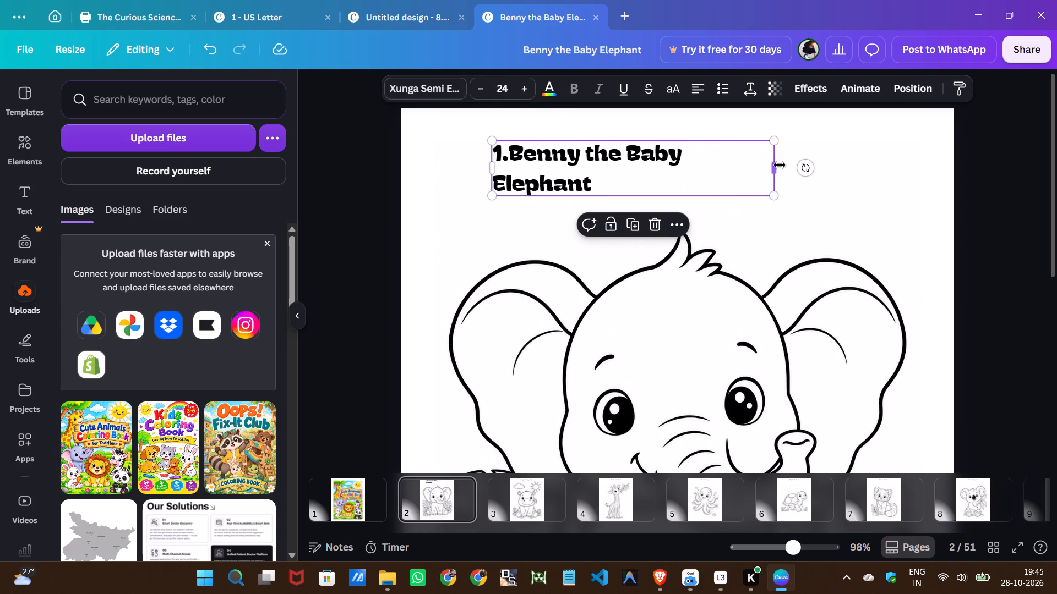
left_click_drag(780, 165, 860, 167)
left_click(860, 167)
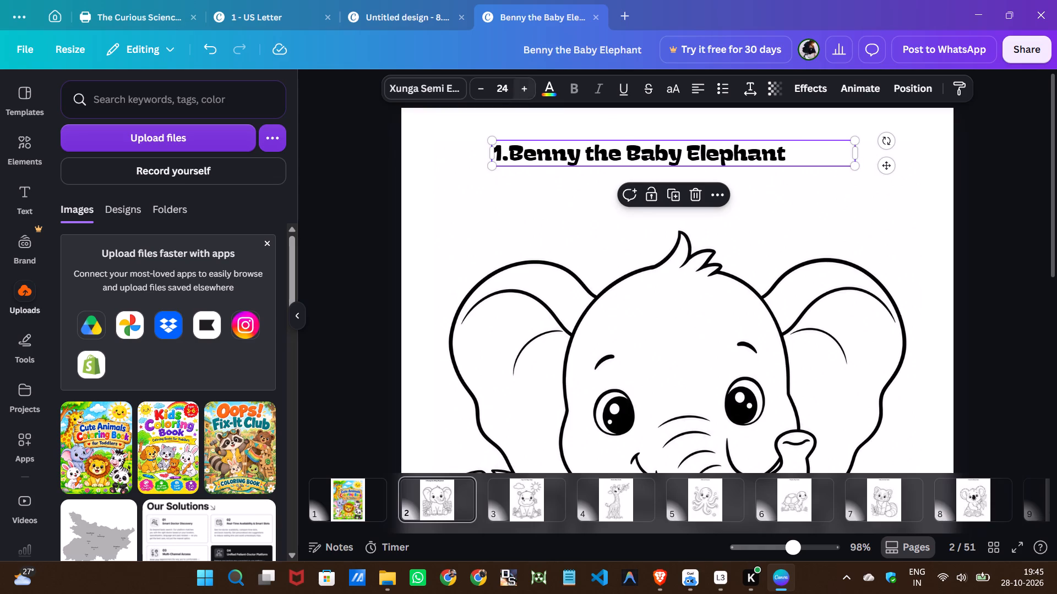
left_click(522, 94)
left_click(522, 94)
left_click(522, 94)
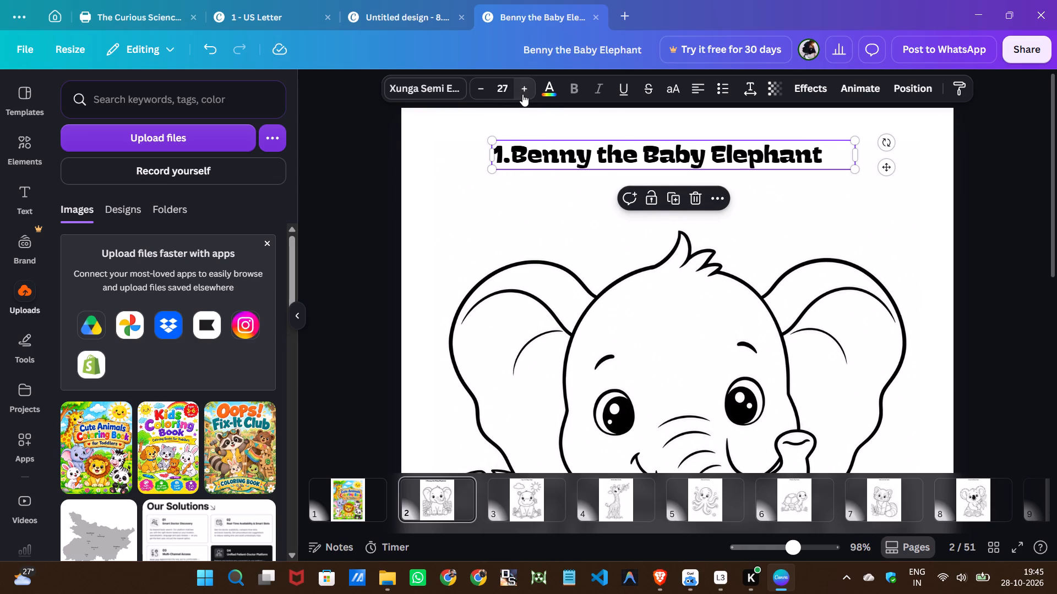
left_click(375, 140)
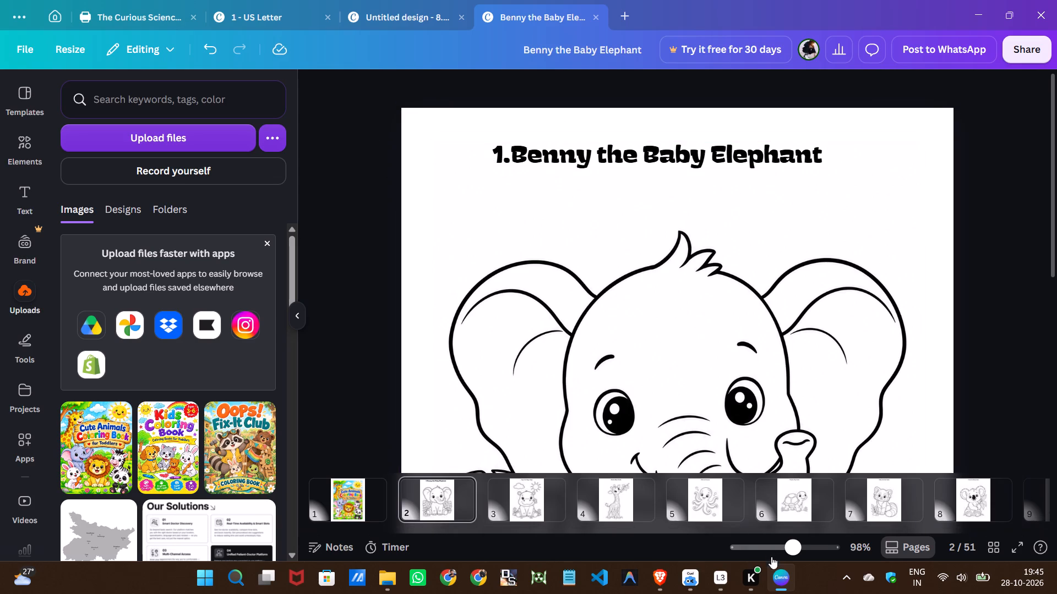
Nudge the Benny the Baby Elephant title slightly down and to the left on its page.
left_click(766, 548)
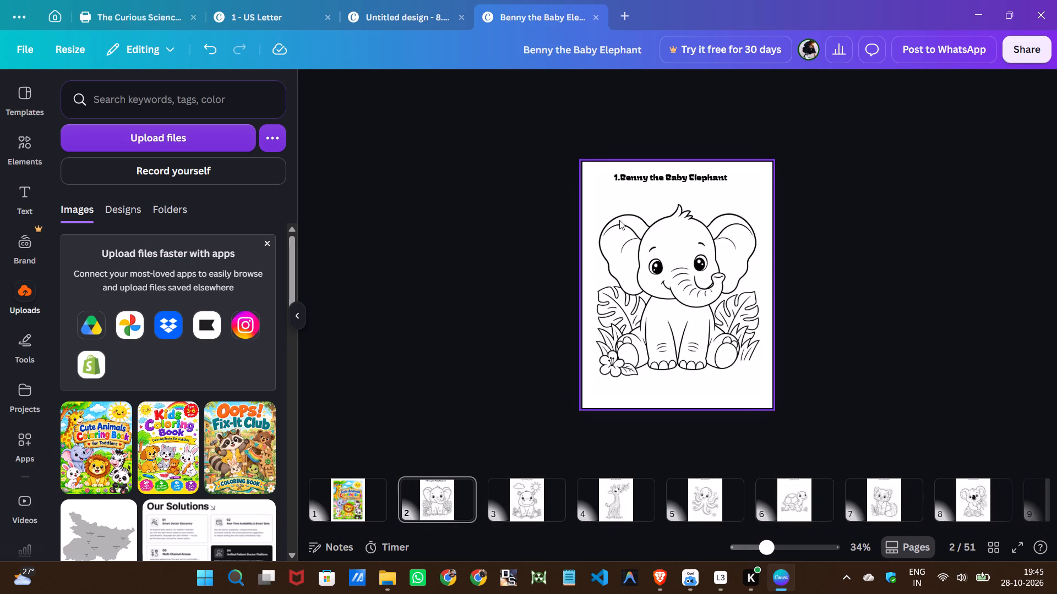
left_click(650, 178)
key("Down")
key("Down")
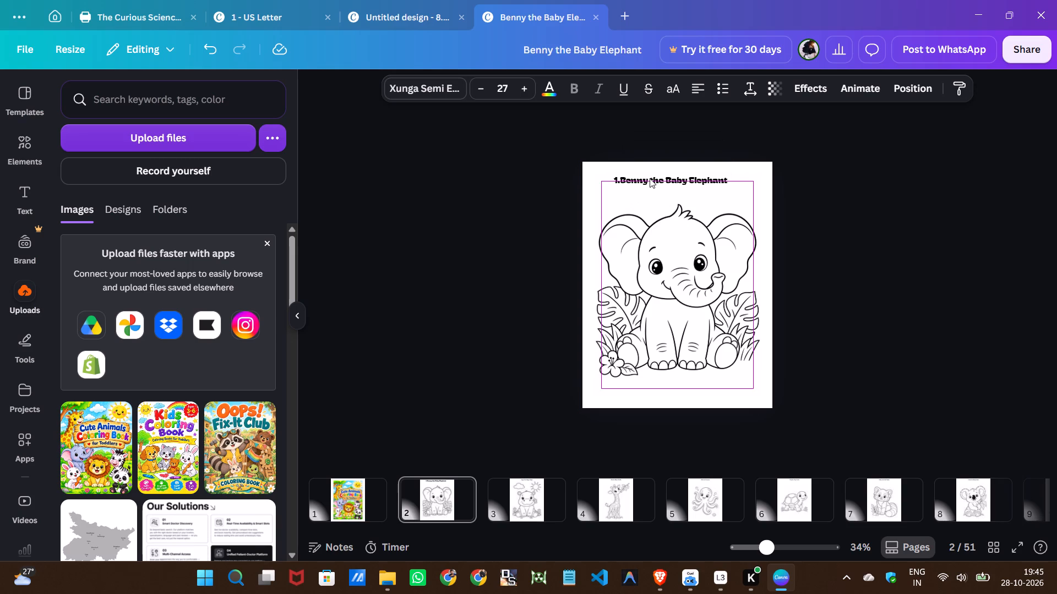
key("Down")
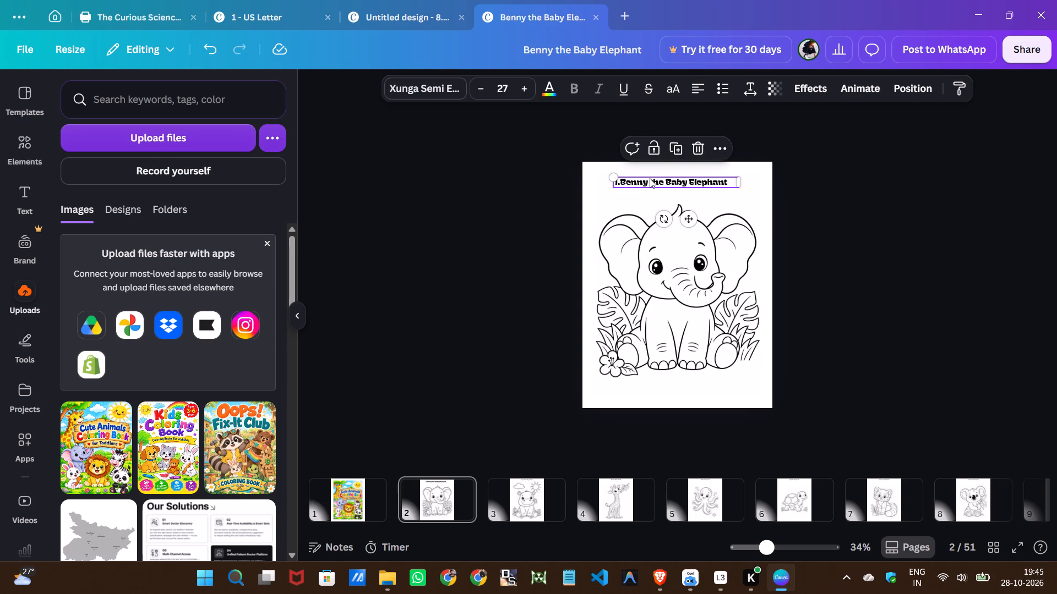
key("Left")
key("Left")
key("Left")
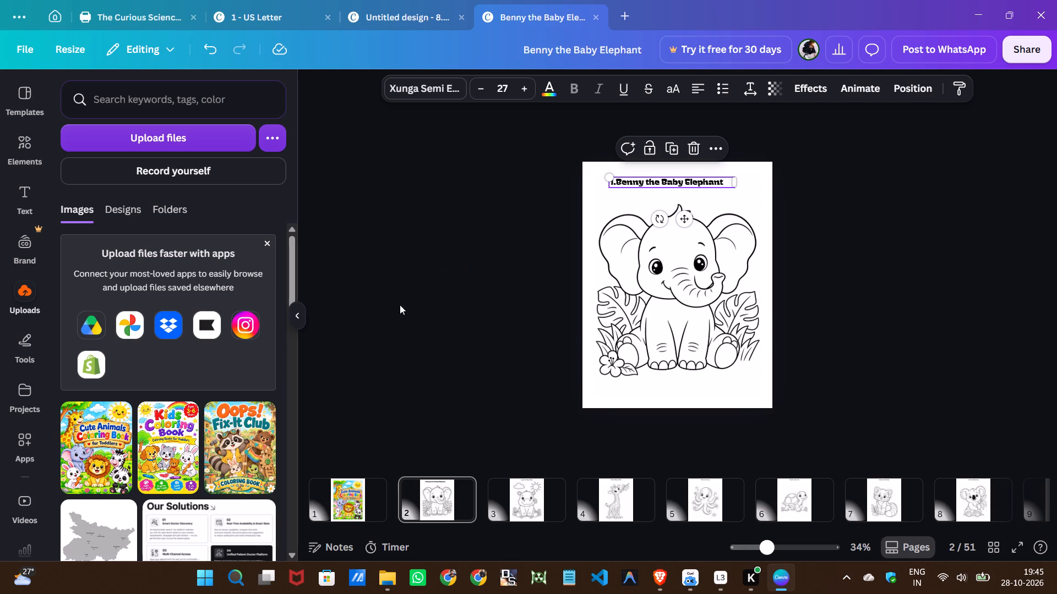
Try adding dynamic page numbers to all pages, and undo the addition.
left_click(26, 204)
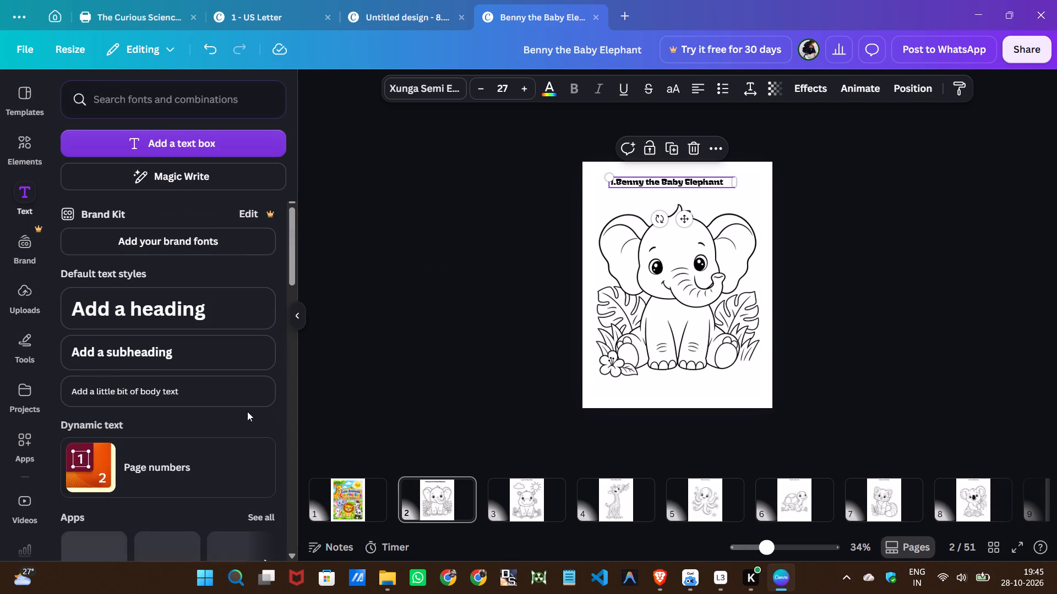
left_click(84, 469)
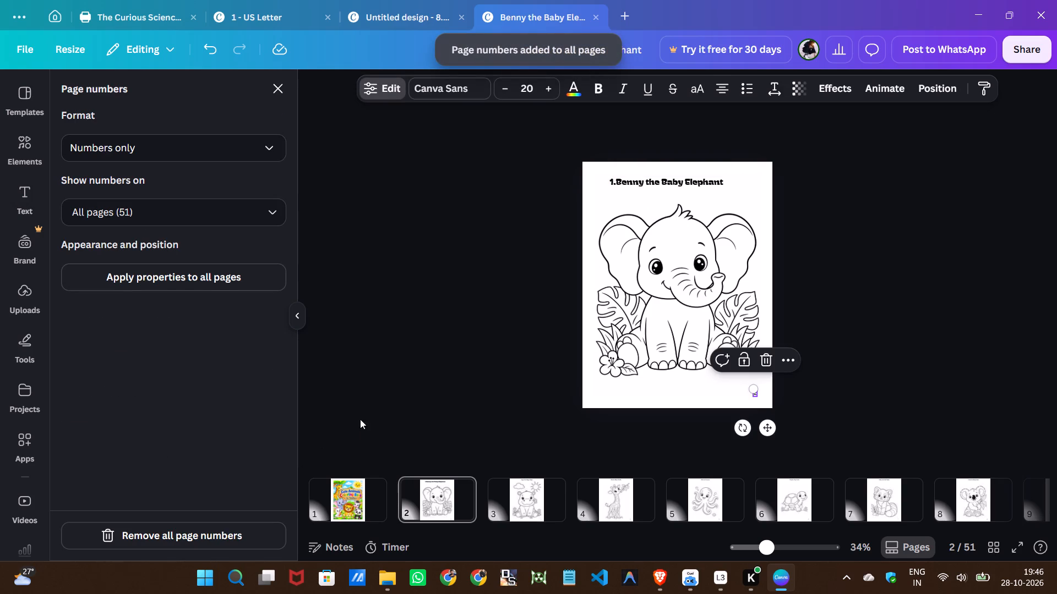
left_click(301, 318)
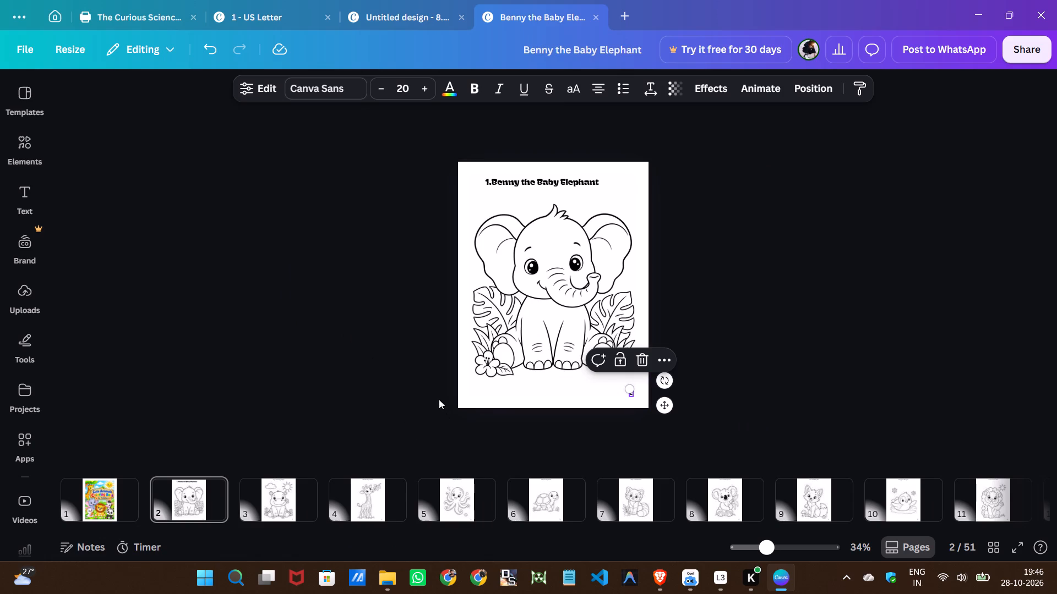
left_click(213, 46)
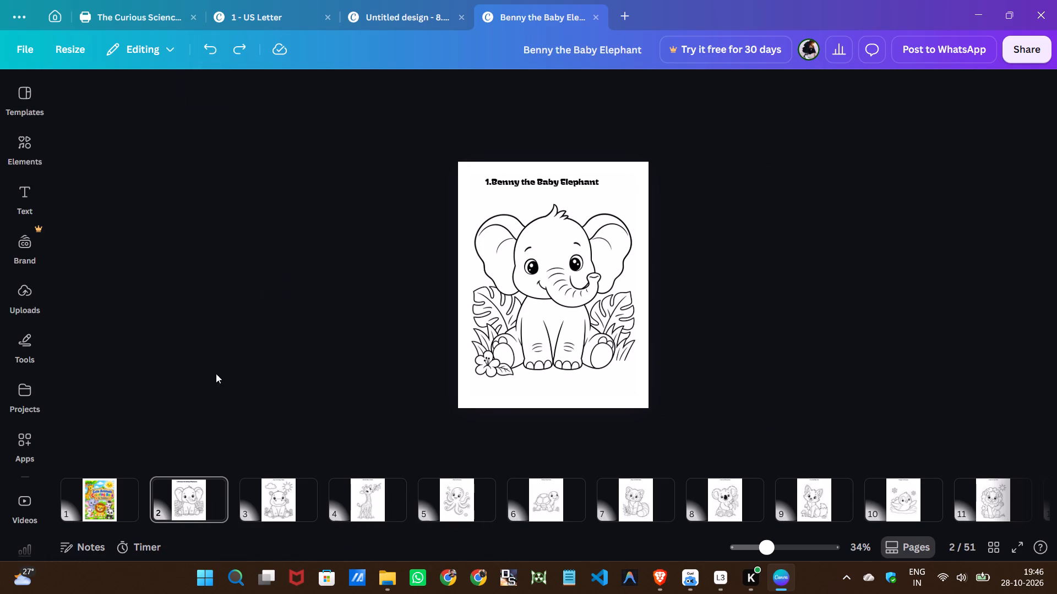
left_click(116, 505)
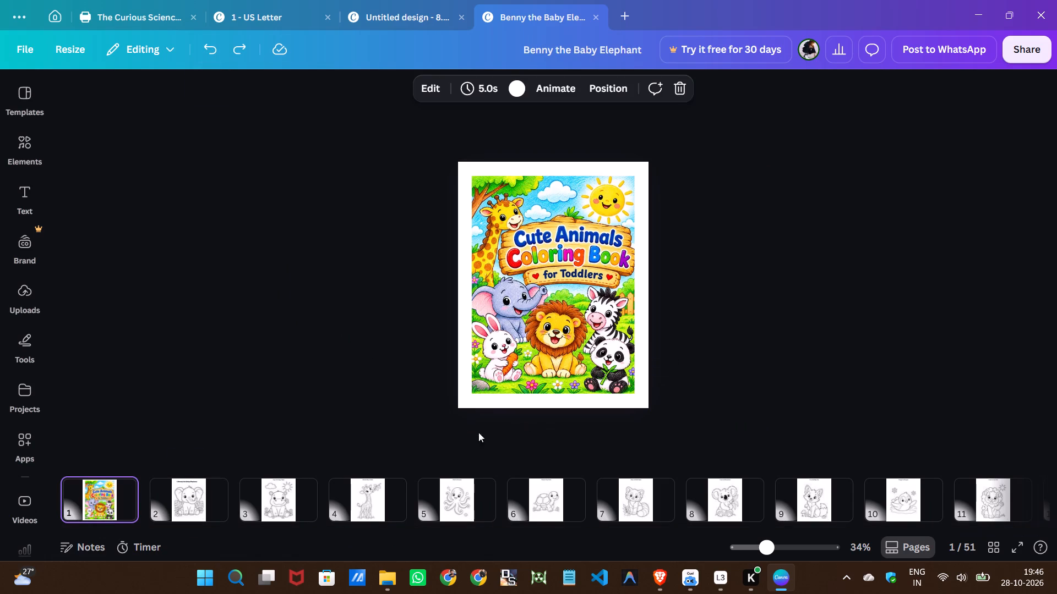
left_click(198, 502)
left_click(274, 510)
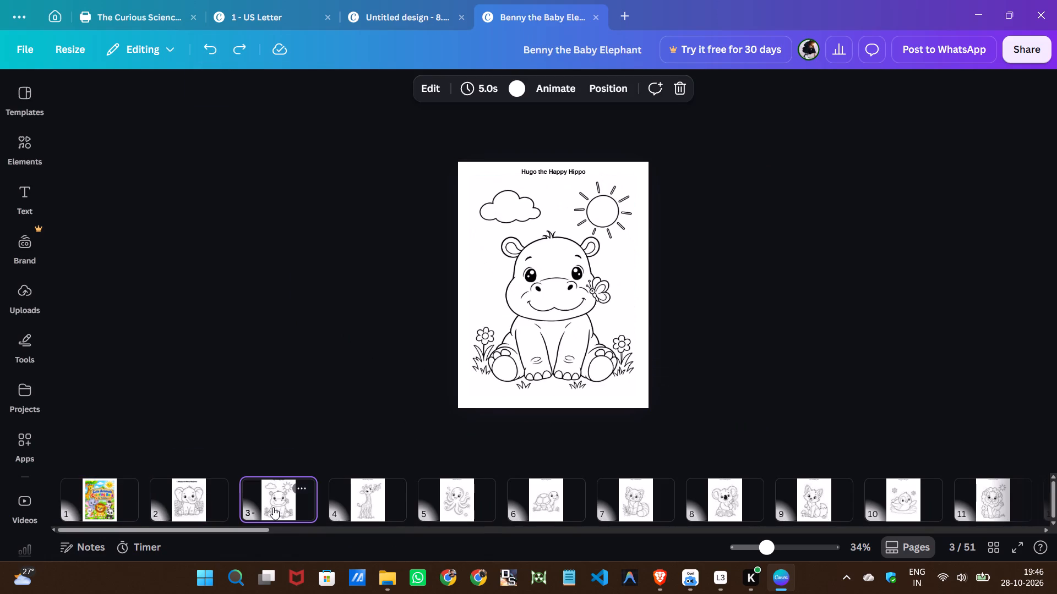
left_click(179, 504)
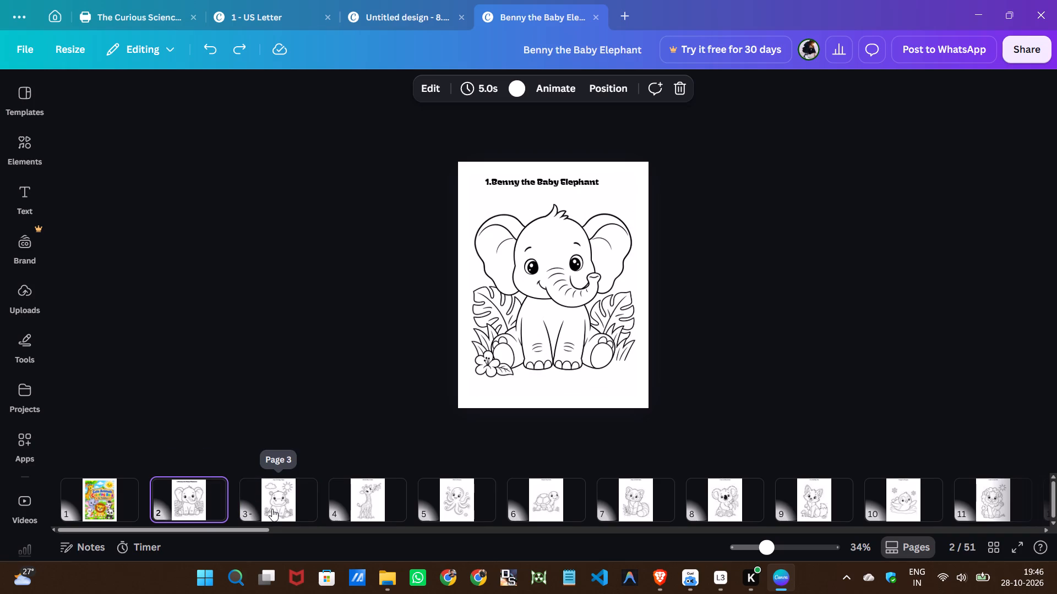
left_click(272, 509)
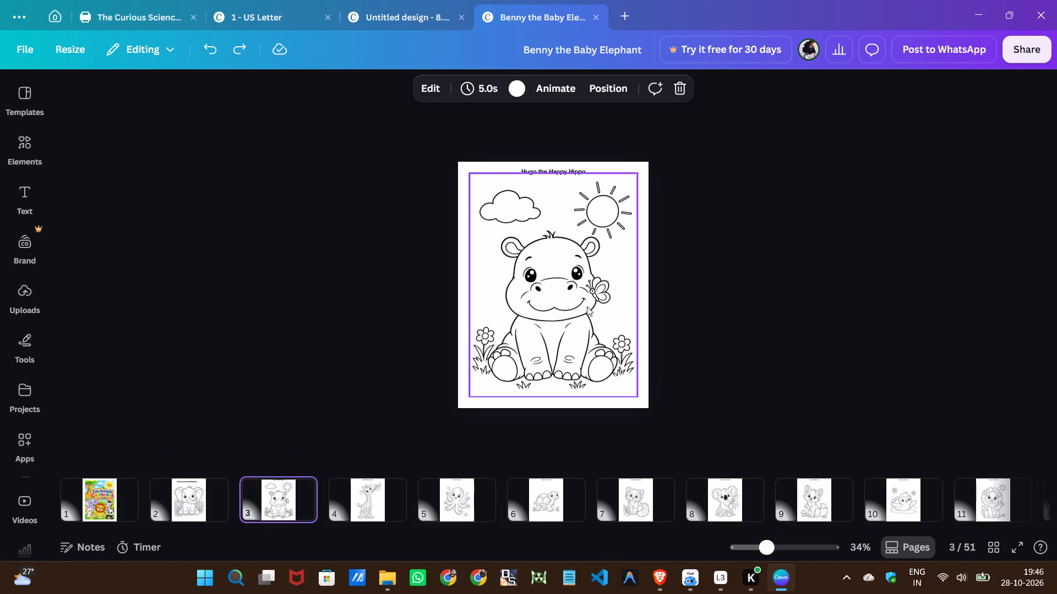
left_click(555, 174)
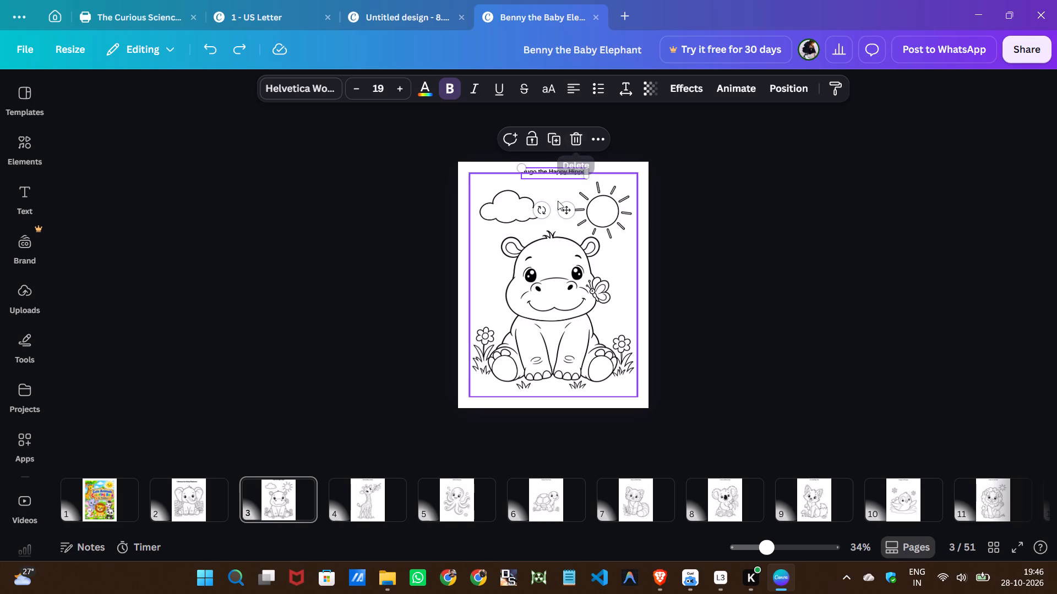
Copy the styled "1.Benny the Baby Elephant" title from page 2 and paste it onto the hippo page.
left_click(195, 507)
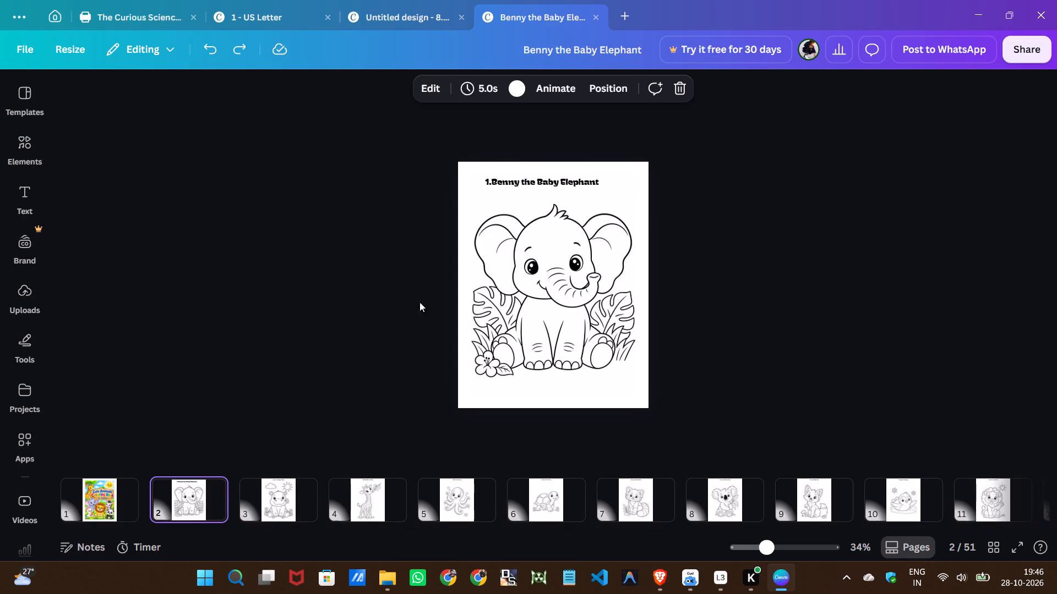
left_click(517, 183)
right_click(516, 182)
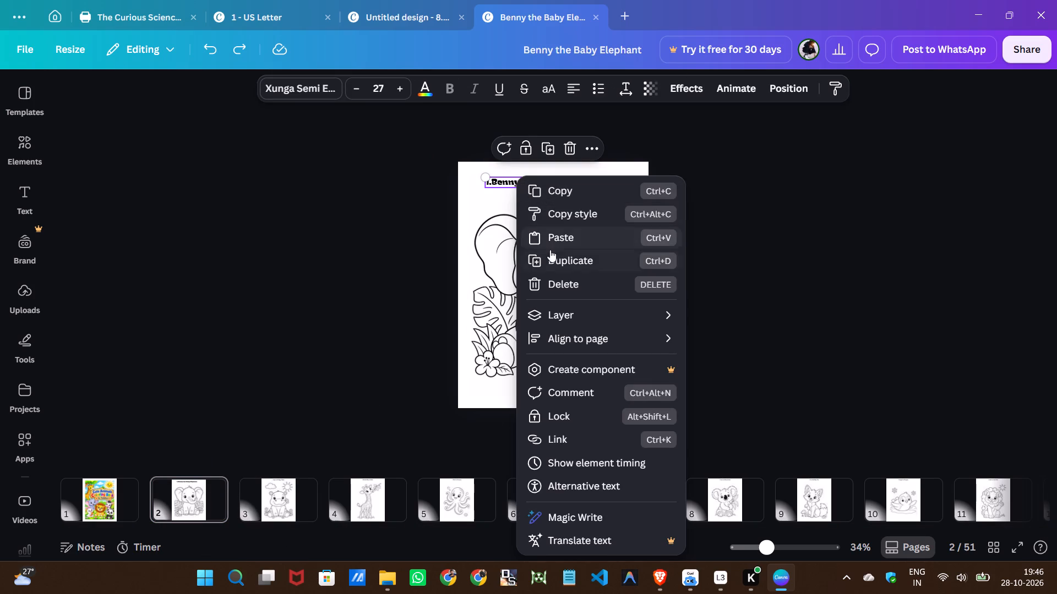
left_click(552, 192)
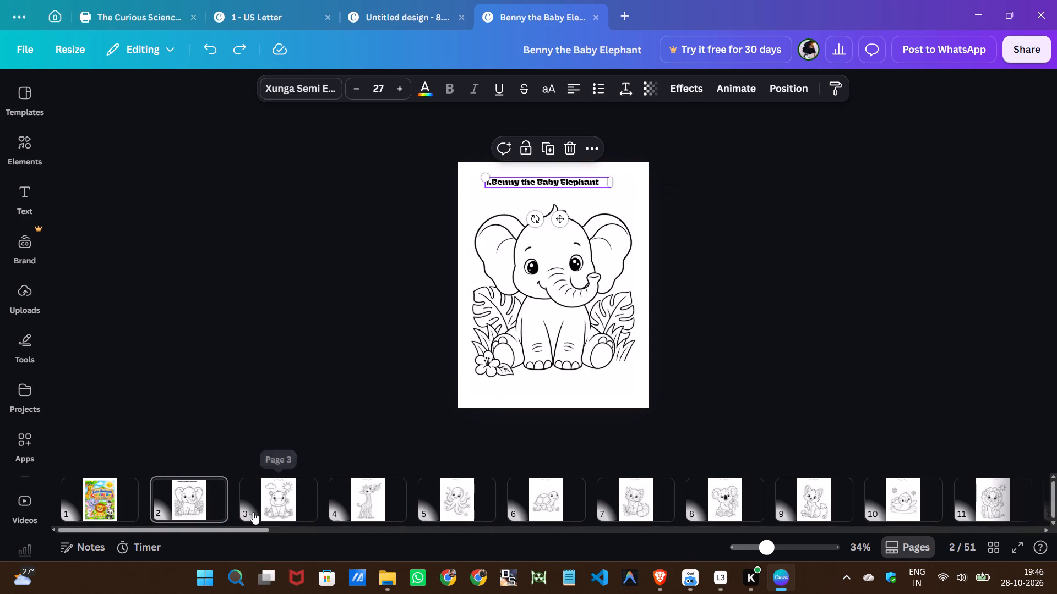
left_click(260, 509)
left_click(482, 177)
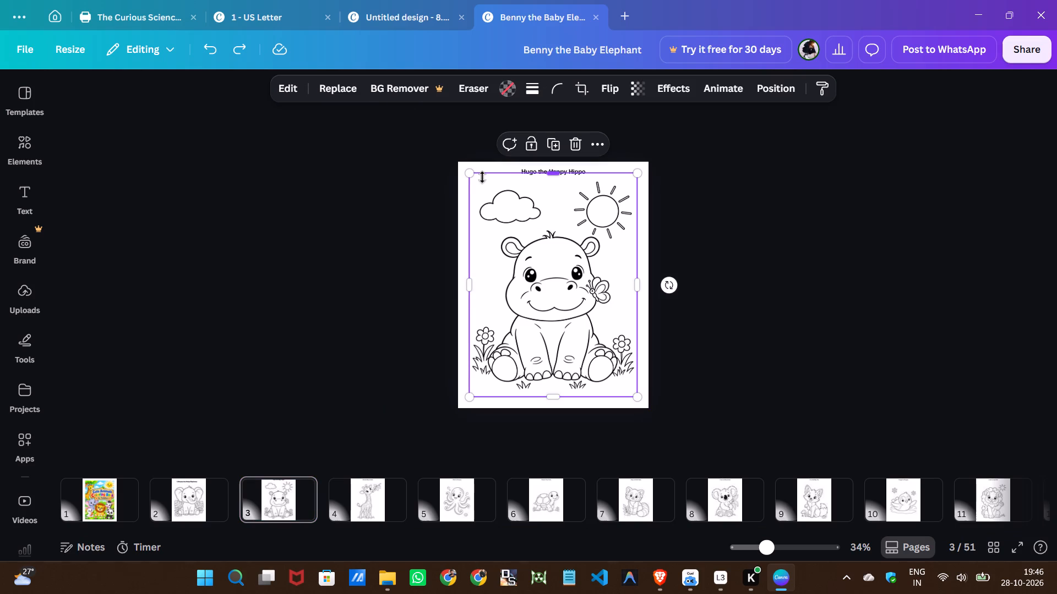
right_click(482, 177)
left_click(538, 173)
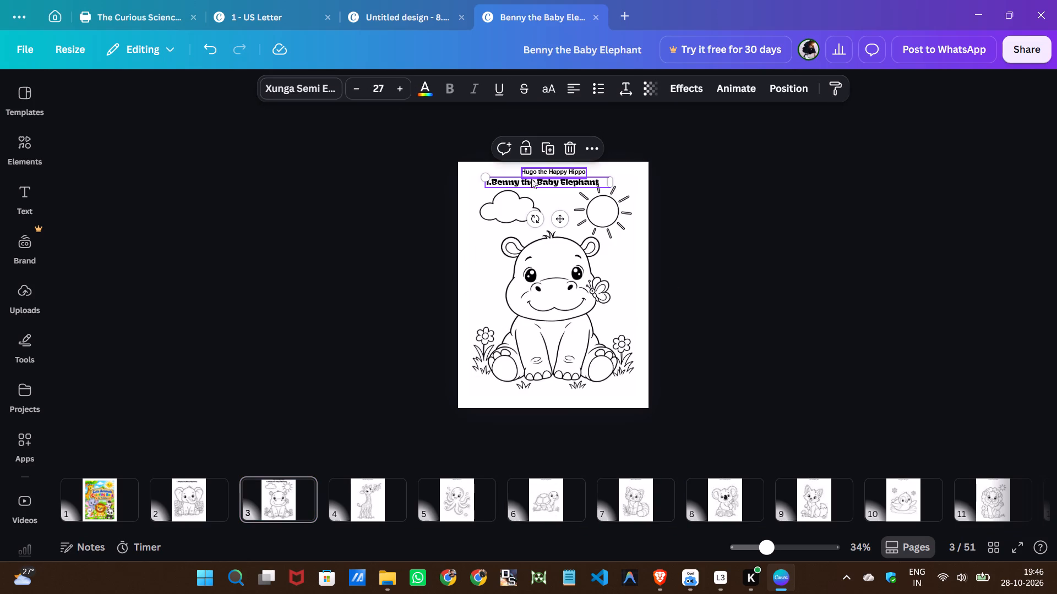
left_click(373, 289)
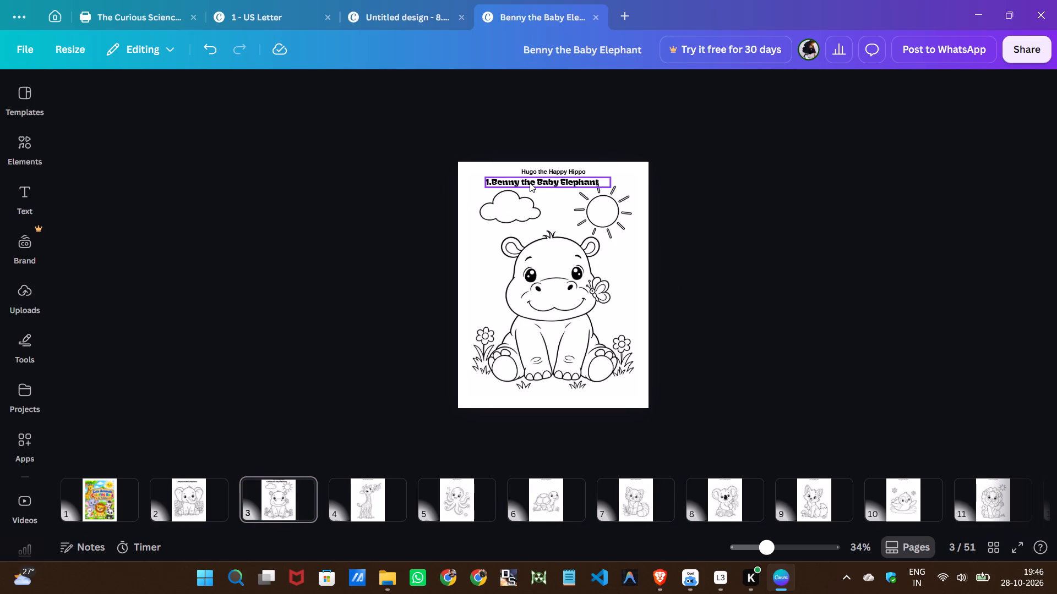
Replace the pasted title's text with "Hugo the Happy Hippo", copied from the hippo page's original title.
left_click(530, 183)
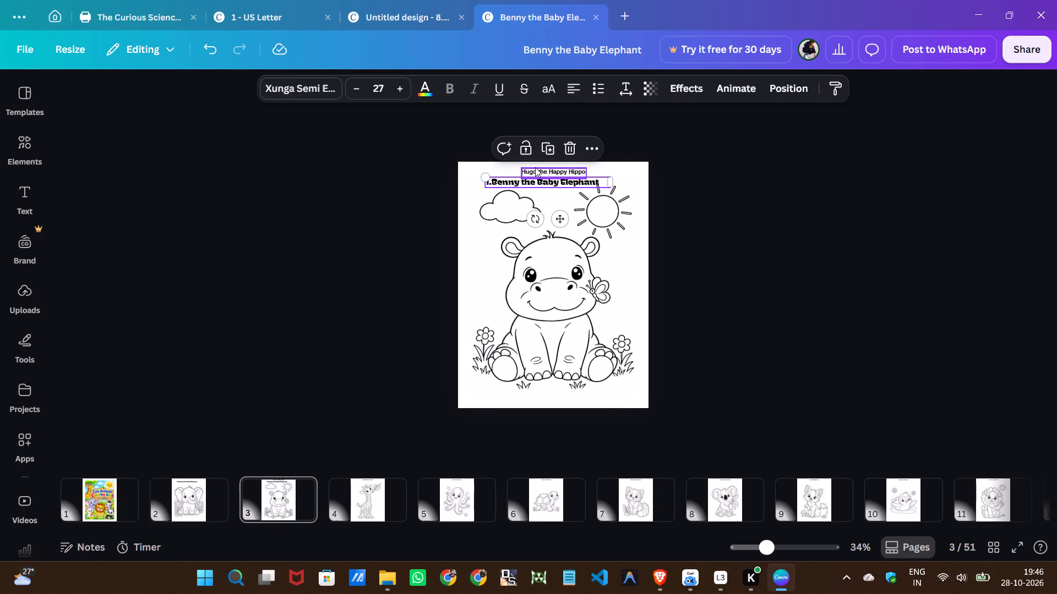
double_click(535, 167)
right_click(535, 169)
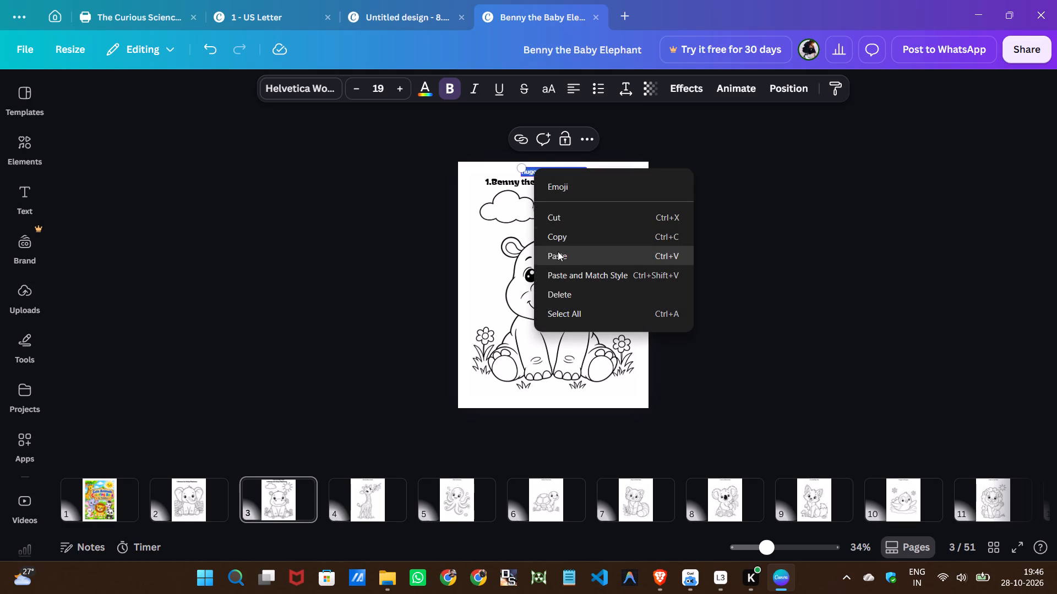
left_click(560, 238)
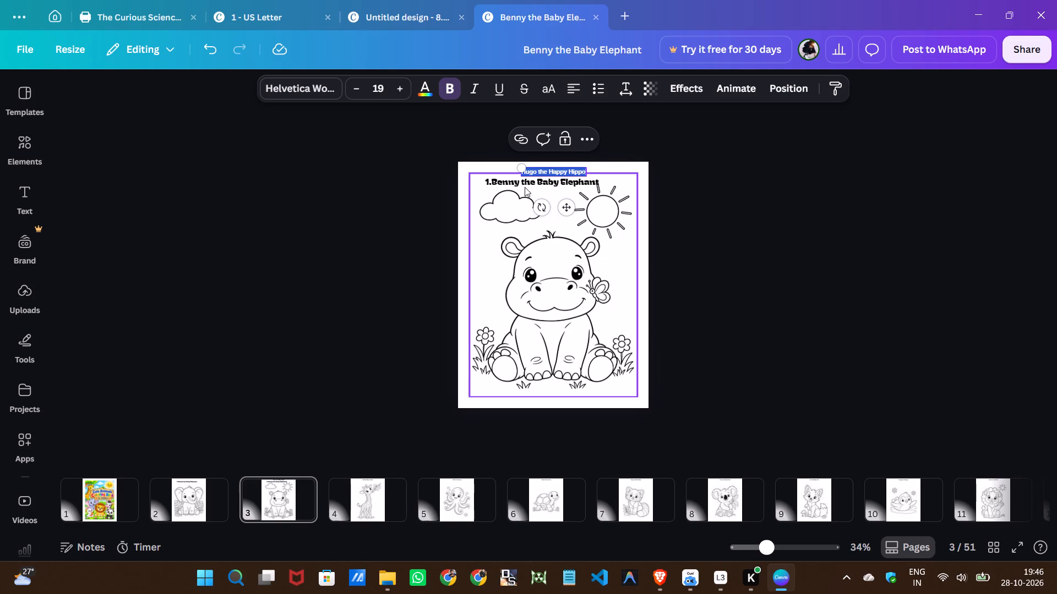
double_click(504, 183)
right_click(504, 183)
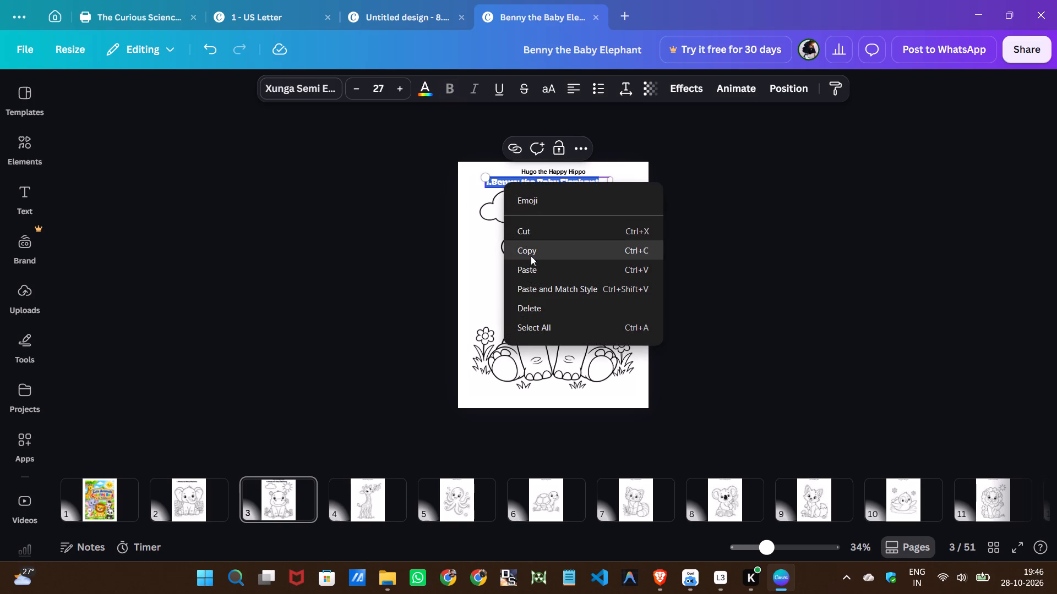
left_click(531, 264)
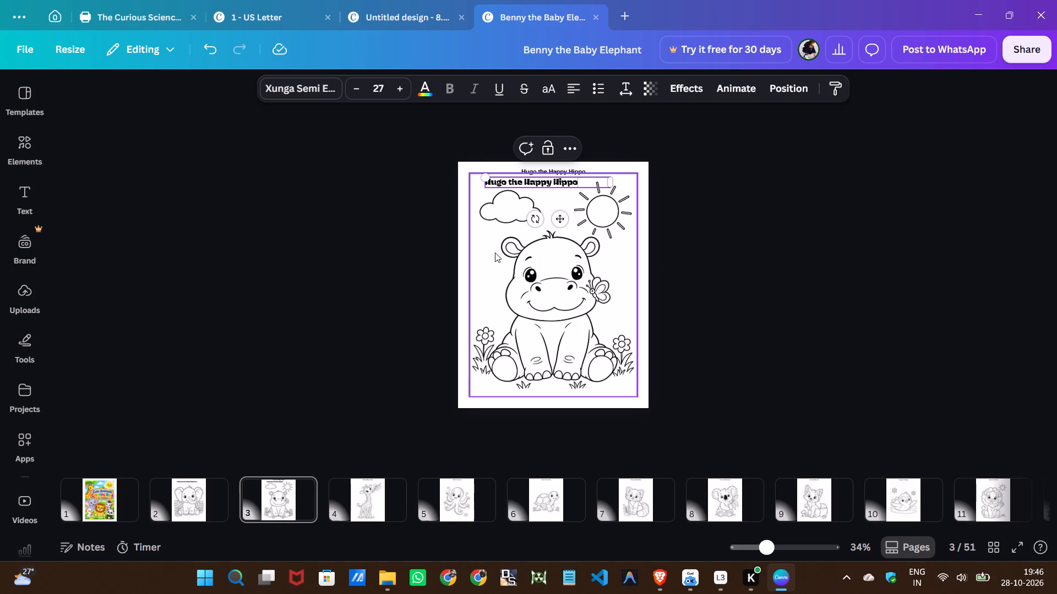
left_click(370, 197)
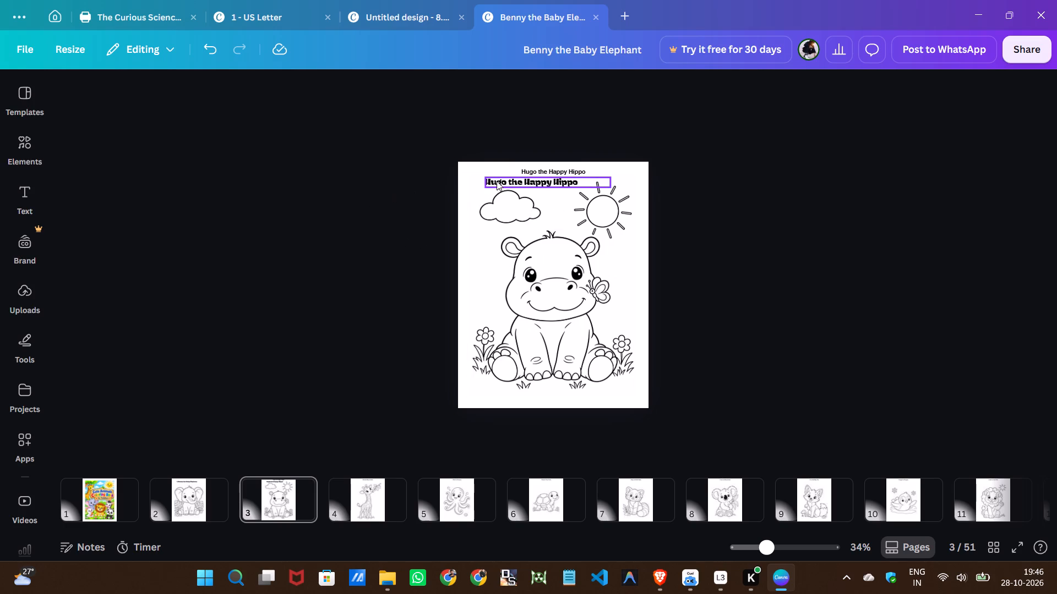
Add "2." in front of the restyled Hugo the Happy Hippo title.
left_click(495, 180)
left_click(486, 179)
left_click(490, 183)
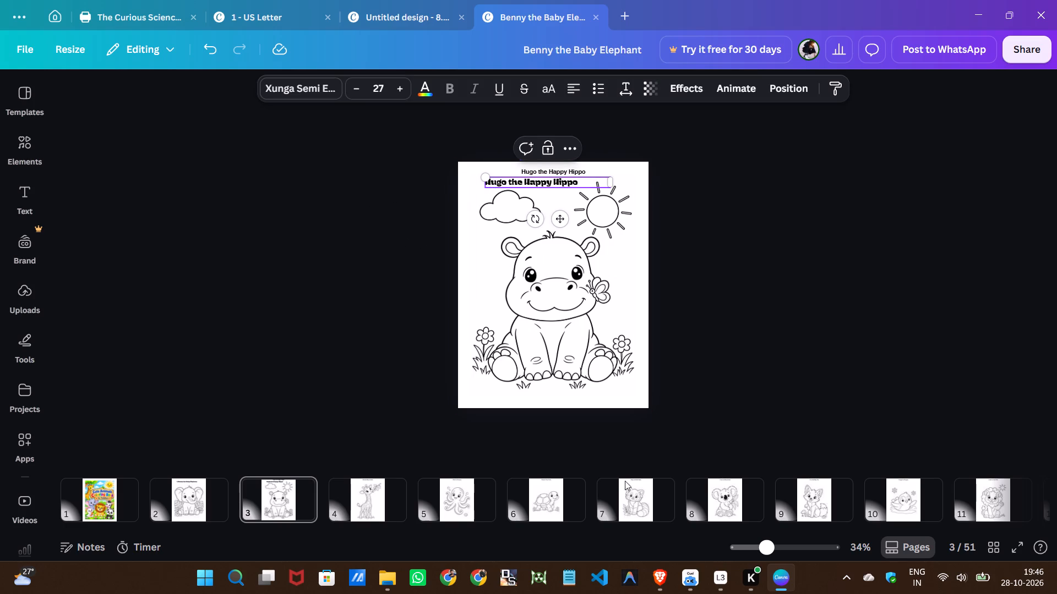
left_click(789, 551)
scroll(380, 300, "up", 5)
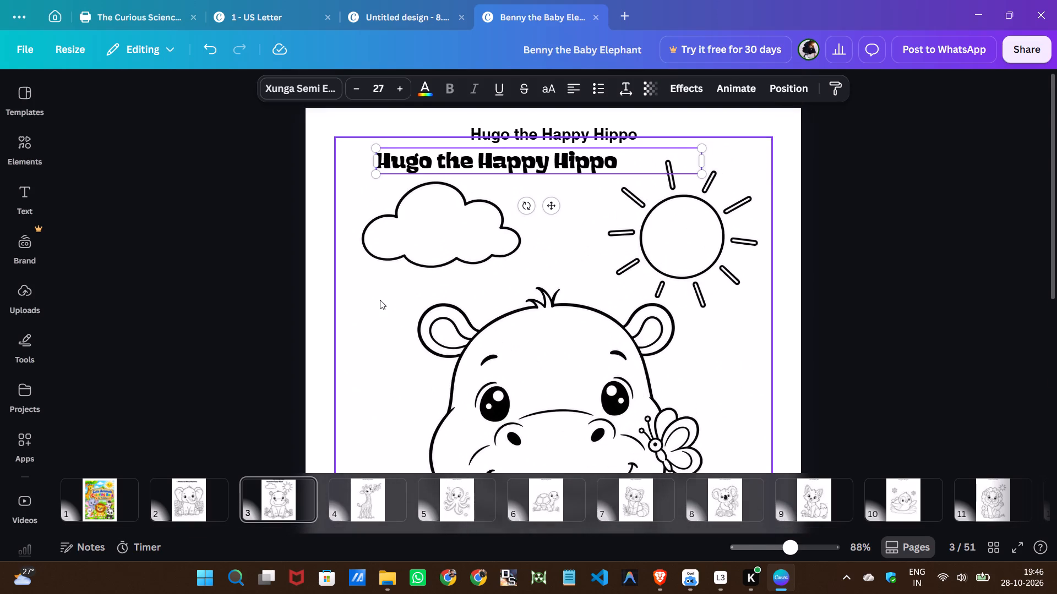
left_click(380, 157)
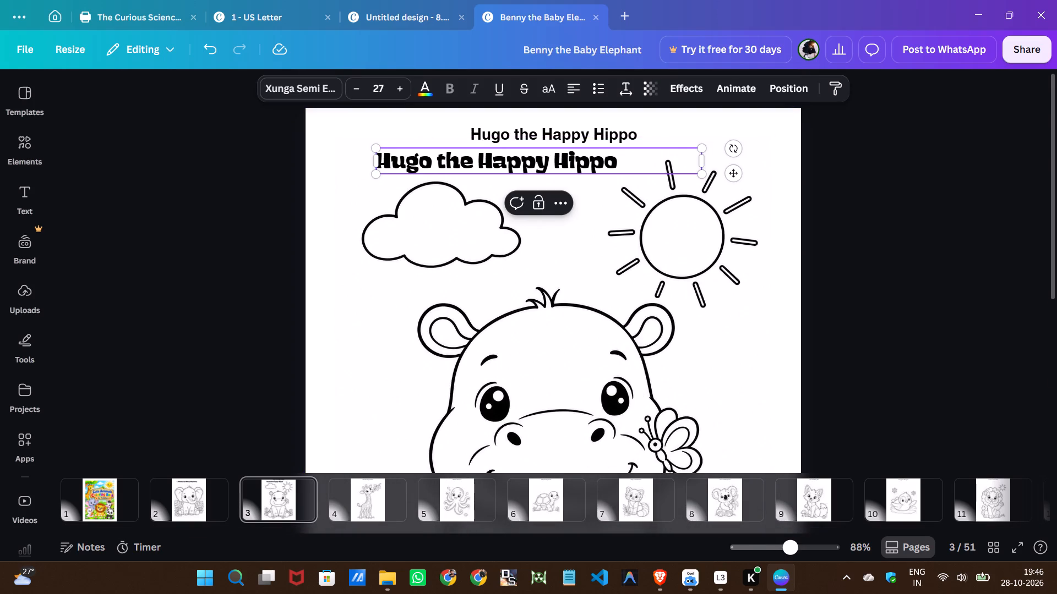
type("2.")
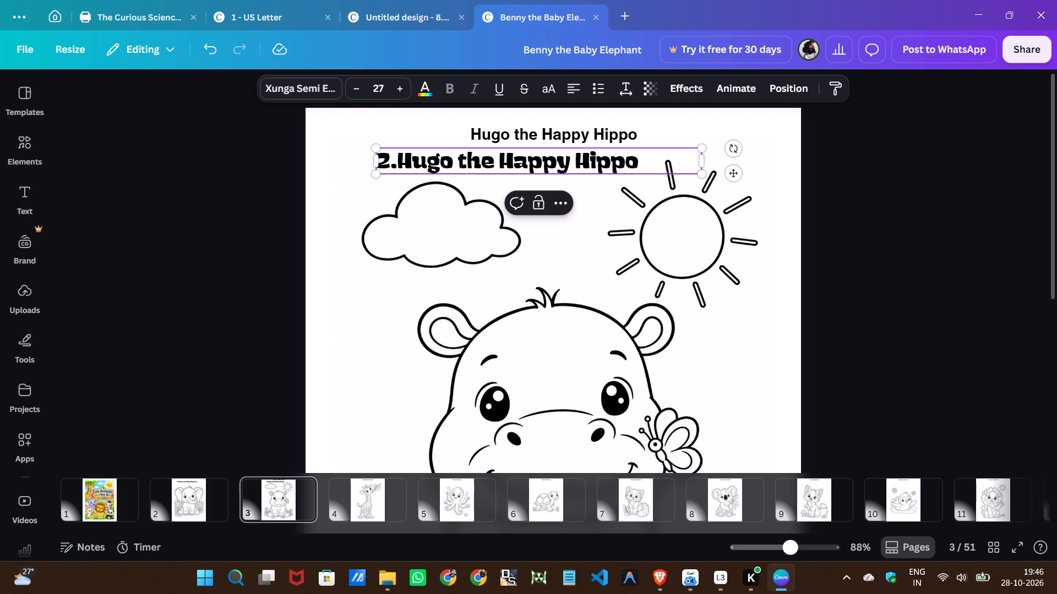
left_click(266, 172)
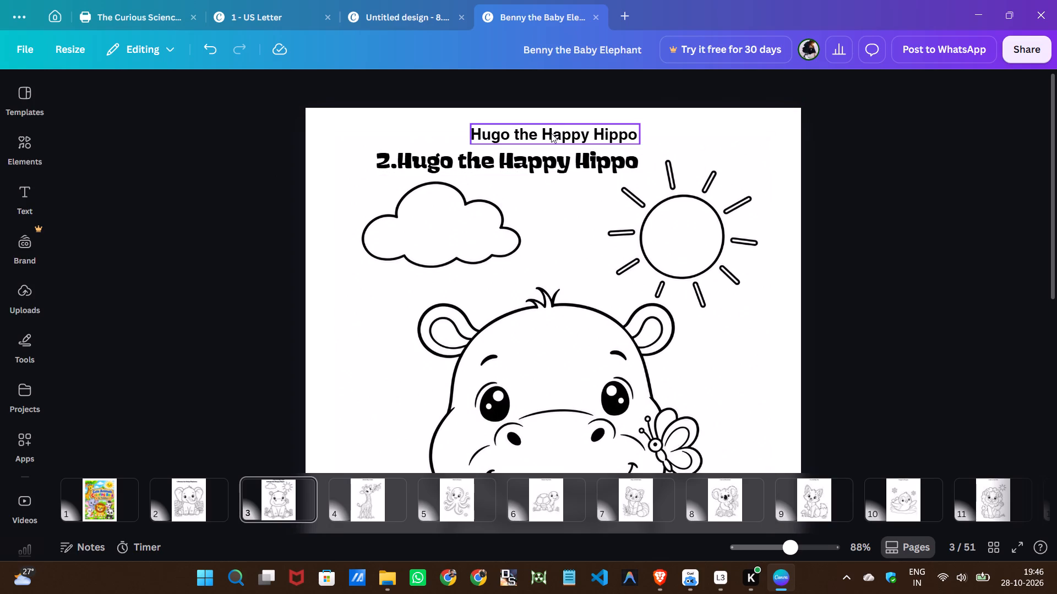
Delete the original plain Hugo the Happy Hippo title at the top of the hippo page.
left_click(551, 133)
left_click(579, 173)
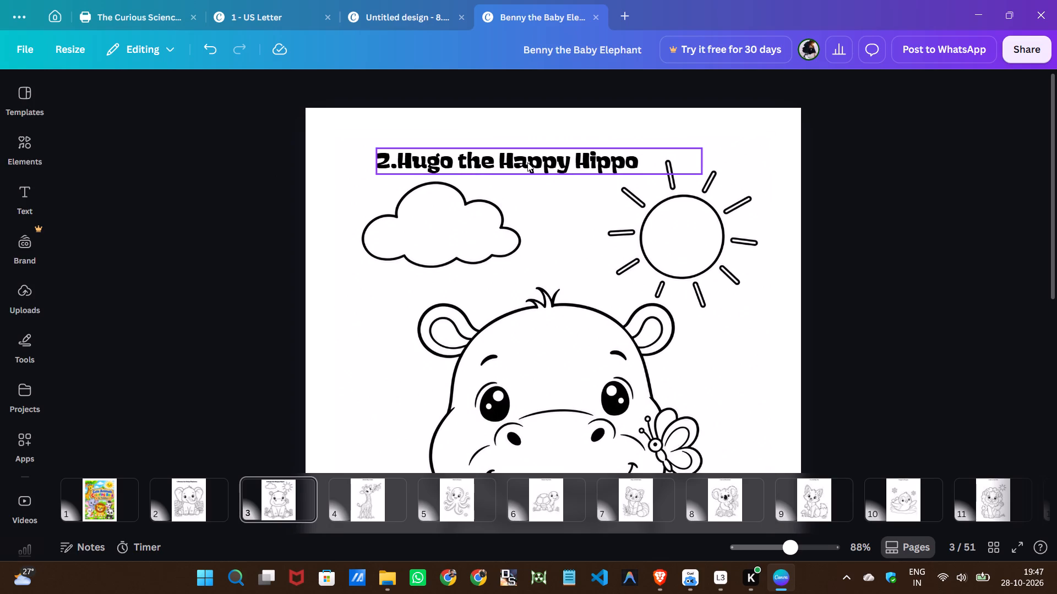
Reposition the "2.Hugo the Happy Hippo" title further up and left, above the cloud on the hippo page.
left_click_drag(526, 162, 502, 164)
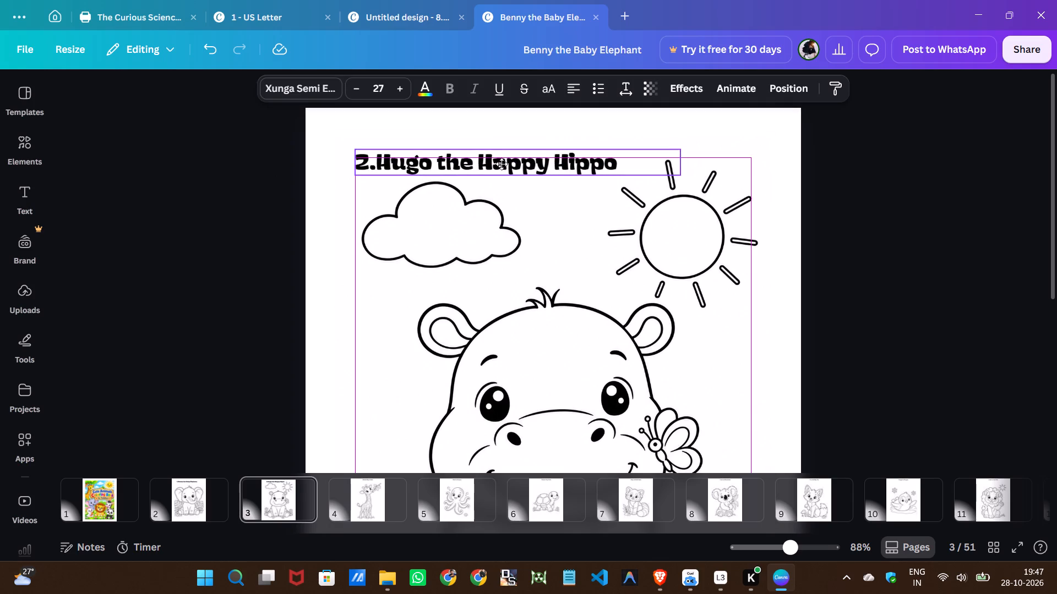
left_click_drag(502, 164, 498, 162)
left_click(138, 179)
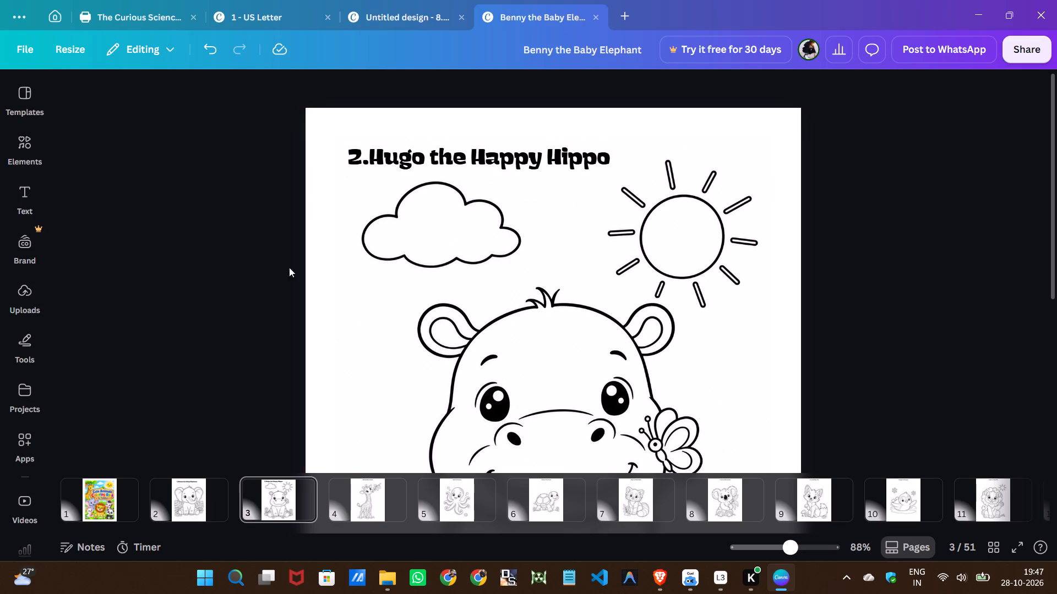
Review the whole hippo page and compare its title with those on the elephant and giraffe pages.
left_click(778, 548)
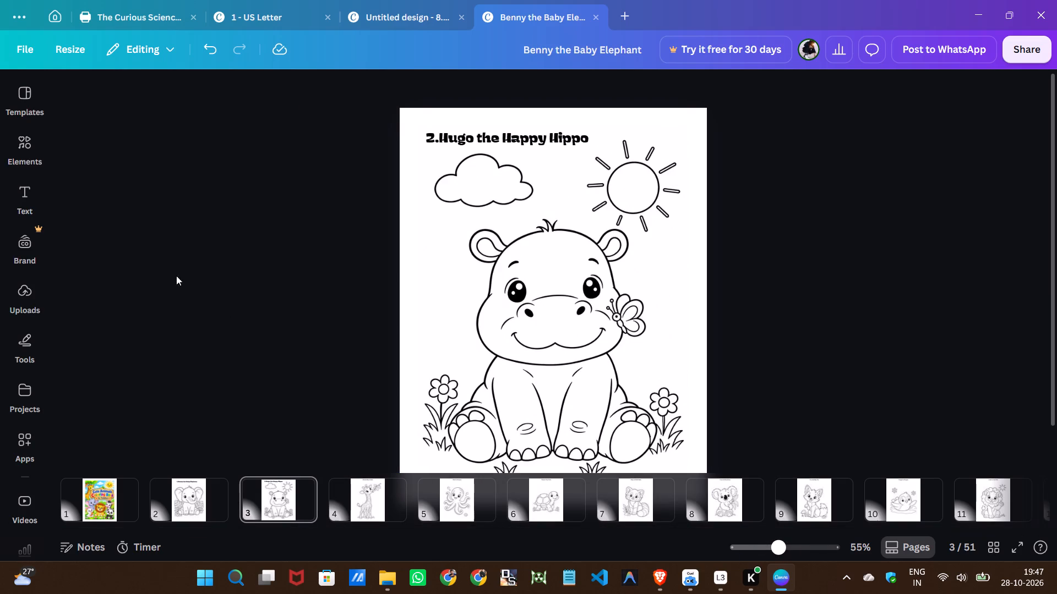
left_click(758, 542)
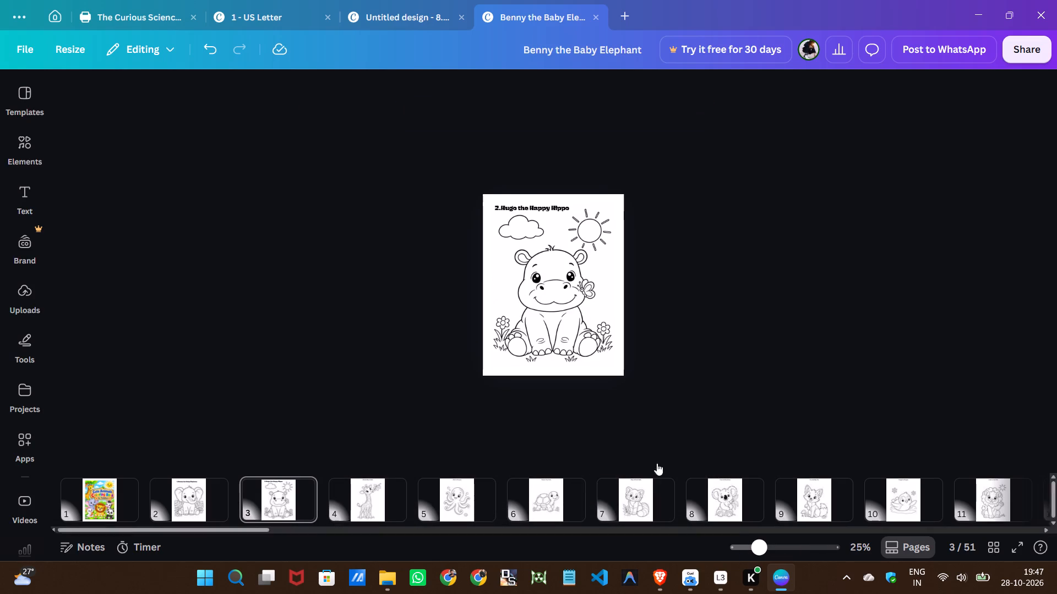
left_click(775, 551)
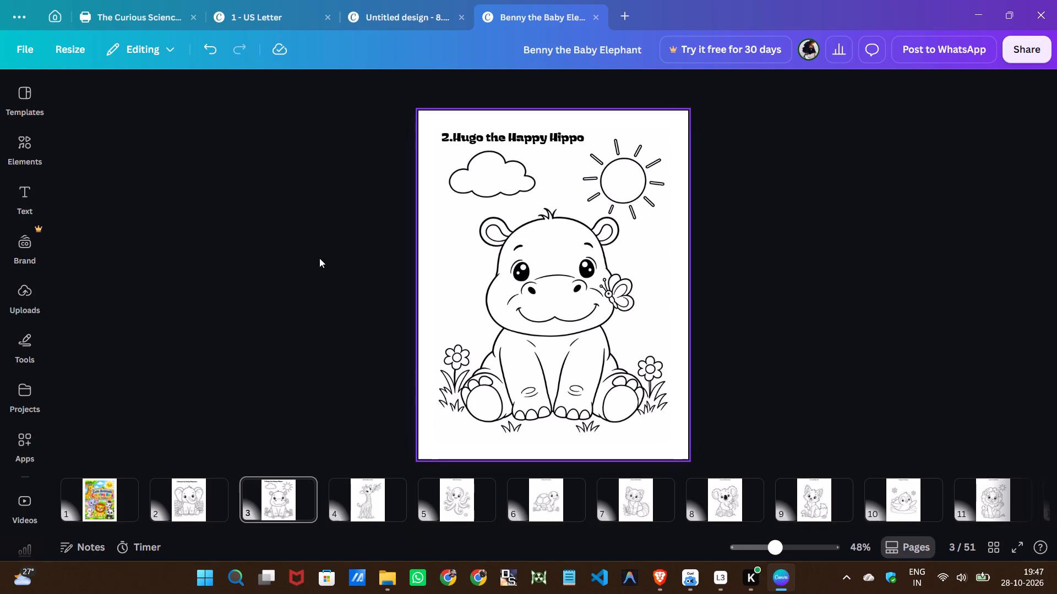
left_click(187, 496)
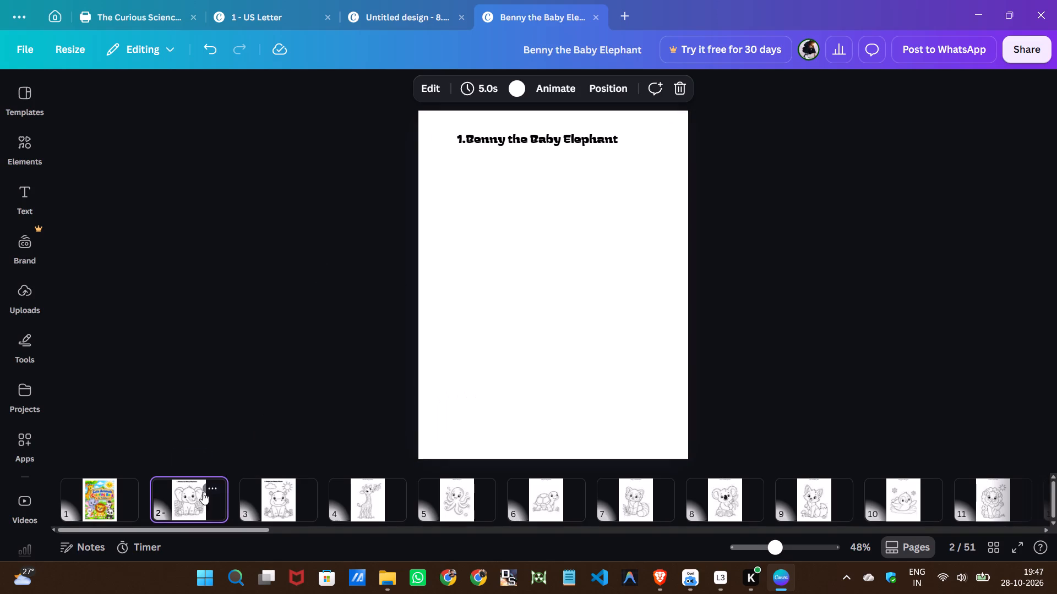
left_click(286, 504)
left_click(328, 505)
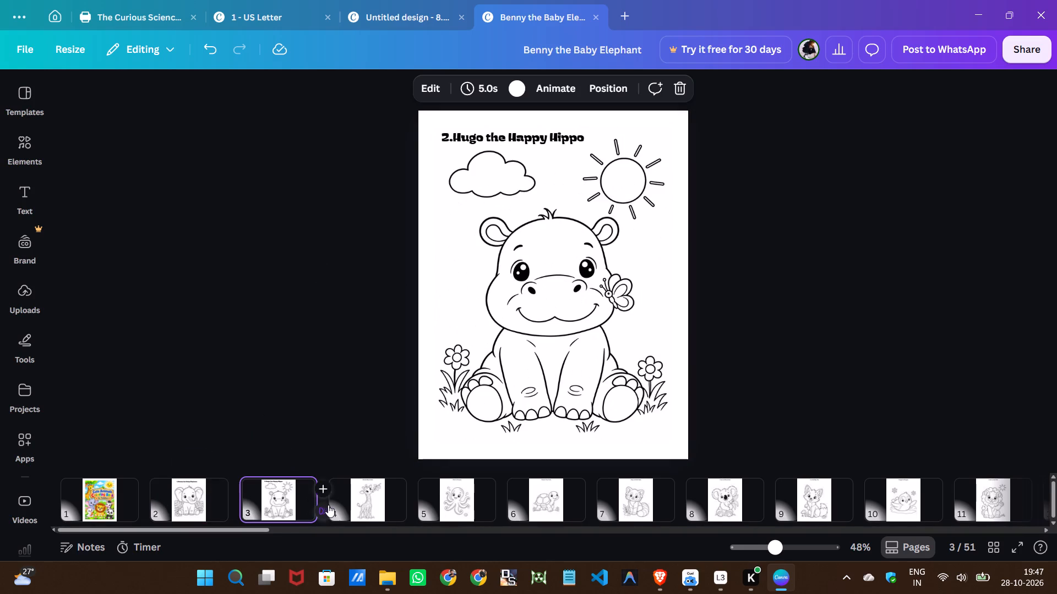
left_click(367, 502)
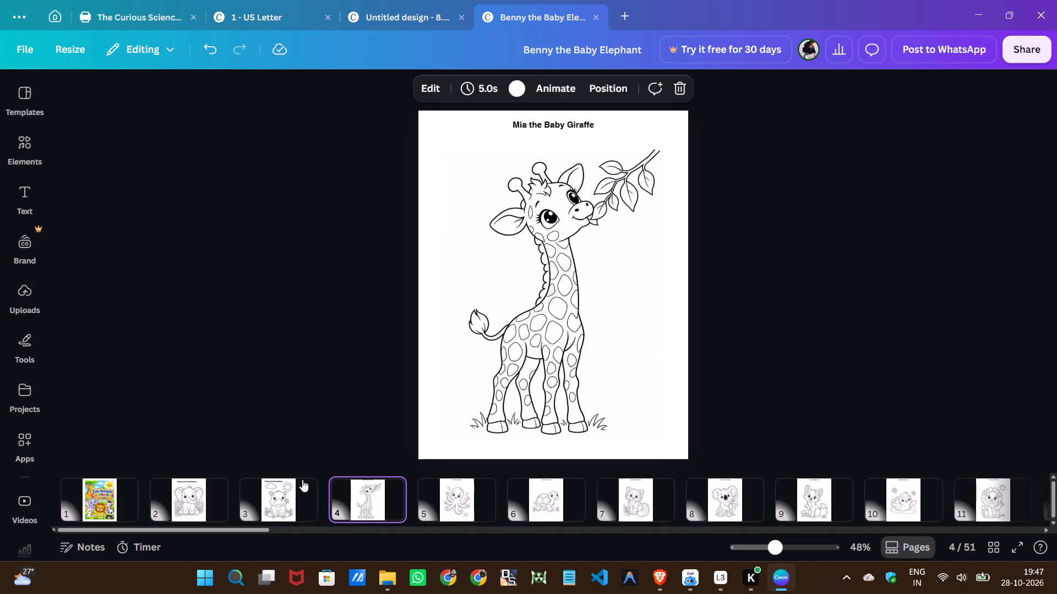
left_click(200, 502)
Copy the styled "2.Hugo the Happy Hippo" title from page 3 and paste it onto the giraffe page, page 4.
left_click(284, 504)
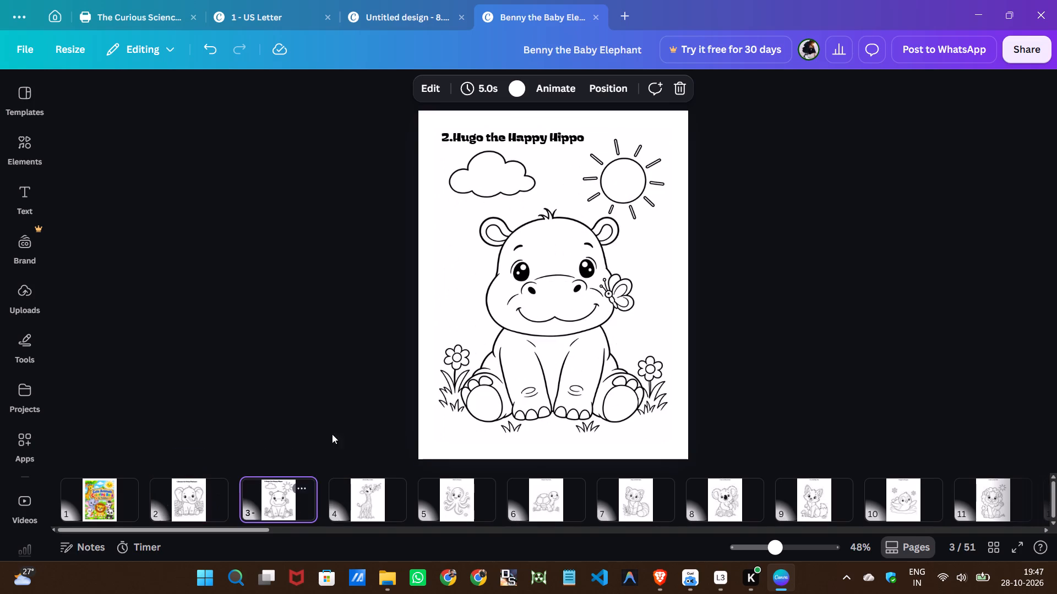
left_click(489, 137)
right_click(488, 137)
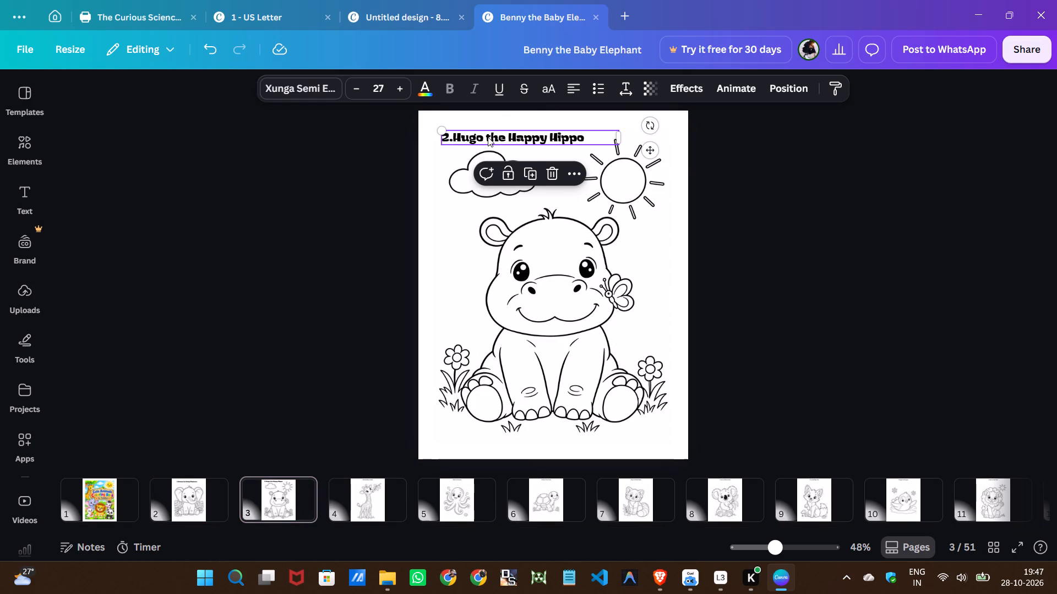
left_click(528, 156)
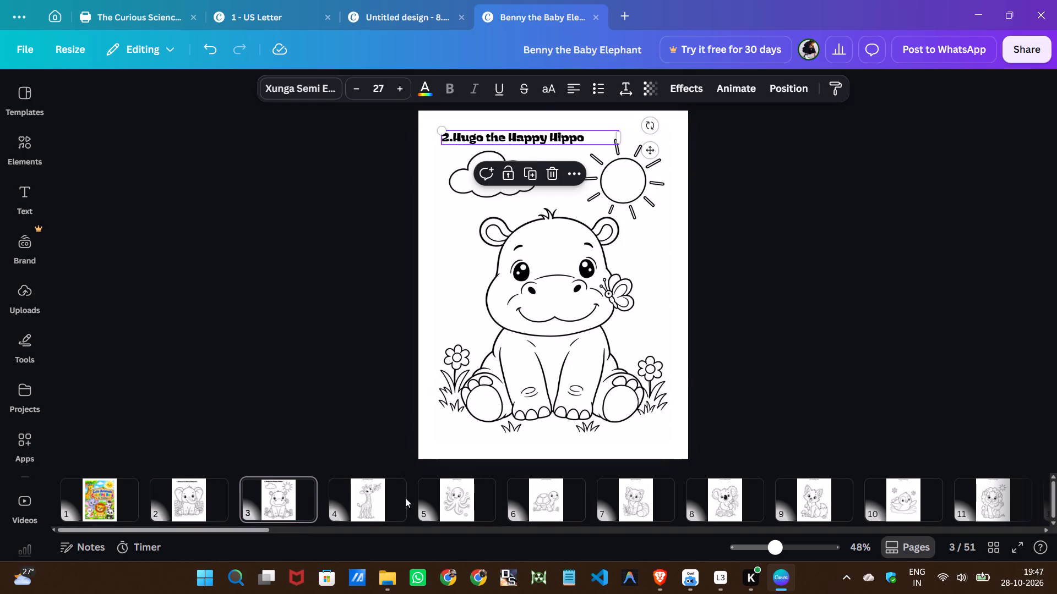
left_click(379, 507)
left_click(346, 504)
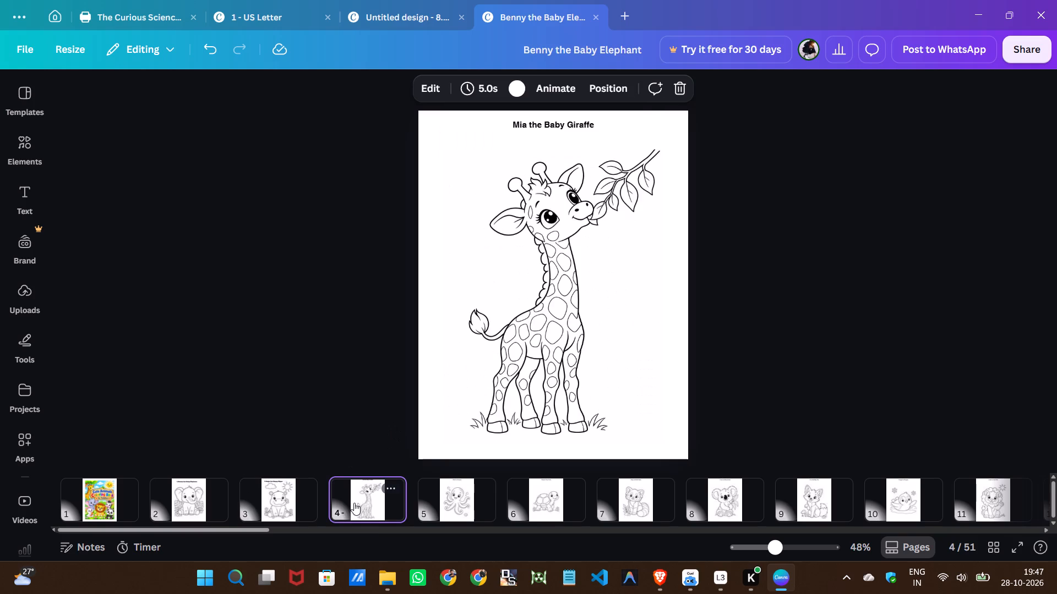
key("ctrl+v")
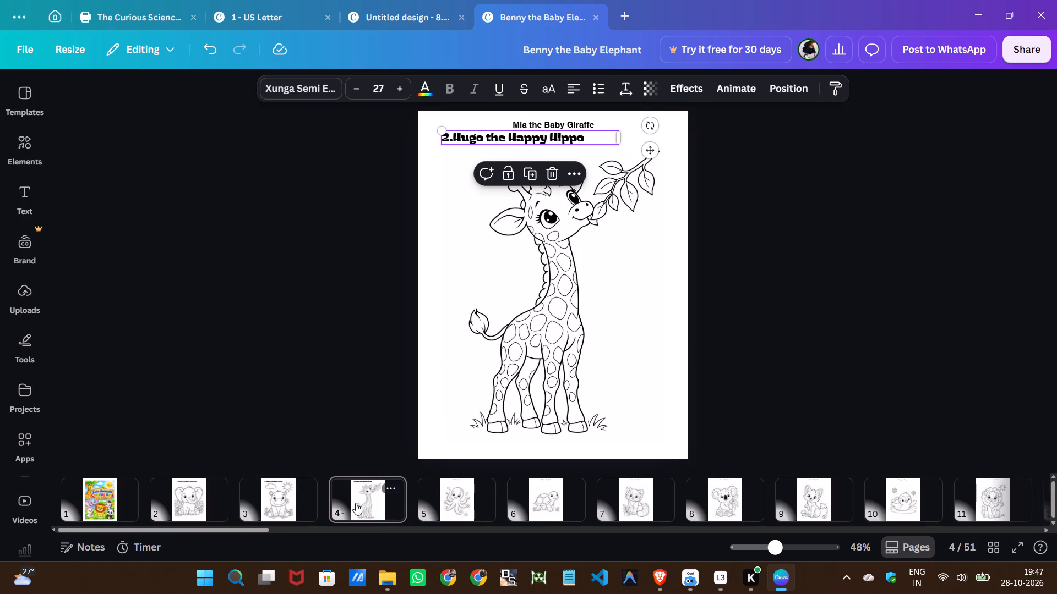
Paste the copied styled hippo title onto pages 5 to 8: octopus, turtle, red panda and koala.
left_click(455, 501)
key("ctrl+v")
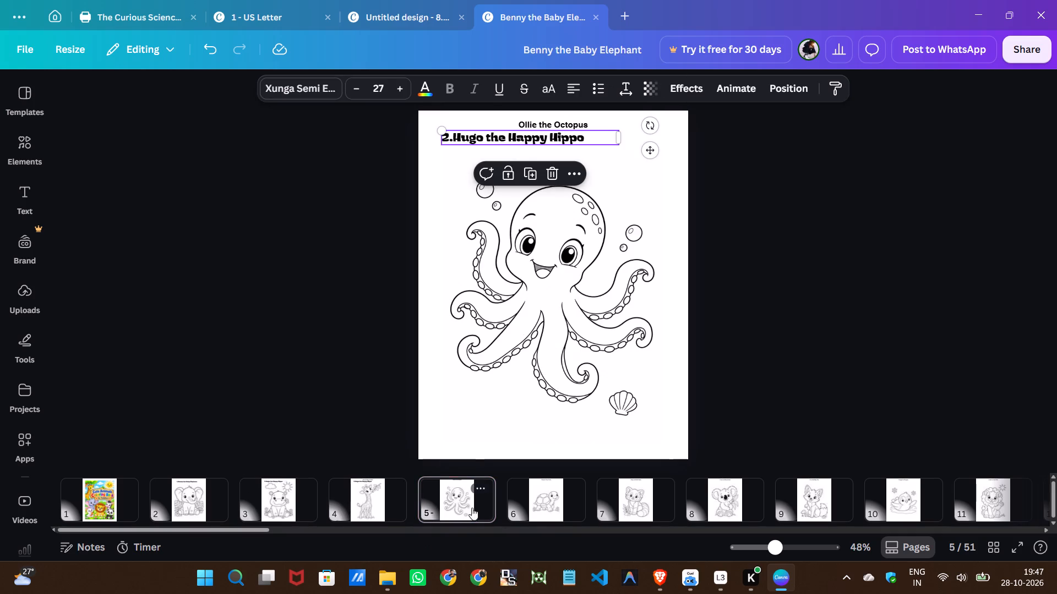
left_click(550, 513)
key("ctrl+v")
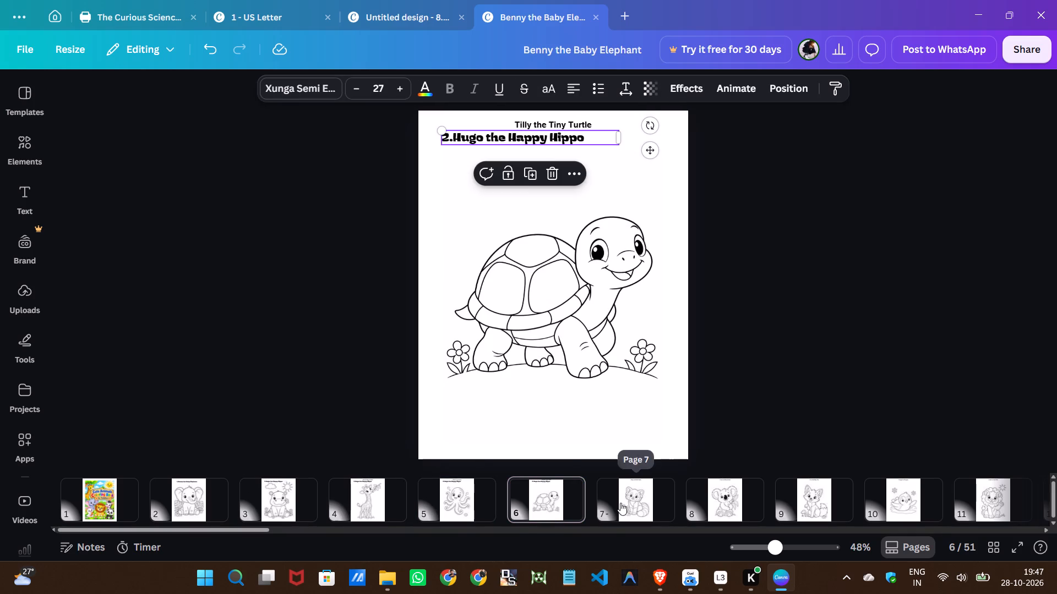
left_click(620, 503)
key("ctrl+v")
left_click(710, 507)
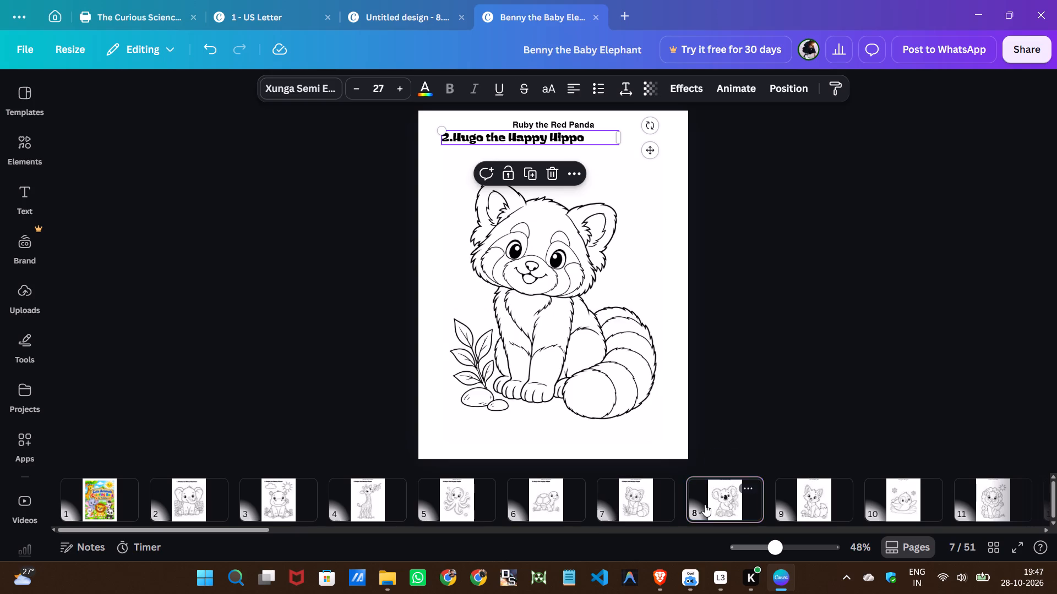
key("ctrl+v")
Paste the copied styled hippo title onto pages 9 to 12, from the baby fox page through the page after the lion cub.
scroll(556, 503, "down", 4)
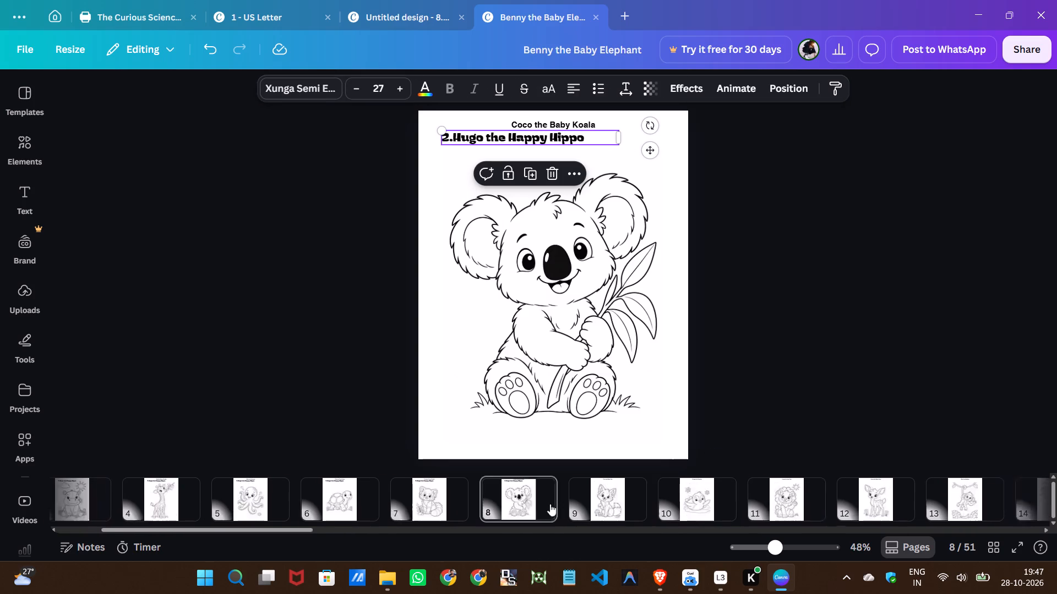
left_click(536, 503)
key("ctrl+v")
scroll(605, 512, "down", 1)
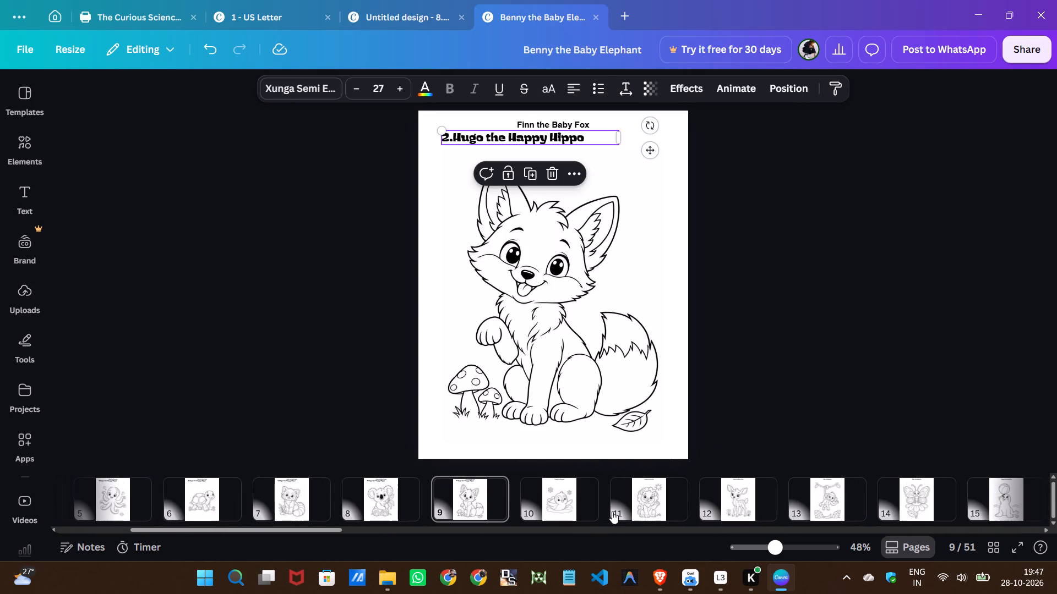
left_click(564, 502)
key("ctrl+v")
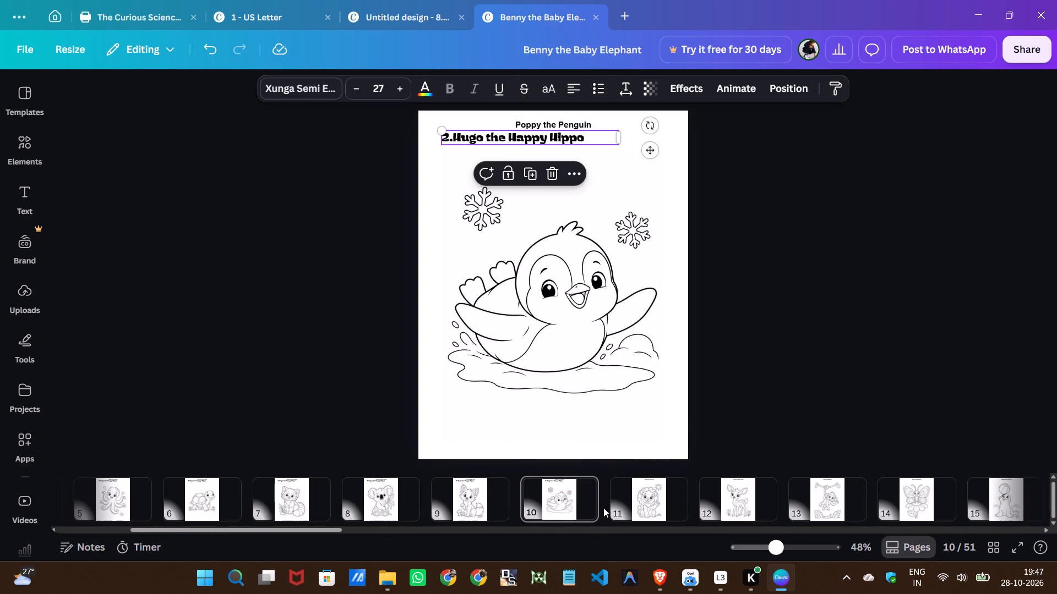
left_click(636, 507)
key("ctrl+v")
left_click(731, 508)
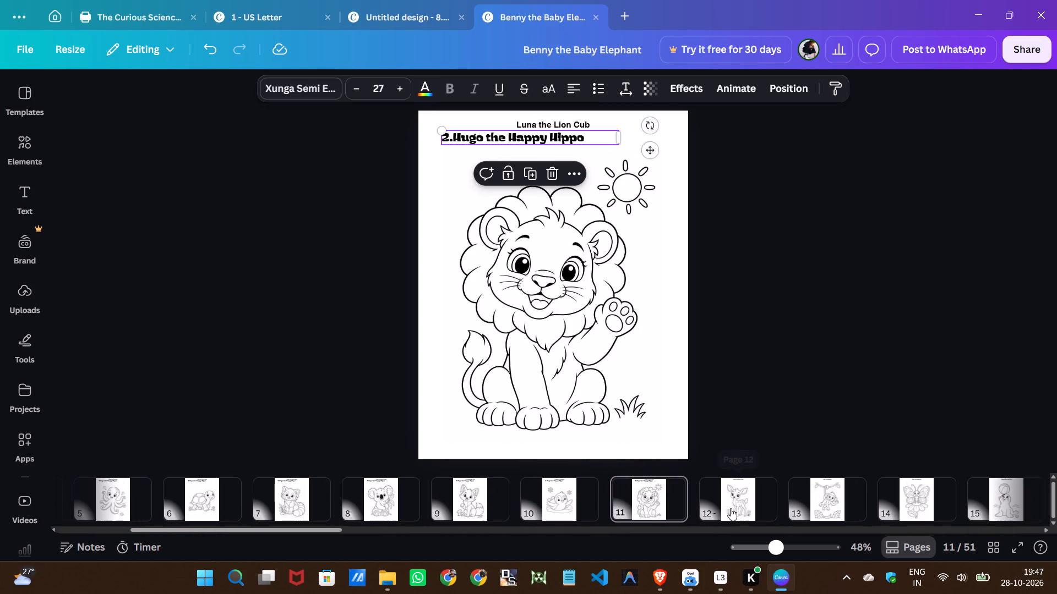
key("ctrl+v")
Paste the copied styled hippo title onto pages 13 to 17, from the monkey page through the parrot page.
left_click(802, 500)
key("ctrl+v")
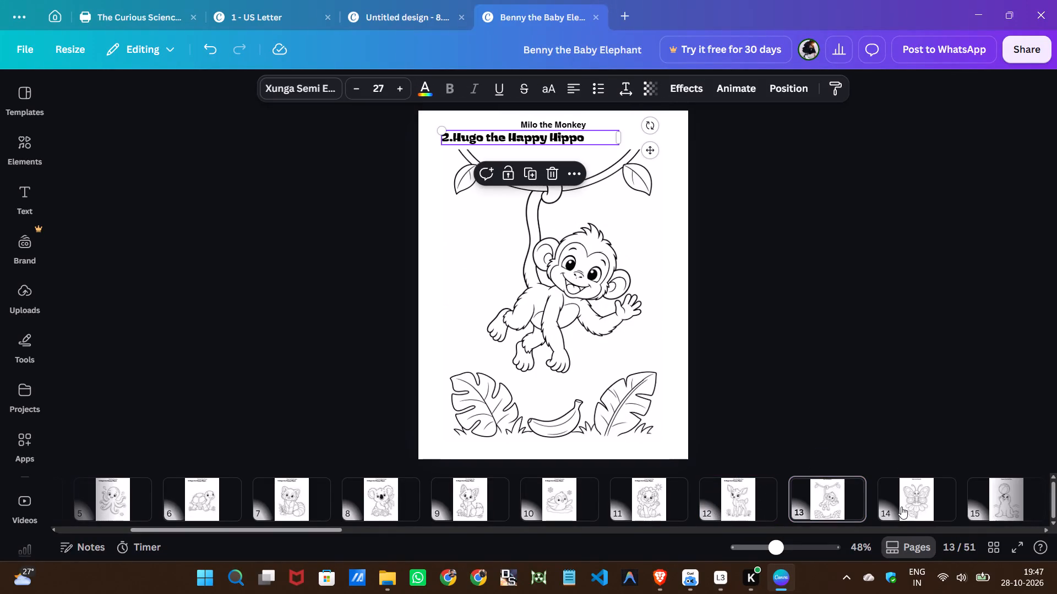
left_click(902, 507)
key("ctrl+v")
left_click(982, 507)
key("ctrl+v")
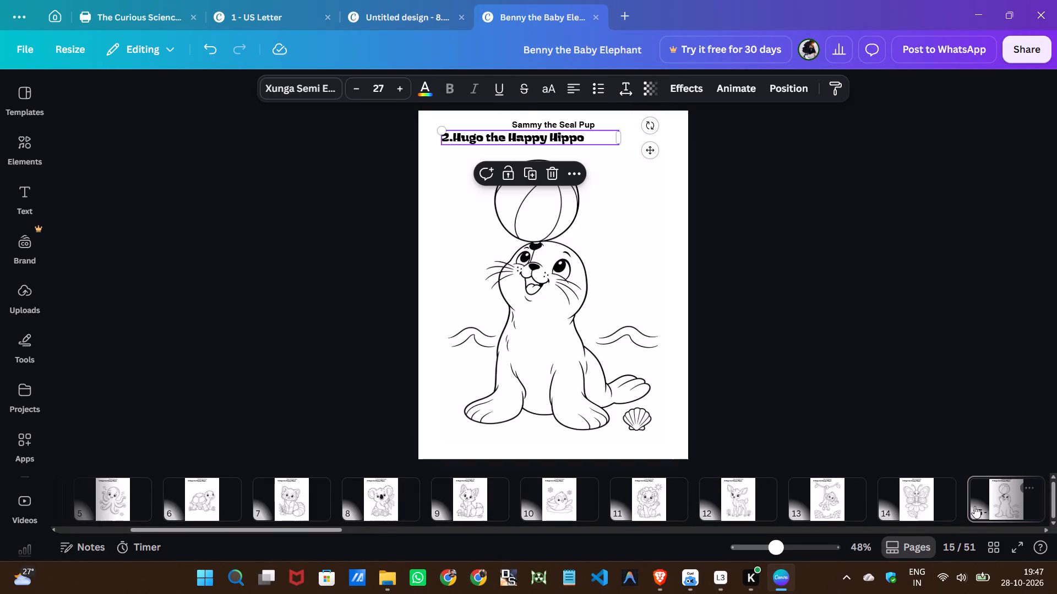
scroll(649, 497, "down", 7)
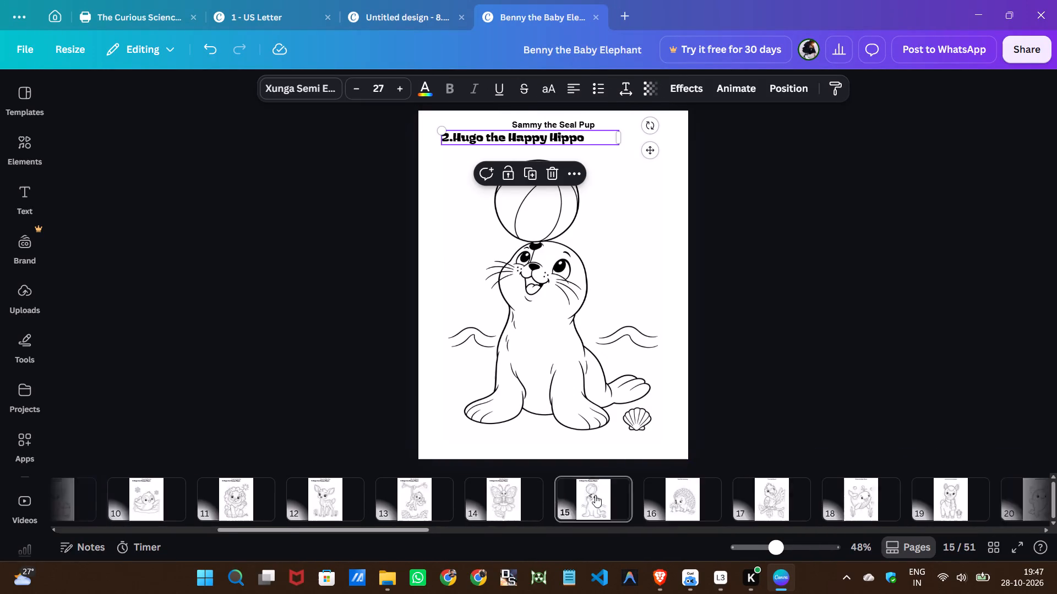
scroll(588, 497, "down", 4)
left_click(351, 499)
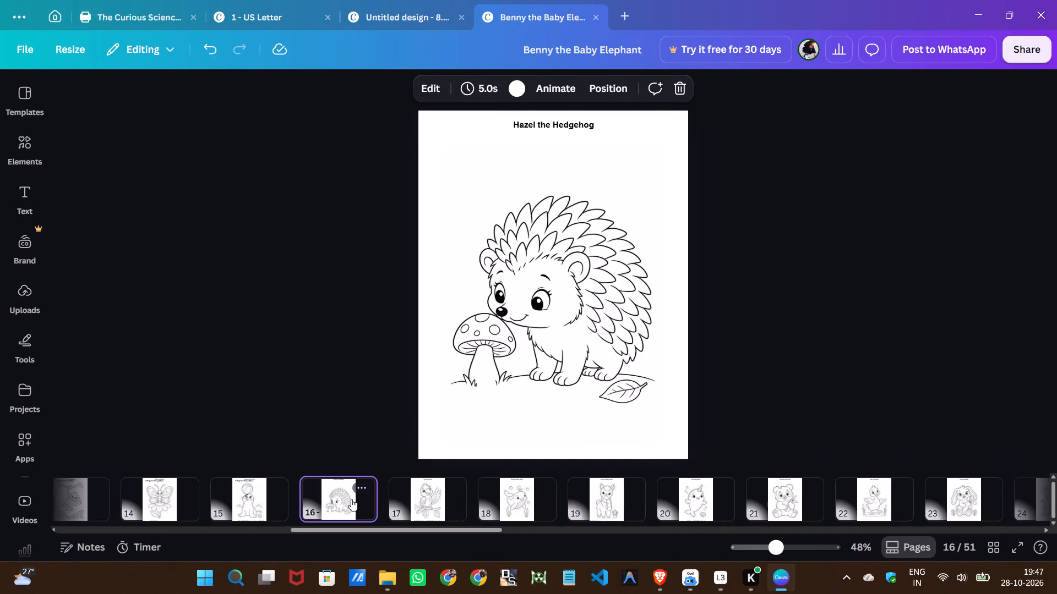
key("ctrl+b")
left_click_drag(351, 499, 378, 498, "ctrl")
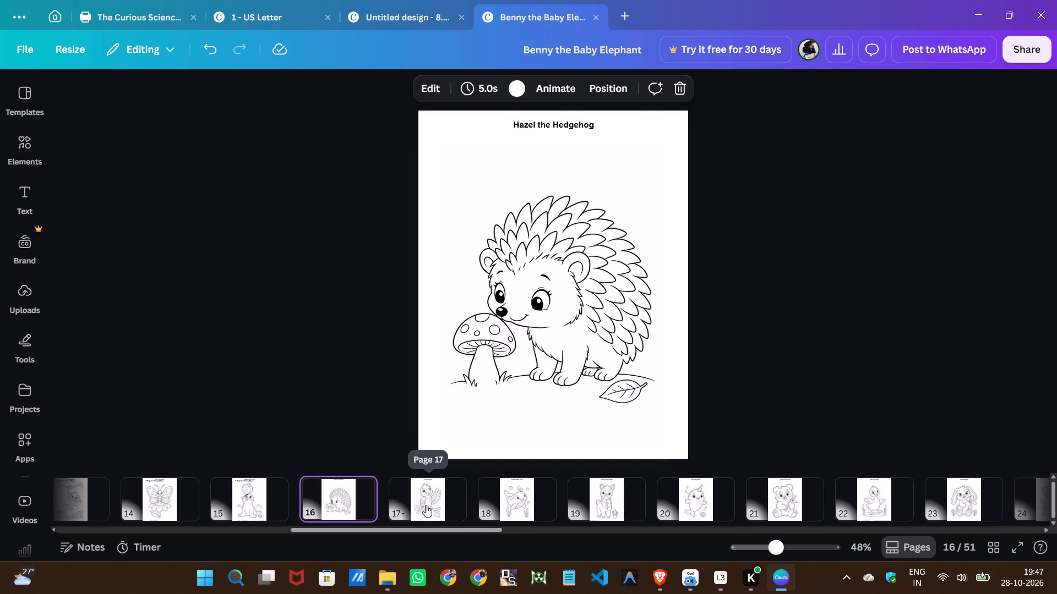
key("ctrl+v")
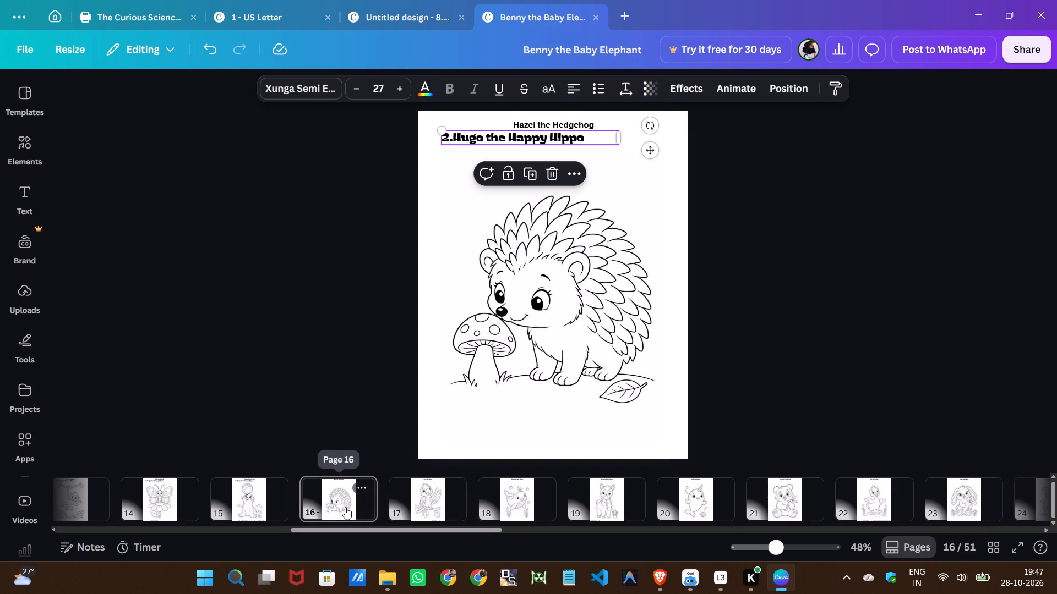
left_click(398, 504)
key("ctrl+v")
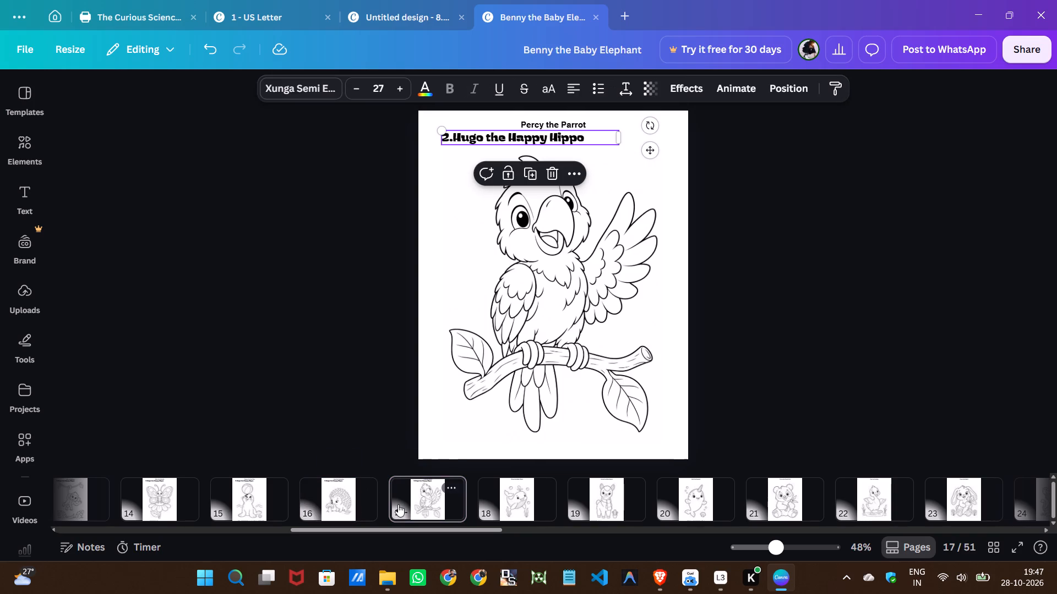
Paste the copied styled hippo title onto pages 18 to 22, from the baby whale page through the gosling page.
key("ctrl+super+F24")
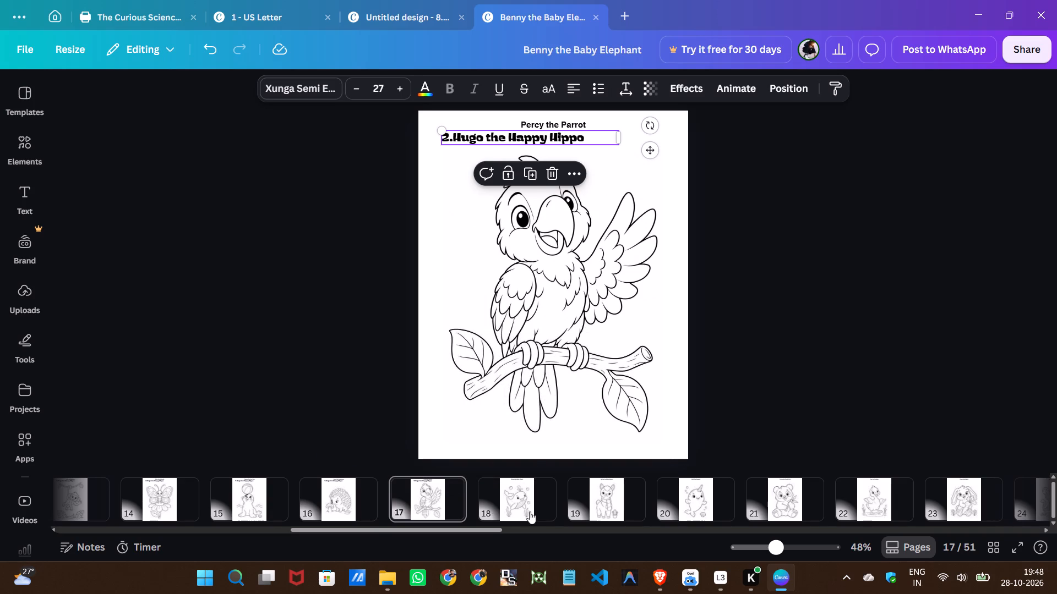
left_click(515, 504)
key("ctrl+v")
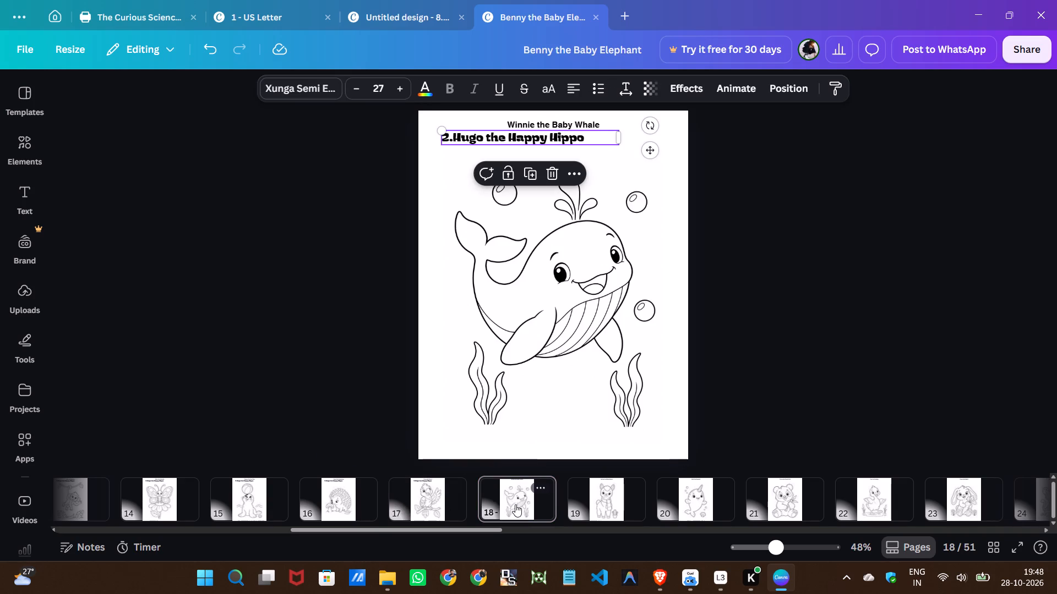
left_click(618, 506)
key("ctrl+v")
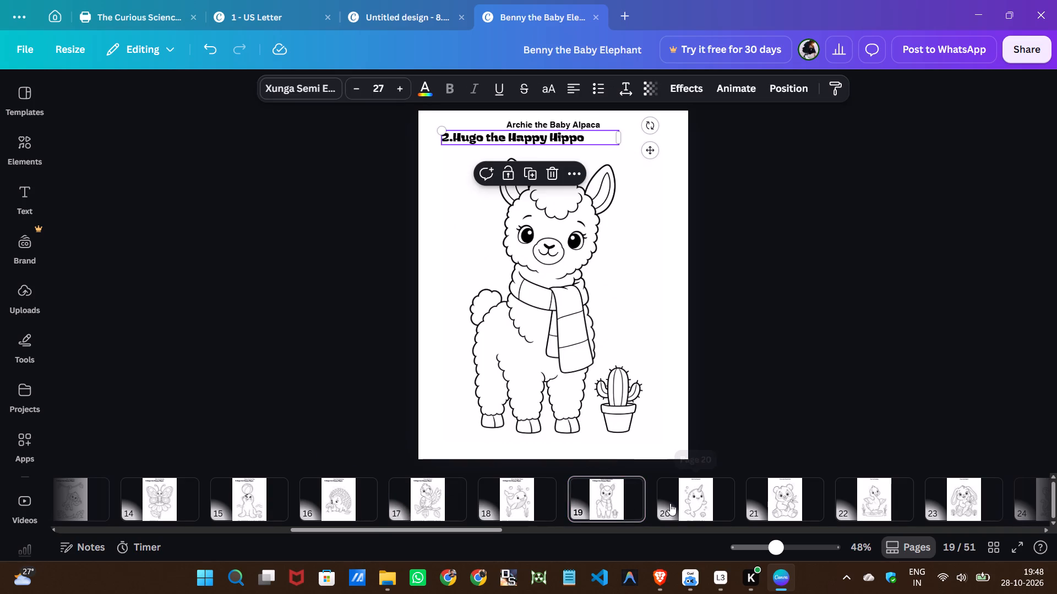
left_click(670, 503)
key("ctrl+v")
left_click(760, 504)
key("ctrl+v")
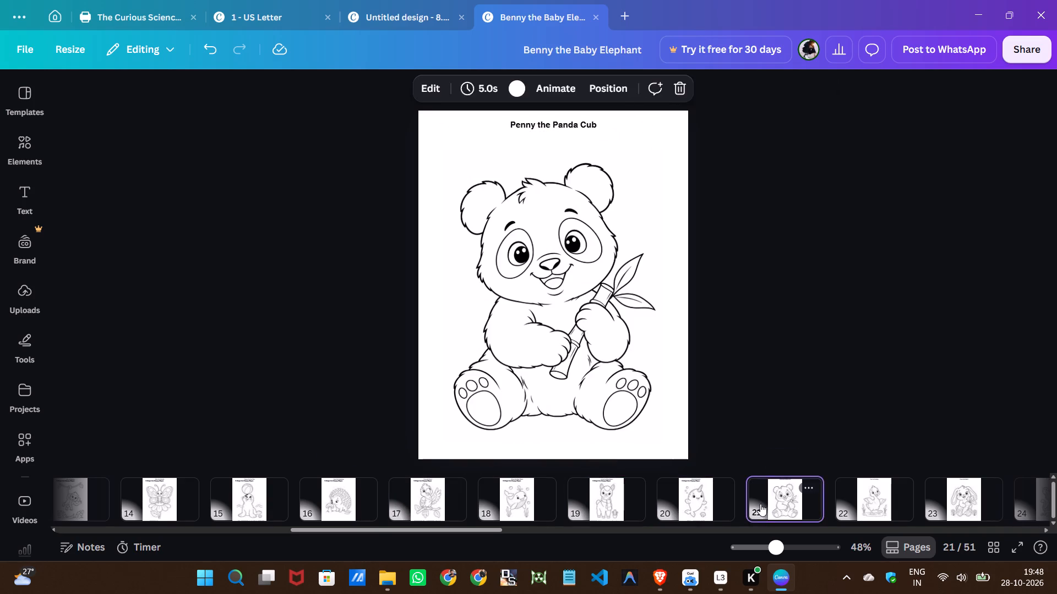
left_click(849, 506)
key("ctrl+v")
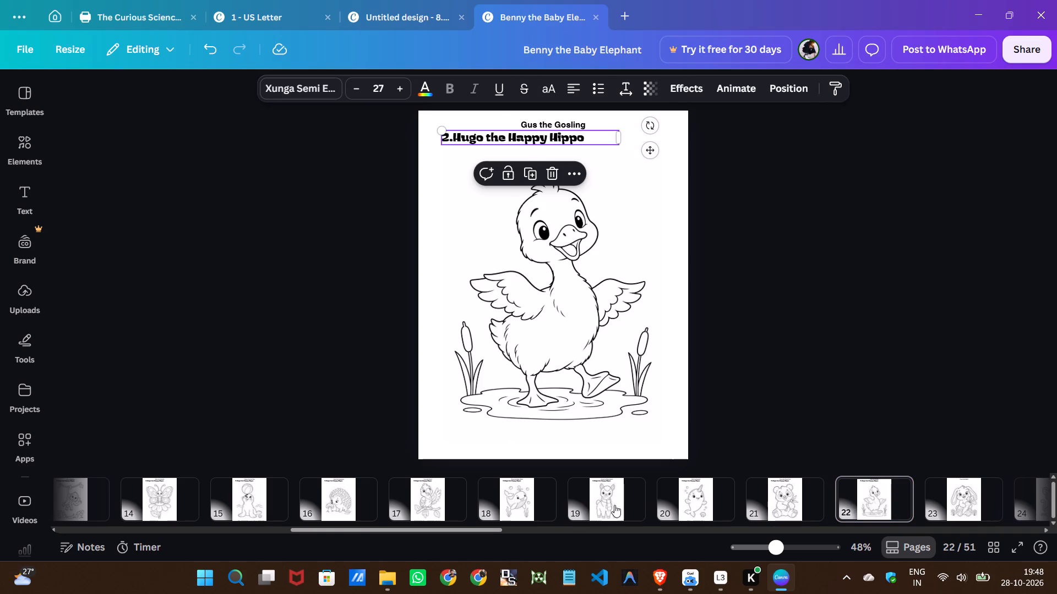
Paste the copied styled hippo title onto pages 23 to 26, ending with the baby lamb page.
scroll(613, 505, "down", 5)
scroll(530, 505, "down", 2)
left_click(492, 505)
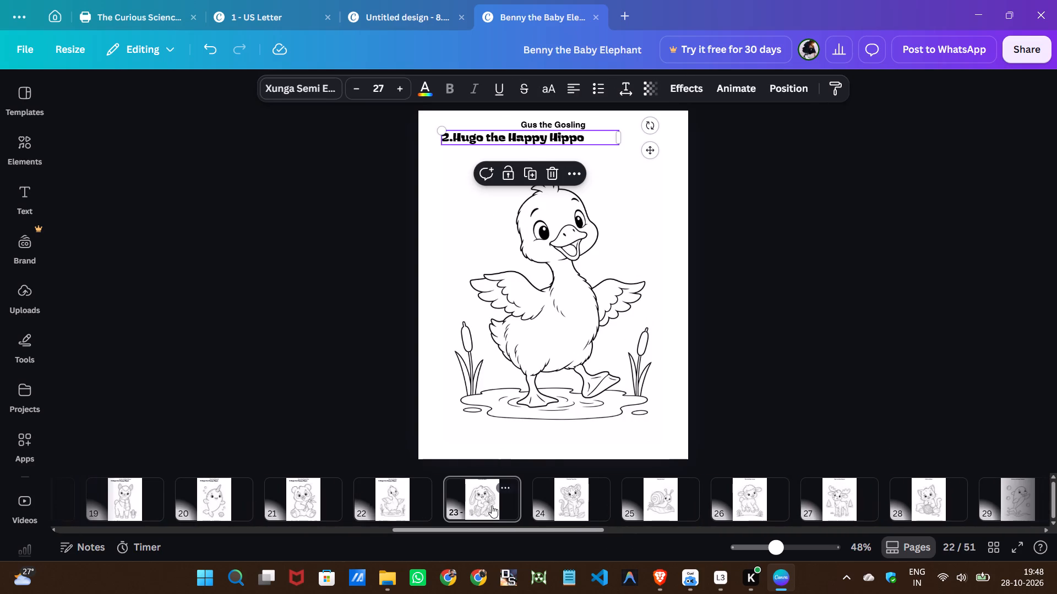
key("ctrl+v")
left_click(564, 496)
key("ctrl+v")
left_click(657, 502)
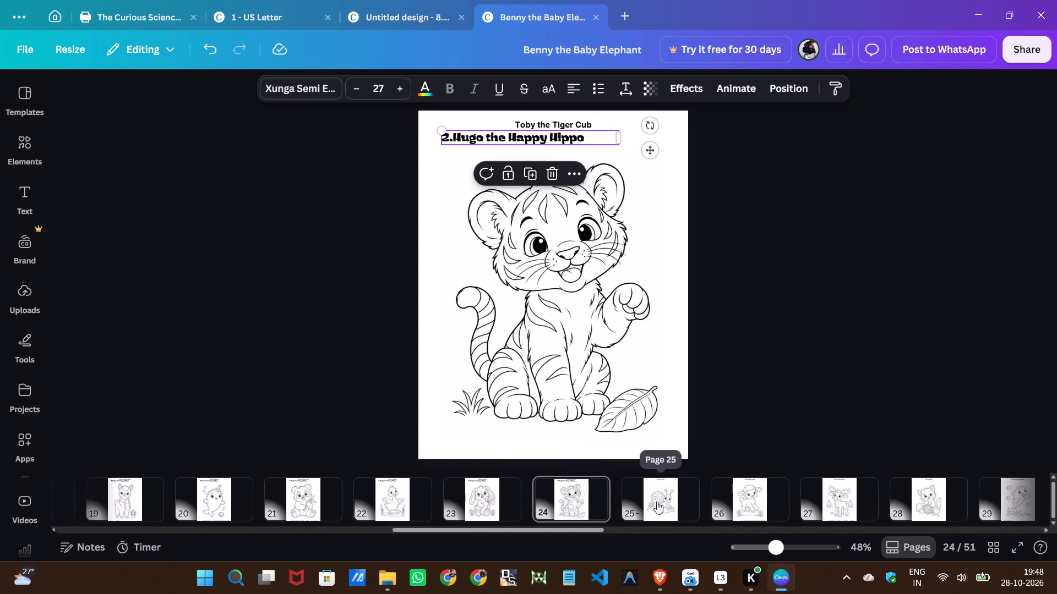
key("ctrl+v")
left_click(731, 502)
key("ctrl+v")
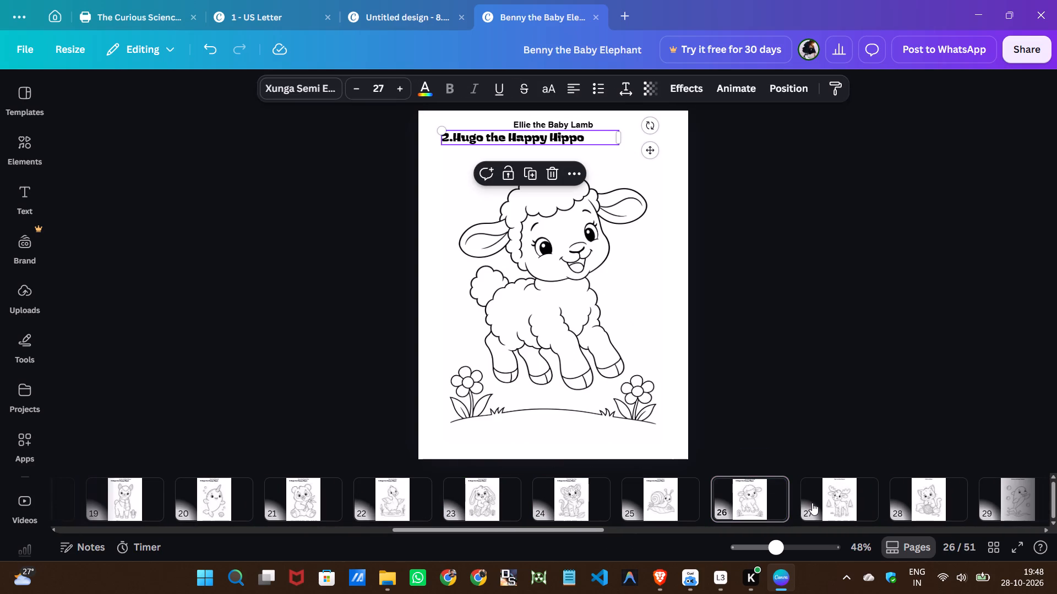
Paste the copied styled hippo title onto page 27, the baby moose page.
left_click(813, 503)
key("ctrl+v")
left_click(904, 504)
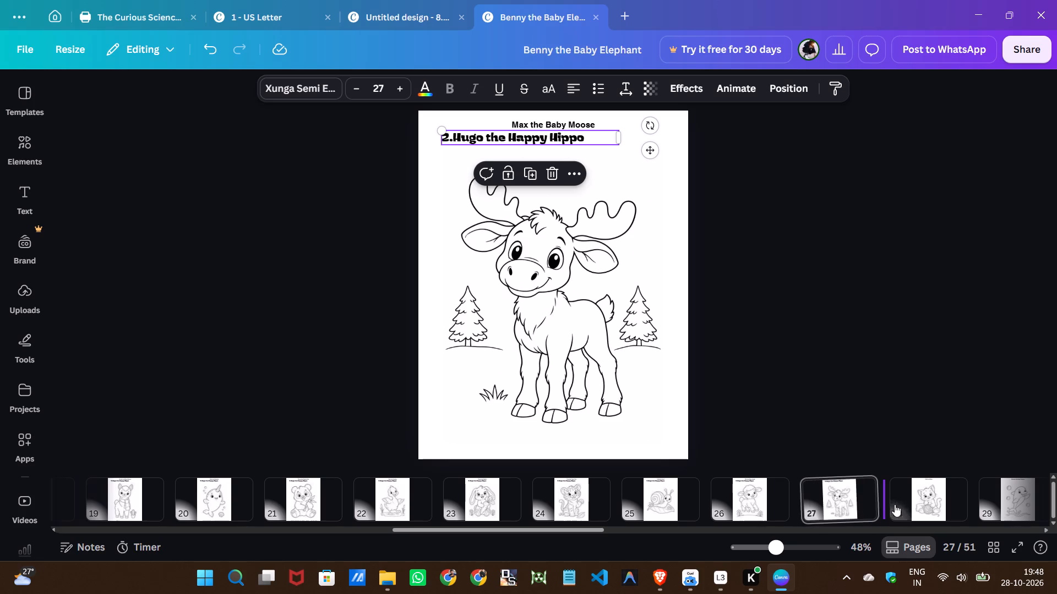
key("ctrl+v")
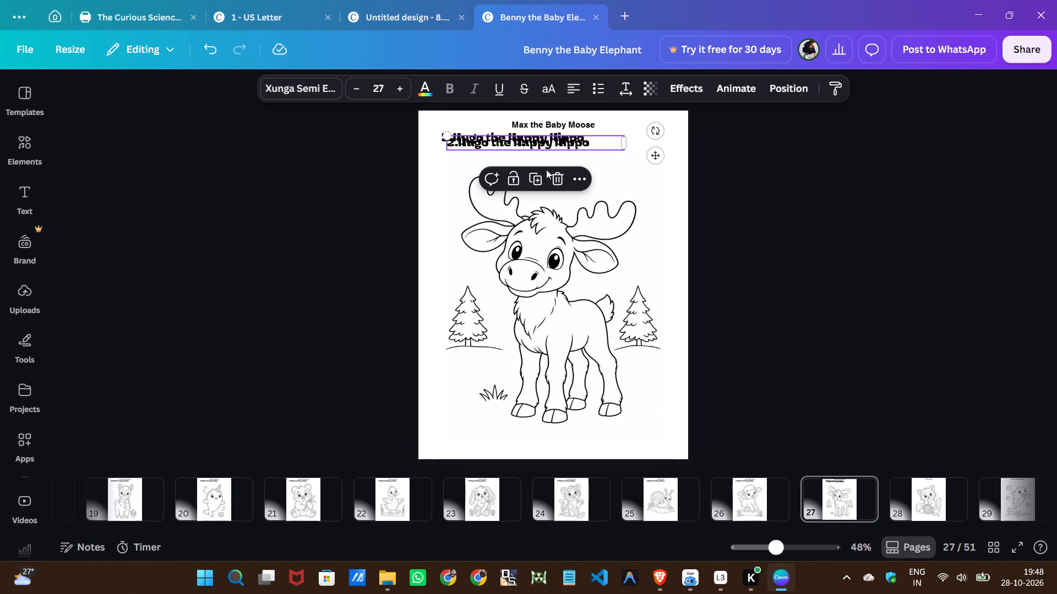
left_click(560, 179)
Paste the copied styled hippo title onto pages 28 to 31, from the kitten page through the frog page.
scroll(503, 515, "down", 3)
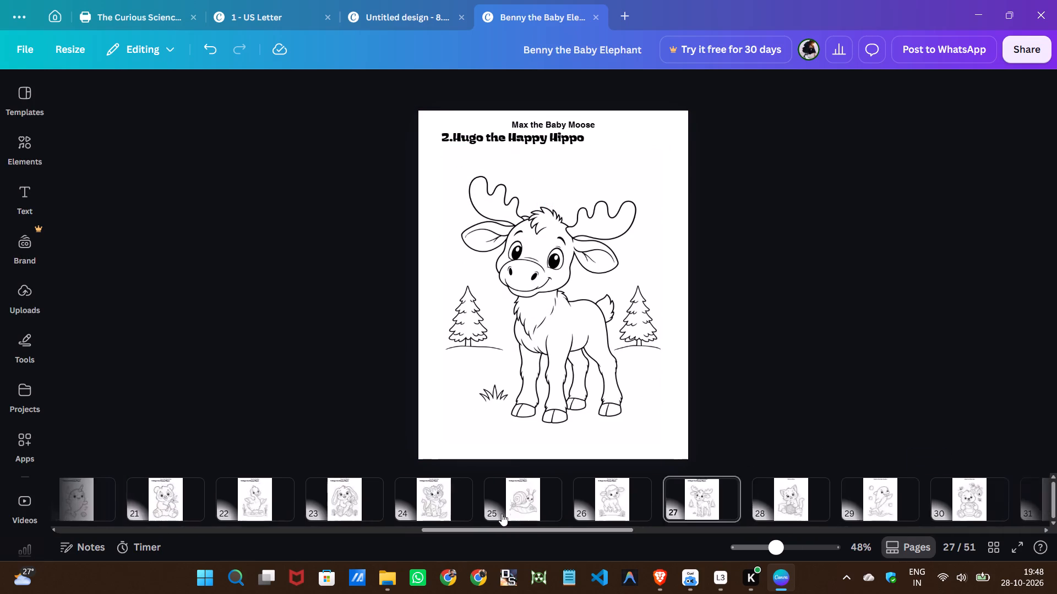
scroll(502, 514, "down", 2)
left_click(587, 508)
key("ctrl+v")
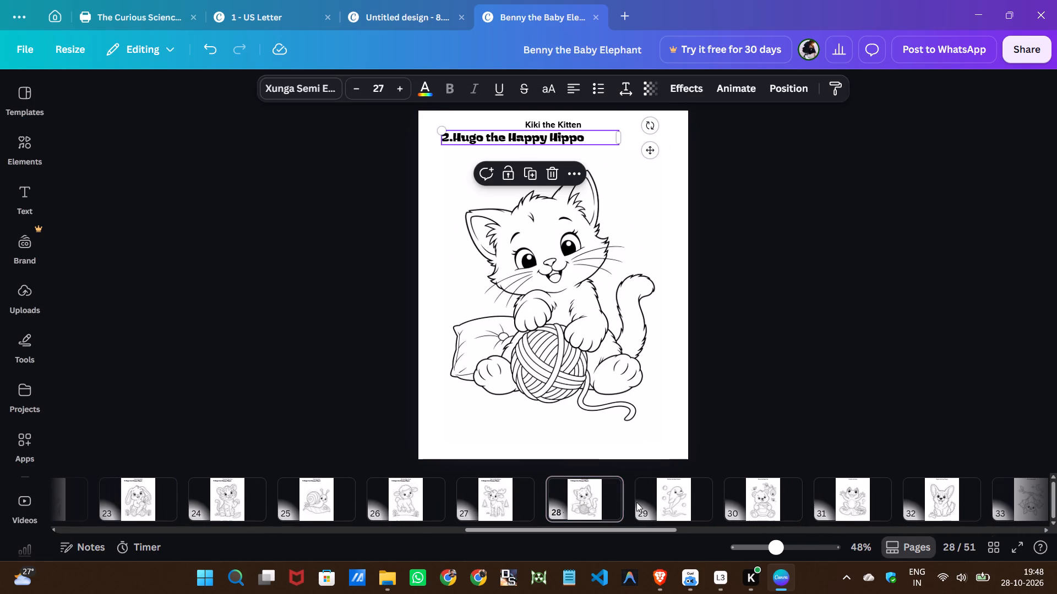
left_click(664, 502)
key("ctrl+v")
left_click(738, 503)
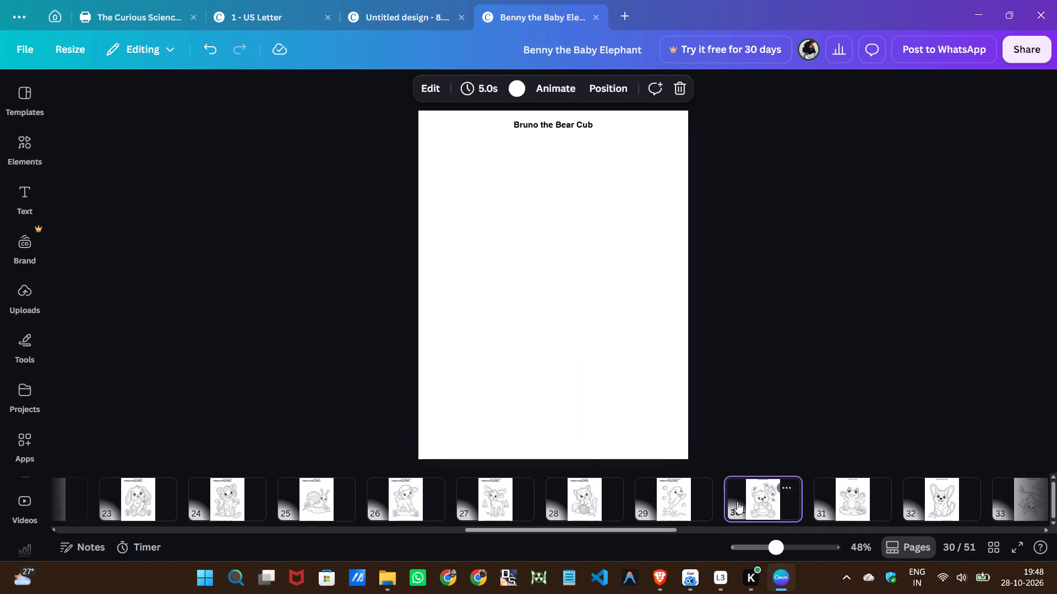
key("ctrl+v")
left_click(863, 503)
key("ctrl+v")
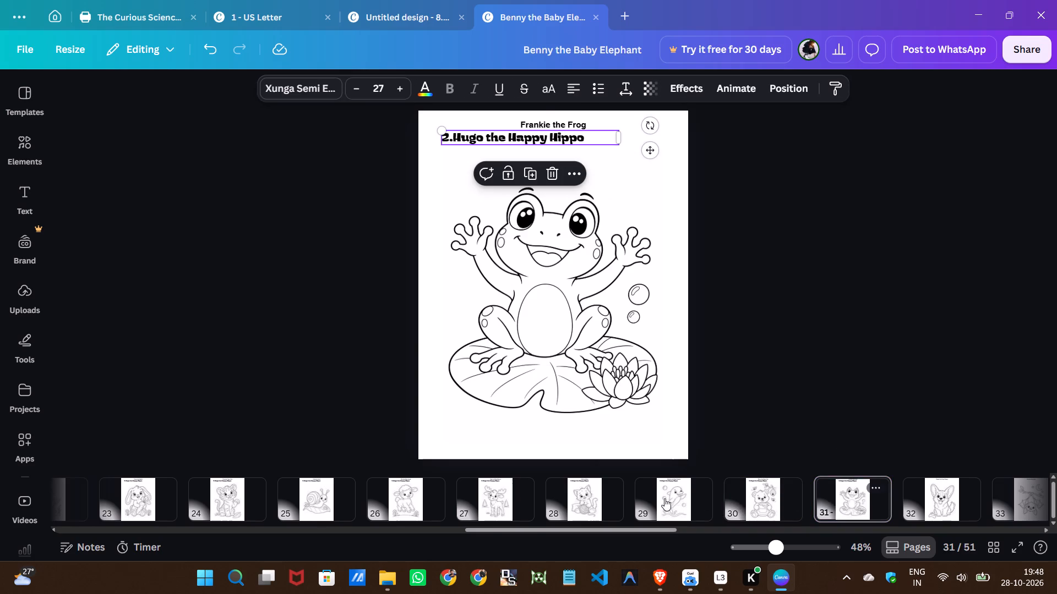
Paste the copied styled hippo title onto pages 32 to 37, from the corgi puppy page through the baby crocodile page.
scroll(651, 502, "down", 5)
left_click(607, 499)
key("ctrl+v")
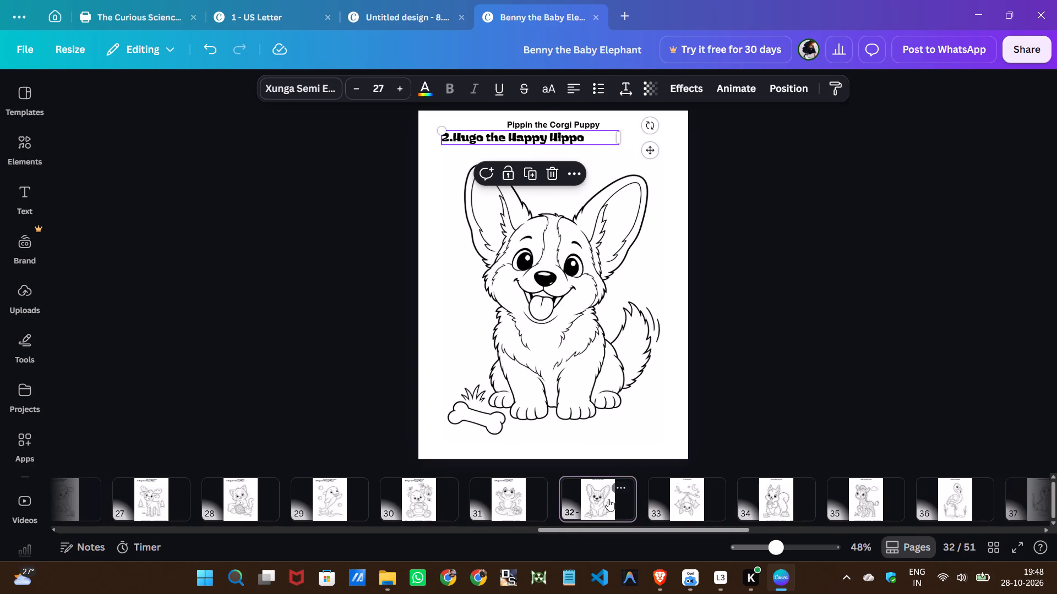
left_click(685, 501)
key("ctrl+v")
left_click(761, 502)
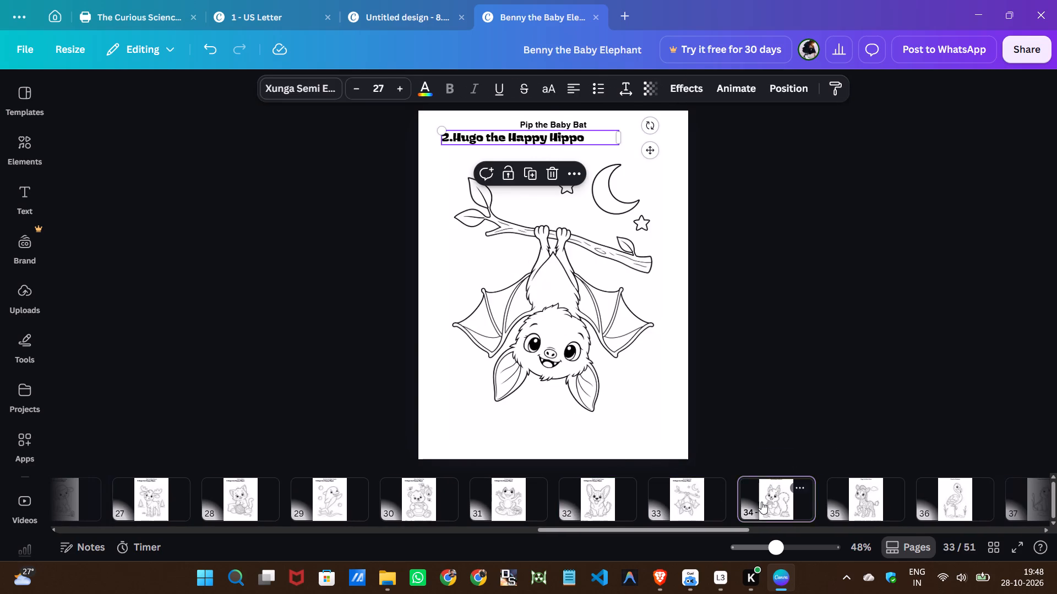
key("ctrl+v")
scroll(581, 503, "down", 4)
left_click(612, 508)
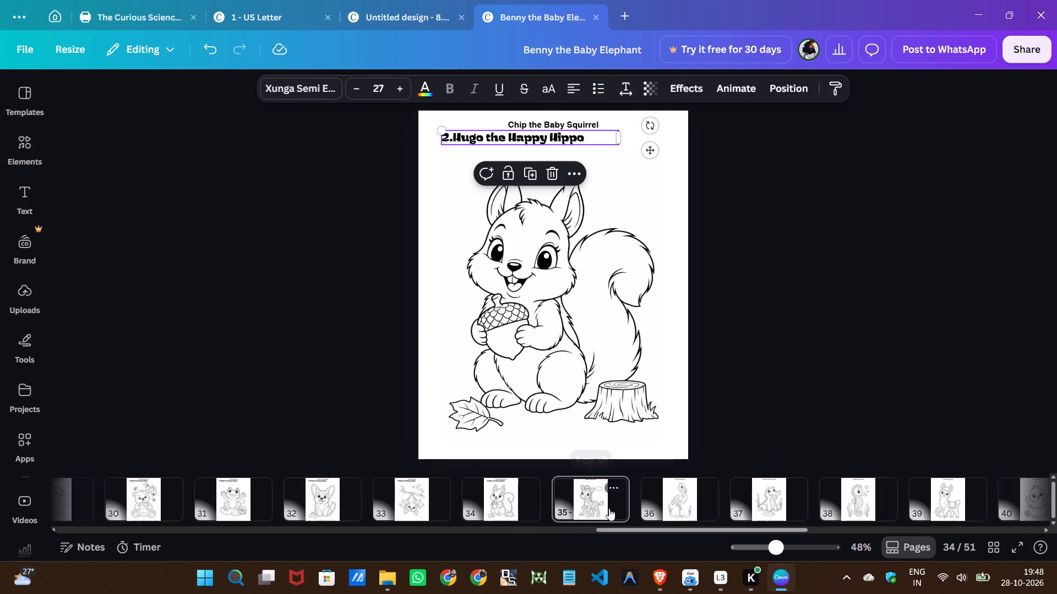
key("ctrl+v")
left_click(689, 504)
key("ctrl+v")
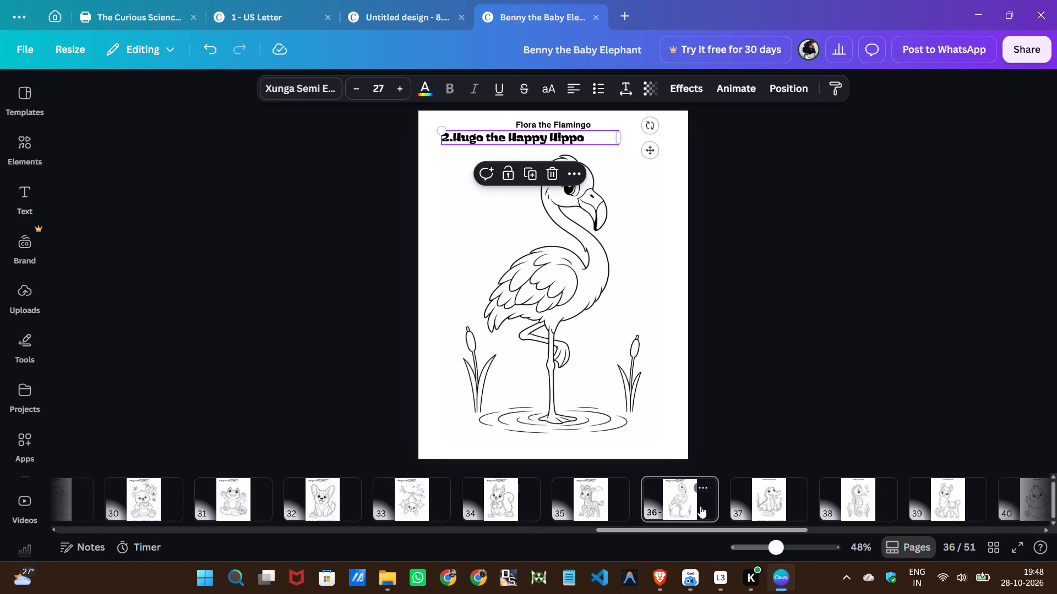
left_click(755, 502)
key("ctrl+v")
Paste the copied styled hippo title onto pages 38 to 42, from the seahorse page through the baby otter page.
scroll(622, 494, "down", 3)
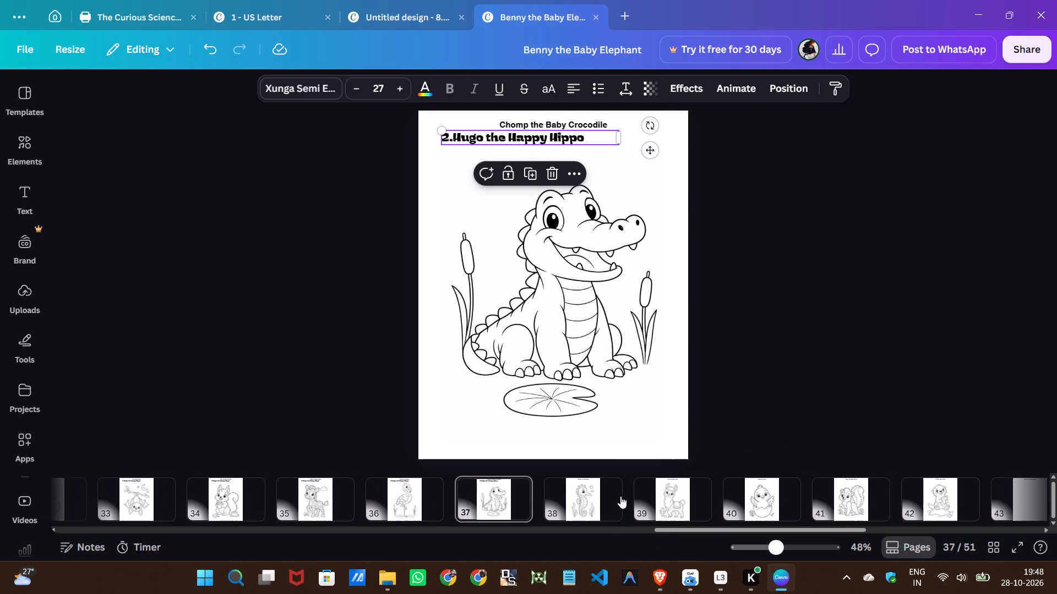
scroll(620, 496, "down", 2)
left_click(518, 504)
key("ctrl+v")
left_click(592, 503)
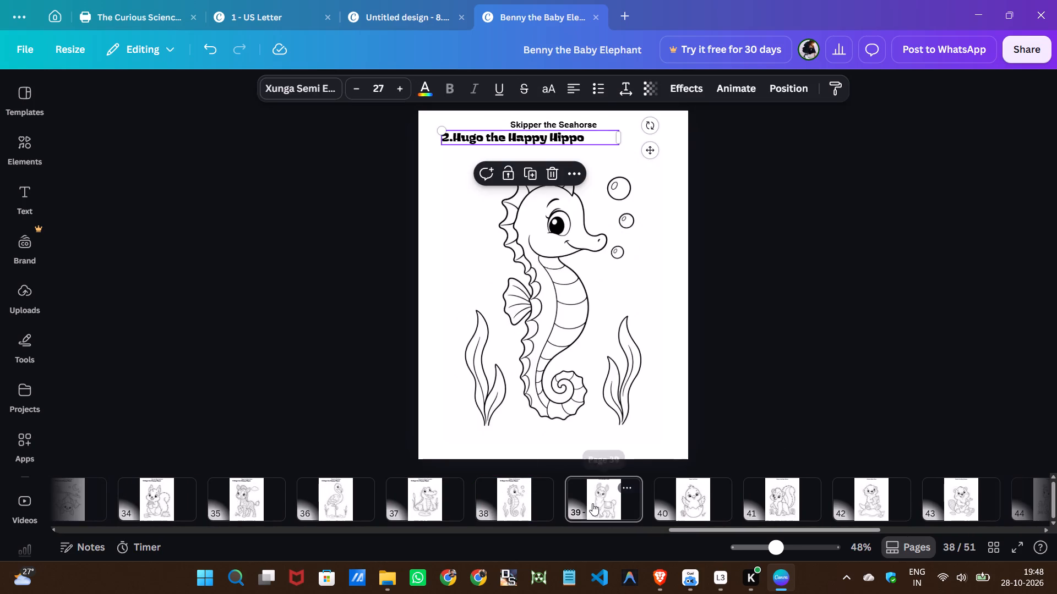
key("ctrl+v")
left_click(670, 505)
key("ctrl+v")
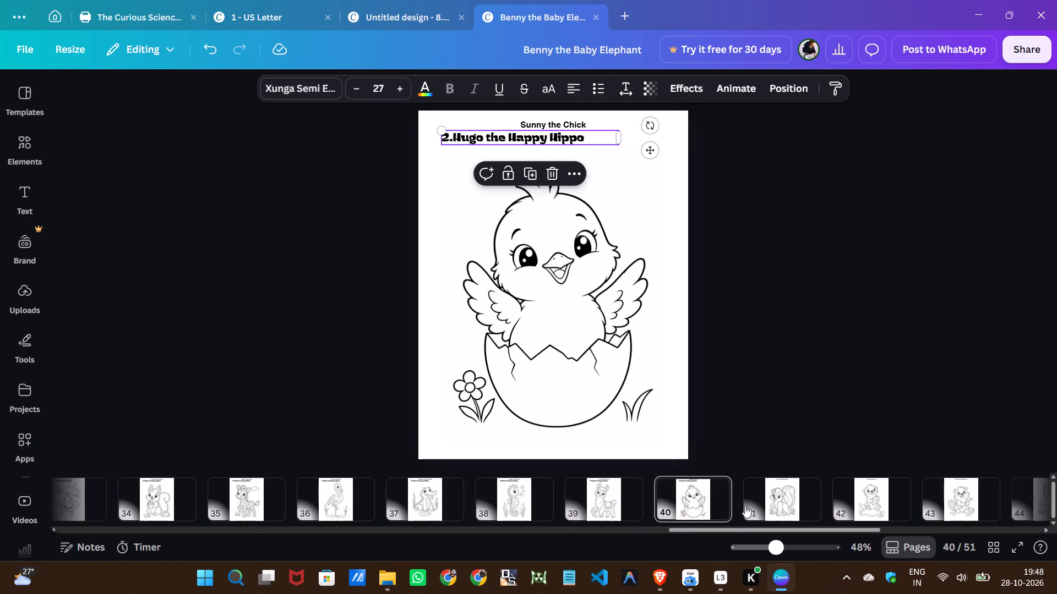
left_click(747, 505)
key("ctrl+v")
left_click(859, 500)
key("ctrl+v")
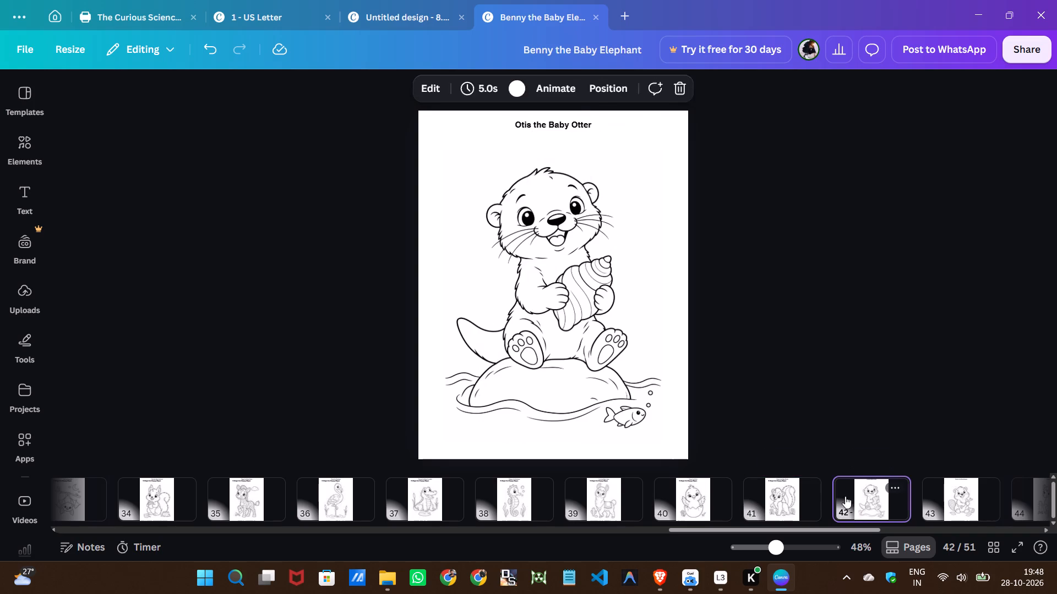
Paste the copied styled hippo title onto pages 43 to 47, from the baby beaver page through the puffin page.
scroll(666, 507, "down", 4)
left_click(675, 503)
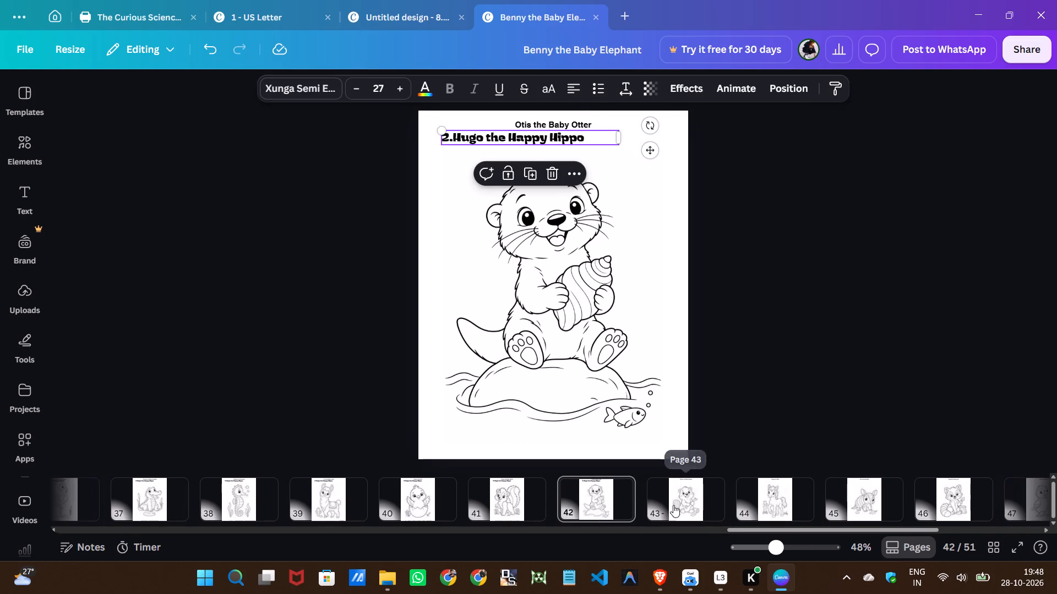
key("ctrl+v")
scroll(732, 497, "down", 3)
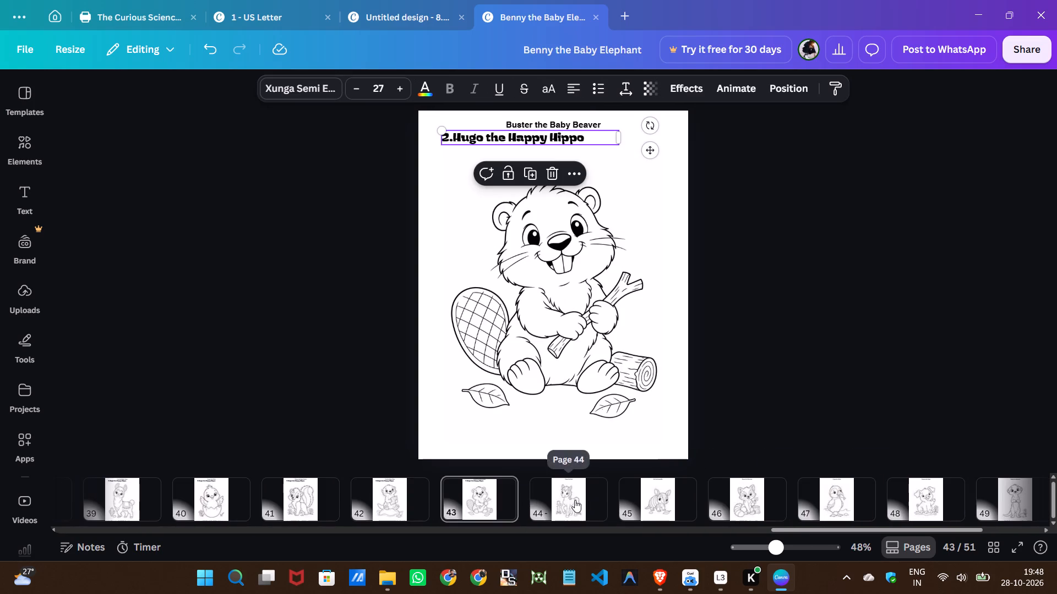
left_click(575, 500)
key("ctrl+v")
left_click(649, 501)
key("ctrl+v")
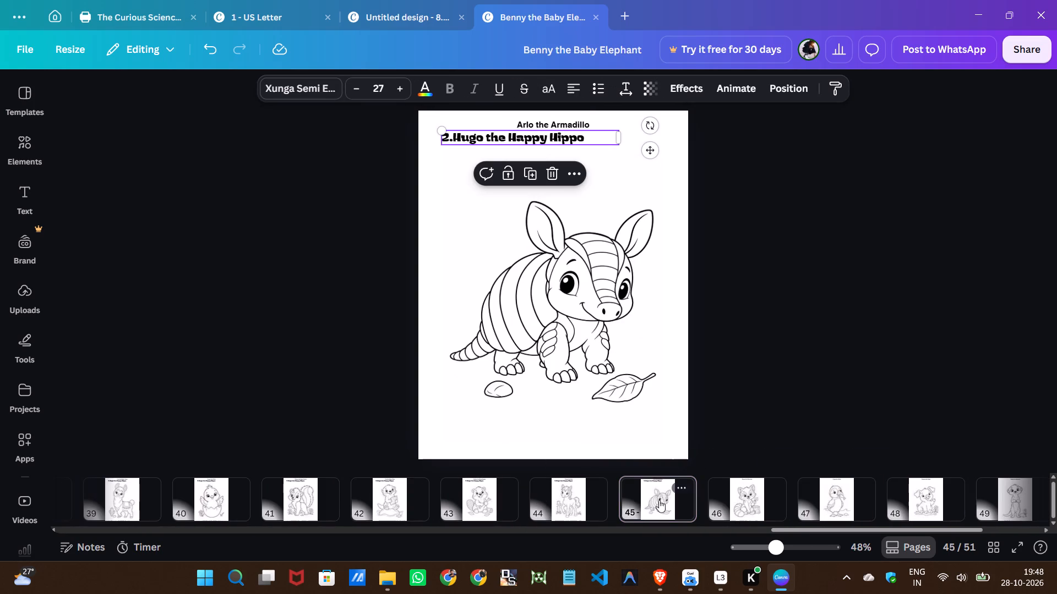
scroll(597, 500, "down", 3)
left_click(549, 497)
key("ctrl+v")
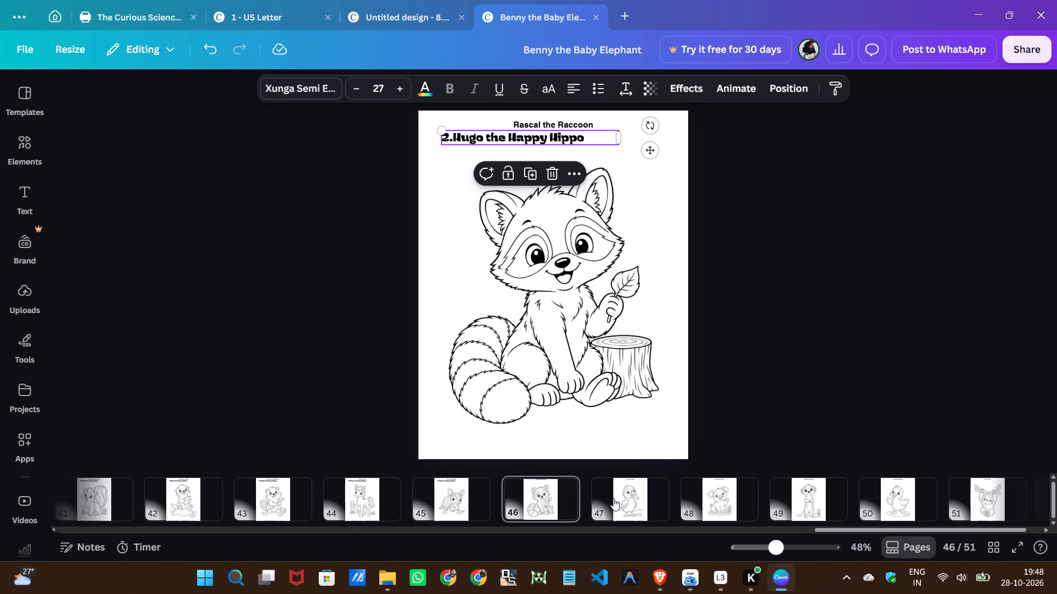
left_click(617, 503)
key("ctrl+v")
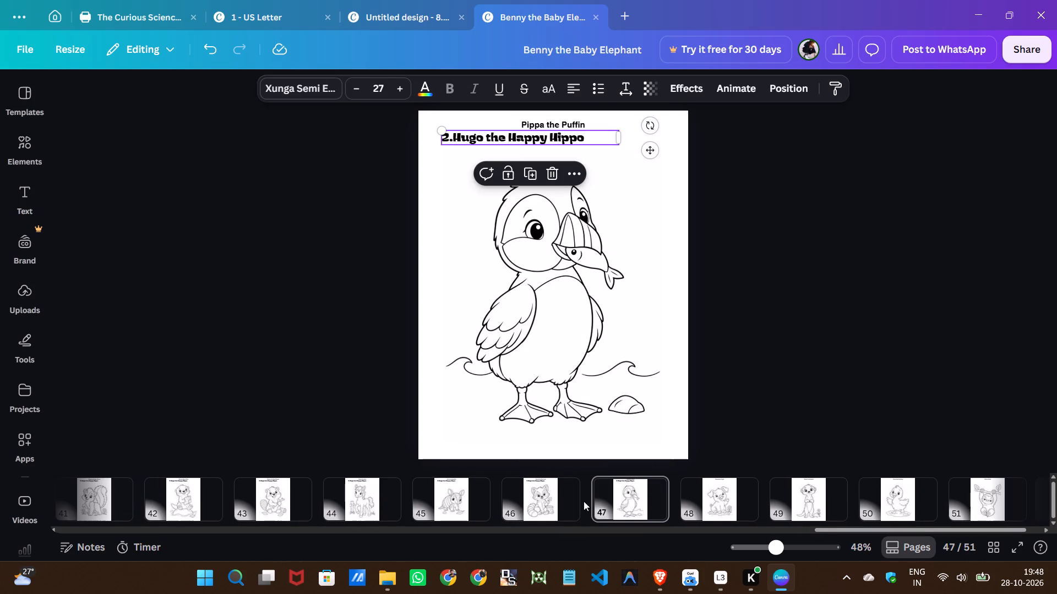
Paste the copied styled hippo title onto pages 48 to 51, from the piglet page through the sloth page.
scroll(603, 508, "down", 3)
left_click(626, 506)
key("v")
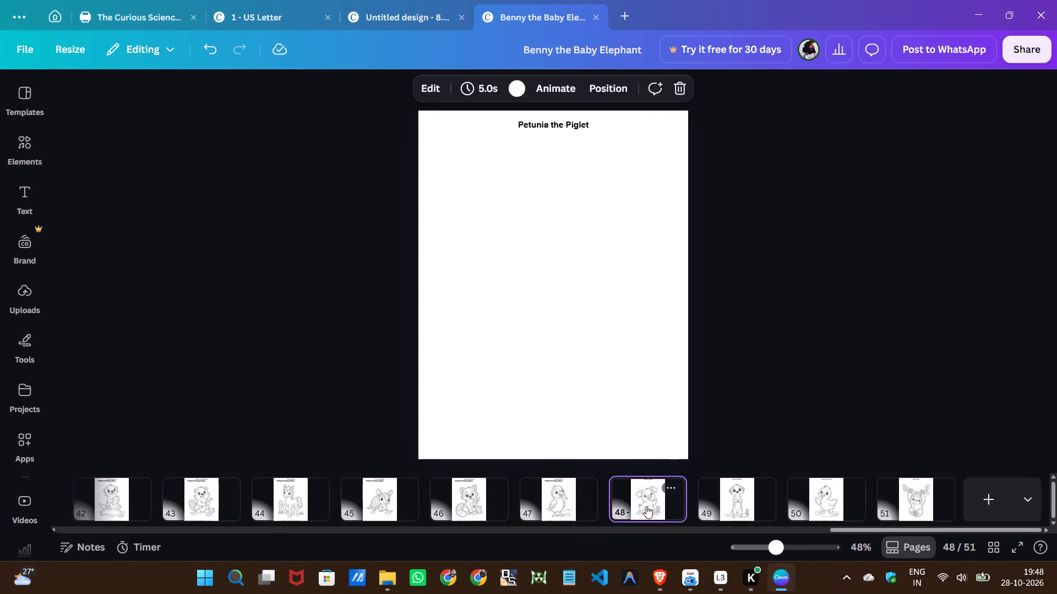
key("ctrl+v")
left_click(733, 505)
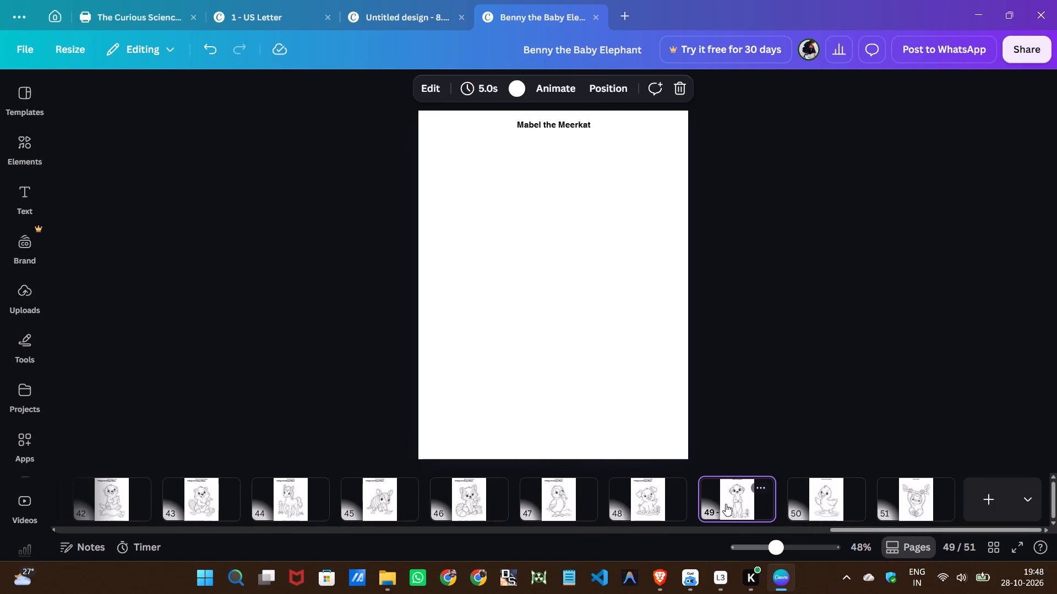
key("ctrl+v")
left_click(819, 501)
key("ctrl+v")
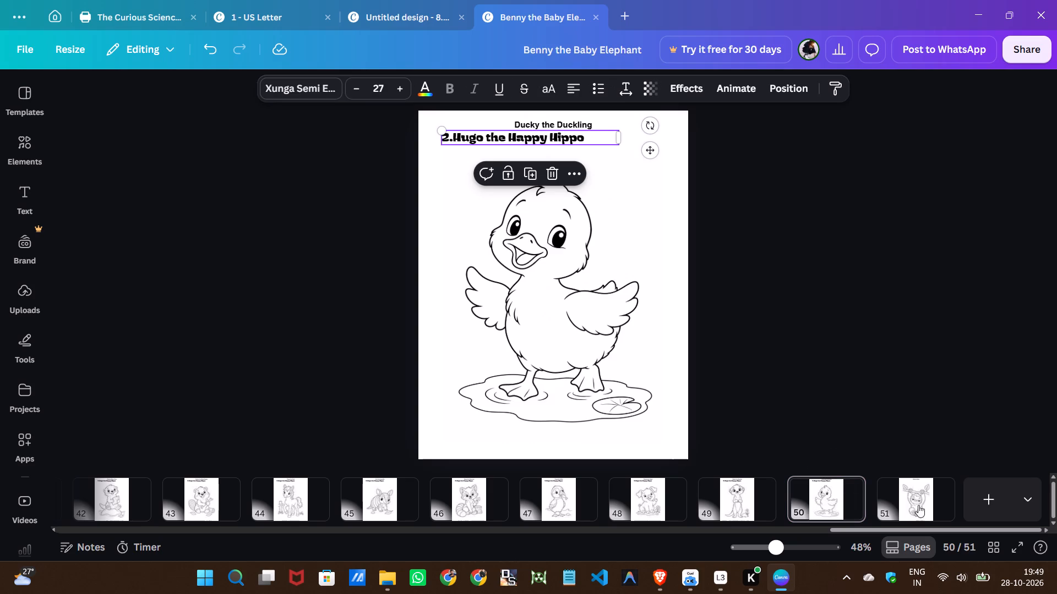
left_click(927, 503)
key("ctrl+v")
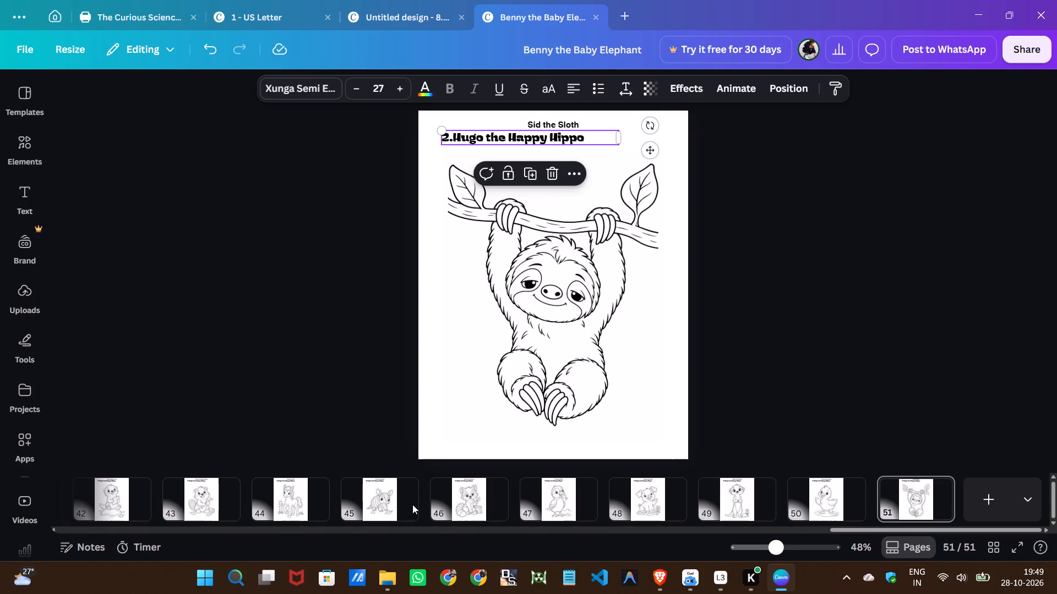
On page 4, replace the hippo name in the styled title with "Mia the Baby Giraffe" copied from the plain title.
scroll(382, 504, "up", 20)
scroll(382, 504, "up", 17)
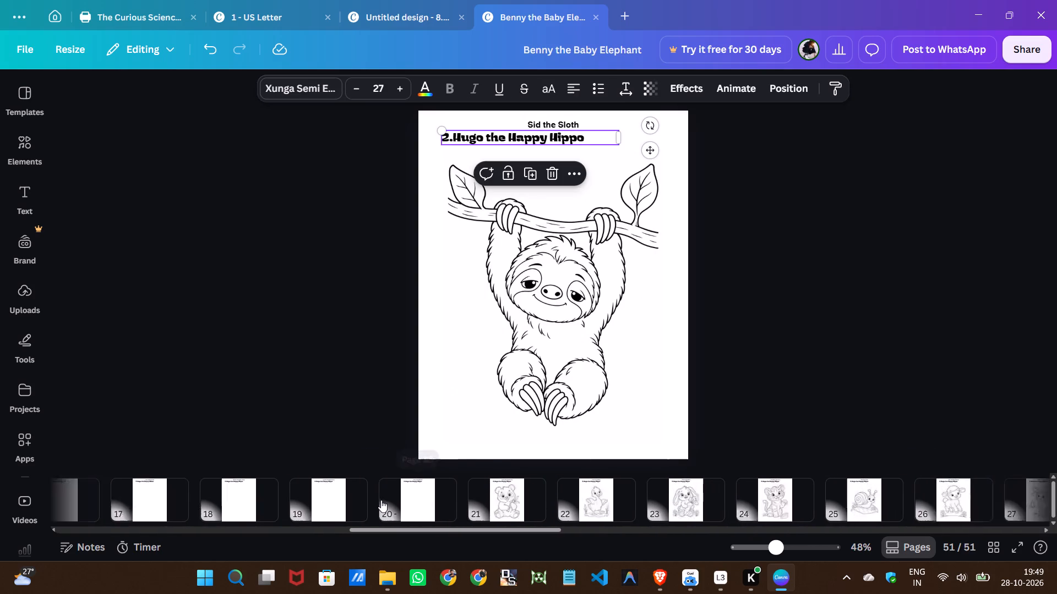
scroll(381, 500, "up", 20)
scroll(381, 500, "up", 7)
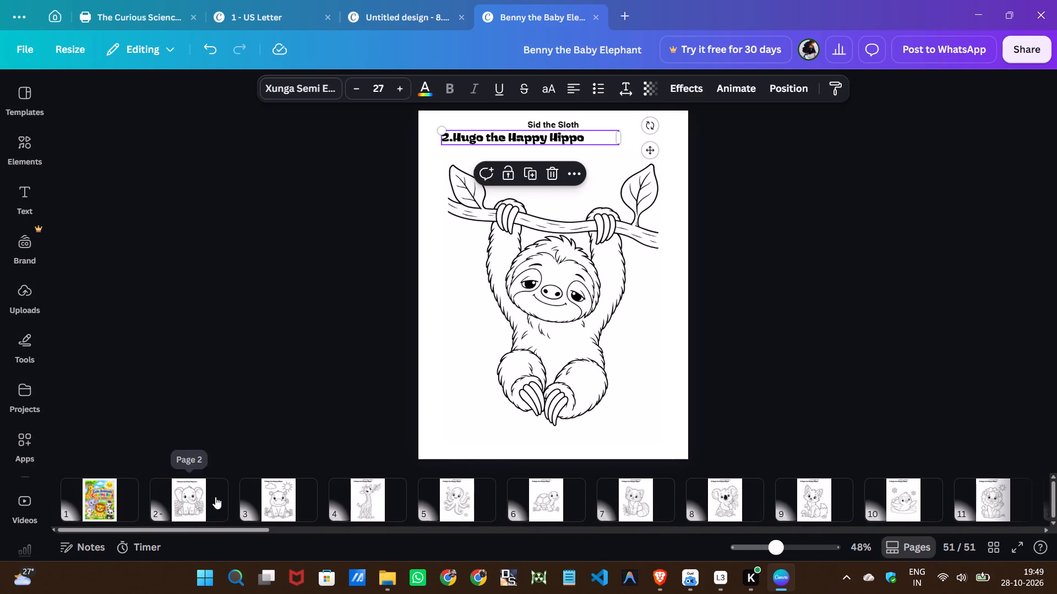
left_click(761, 549)
left_click(780, 548)
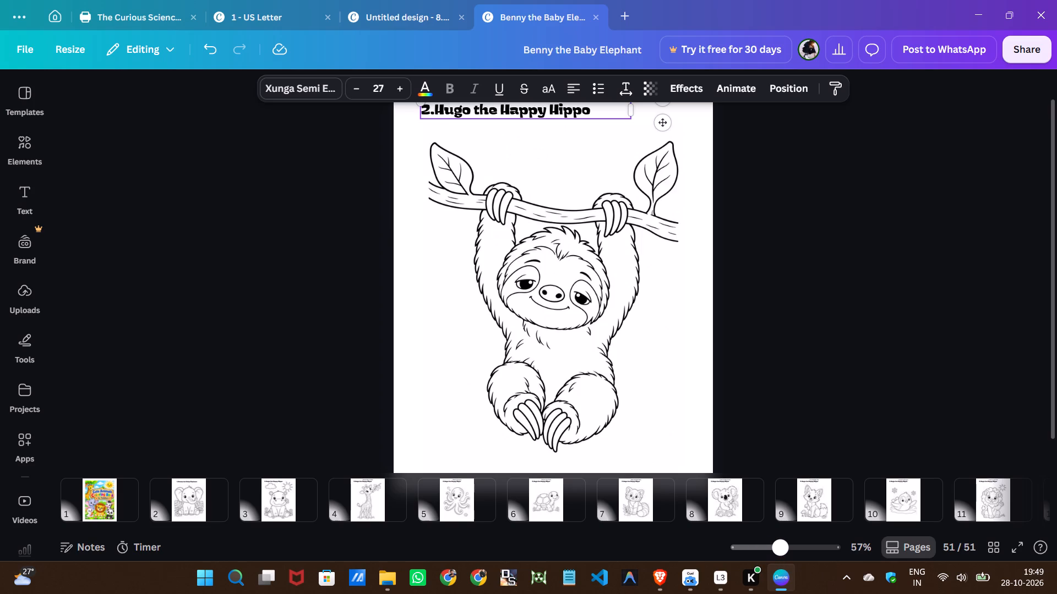
left_click(780, 548)
left_click(790, 549)
left_click(801, 551)
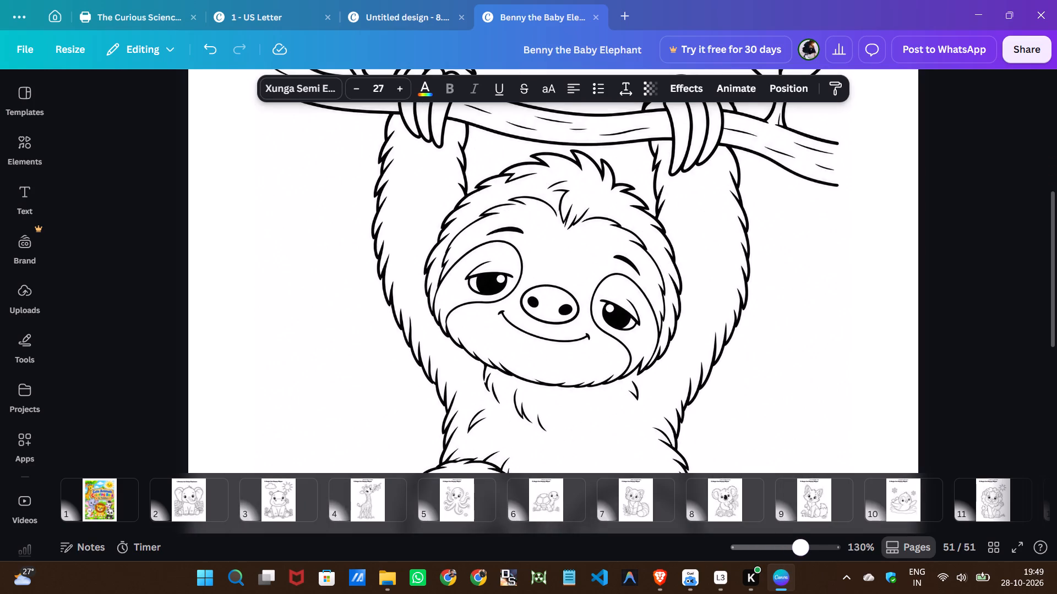
left_click(185, 505)
left_click(274, 505)
scroll(414, 408, "up", 6)
left_click(371, 494)
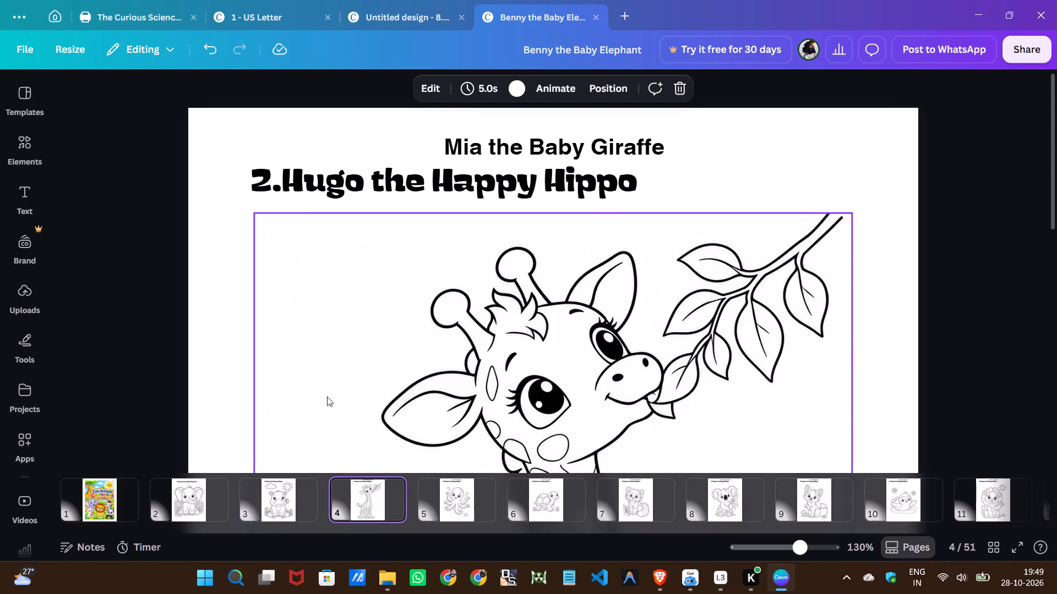
double_click(270, 188)
left_click(270, 188)
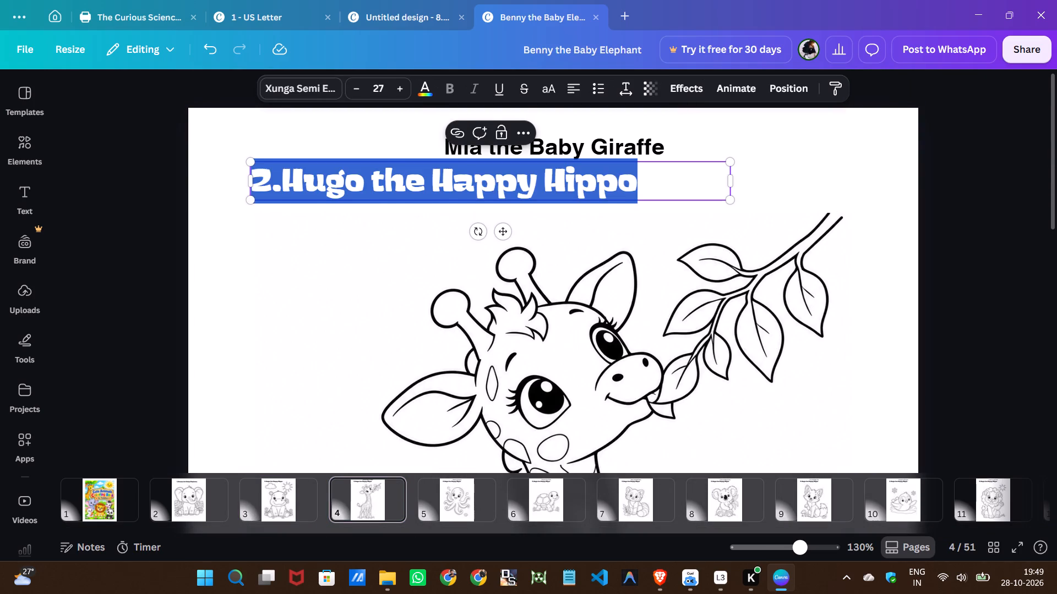
double_click(586, 140)
right_click(576, 153)
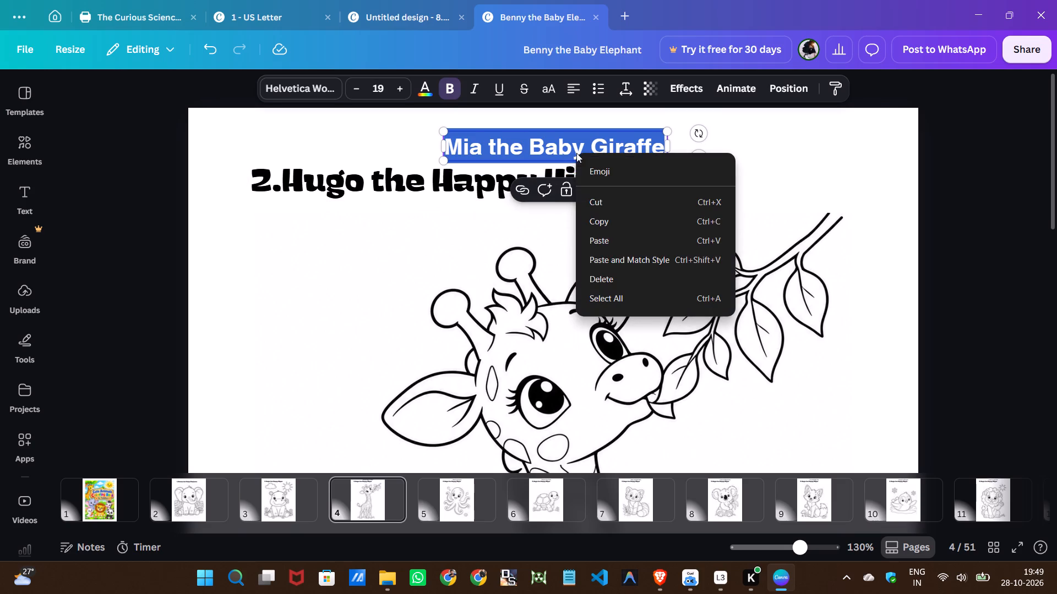
left_click(604, 221)
double_click(438, 190)
left_click(438, 190)
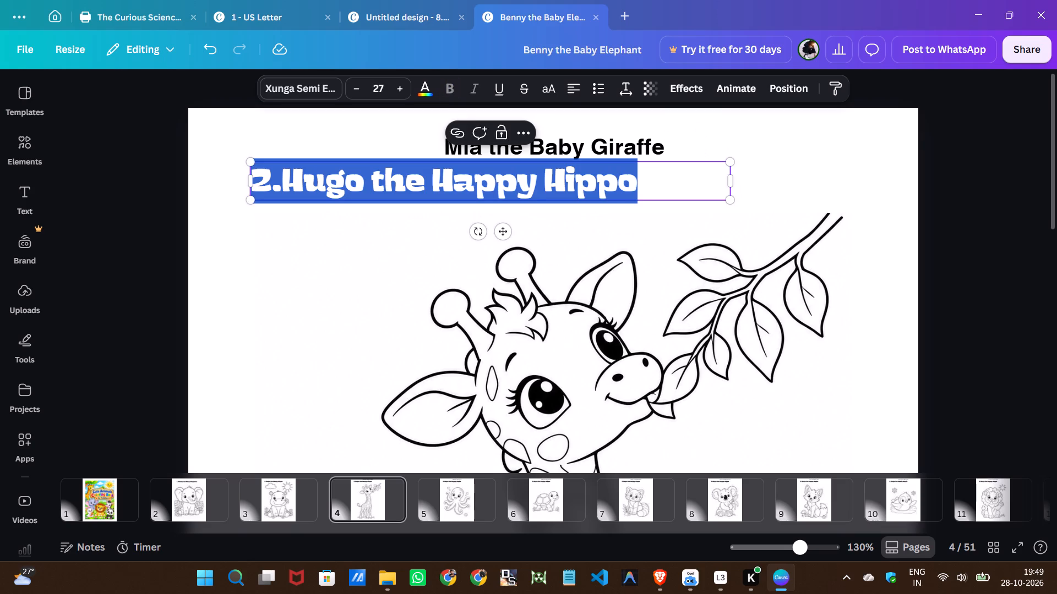
left_click(646, 182)
left_click_drag(646, 182, 362, 184)
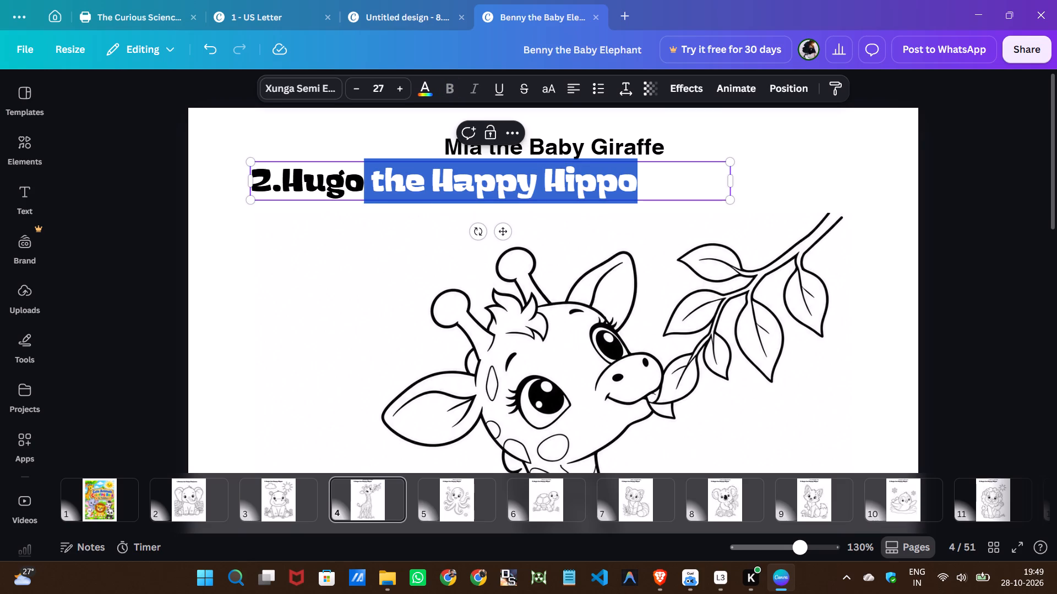
left_click_drag(362, 184, 319, 184)
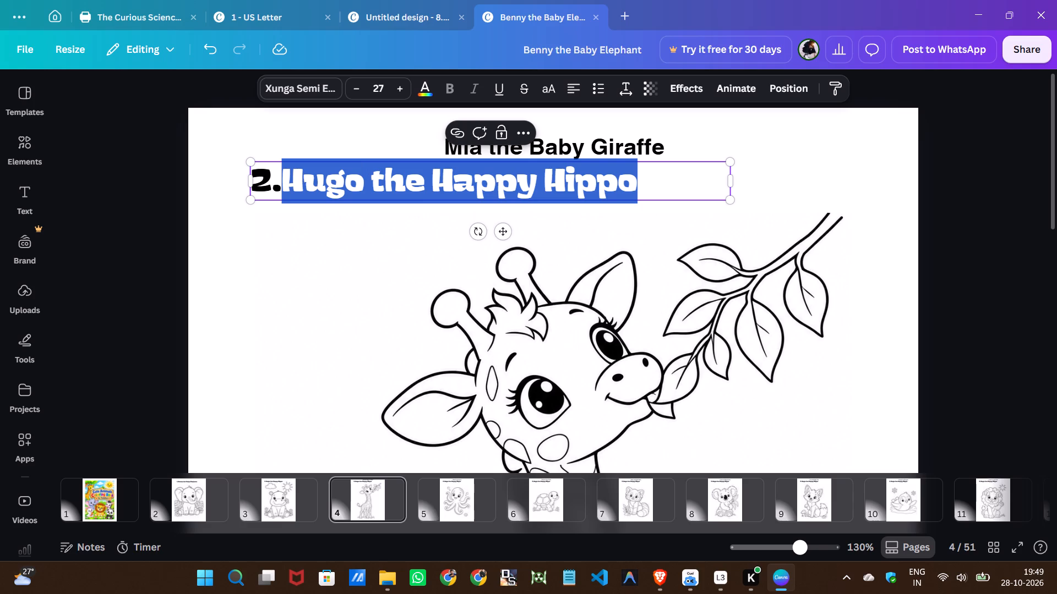
key("ctrl+v")
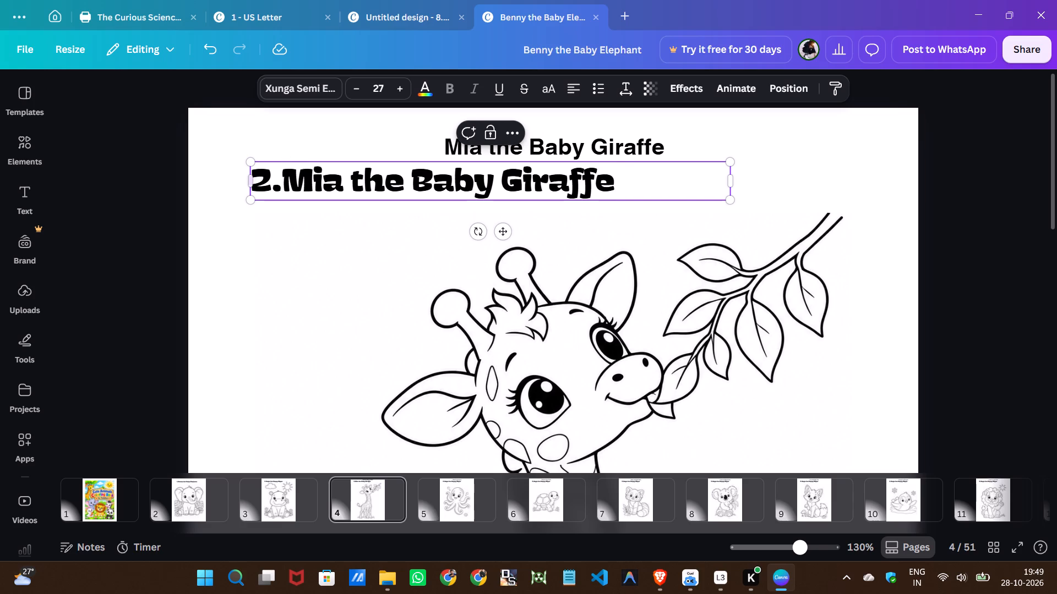
Change the number in the giraffe page's styled title to 3.
left_click(274, 180)
key("BackSpace")
key("3")
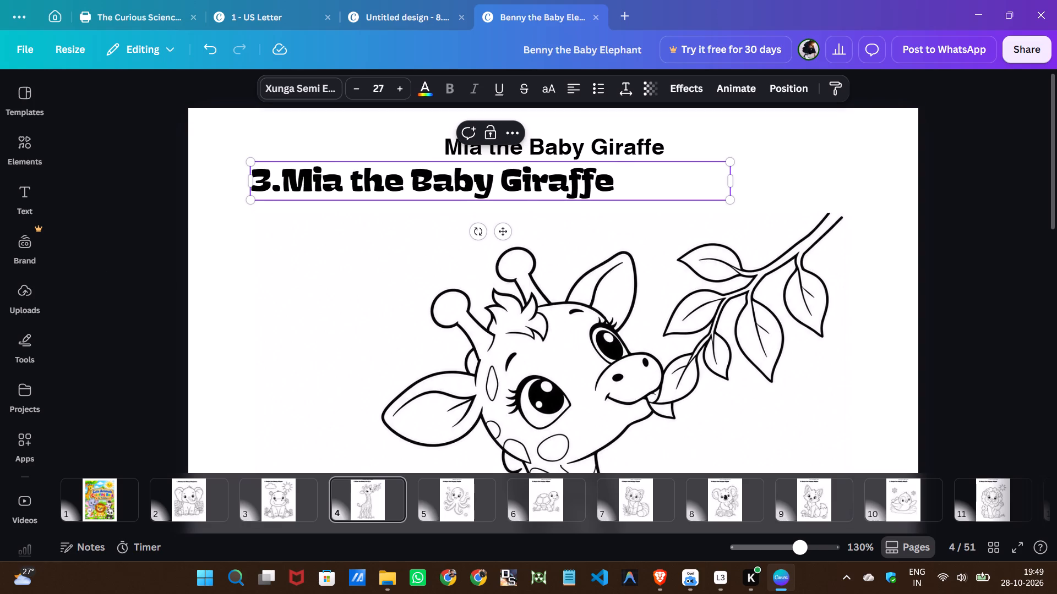
Delete the plain "Mia the Baby Giraffe" title from page 4.
left_click(579, 147)
left_click(581, 190)
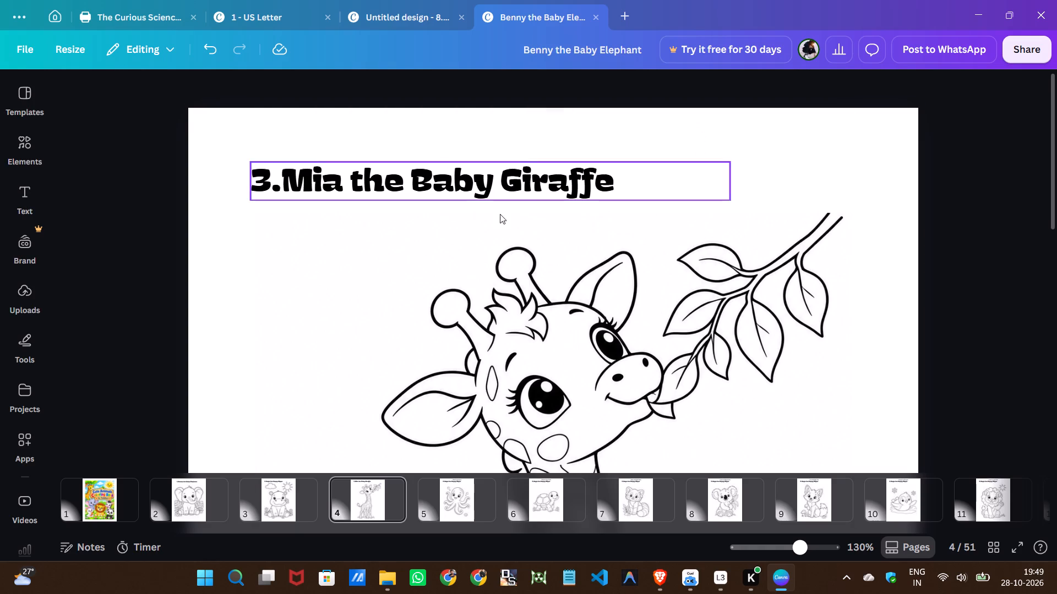
On page 5, replace the styled hippo title with "Ollie the Octopus" copied from the plain title, and prefix it with "4.".
left_click(451, 509)
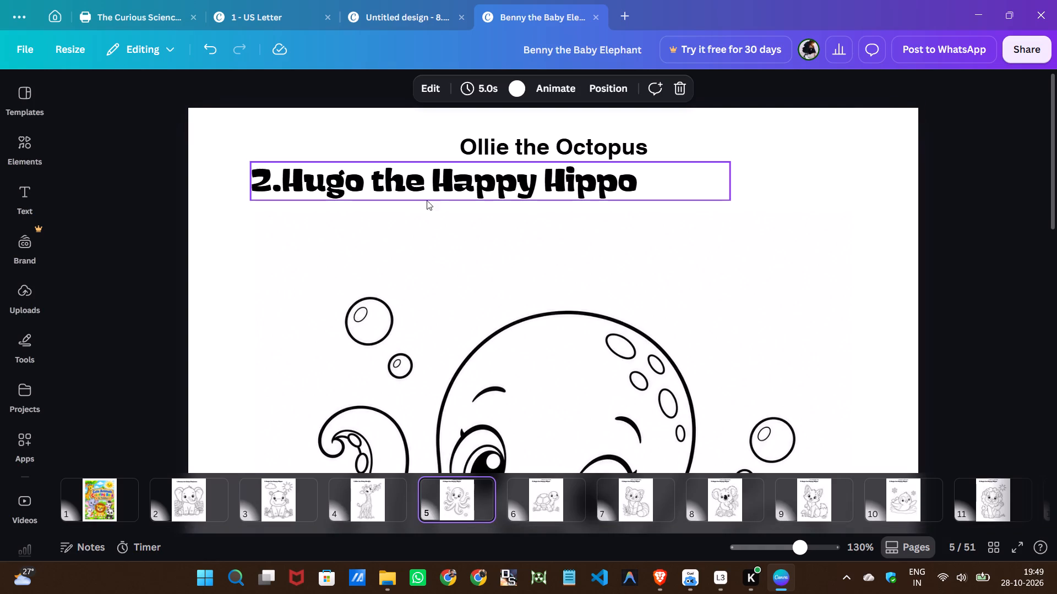
double_click(514, 156)
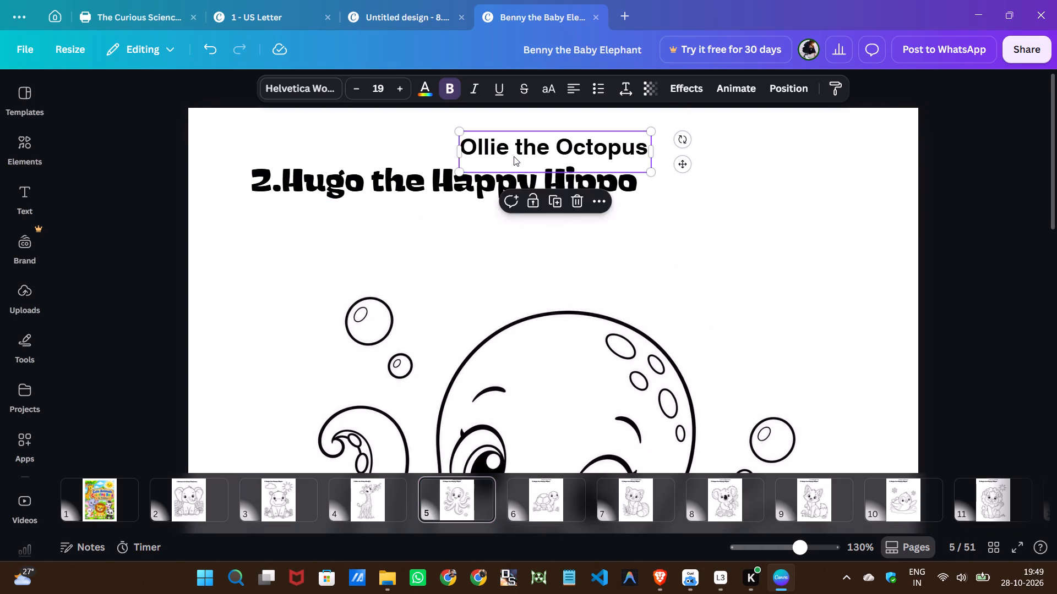
right_click(514, 156)
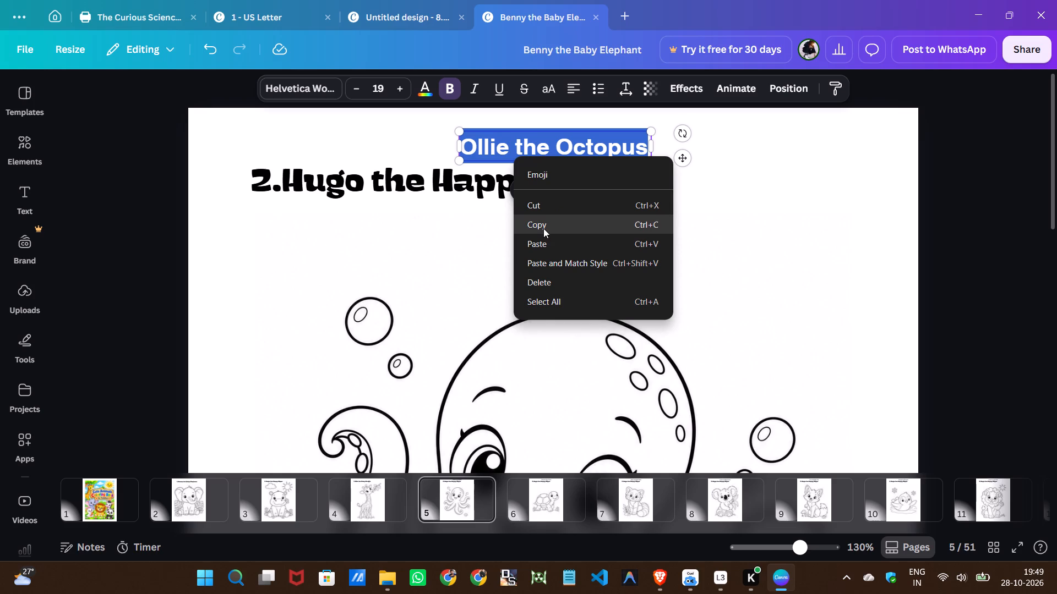
left_click(543, 228)
double_click(322, 185)
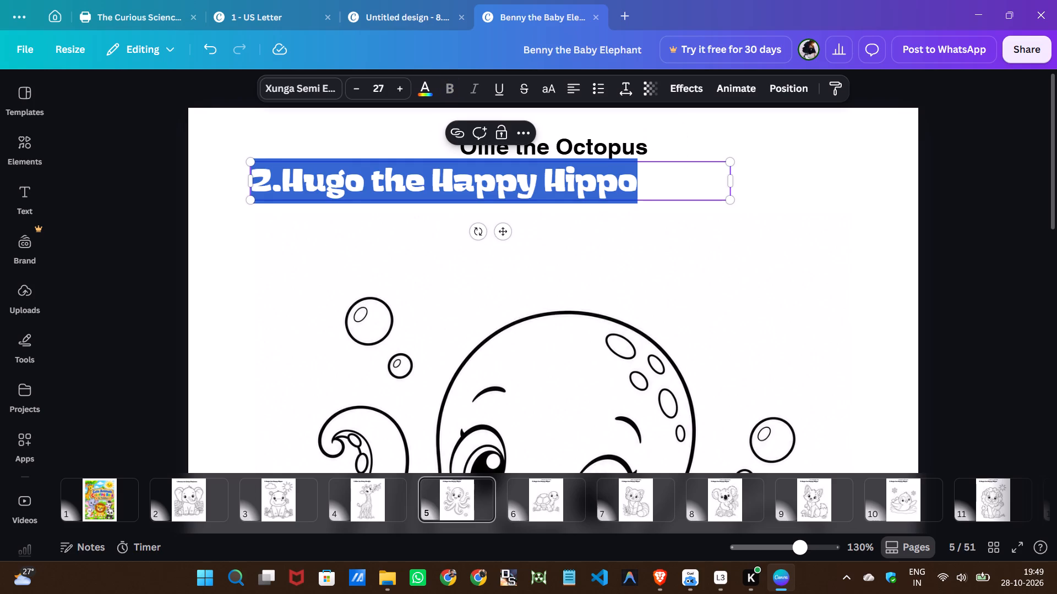
right_click(321, 185)
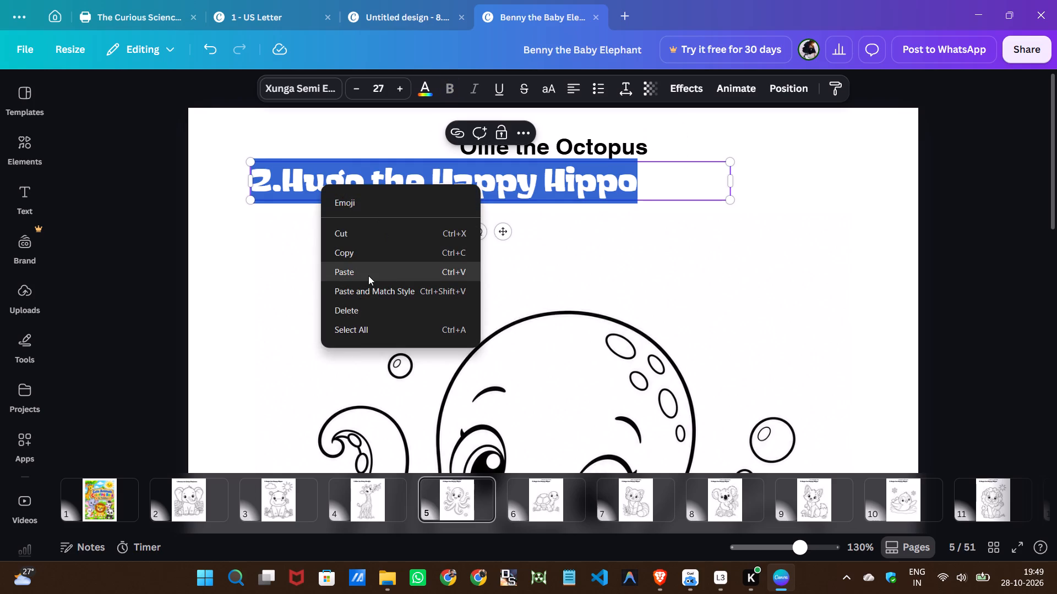
left_click(368, 276)
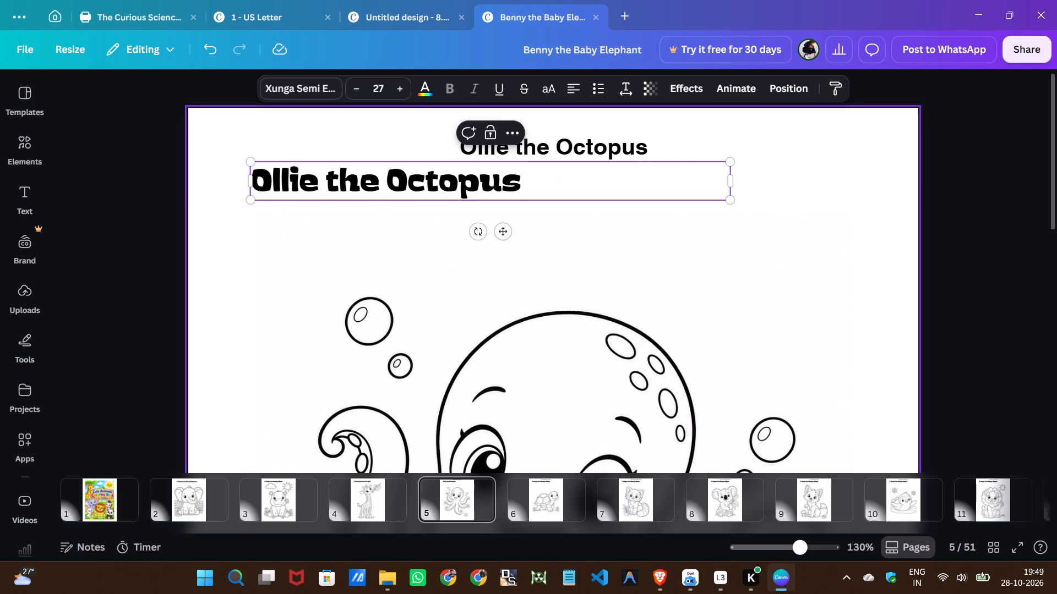
left_click(257, 181)
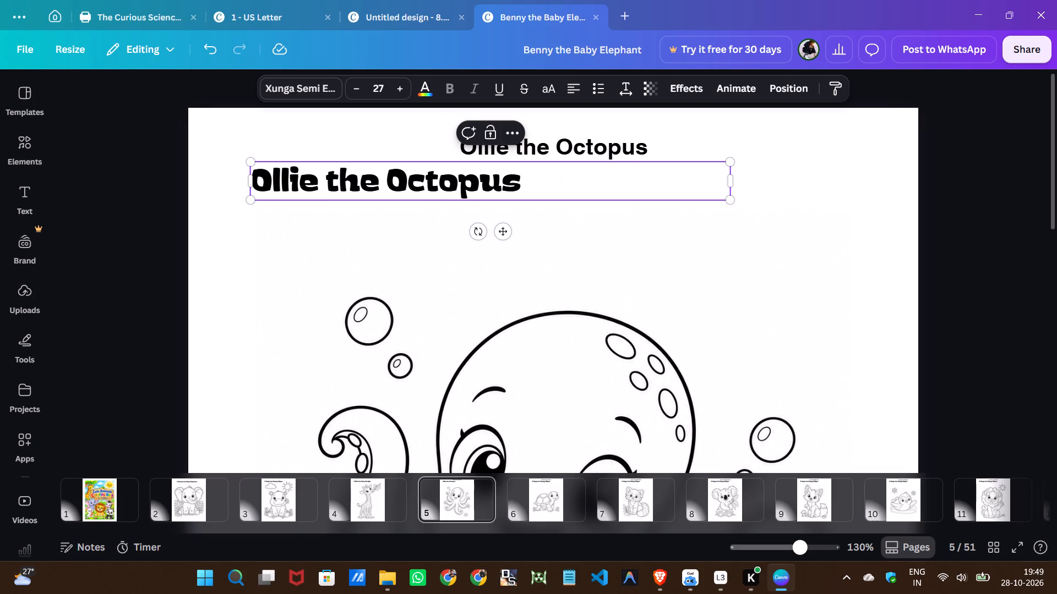
type("4.")
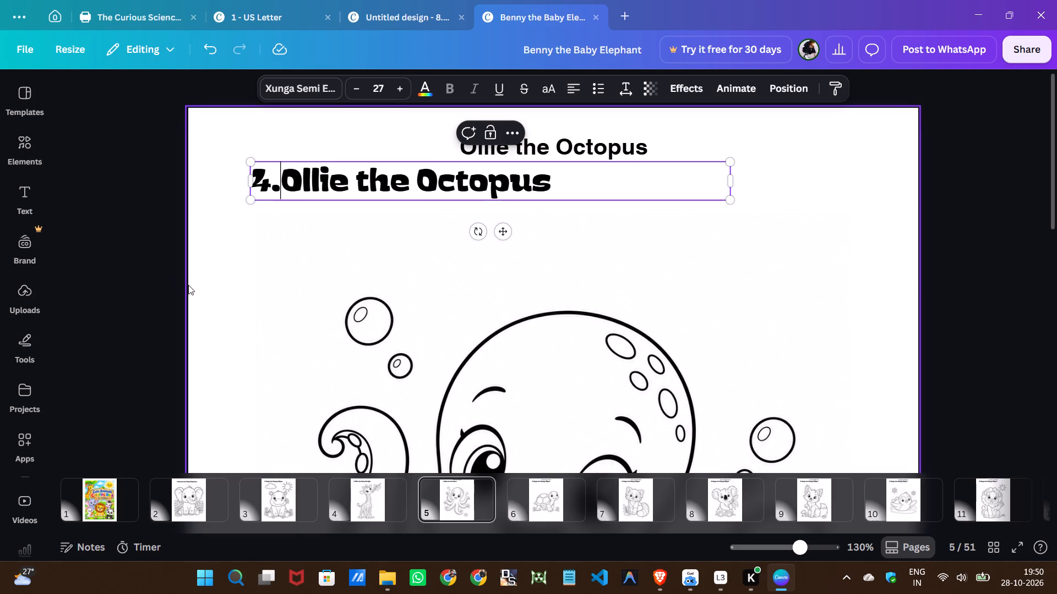
Delete the plain "Ollie the Octopus" title from page 5.
scroll(195, 295, "down", 3)
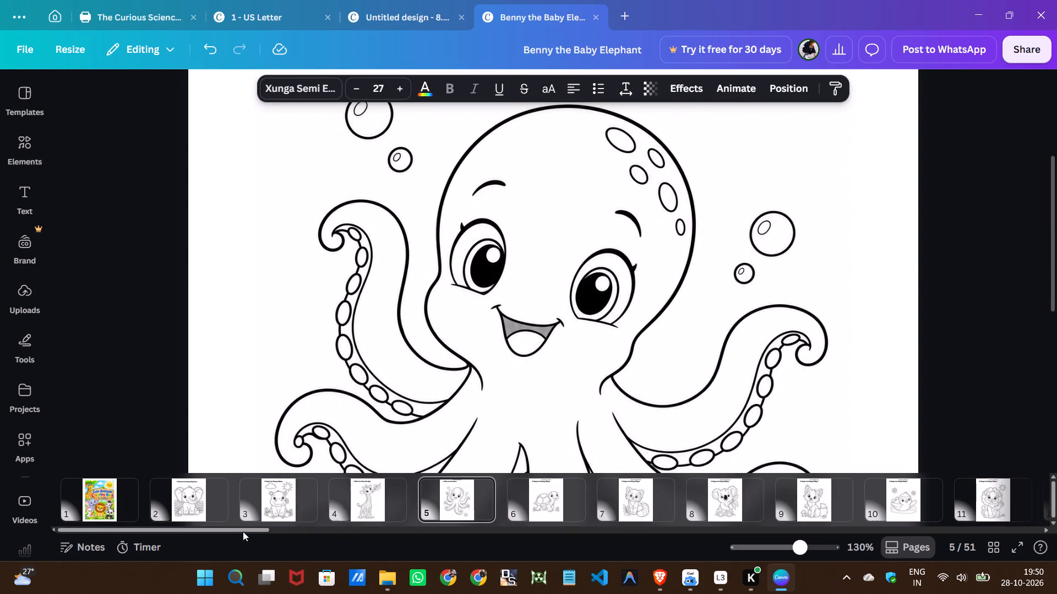
scroll(400, 489, "up", 3)
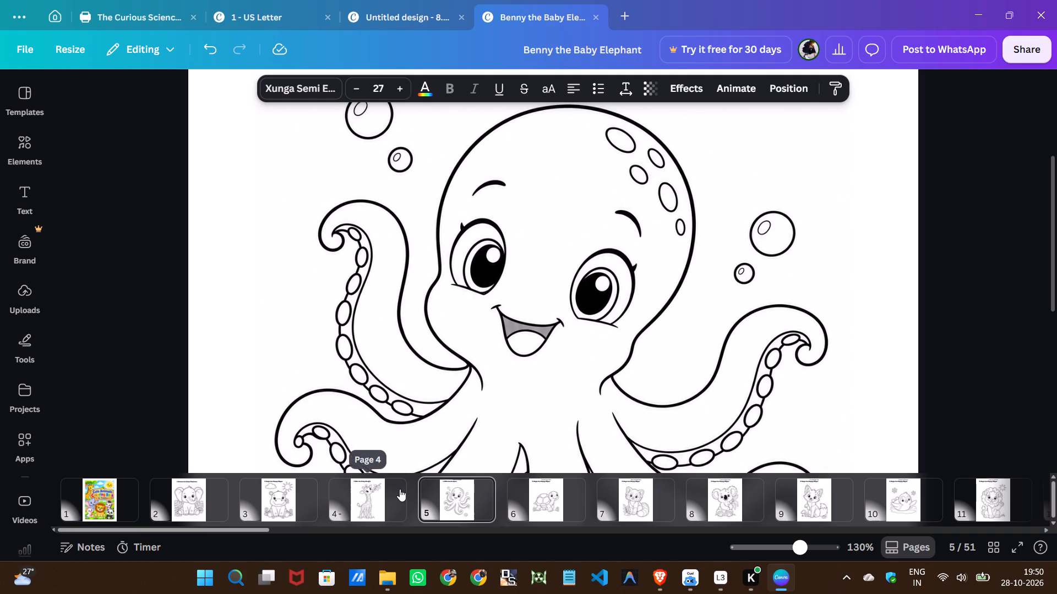
scroll(400, 489, "up", 2)
scroll(366, 388, "up", 5)
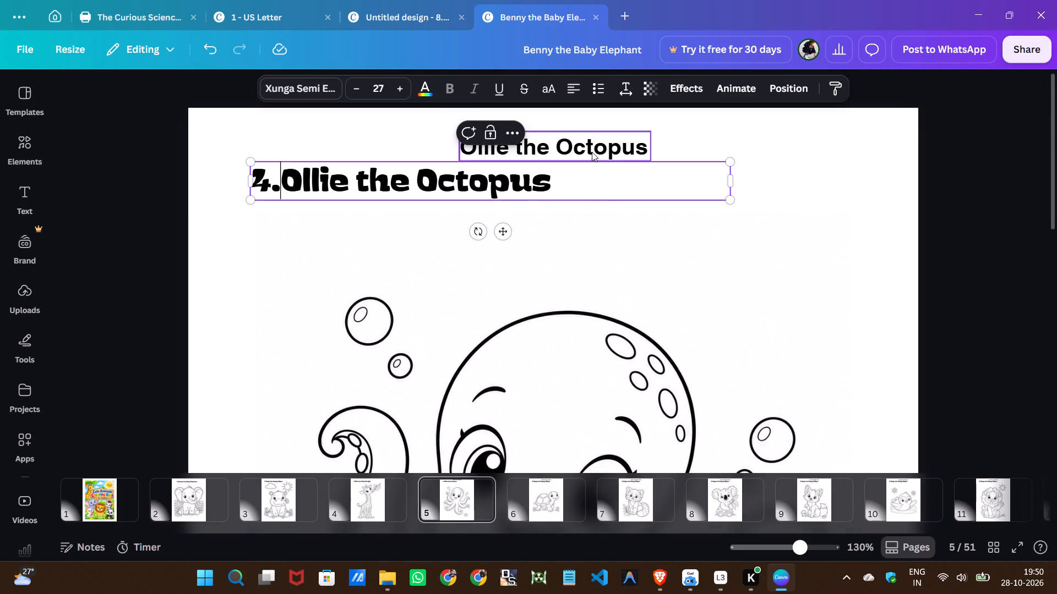
left_click(592, 152)
left_click(571, 186)
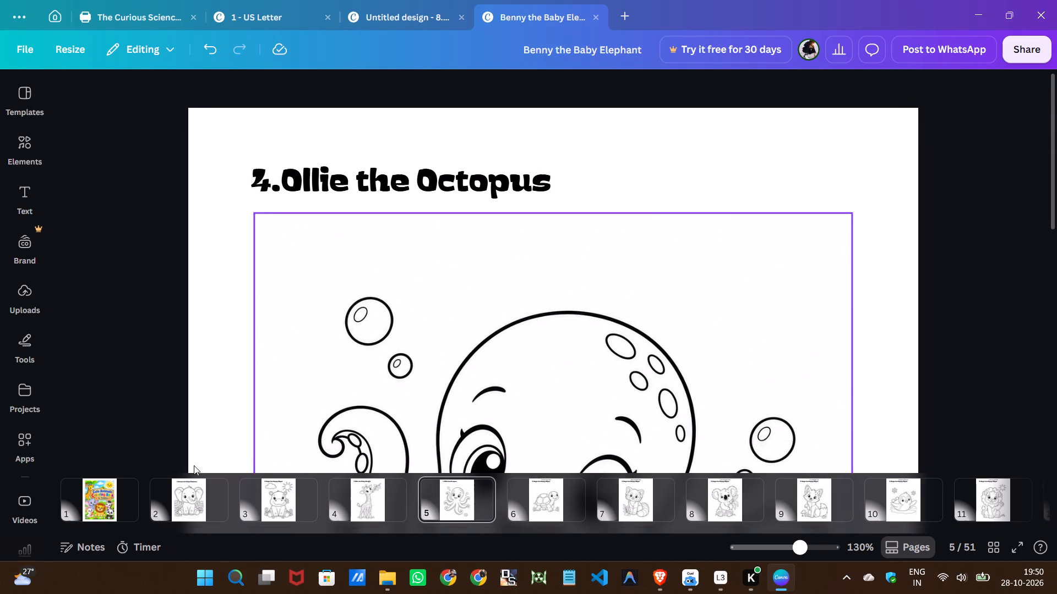
Review the restyled titles on the giraffe, hippo, elephant and octopus pages.
left_click(389, 514)
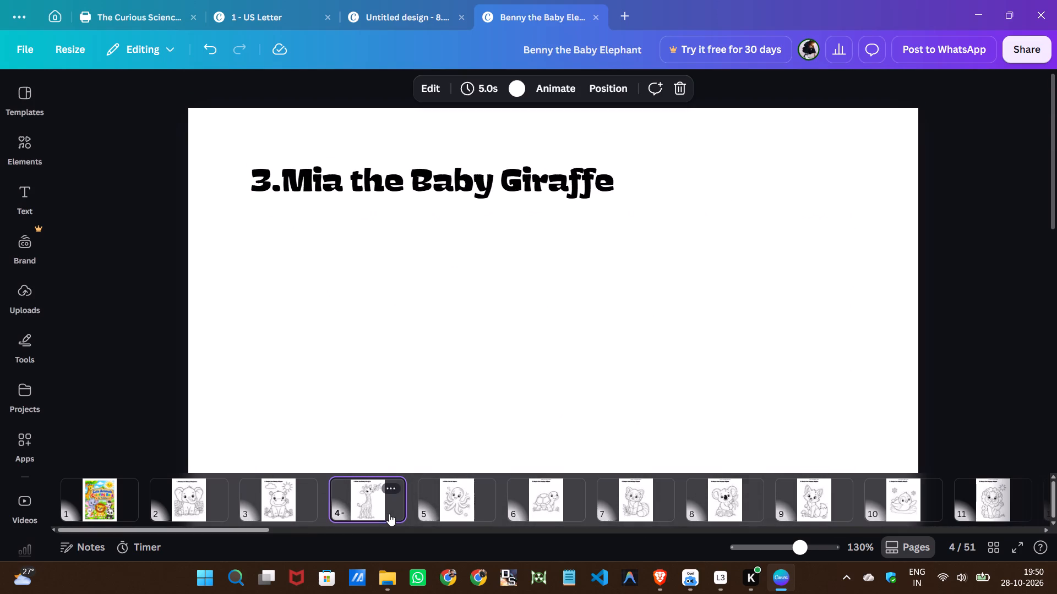
left_click(270, 491)
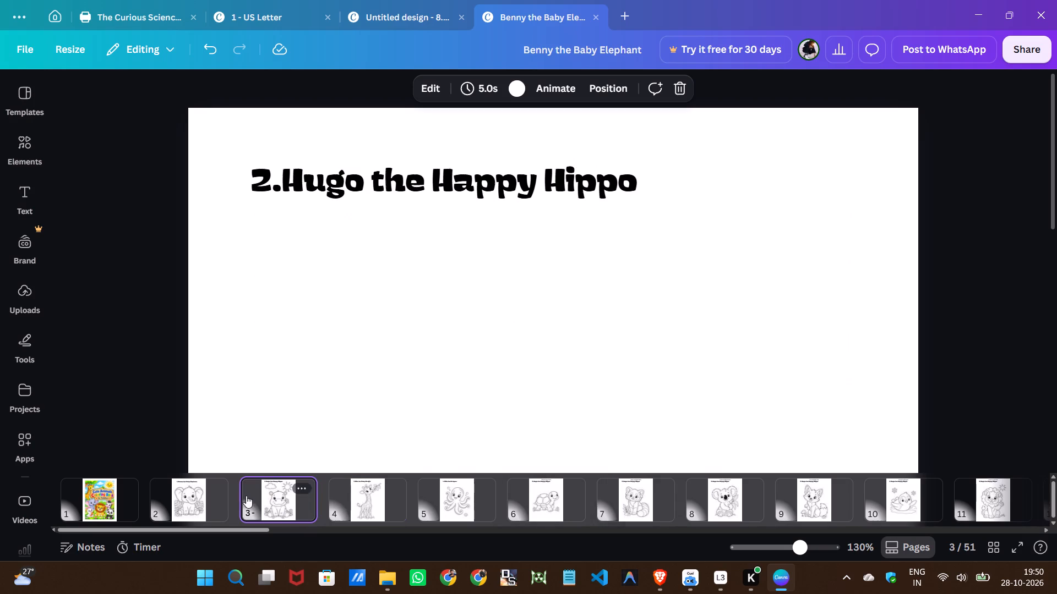
left_click(225, 500)
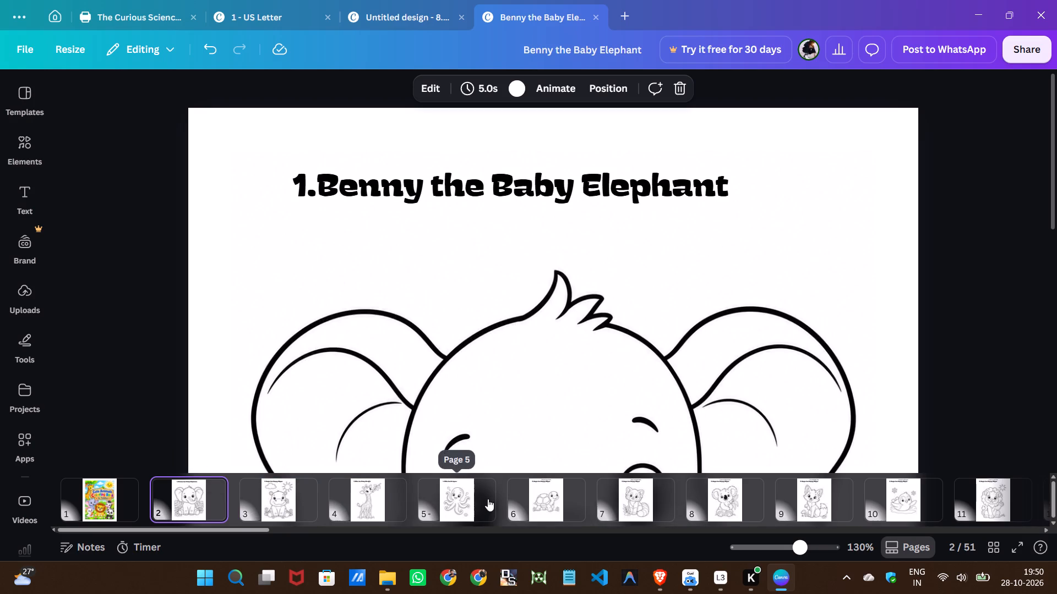
scroll(393, 507, "down", 2)
left_click(390, 506)
left_click(333, 506)
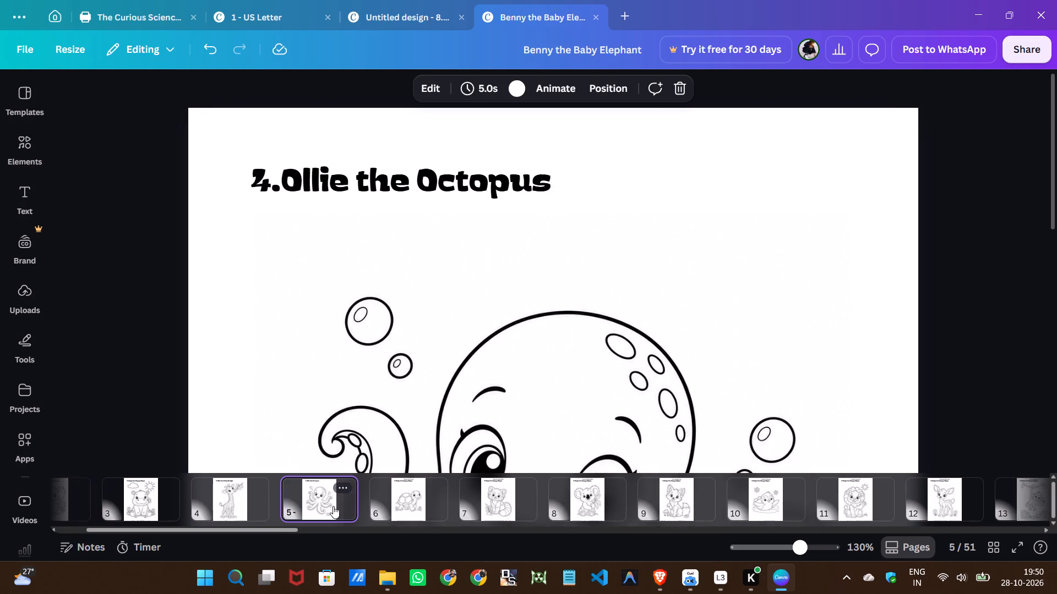
On page 6, replace the styled hippo title with "Tilly the Tiny Turtle" copied from the plain title, and prefix it with "5.".
left_click(414, 511)
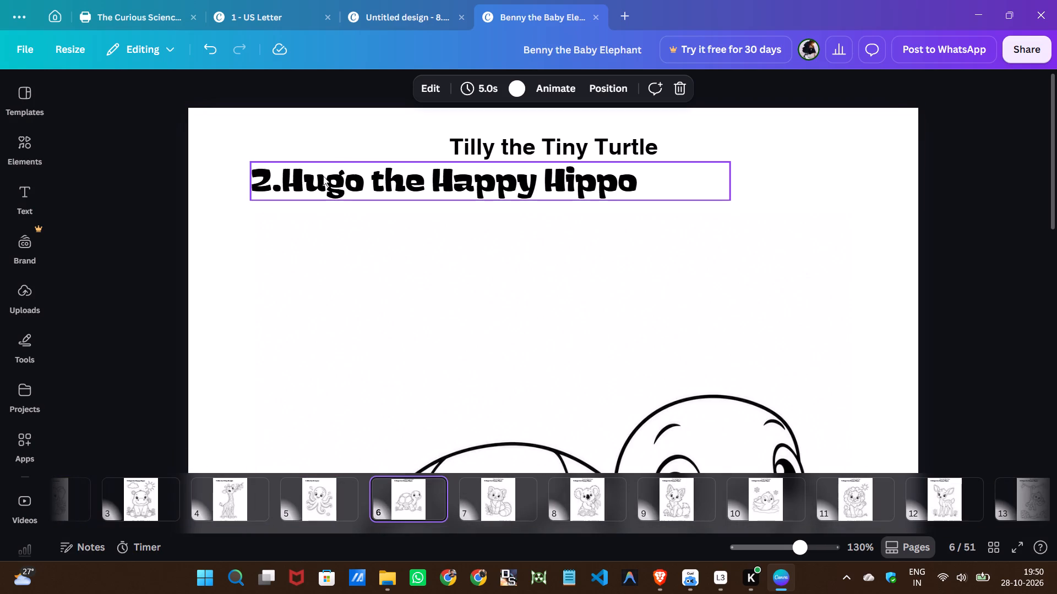
double_click(473, 143)
right_click(473, 143)
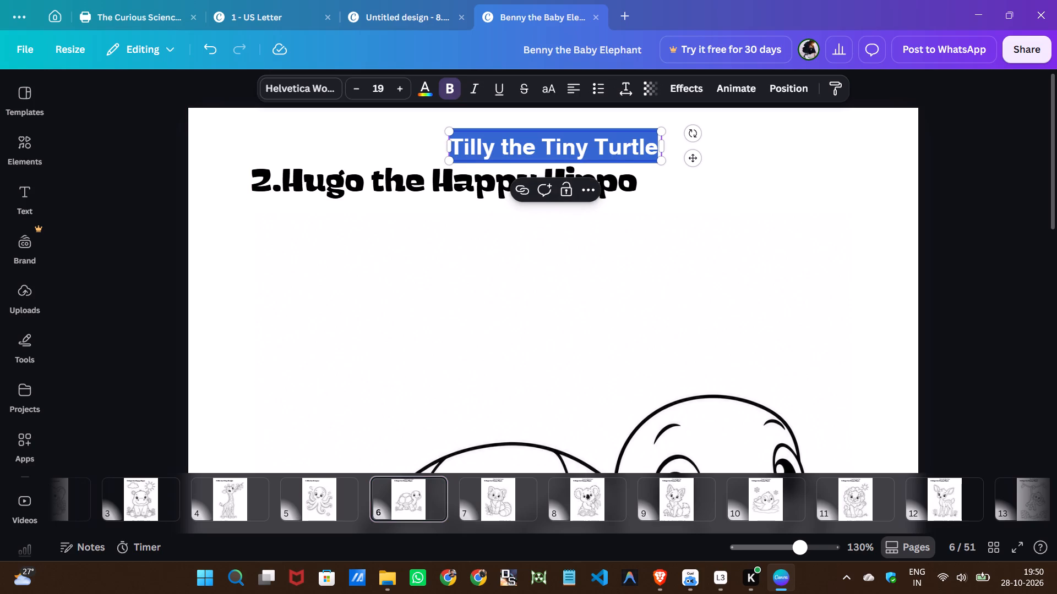
left_click(513, 218)
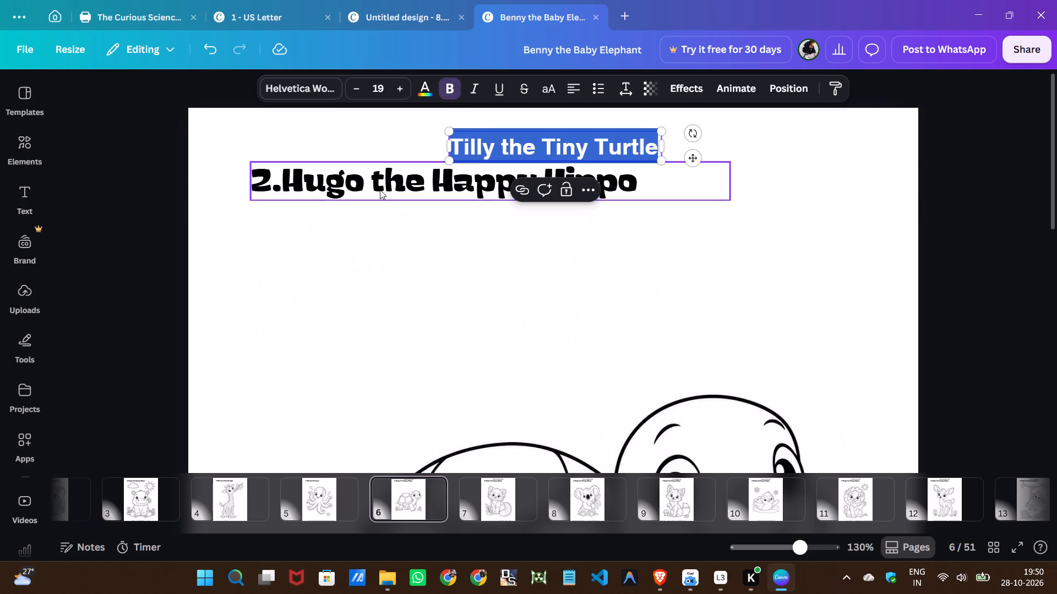
double_click(380, 190)
right_click(379, 190)
left_click(407, 283)
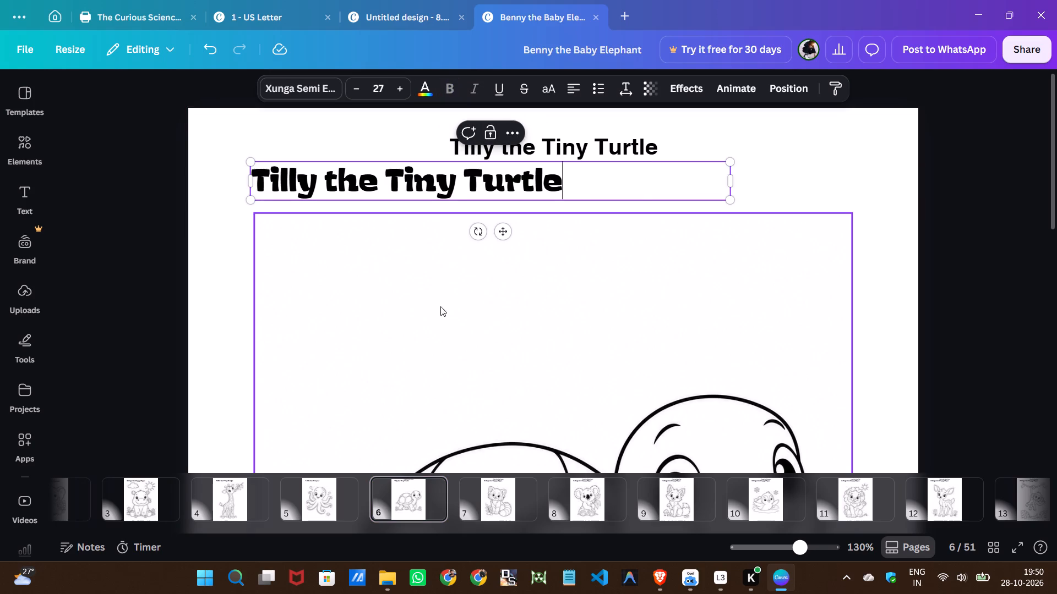
left_click(262, 184)
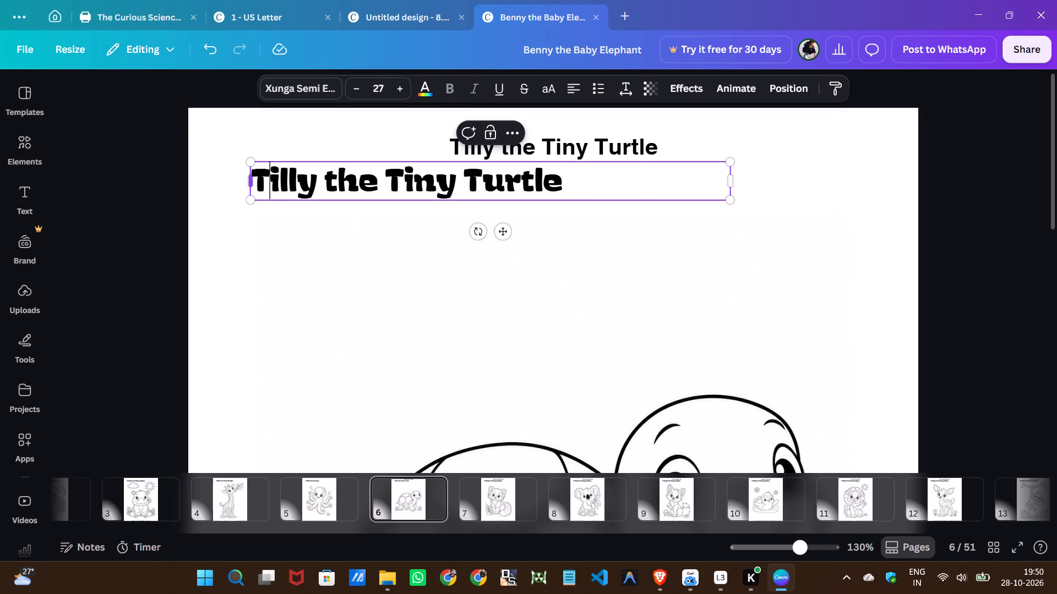
left_click(256, 179)
type("5.")
Delete the plain "Tilly the Tiny Turtle" title from page 6.
left_click(559, 151)
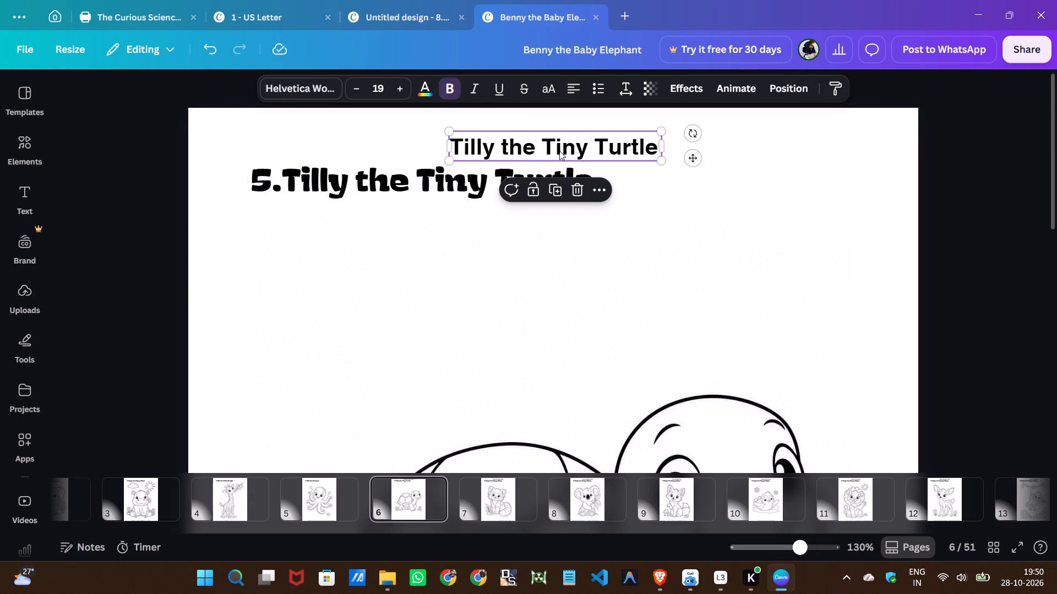
left_click(579, 192)
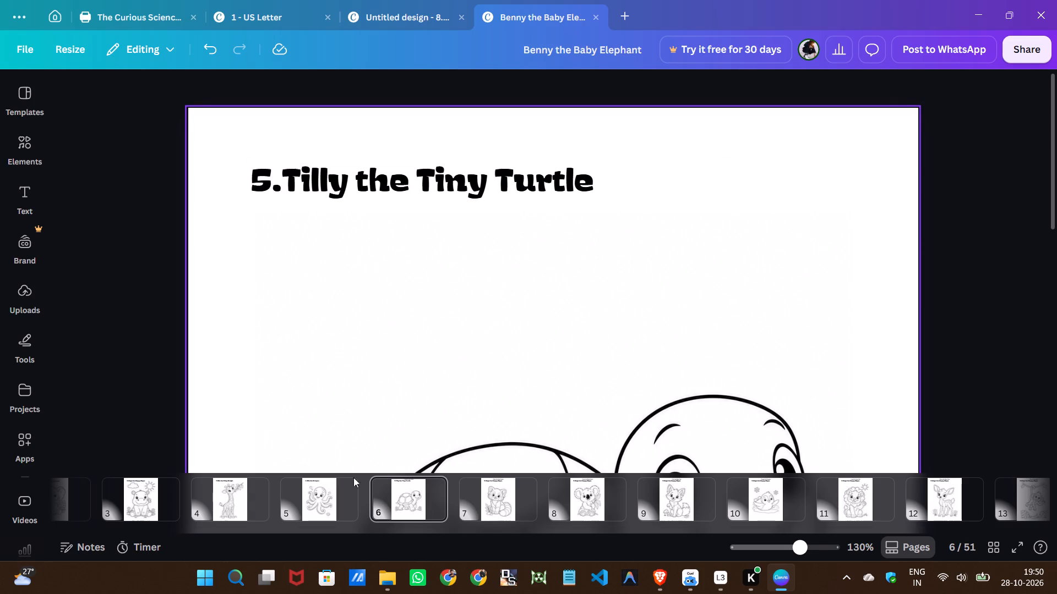
On page 7, replace the styled hippo title with "Ruby the Red Panda" copied from the plain title, and prefix it with "6.".
left_click(471, 506)
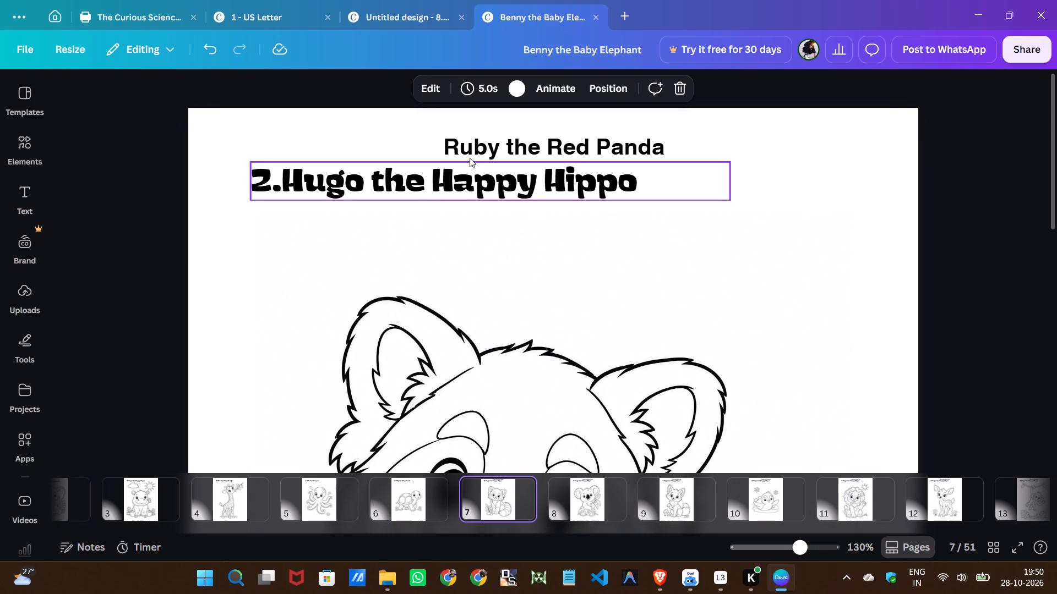
triple_click(475, 155)
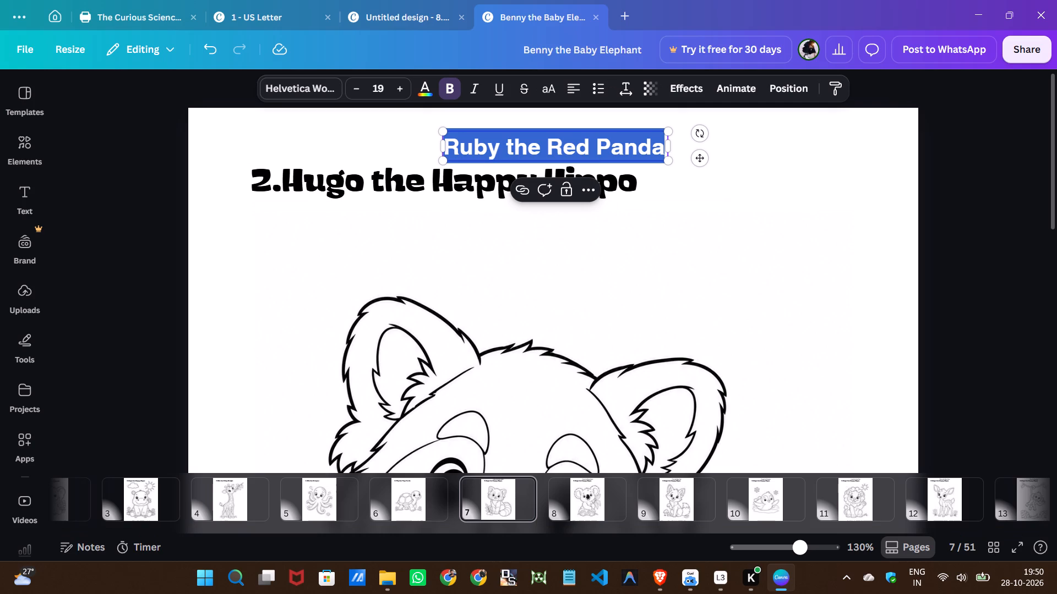
key("ctrl+c")
double_click(421, 189)
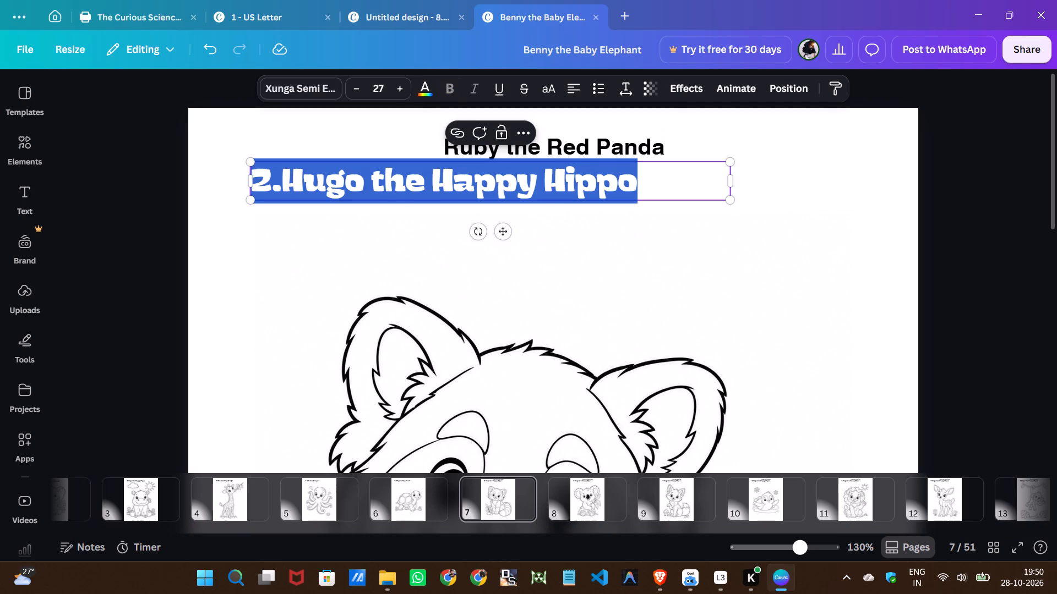
key("ctrl+v")
left_click(256, 182)
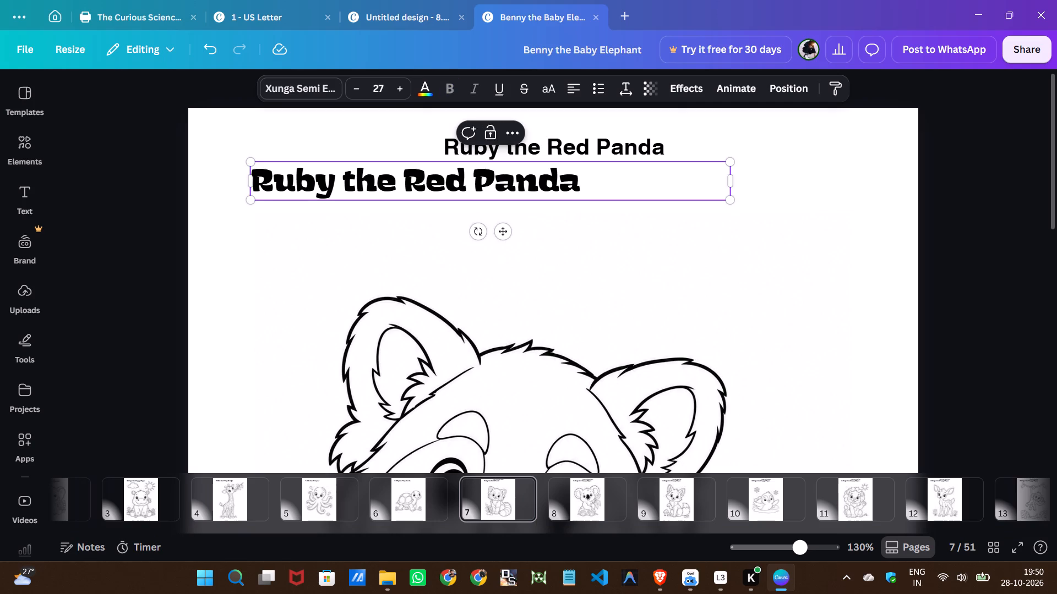
type("6.")
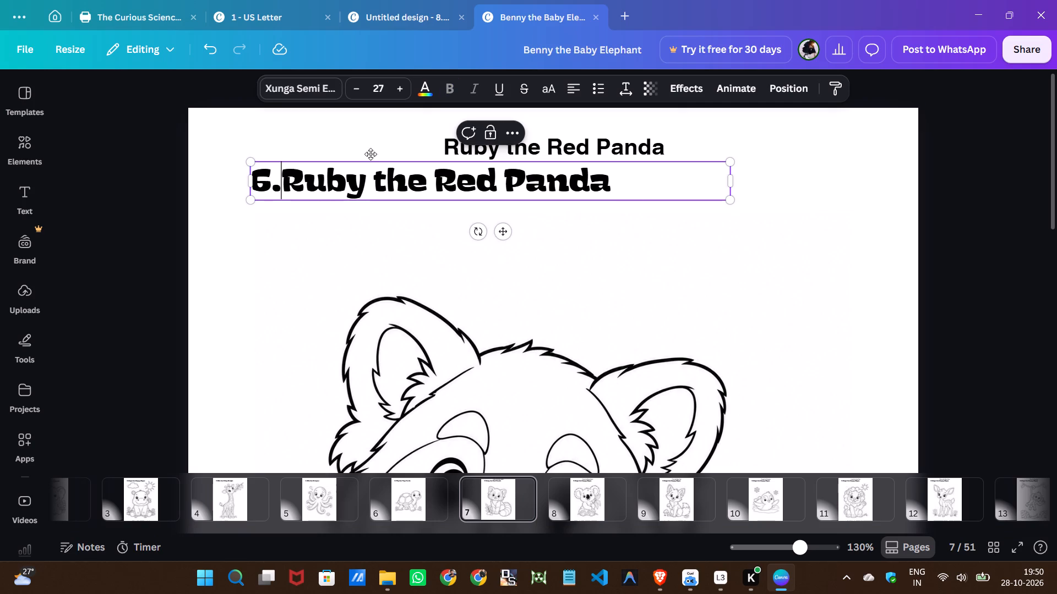
Delete the plain "Ruby the Red Panda" title from page 7.
left_click(527, 149)
left_click(579, 182)
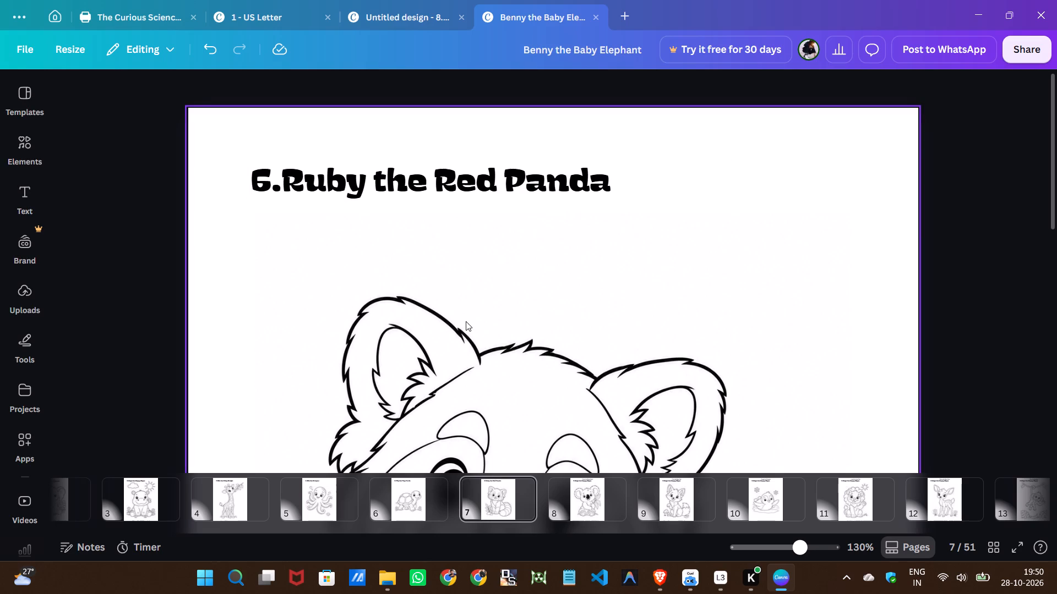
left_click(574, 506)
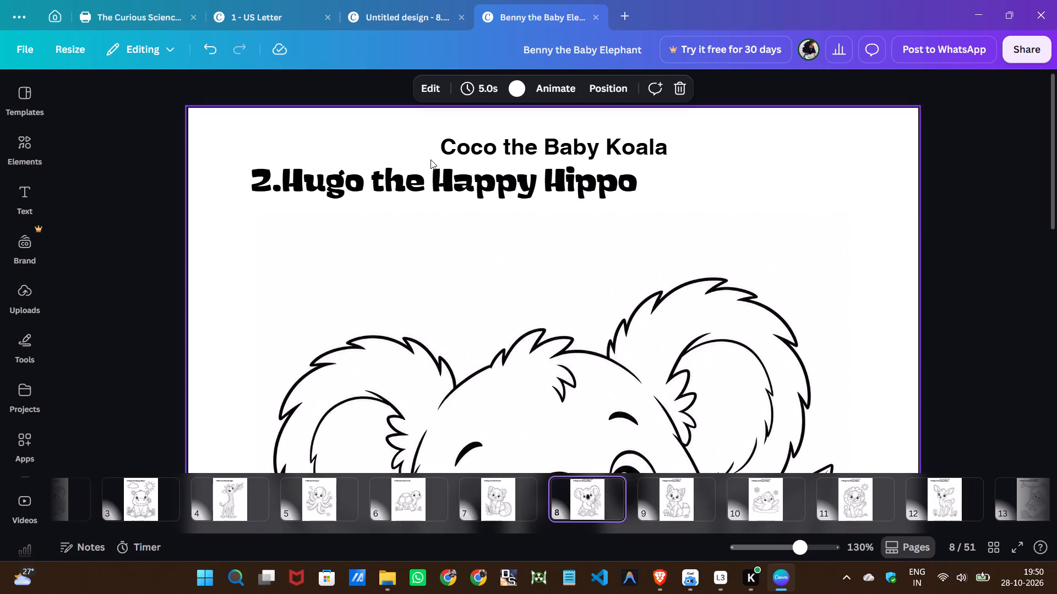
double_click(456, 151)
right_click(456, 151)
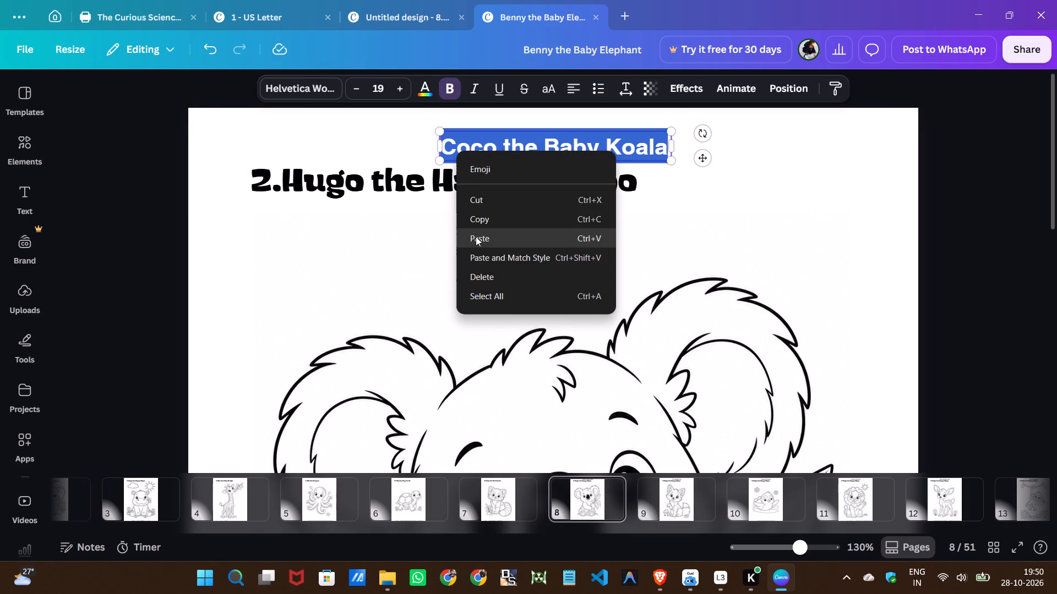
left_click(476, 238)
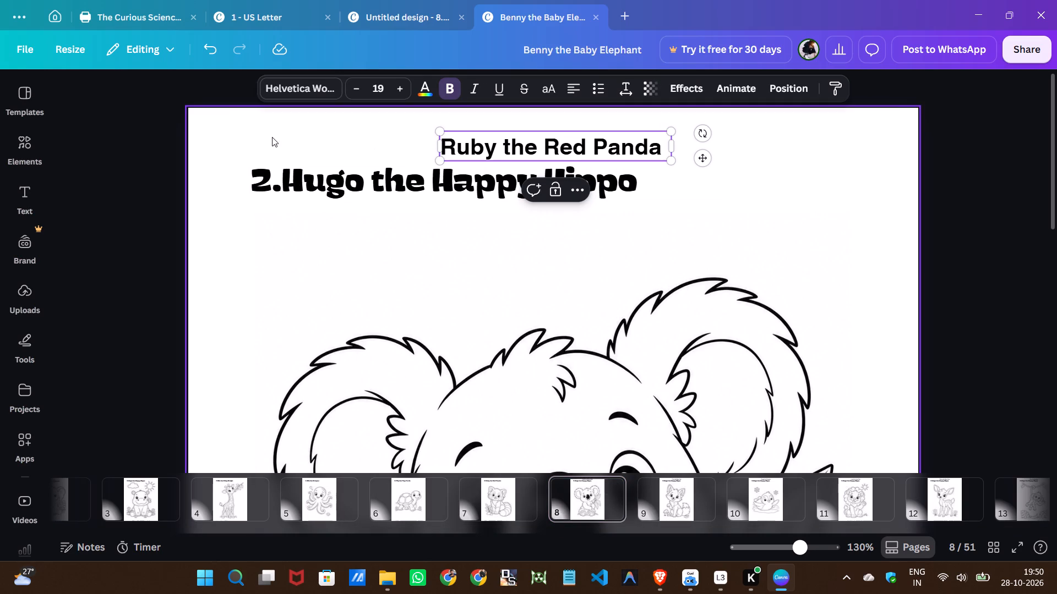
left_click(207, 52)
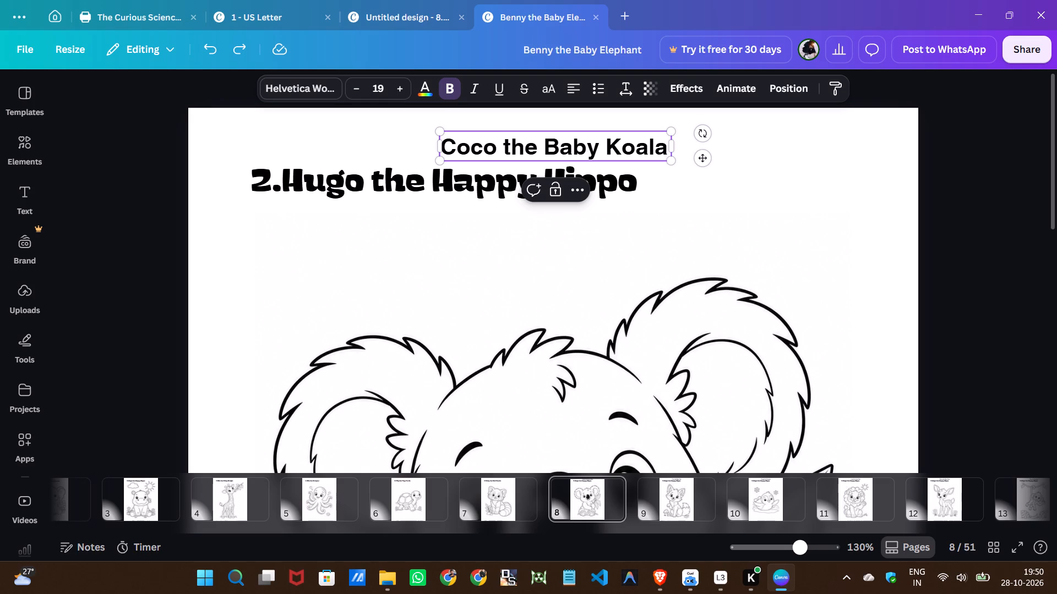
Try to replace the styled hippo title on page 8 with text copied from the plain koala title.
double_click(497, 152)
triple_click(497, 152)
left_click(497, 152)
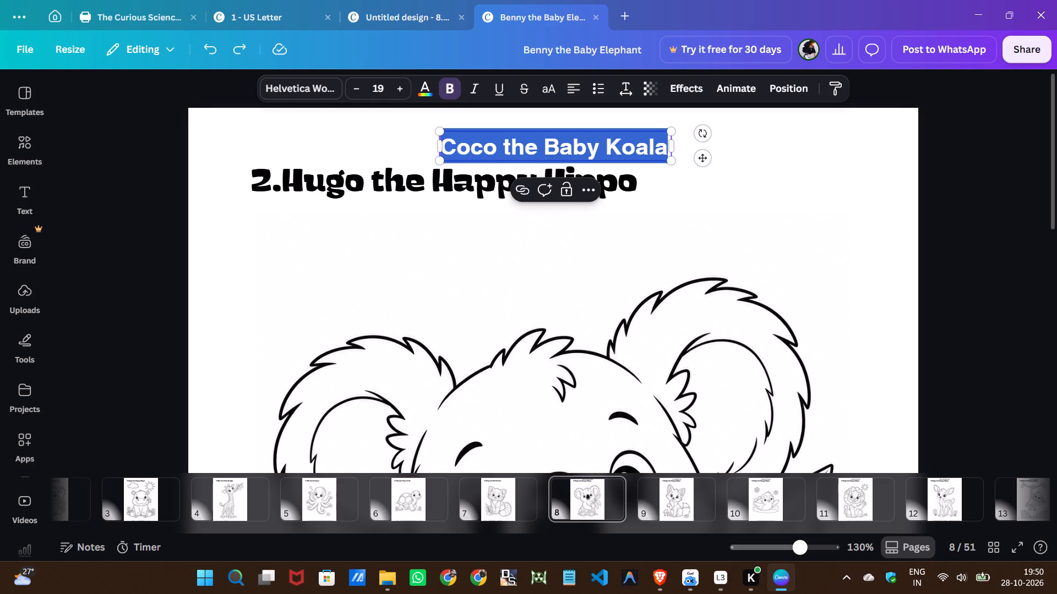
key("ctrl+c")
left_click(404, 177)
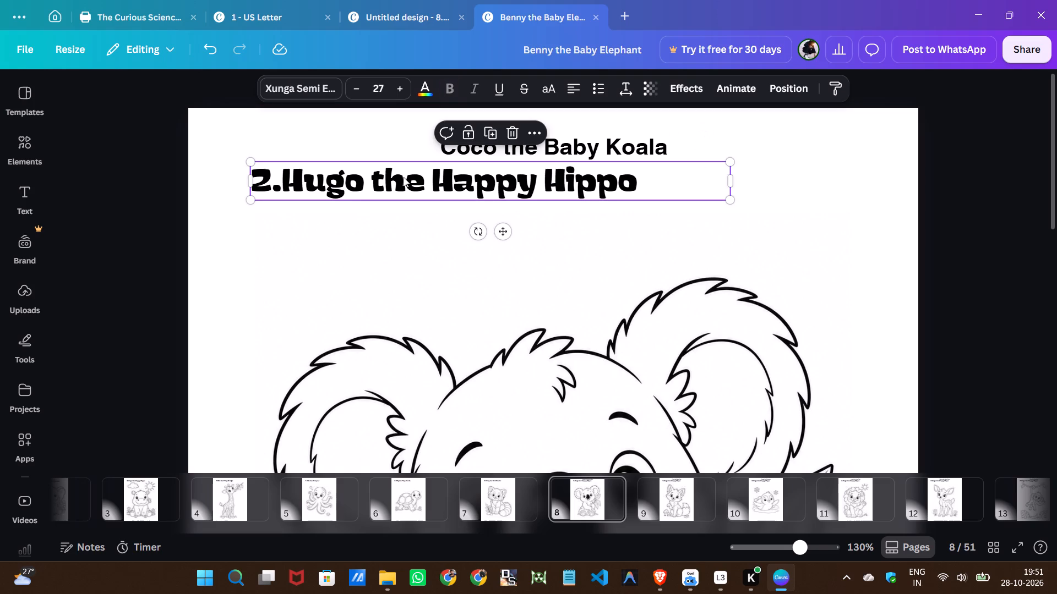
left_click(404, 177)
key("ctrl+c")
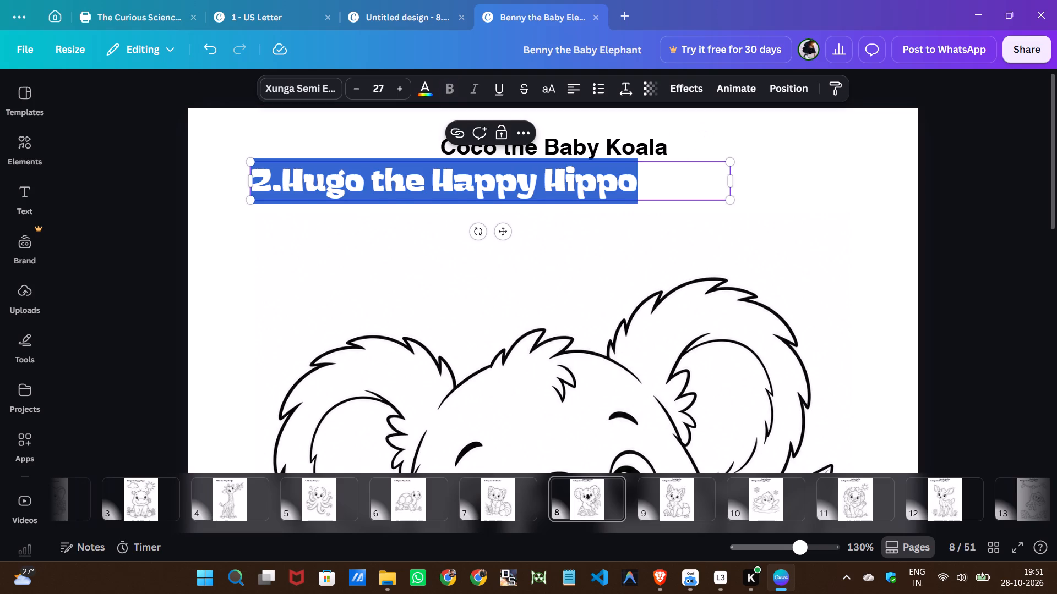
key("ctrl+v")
On page 8, replace the styled hippo title with "Coco the Baby Koala" copied from the plain title, and prefix it with "7.".
double_click(446, 151)
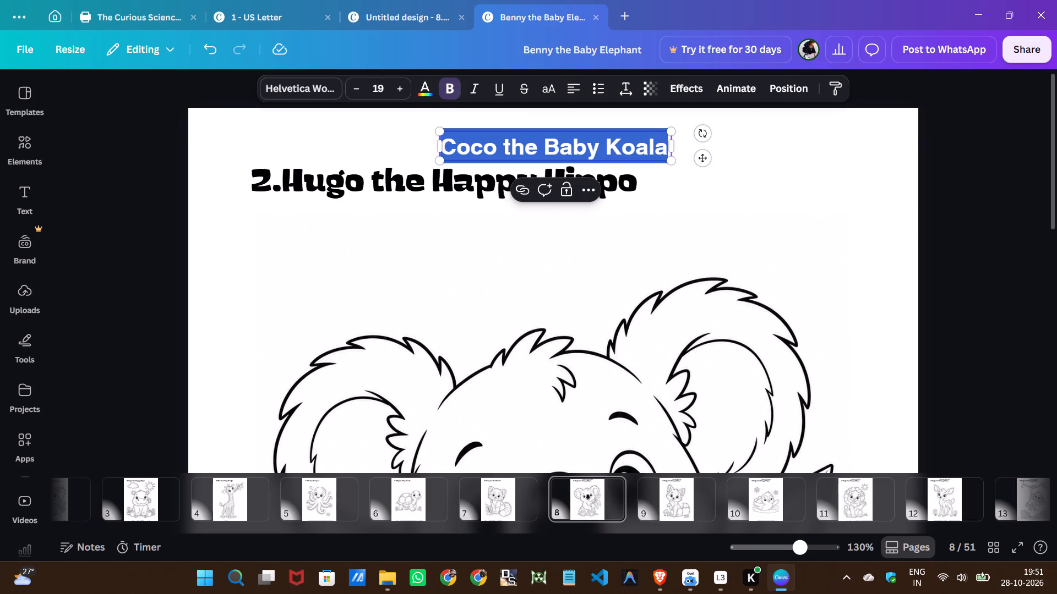
key("ctrl+c")
double_click(403, 183)
left_click(403, 183)
left_click(403, 183)
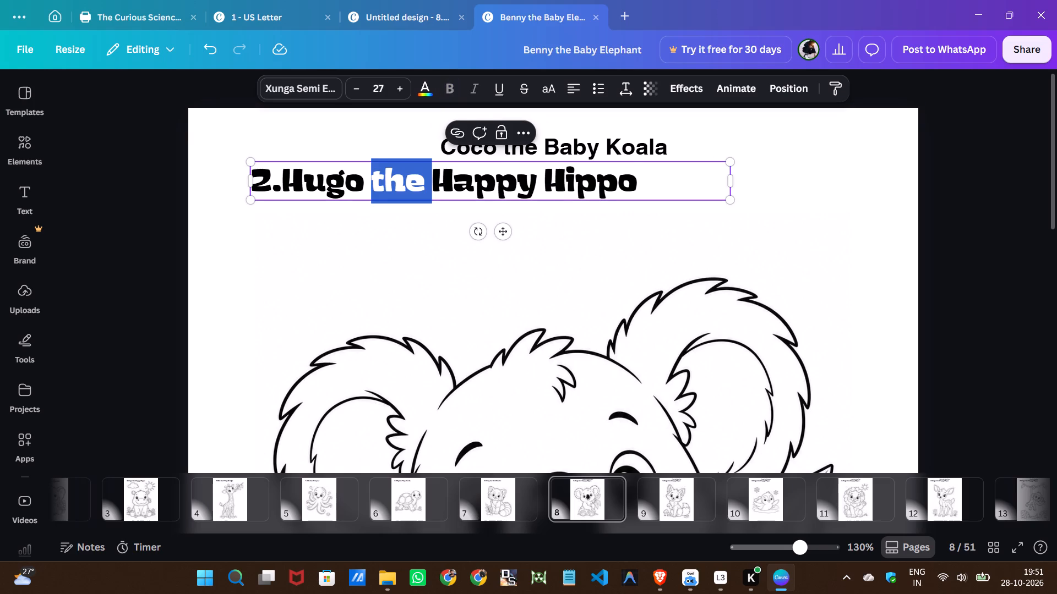
left_click(403, 183)
key("ctrl+v")
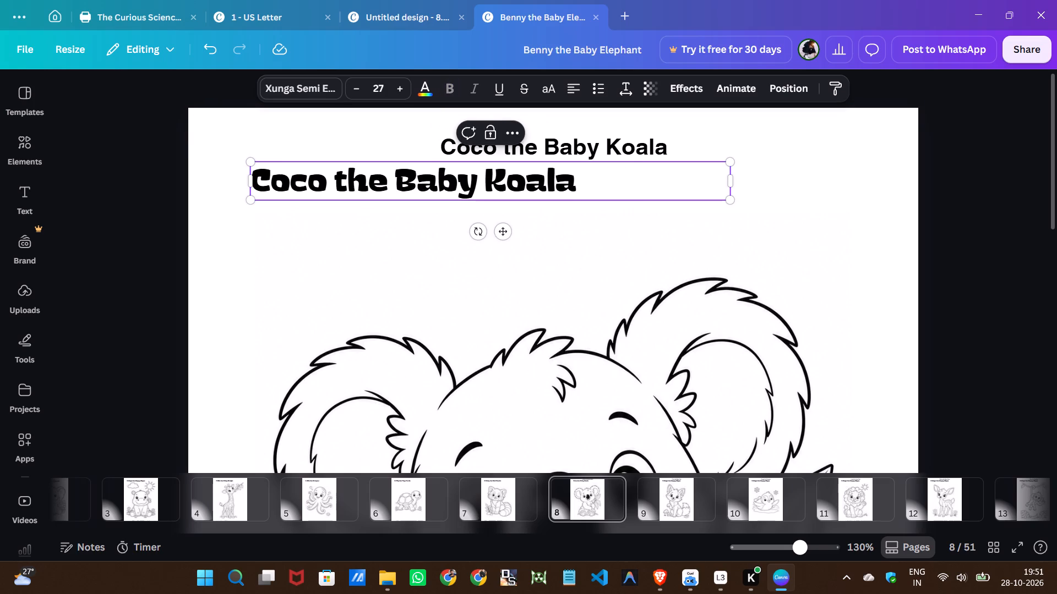
left_click(255, 183)
type("7.")
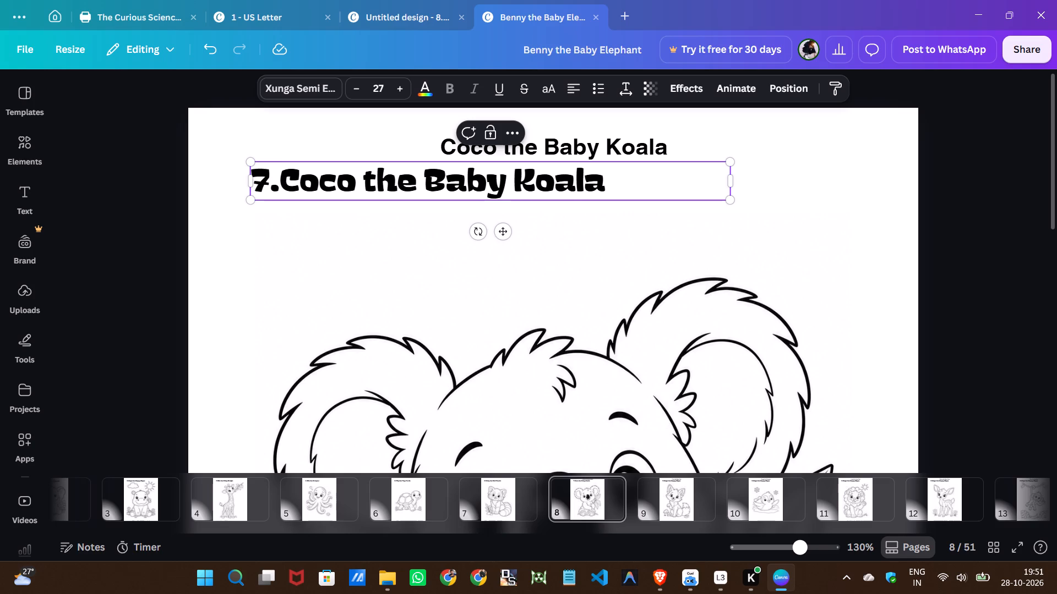
Delete the plain "Coco the Baby Koala" title from page 8.
left_click(538, 156)
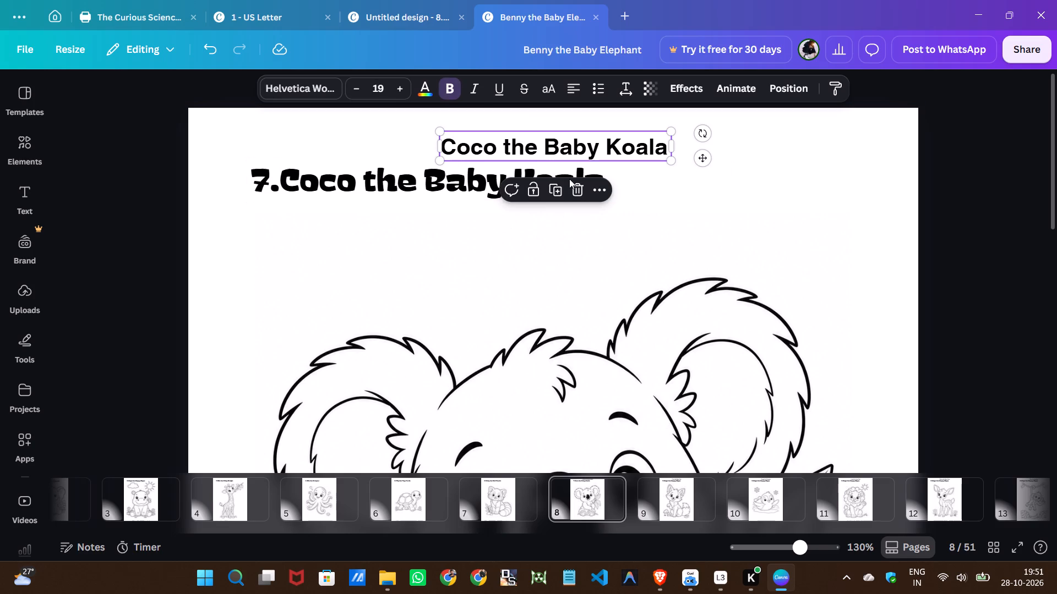
left_click(571, 186)
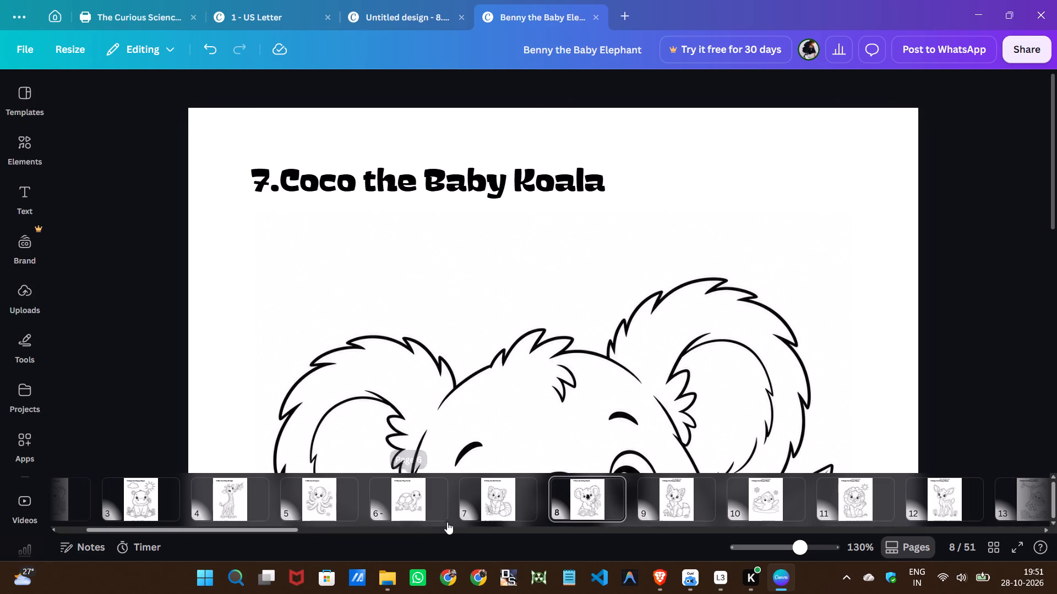
On page 9, replace the styled hippo title with "Finn the Baby Fox" copied from the plain title.
scroll(439, 522, "down", 4)
left_click(400, 512)
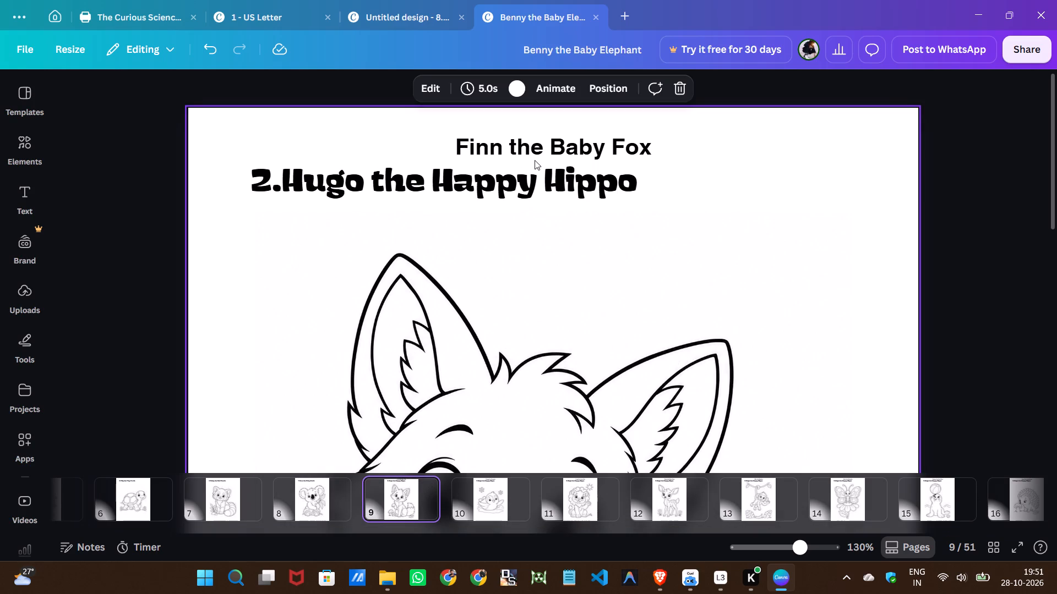
double_click(533, 153)
right_click(533, 153)
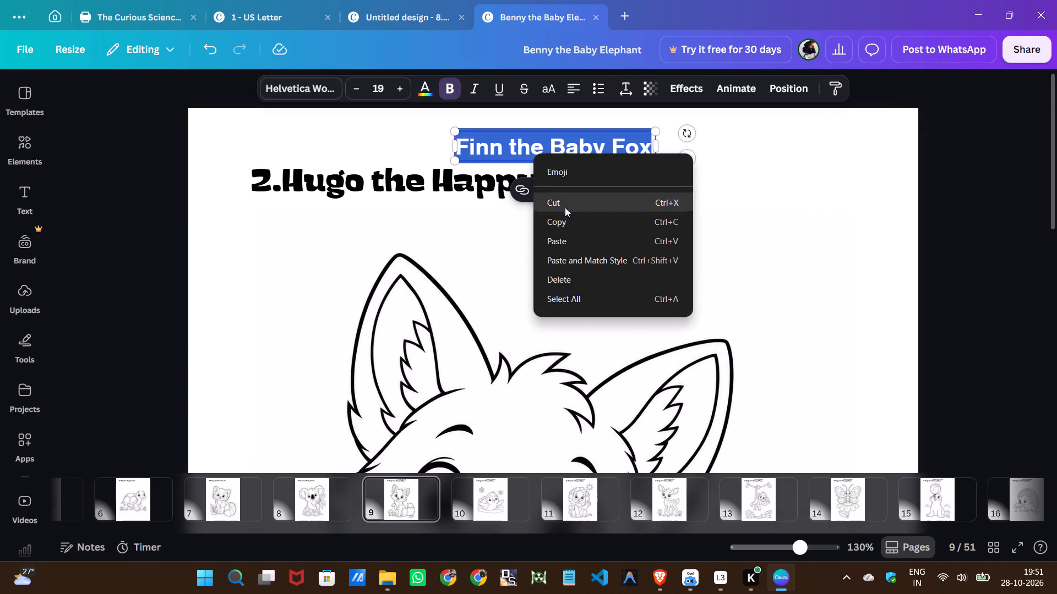
left_click(569, 221)
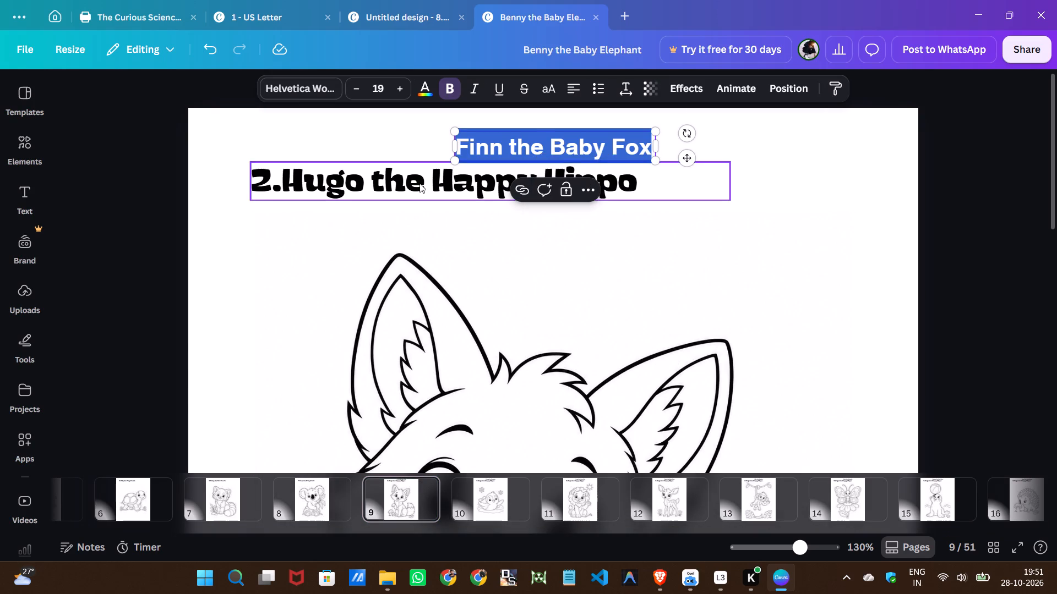
double_click(419, 183)
key("ctrl+v")
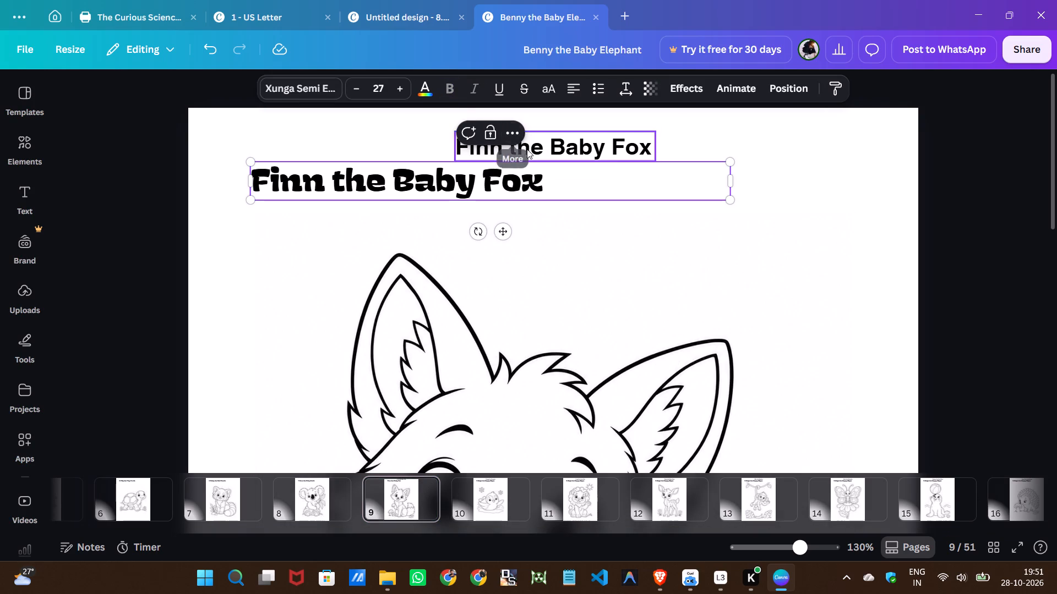
Delete the plain "Finn the Baby Fox" title from page 9.
left_click(527, 149)
left_click(582, 189)
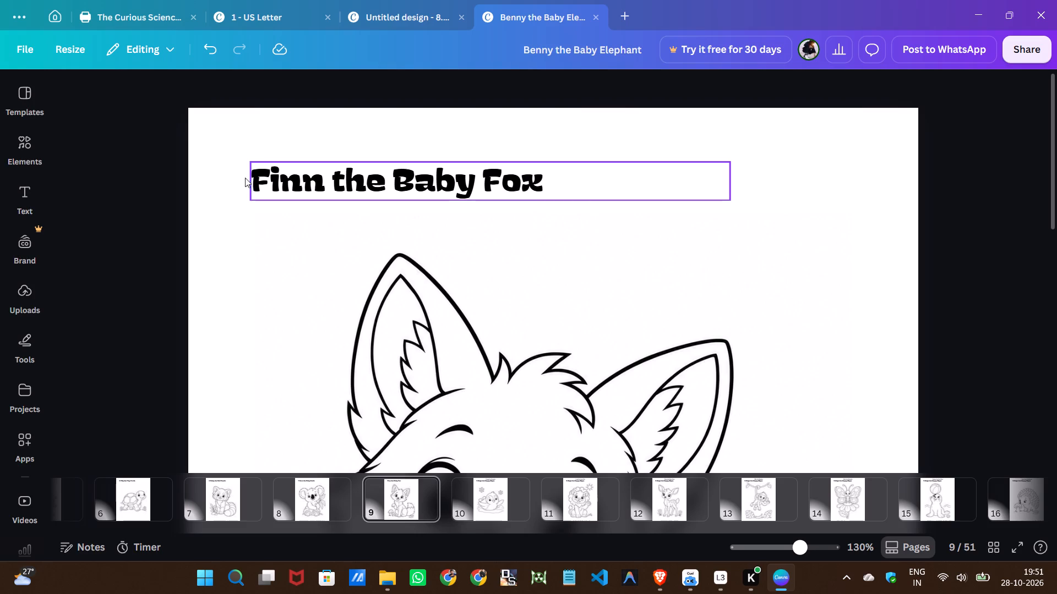
Prefix the styled "Finn the Baby Fox" title on page 9 with "8.".
left_click(257, 179)
left_click(257, 179)
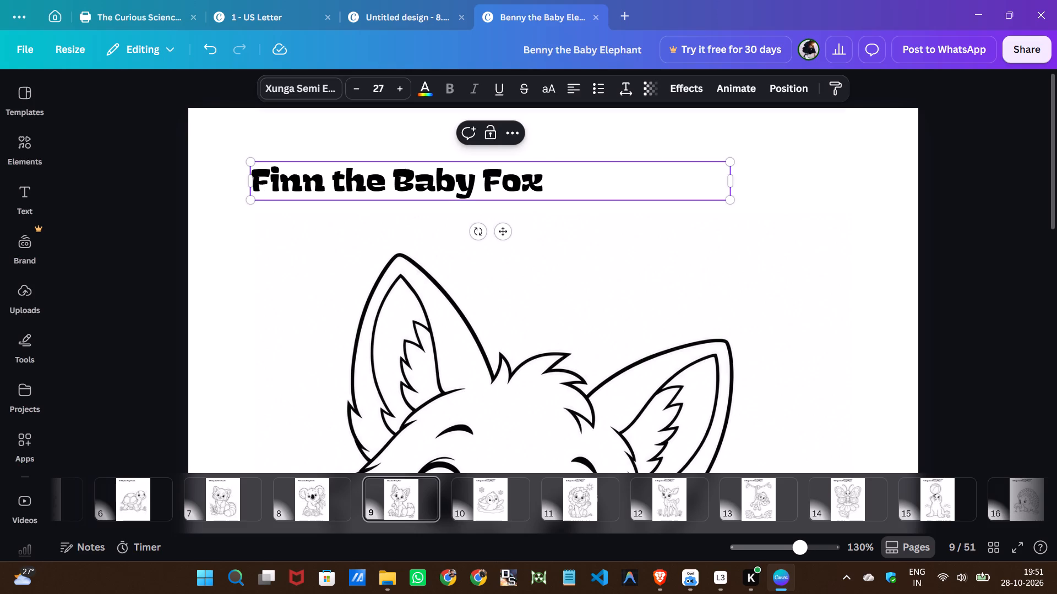
type("8.")
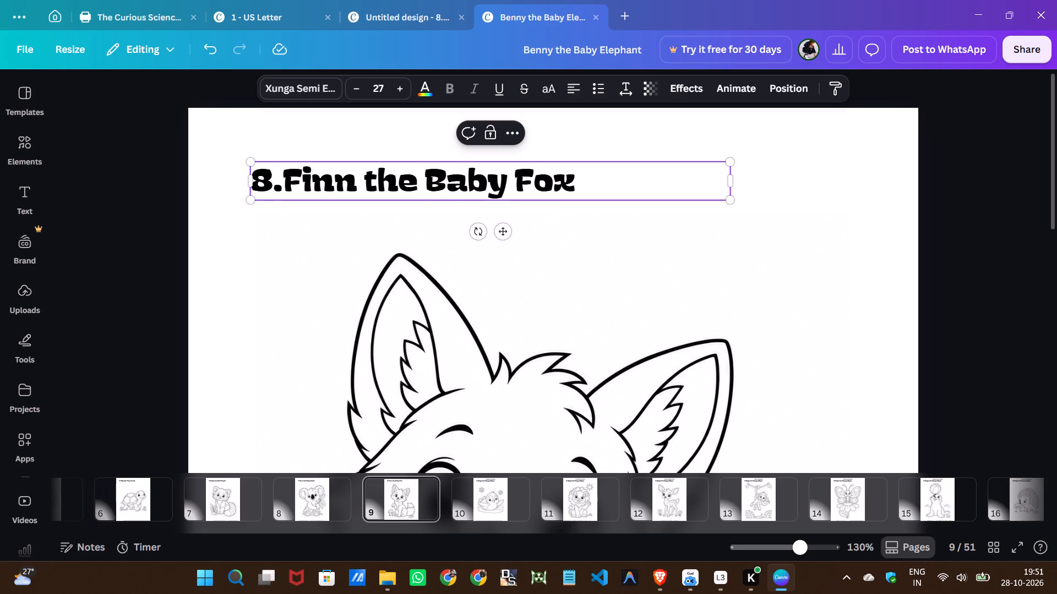
On page 10, replace the styled hippo title with "Poppy the Penguin" copied from the plain title, and prefix it with "9.".
left_click(492, 500)
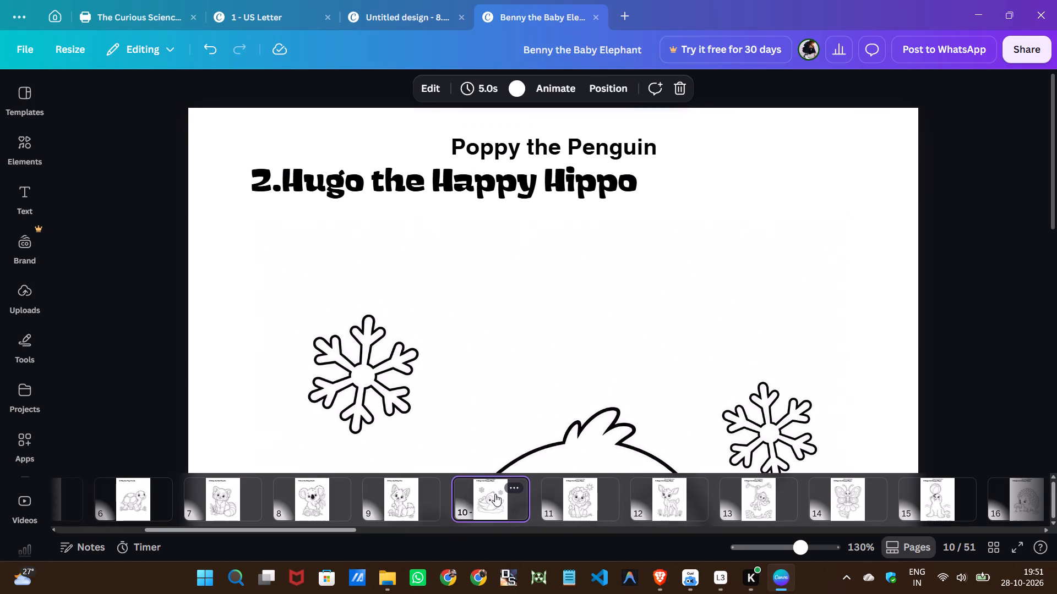
double_click(504, 153)
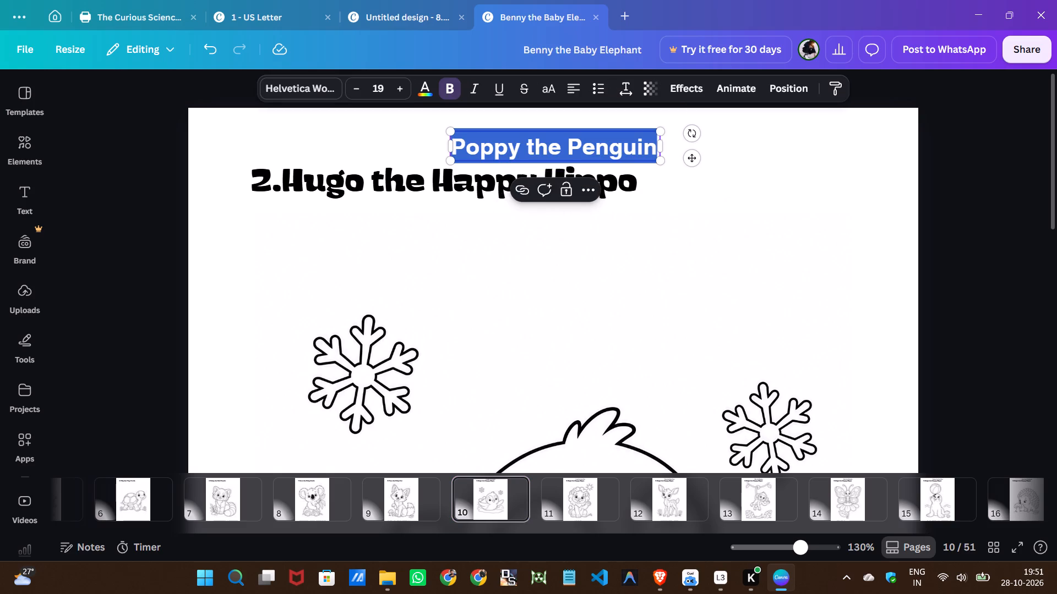
right_click(503, 153)
left_click(536, 223)
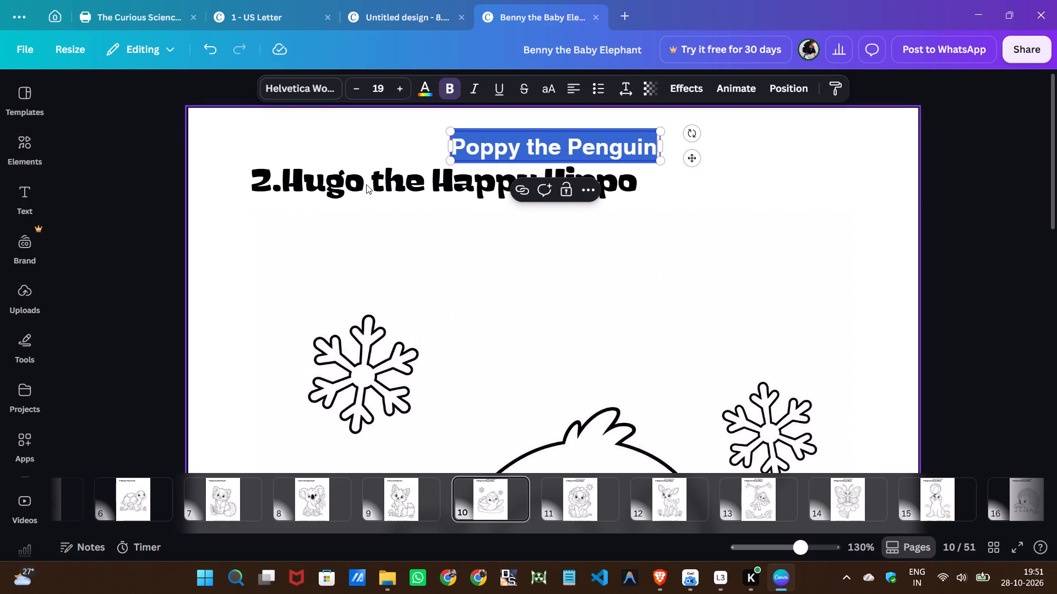
double_click(366, 184)
key("ctrl+v")
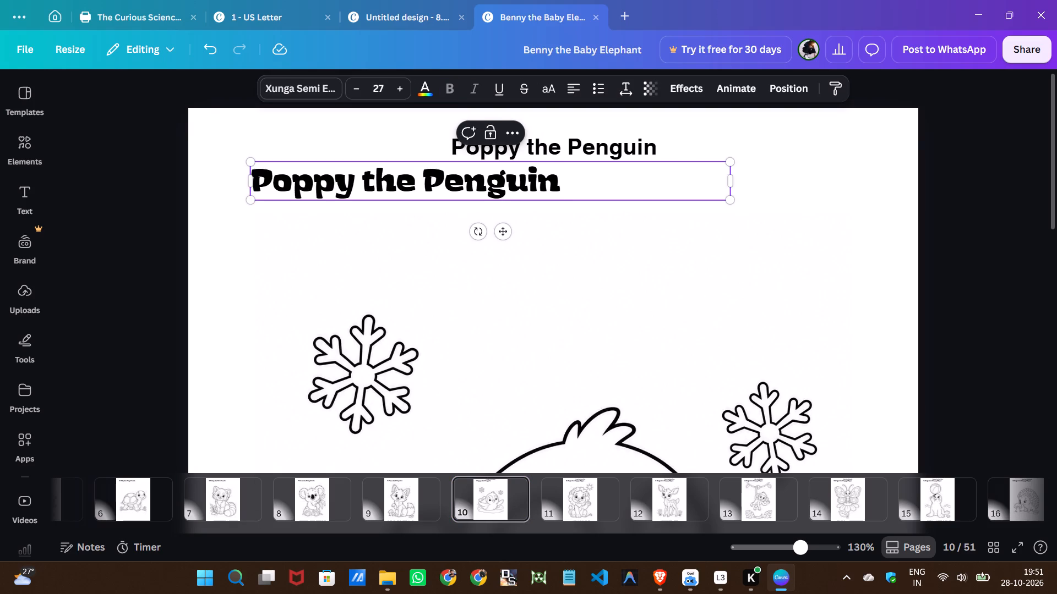
left_click(257, 183)
type("9.")
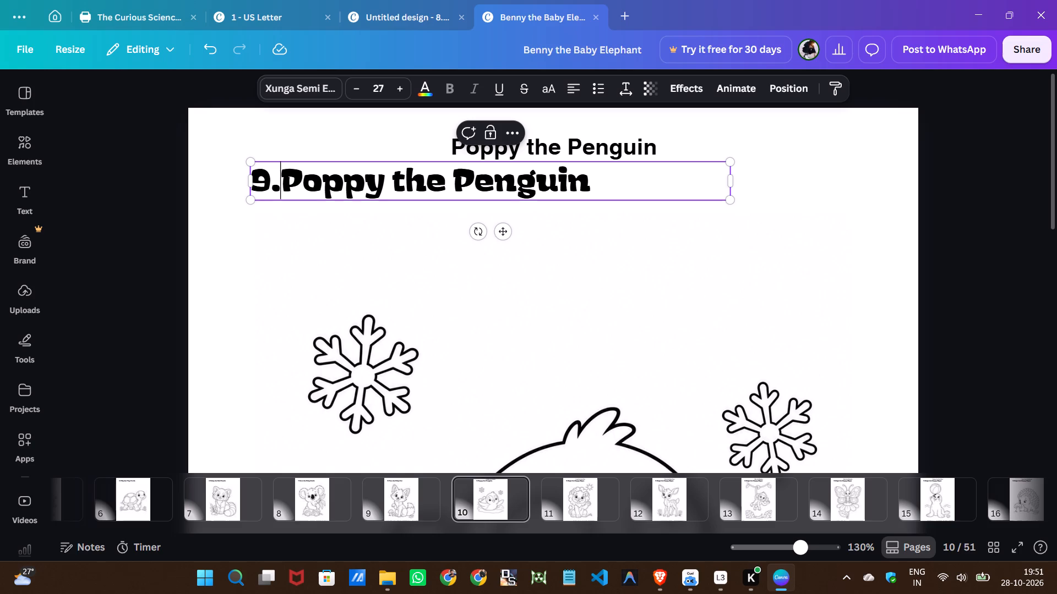
Delete the plain "Poppy the Penguin" title from page 10.
left_click(565, 156)
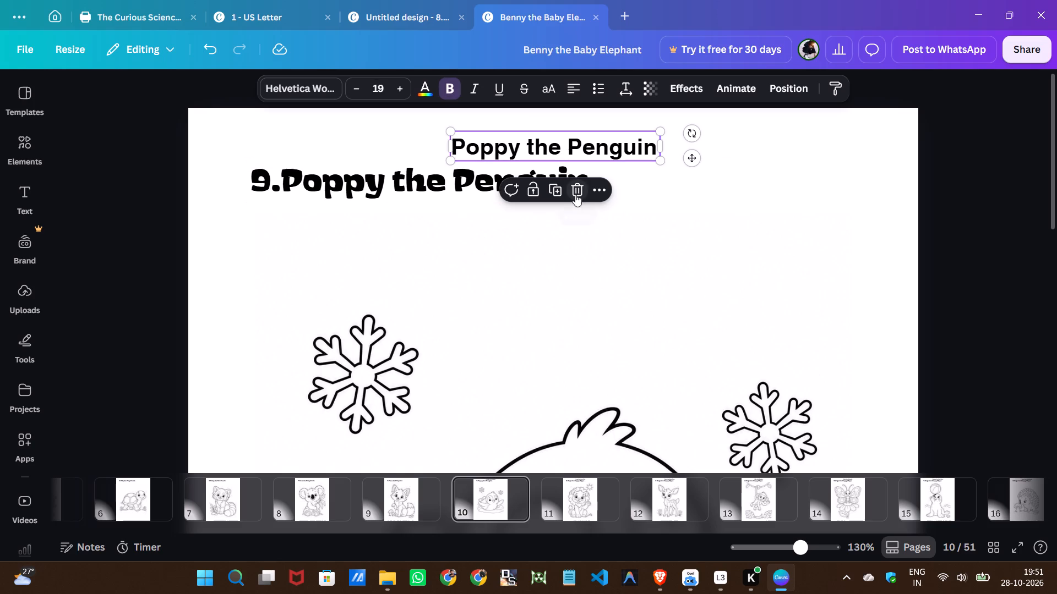
left_click(575, 194)
On page 11, replace the styled hippo title with "Luna the Lion Cub" copied from the plain title.
left_click(378, 493)
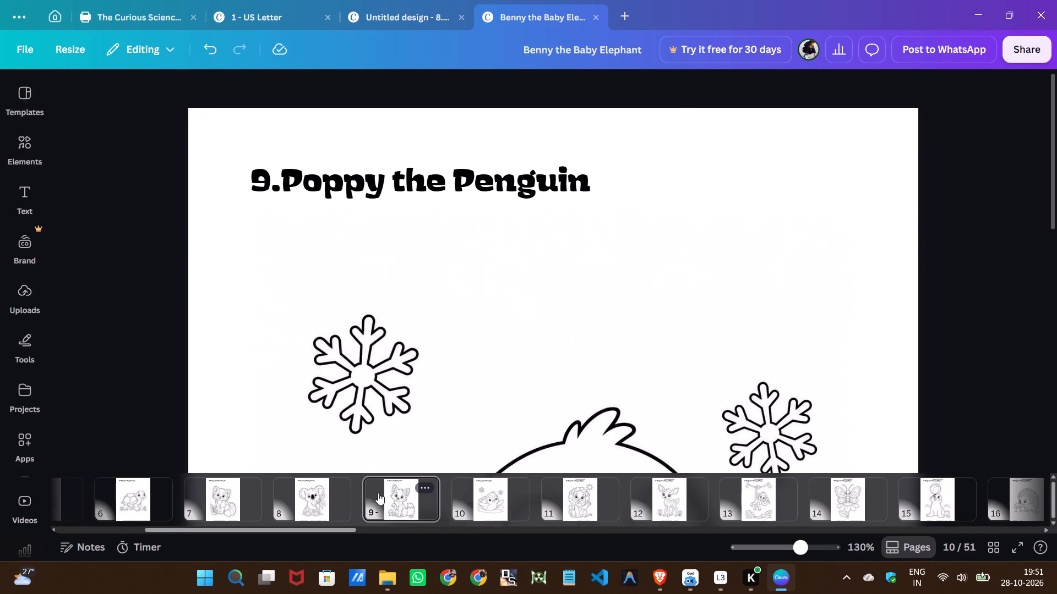
left_click(508, 501)
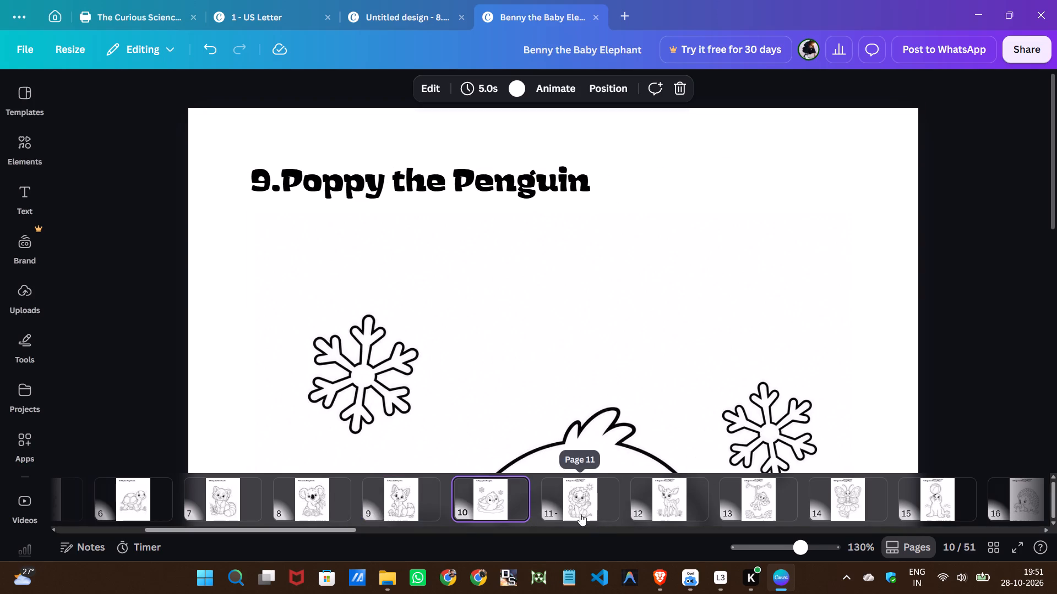
left_click(579, 510)
double_click(515, 148)
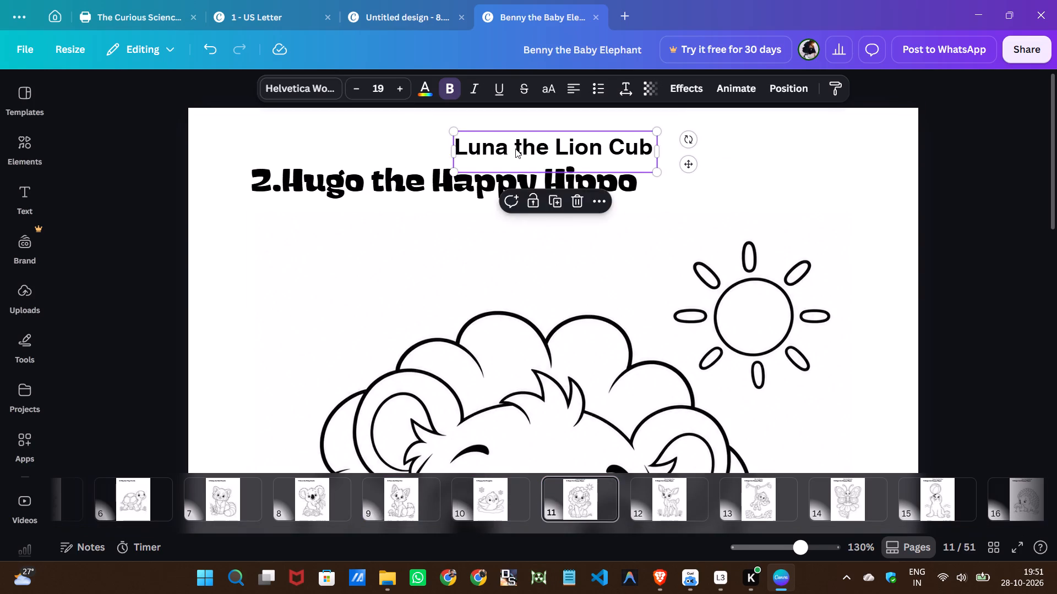
right_click(514, 149)
left_click(540, 214)
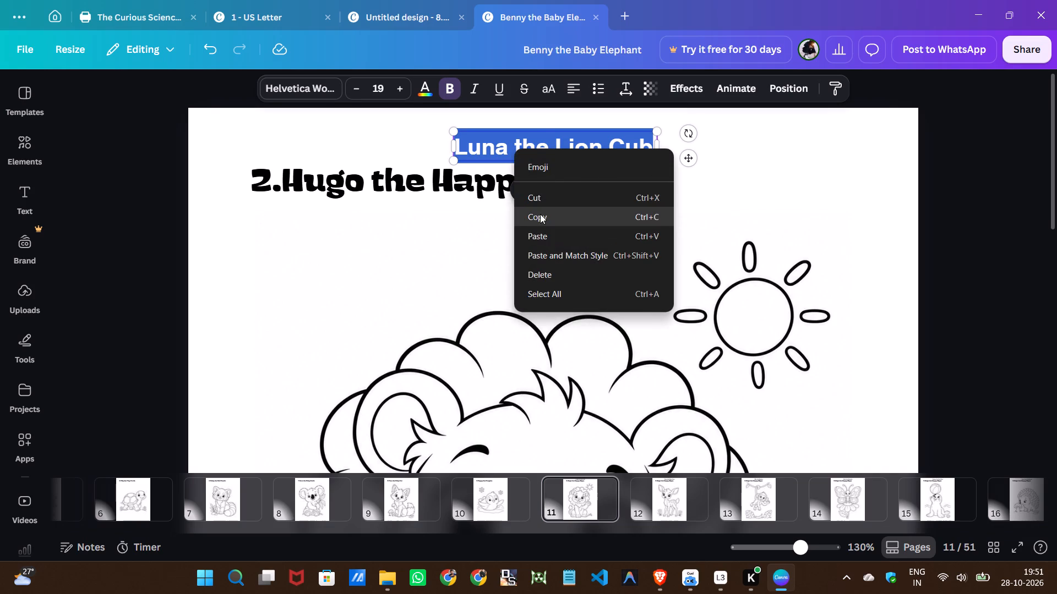
double_click(368, 163)
key("ctrl+v")
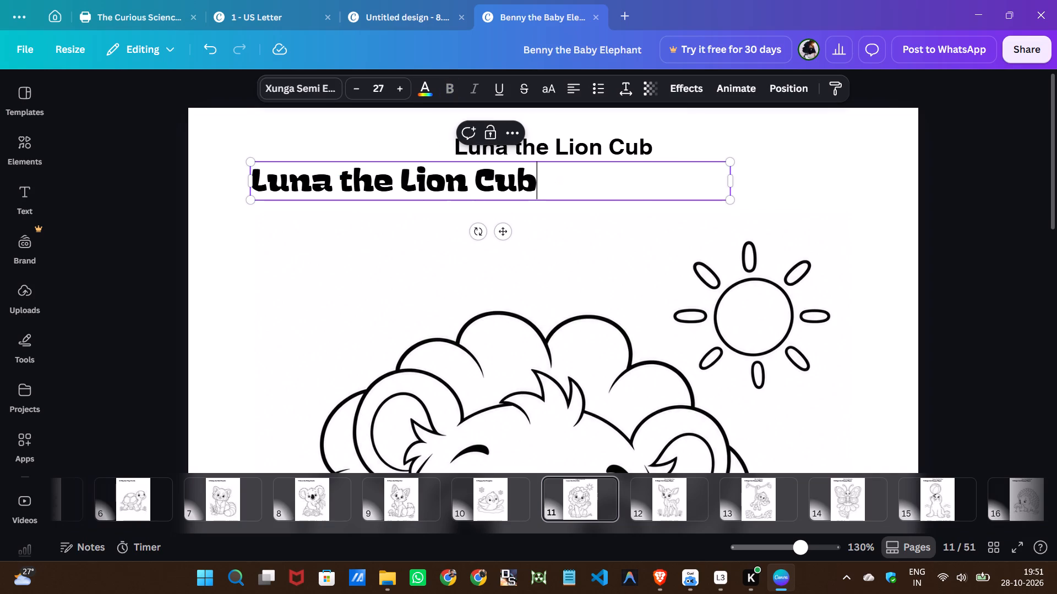
Delete the plain "Luna the Lion Cub" title from page 11.
left_click(540, 154)
left_click(573, 187)
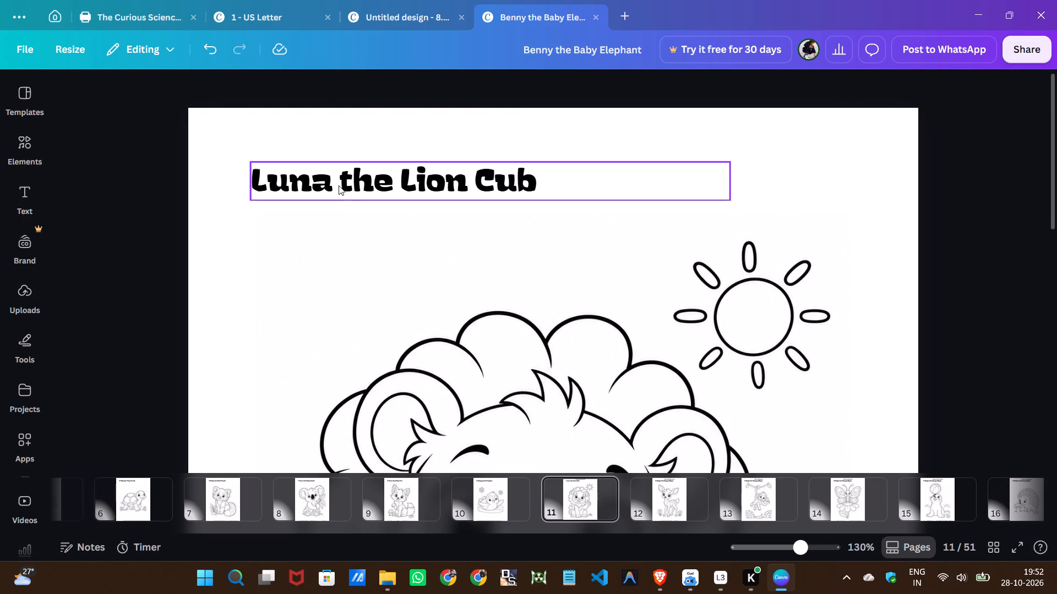
Prefix the styled "Luna the Lion Cub" title on page 11 with "10.".
left_click(335, 185)
left_click(307, 185)
left_click(258, 184)
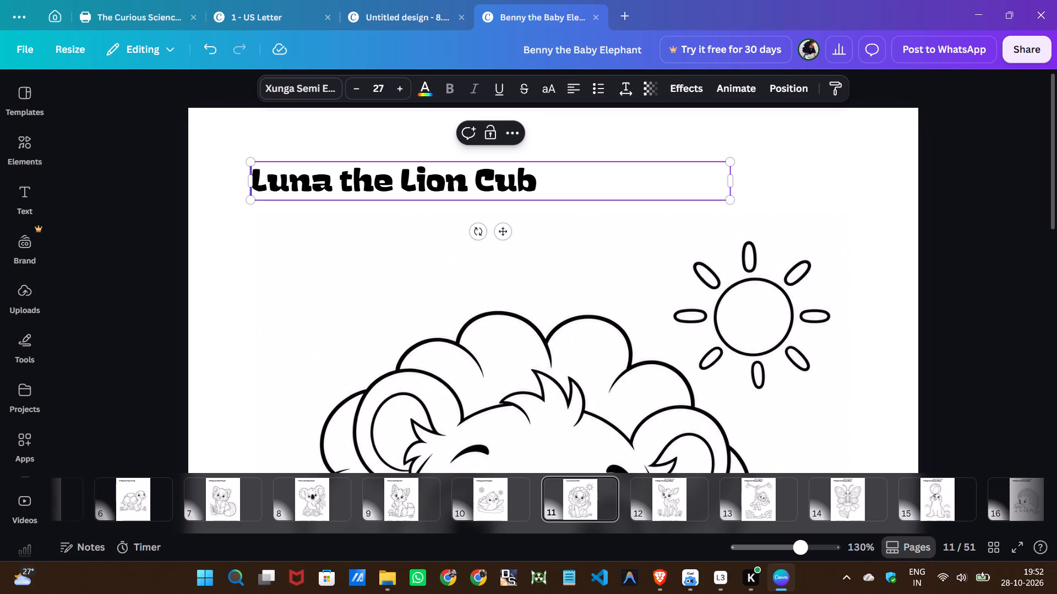
type("1.")
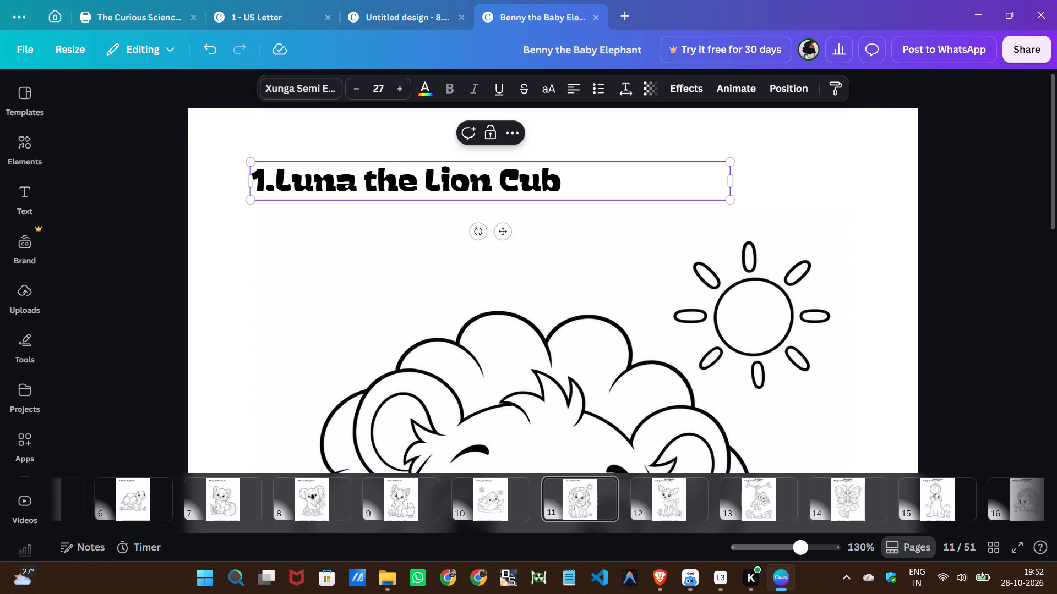
key("BackSpace")
type("0.")
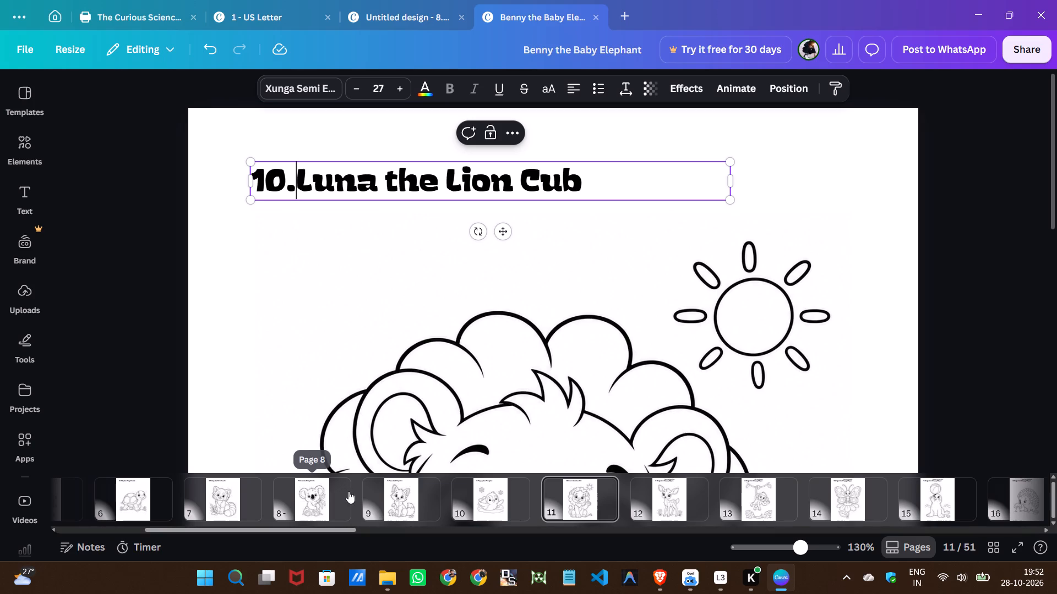
On page 12, replace the styled hippo title with "Daisy the Baby Deer" copied from the plain title.
scroll(400, 507, "down", 3)
left_click(450, 499)
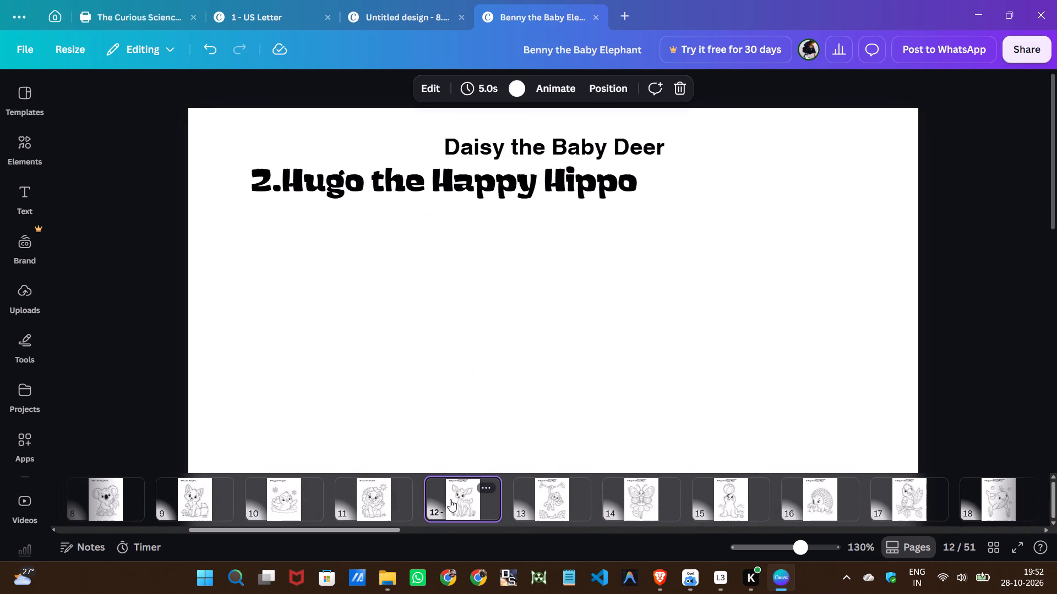
double_click(498, 141)
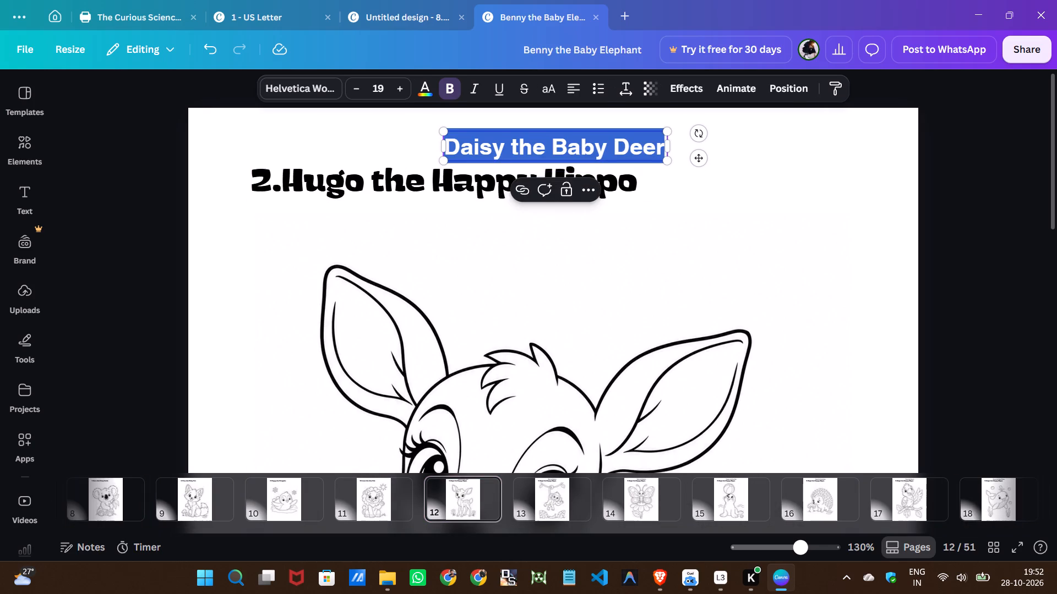
right_click(498, 141)
left_click(534, 211)
double_click(333, 193)
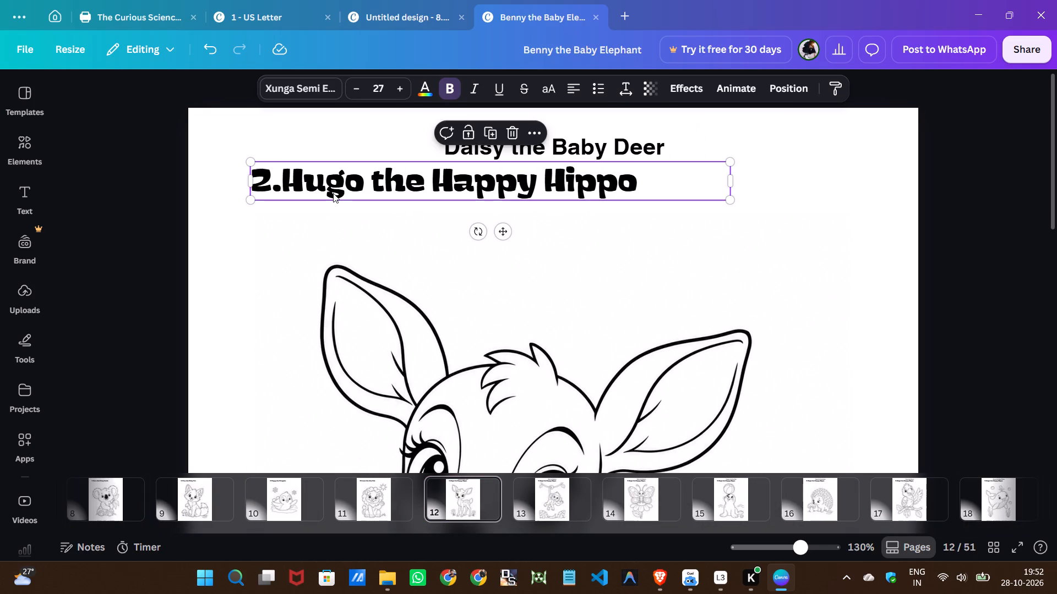
key("ctrl+v")
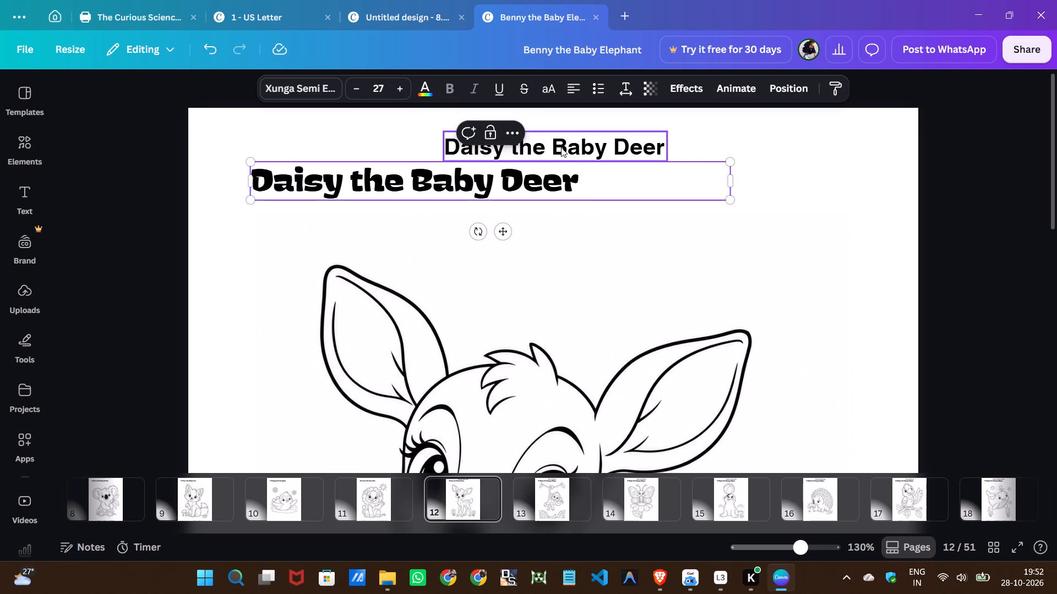
Delete the plain "Daisy the Baby Deer" title from page 12.
left_click(561, 147)
left_click(586, 194)
Prefix the styled "Daisy the Baby Deer" title on page 12 with "11.".
left_click(388, 192)
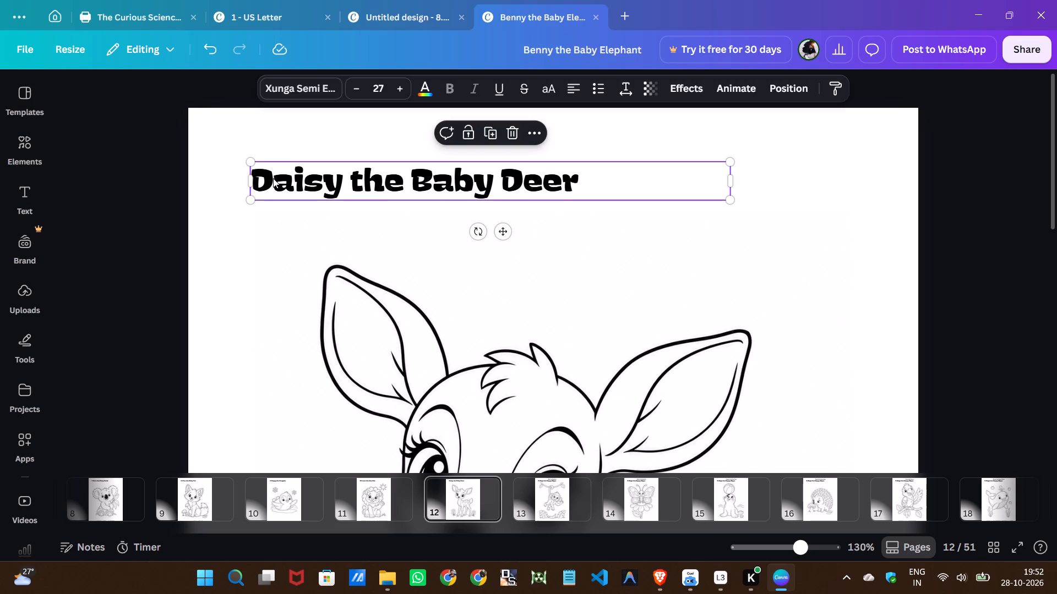
left_click(273, 178)
left_click(259, 186)
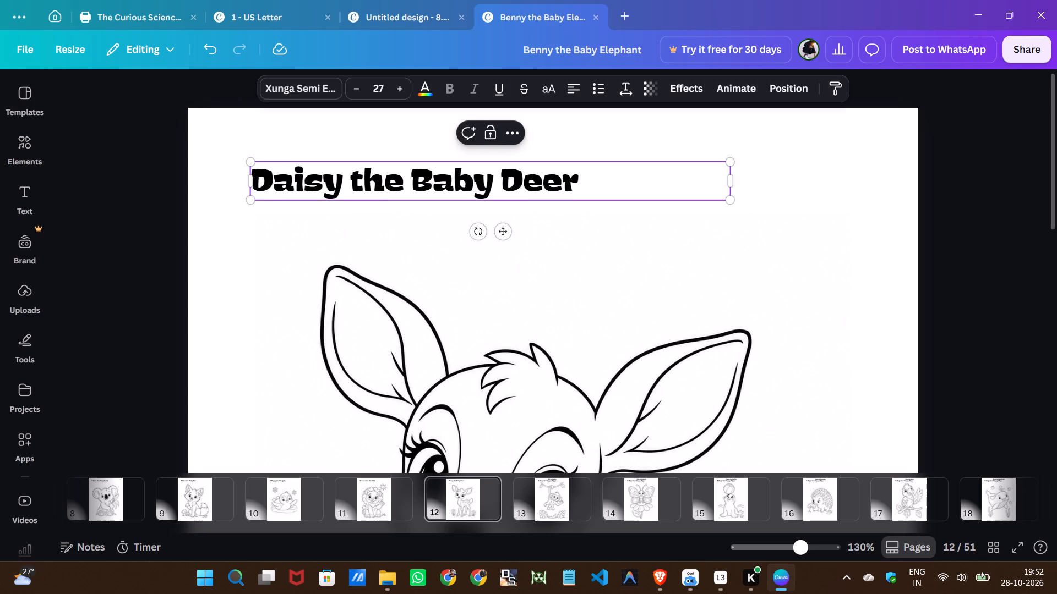
type("11.")
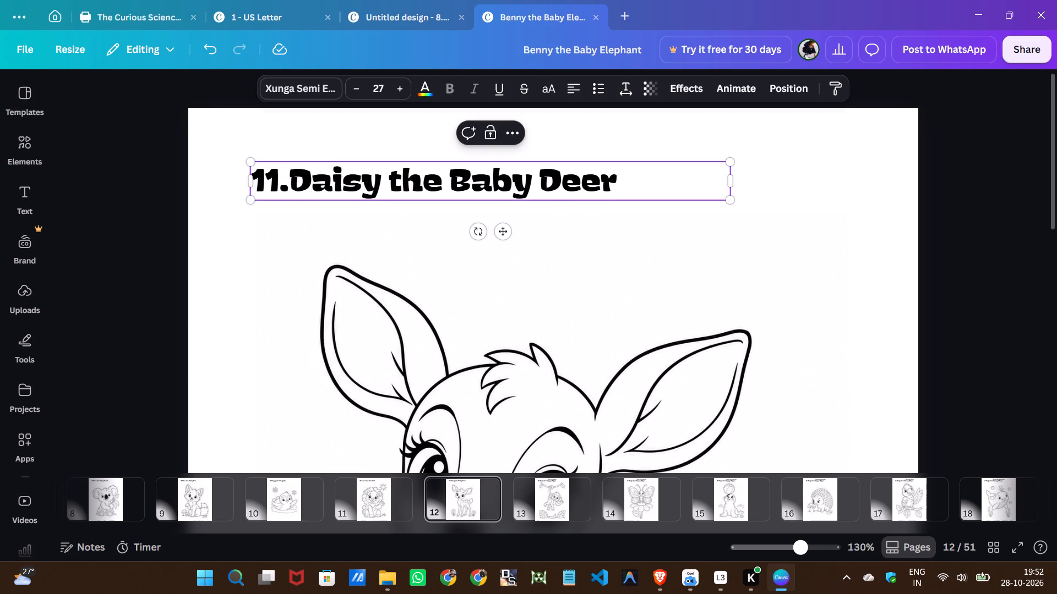
On page 13, replace the styled hippo title with "Milo the Monkey" copied from the plain title.
left_click(552, 512)
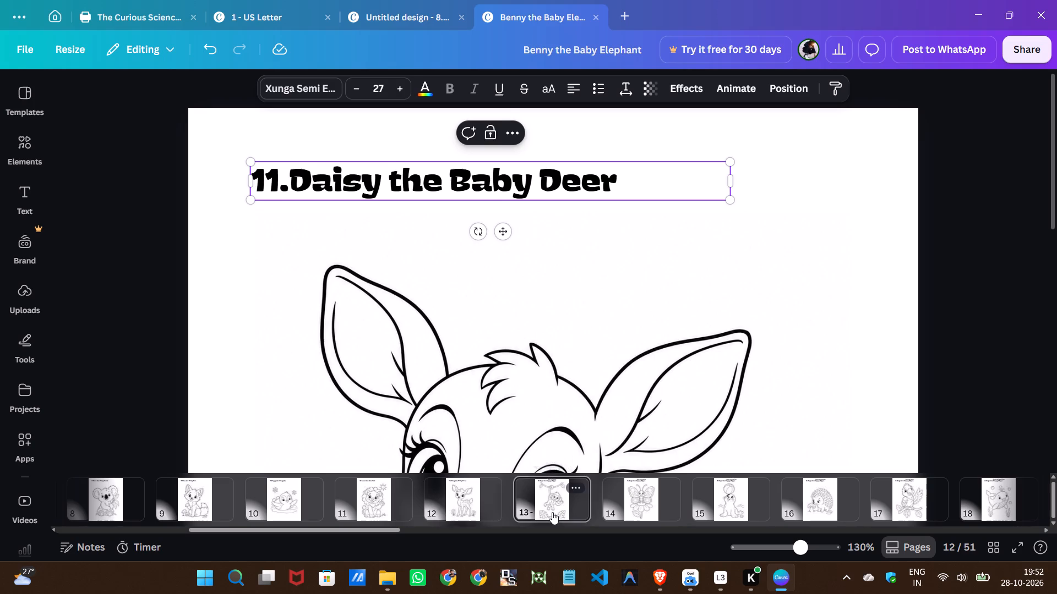
double_click(504, 142)
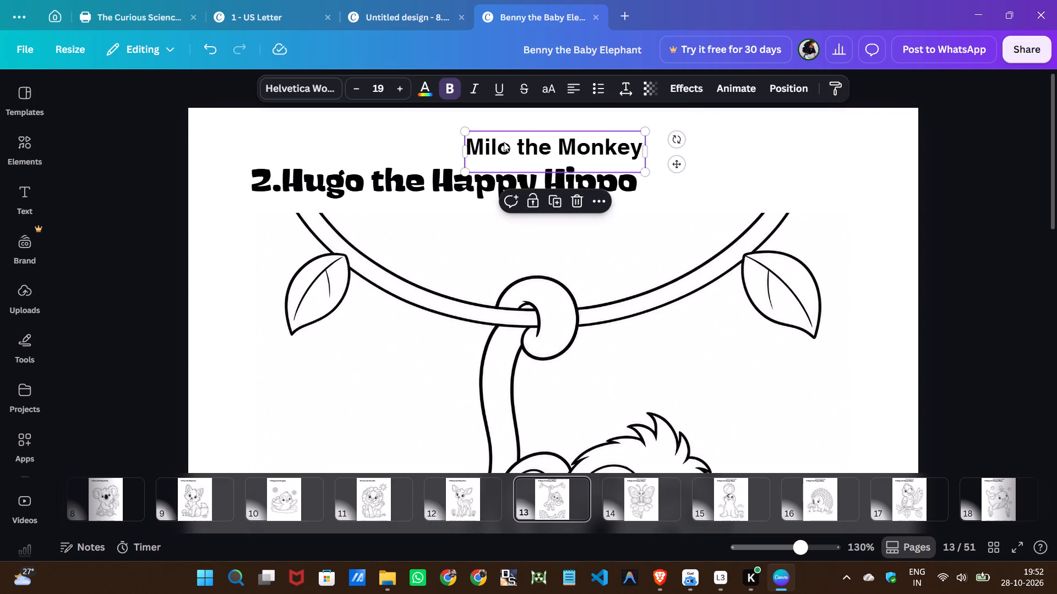
right_click(504, 142)
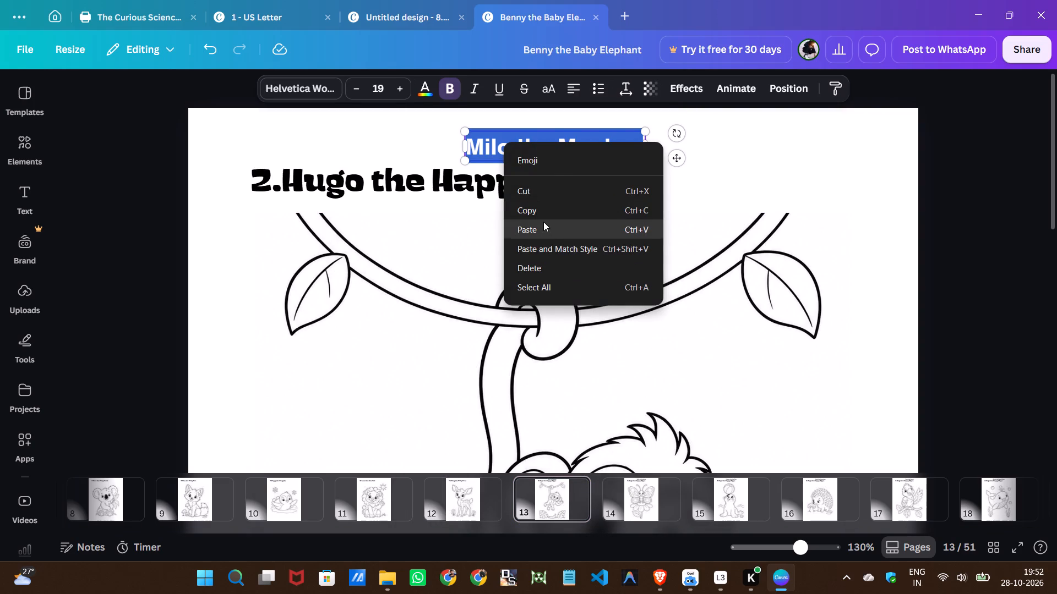
left_click(543, 215)
double_click(389, 174)
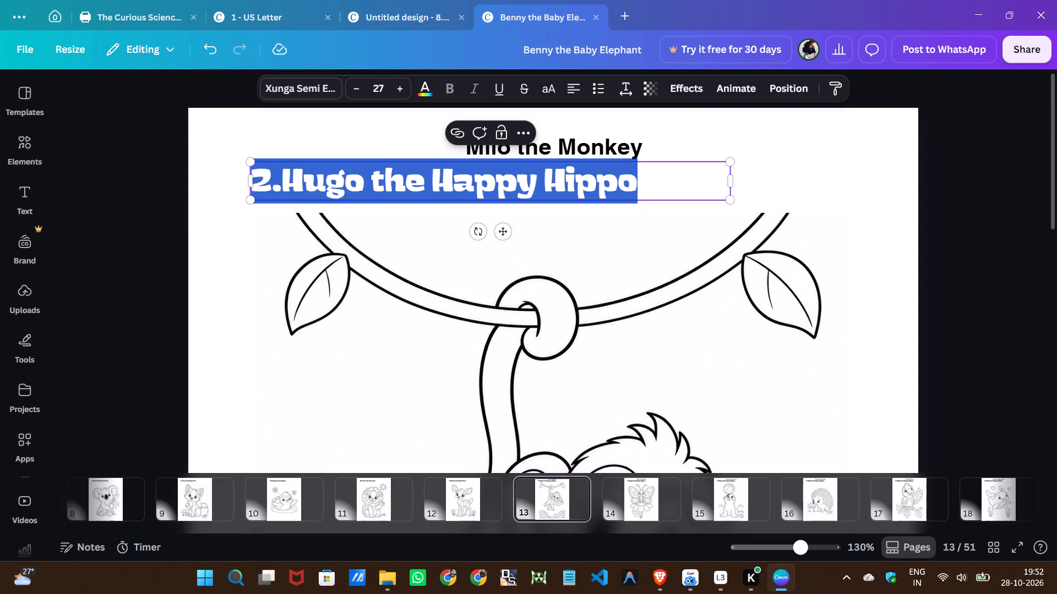
key("ctrl+v")
Prefix the styled "Milo the Monkey" title on page 13 with "12.".
left_click(254, 189)
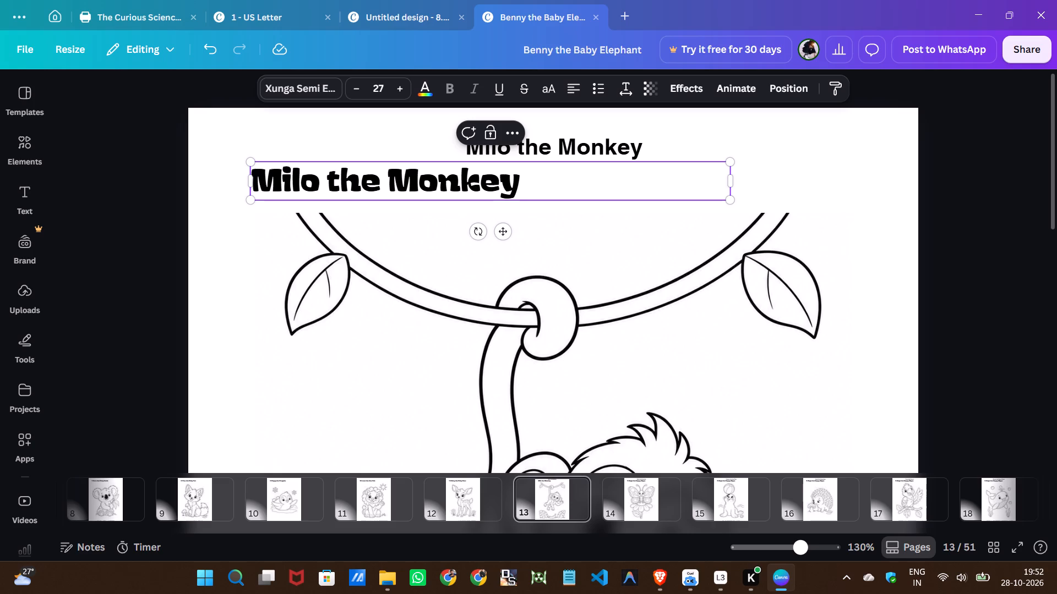
type("12.")
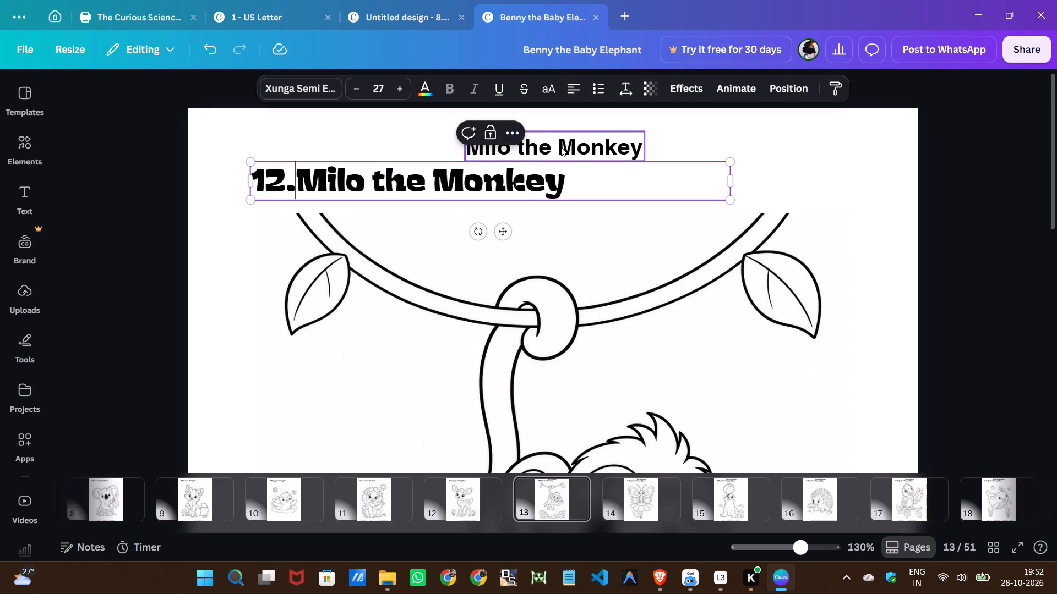
Delete the plain "Milo the Monkey" title from page 13.
left_click(561, 147)
left_click(570, 187)
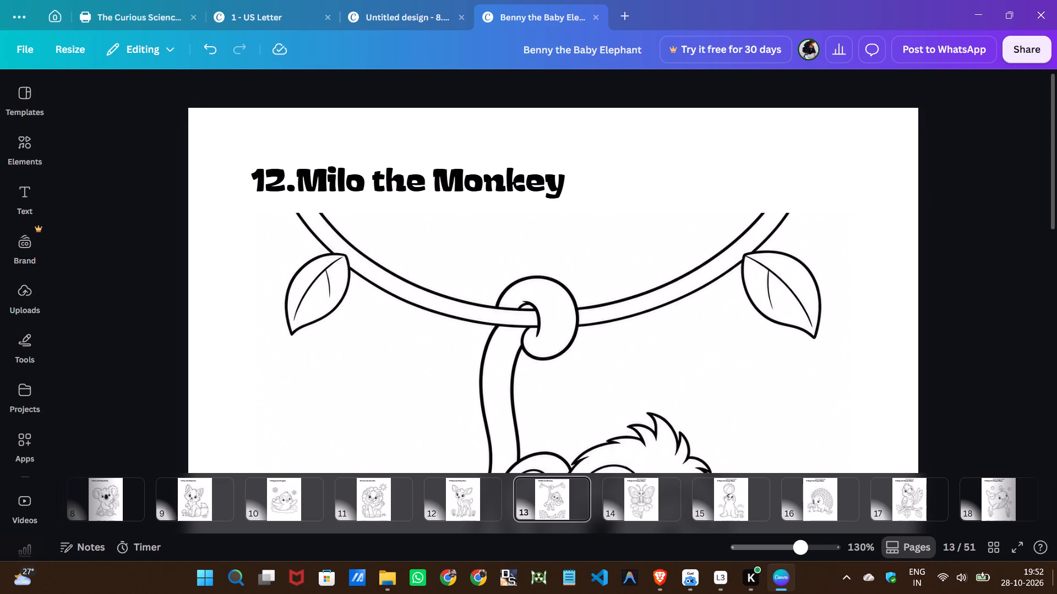
On page 14, replace the styled hippo title with "Bella the Butterfly" copied from the plain title.
left_click(647, 494)
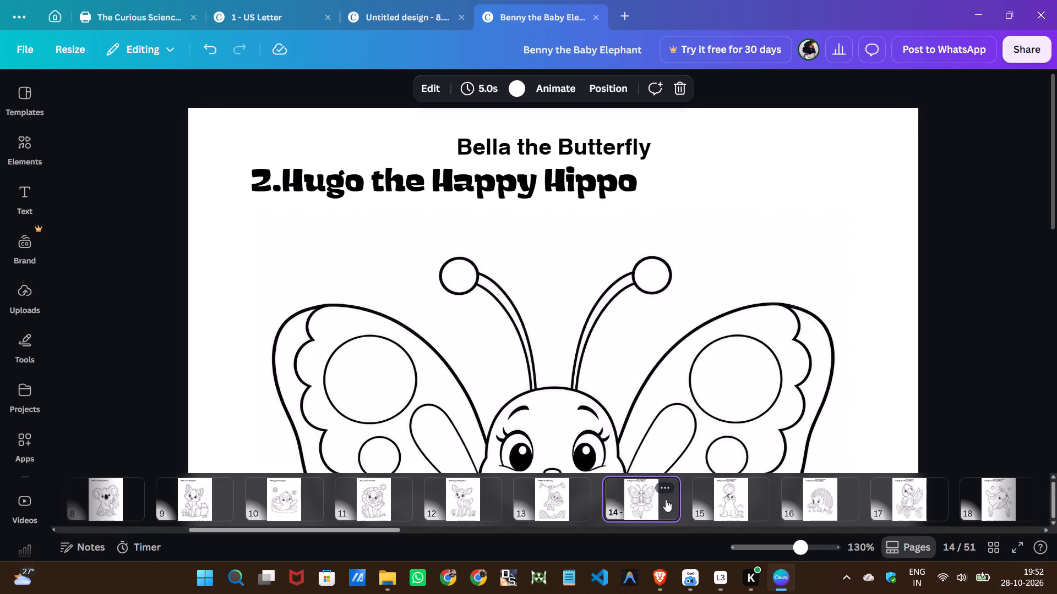
double_click(482, 141)
right_click(482, 140)
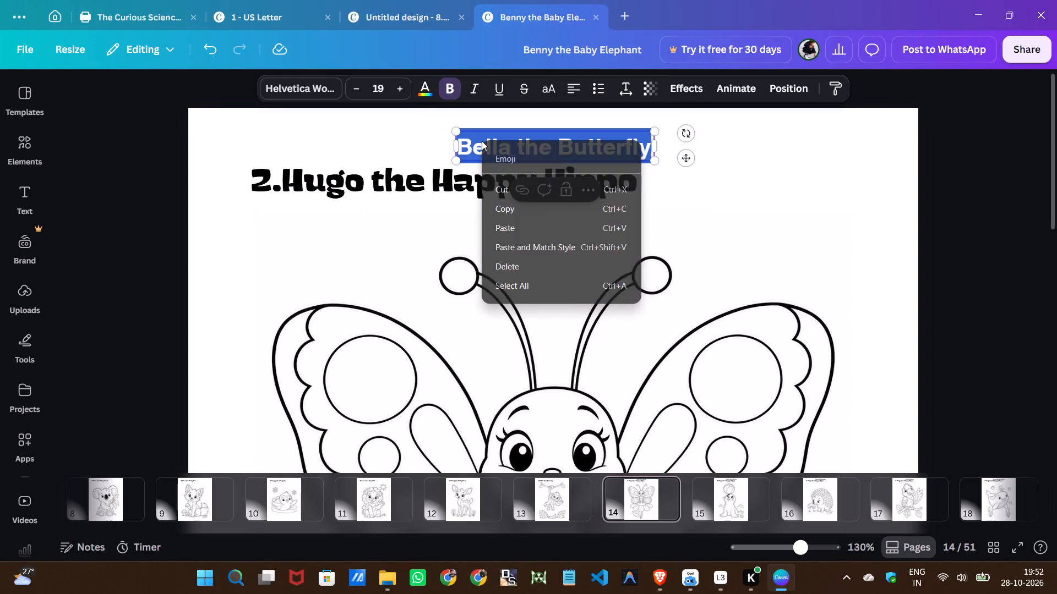
left_click(525, 213)
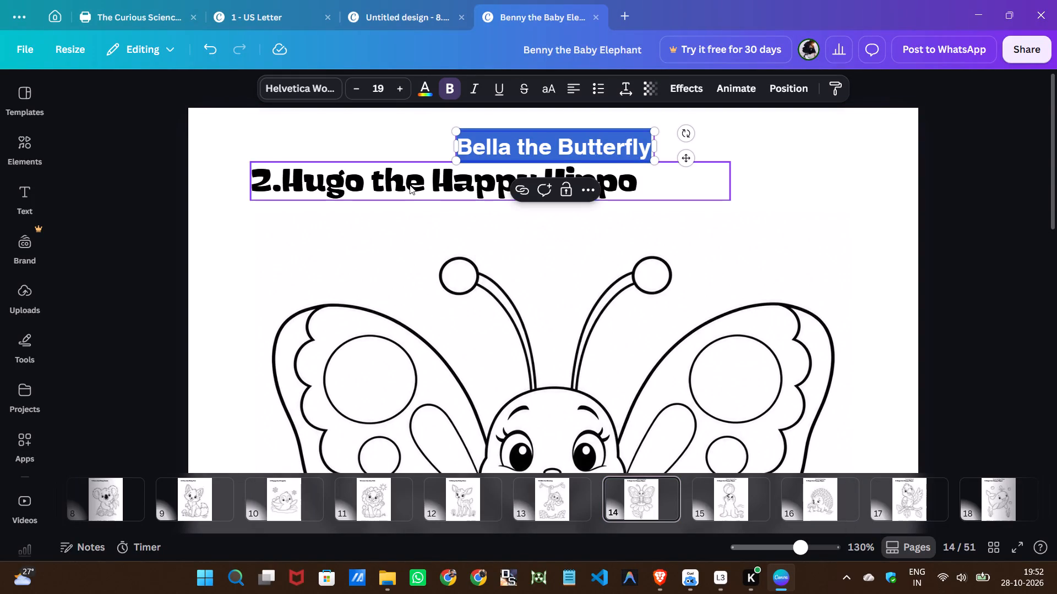
double_click(410, 185)
right_click(410, 185)
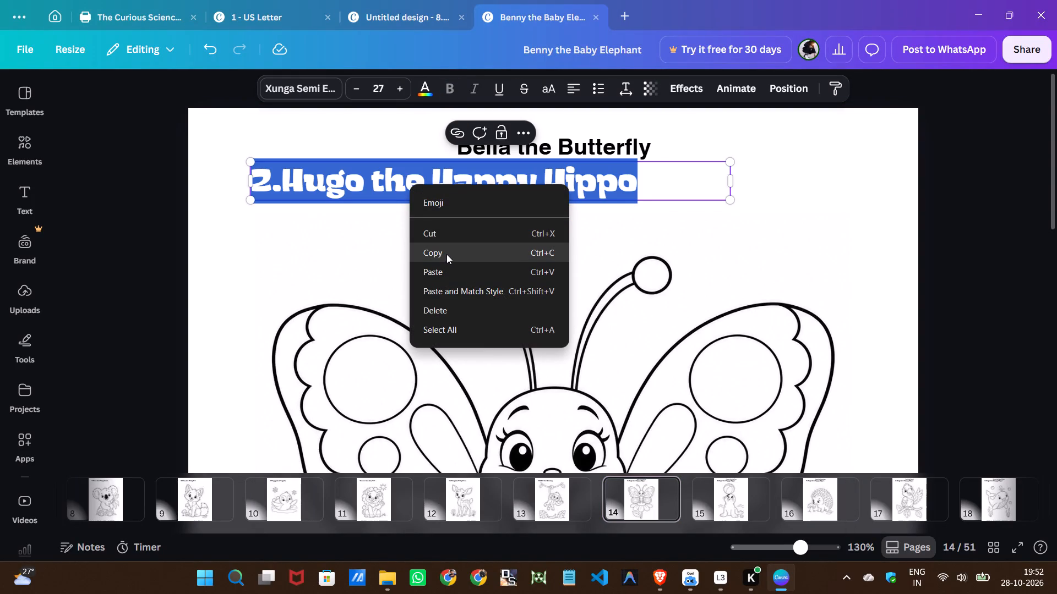
left_click(444, 269)
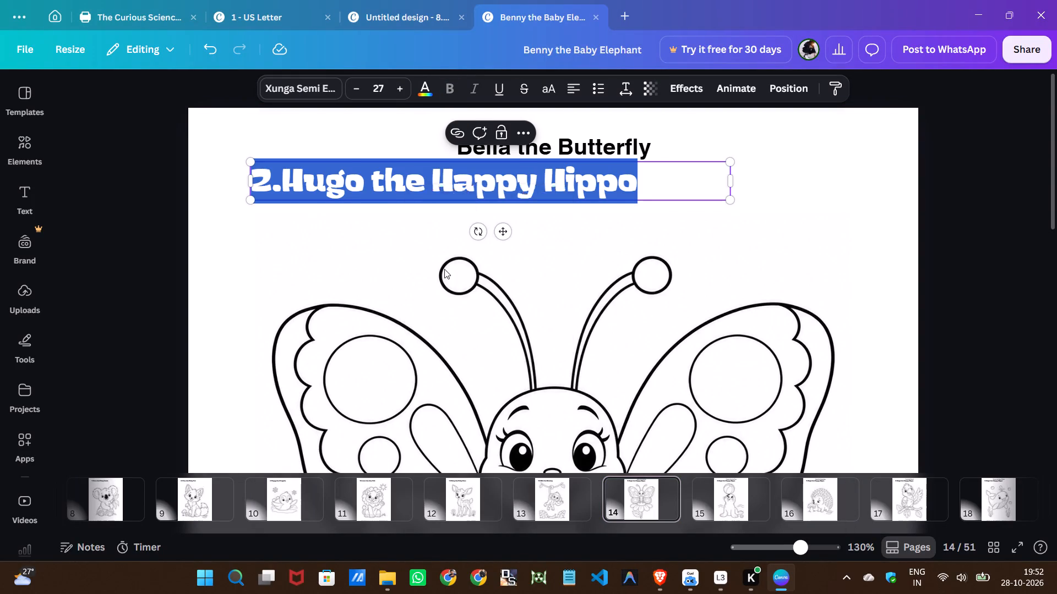
Prefix the styled "Bella the Butterfly" title on page 14 with "13.".
left_click(259, 181)
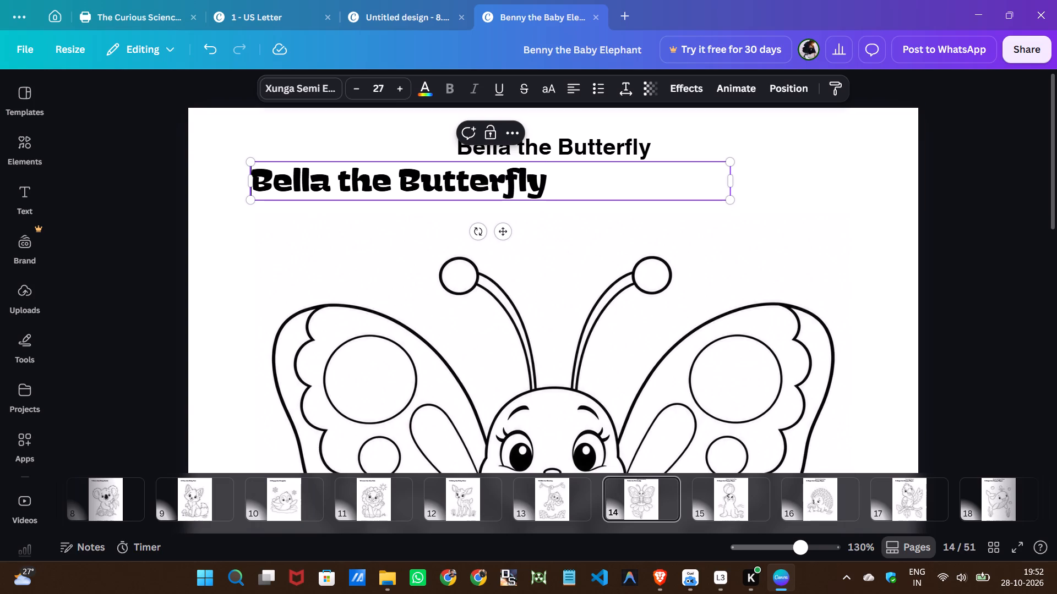
type("13.")
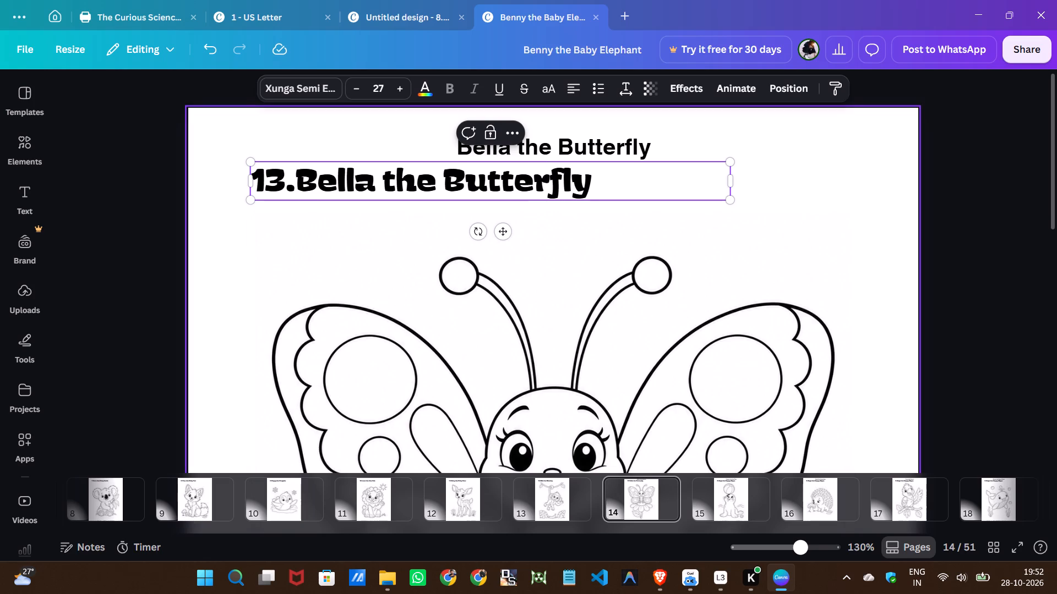
Delete the plain "Bella the Butterfly" title from page 14.
left_click(575, 149)
left_click(584, 187)
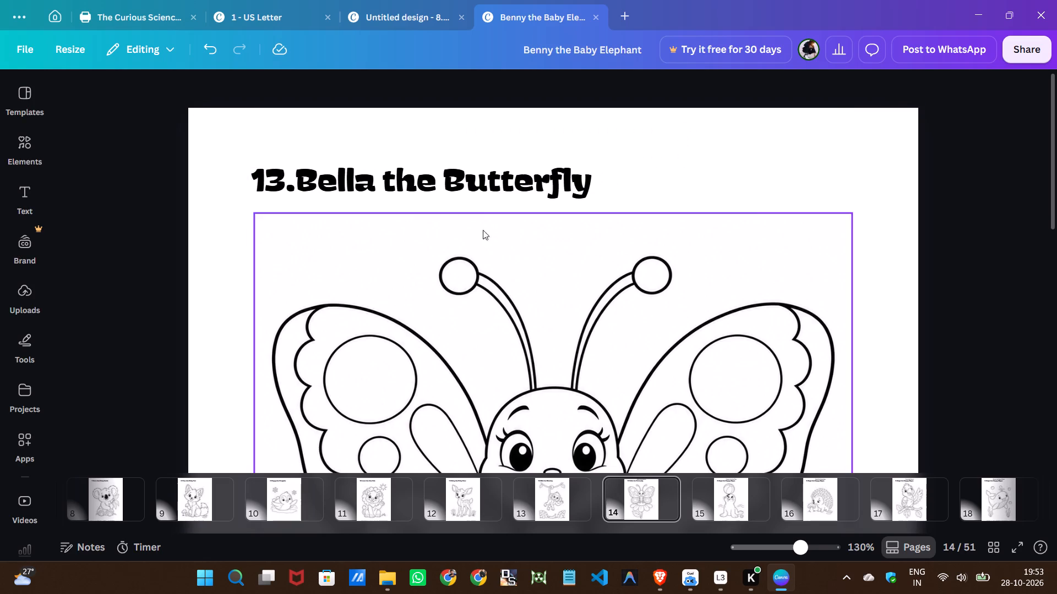
Remove the name Bella from the page 14 title and capitalize "The" so it reads "13.The Butterfly".
left_click(390, 173)
left_click(390, 173)
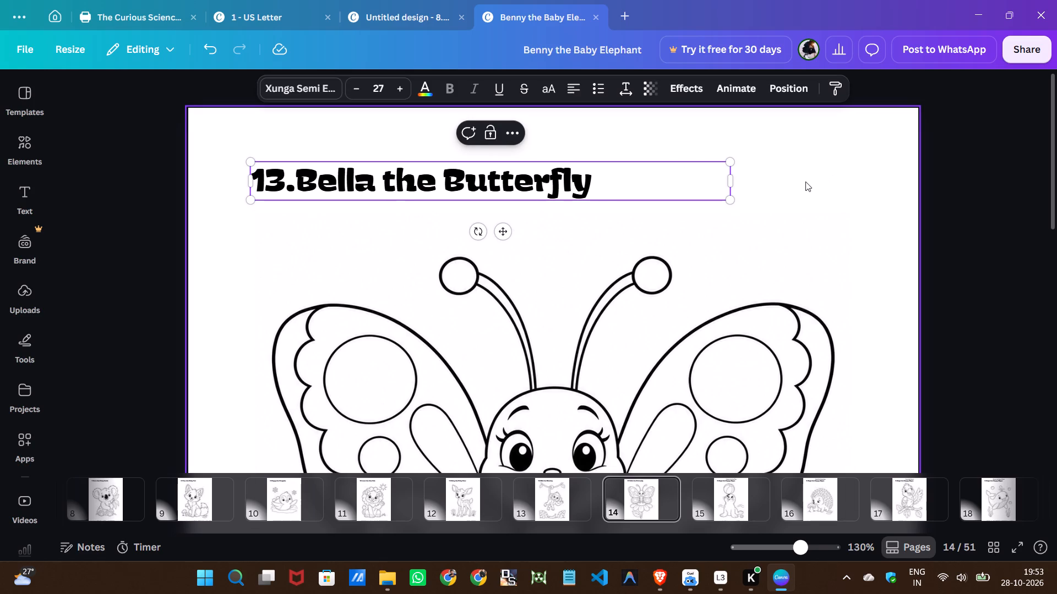
key("BackSpace")
key("BackSpace")
key("BackSpace")
key("BackSpace")
key("BackSpace")
key("BackSpace")
key("BackSpace")
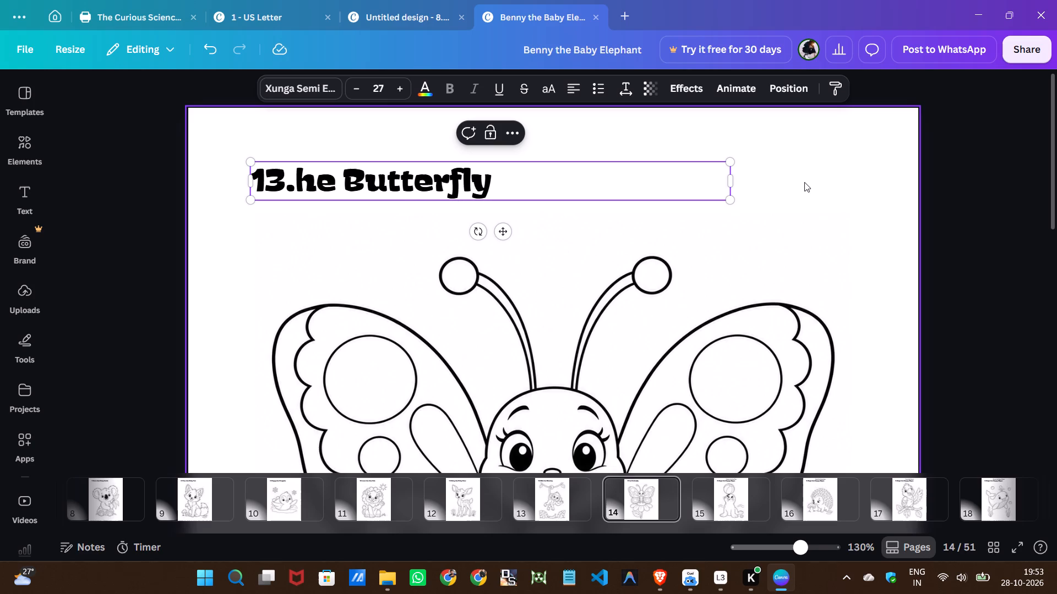
key("shift+t")
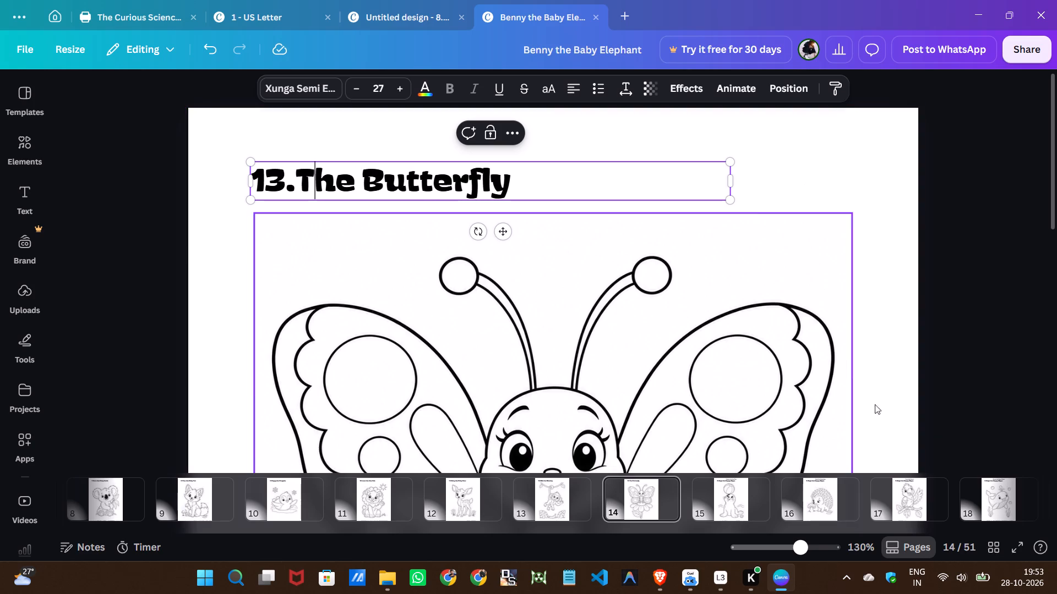
Remove the name Milo from the page 13 title and capitalize "The" so it reads "12.The Monkey".
left_click(558, 503)
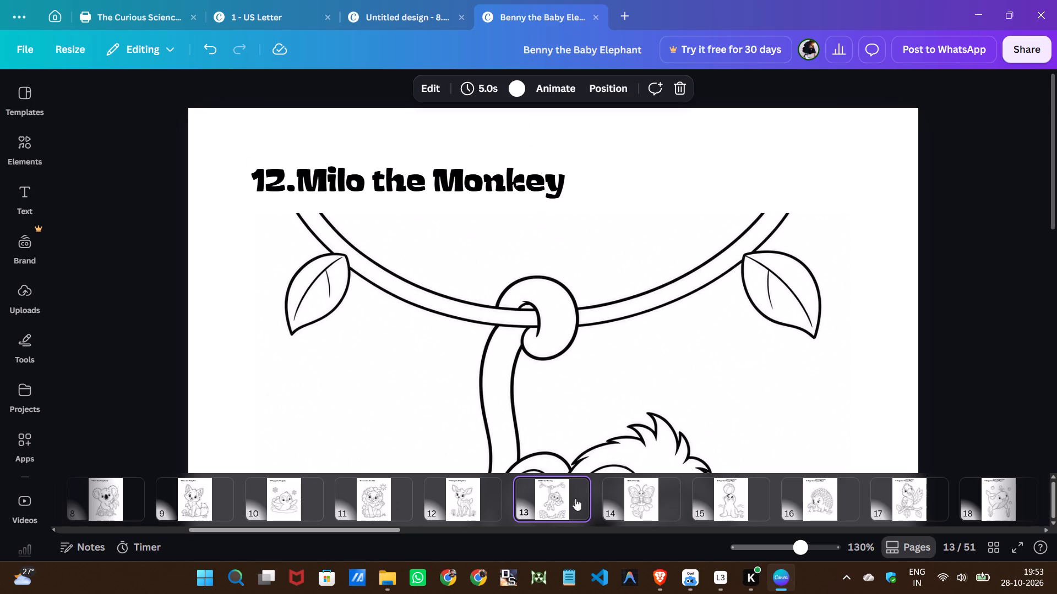
double_click(385, 175)
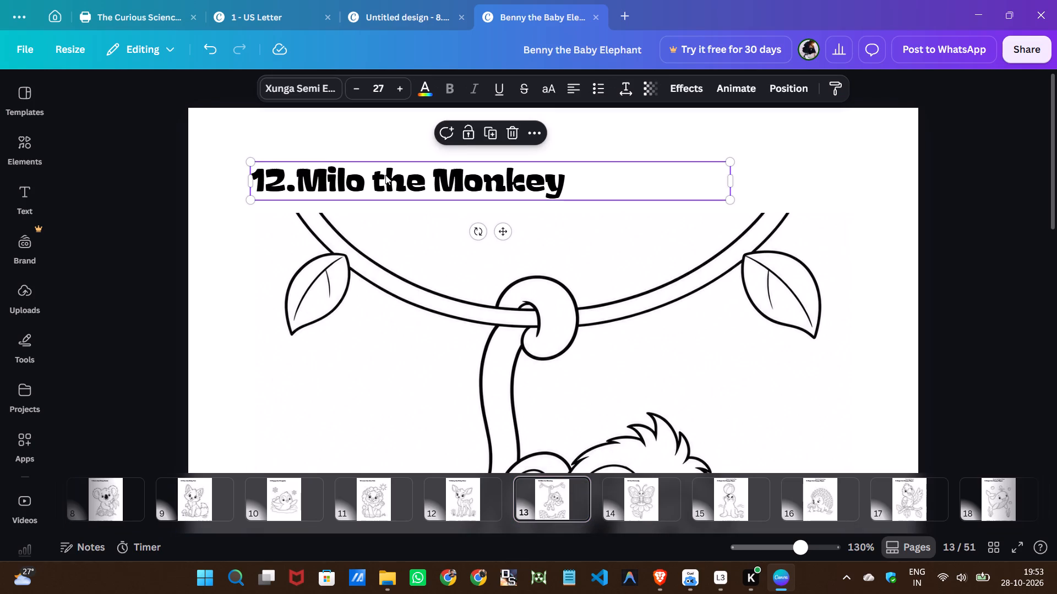
key("BackSpace")
key("BackSpace")
key("BackSpace")
key("BackSpace")
key("BackSpace")
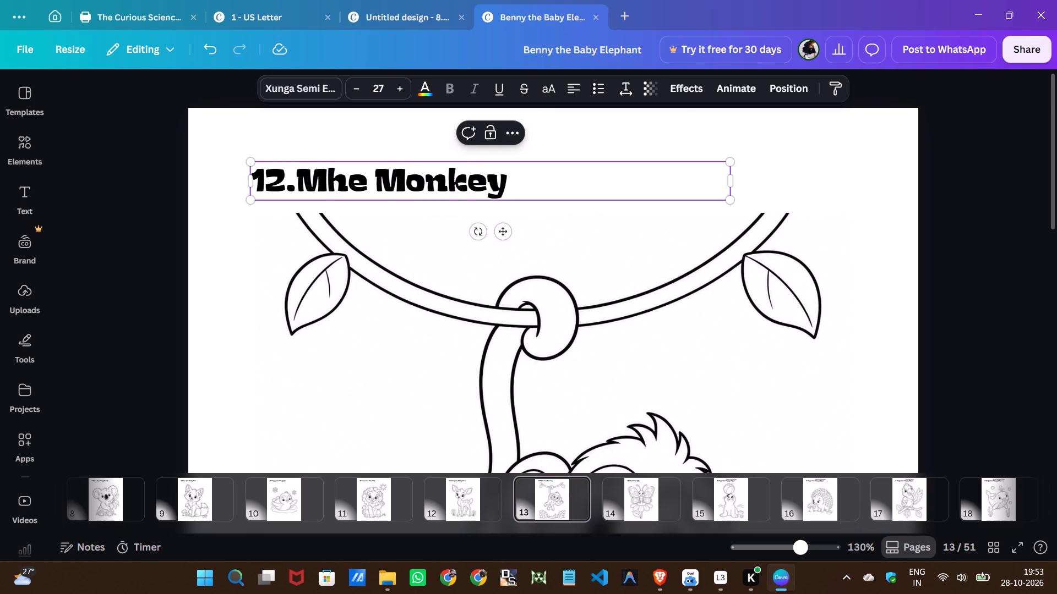
key("BackSpace")
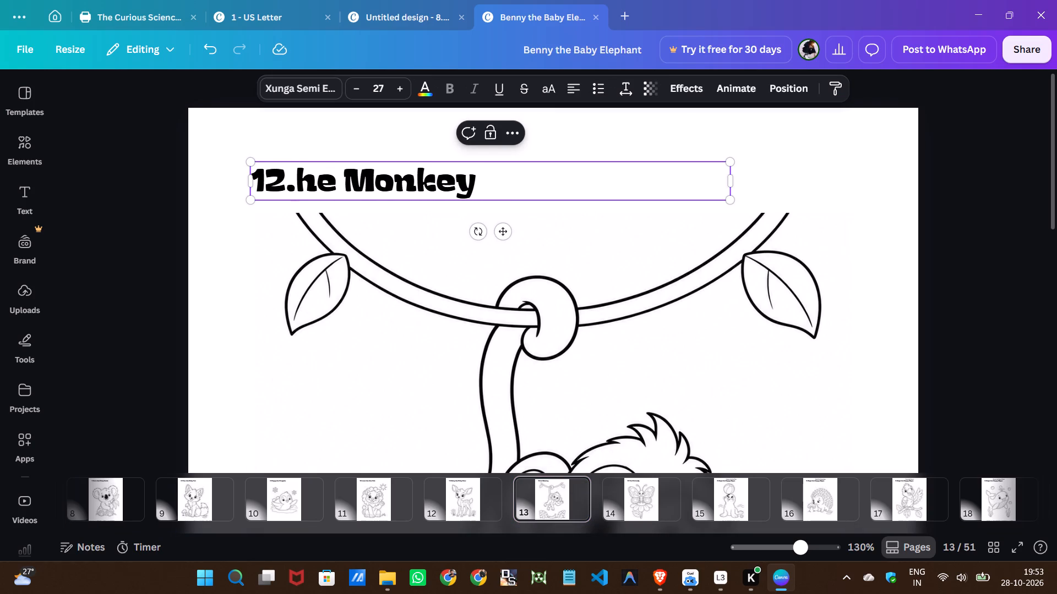
key("shift+t")
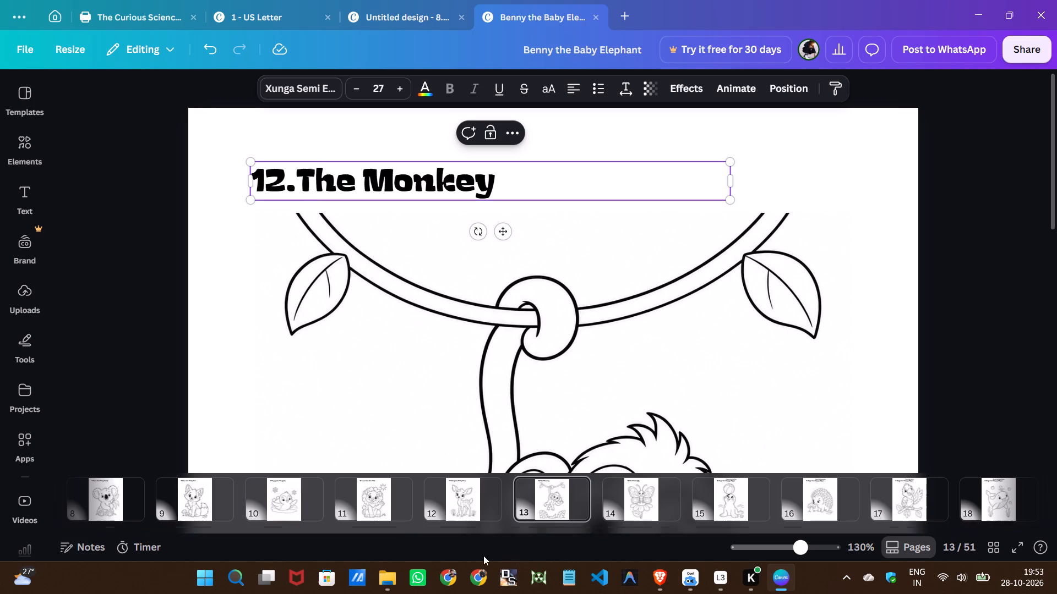
Remove the name Daisy from the page 12 title and capitalize "The" so it reads "11.The Baby Deer".
scroll(276, 505, "up", 5)
scroll(366, 522, "down", 4)
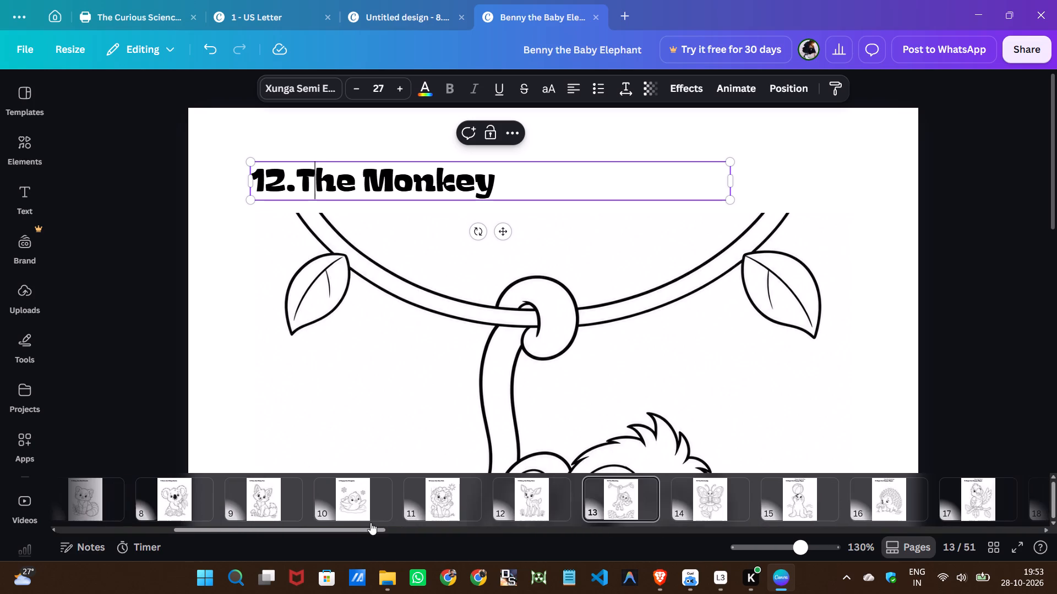
left_click(514, 496)
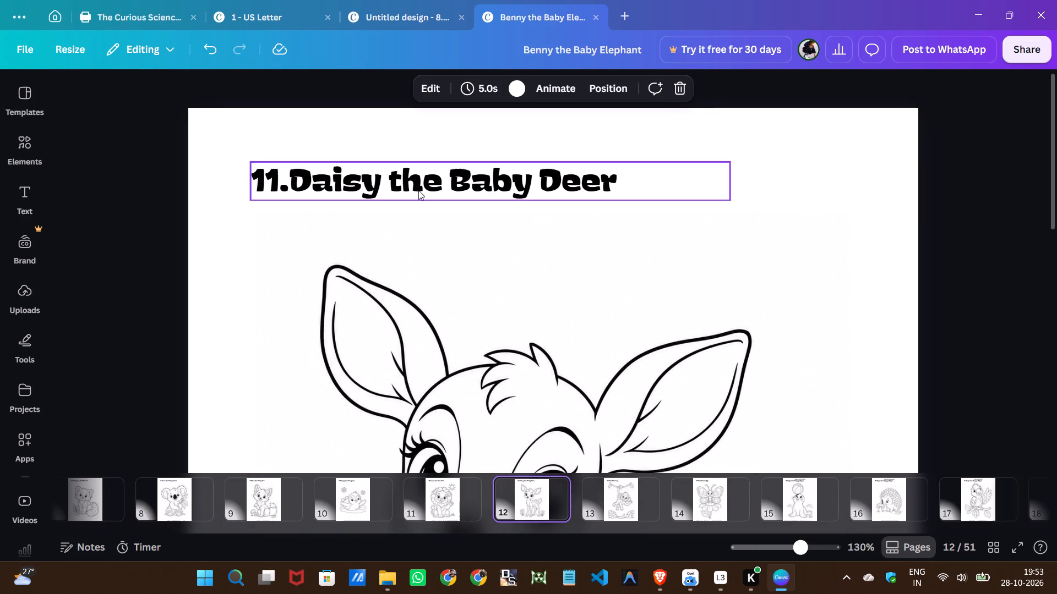
double_click(404, 176)
key("BackSpace")
key("BackSpace")
key("BackSpace")
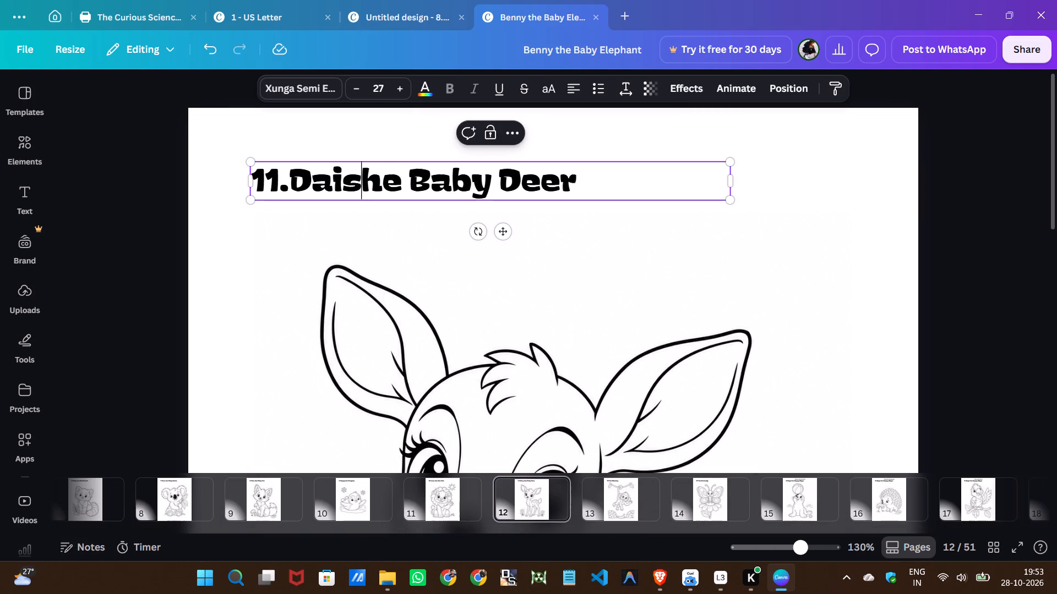
key("BackSpace")
key("BackSpace")
key("BackSpace")
key("BackSpace")
key("shift+t")
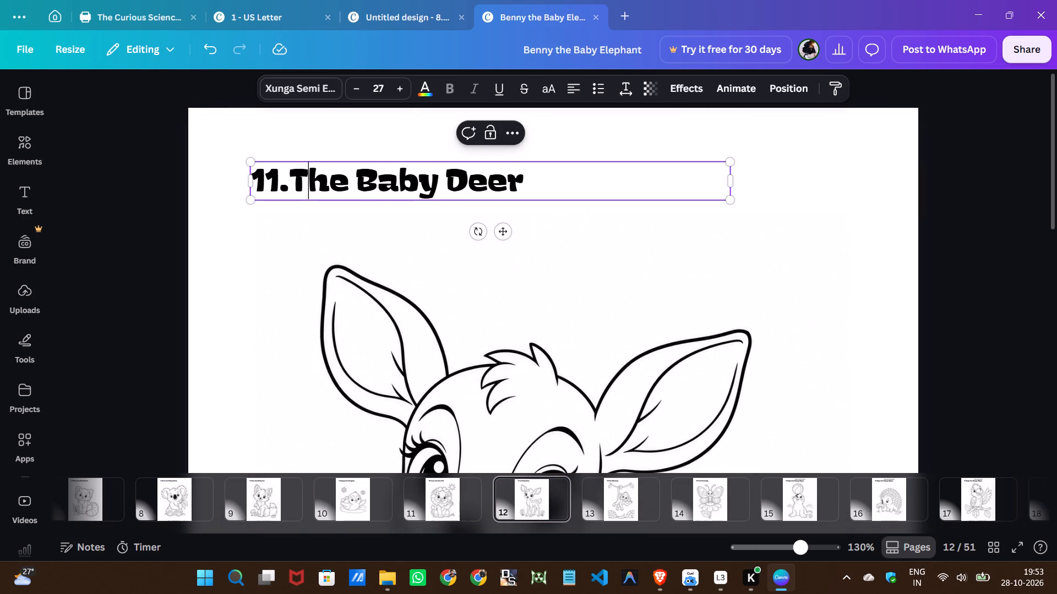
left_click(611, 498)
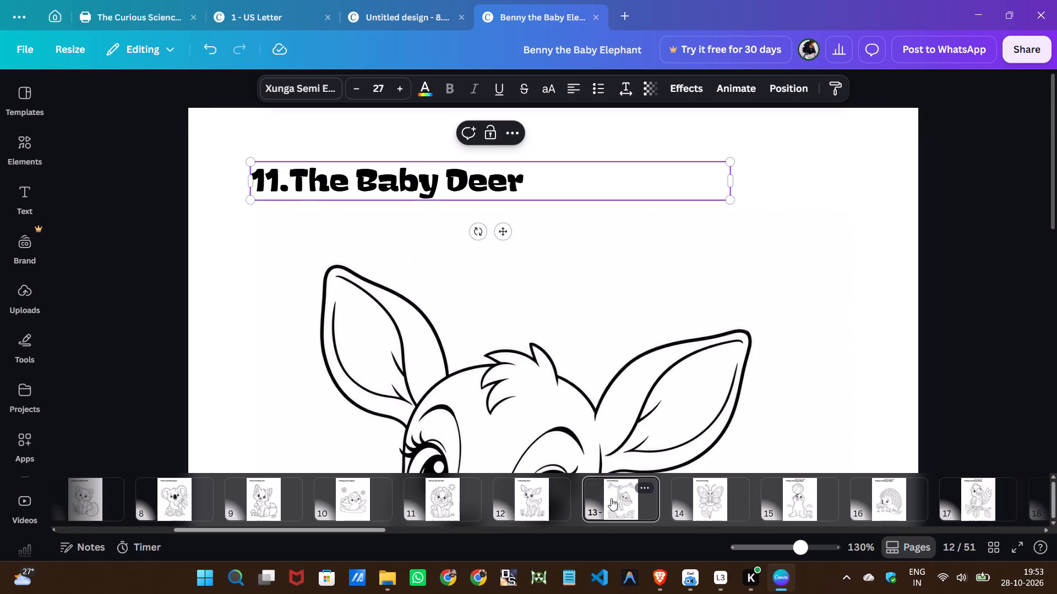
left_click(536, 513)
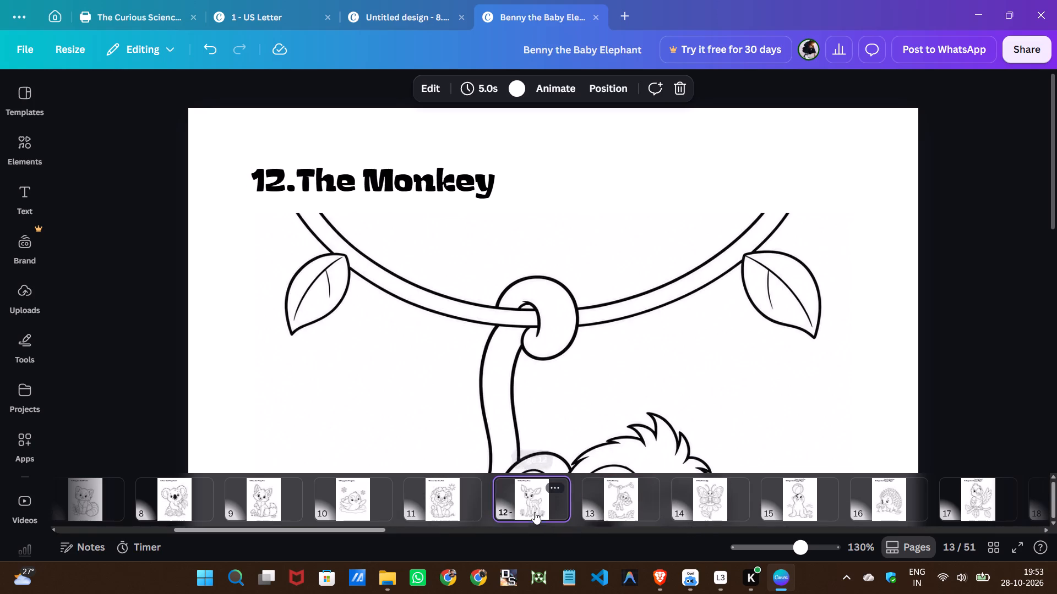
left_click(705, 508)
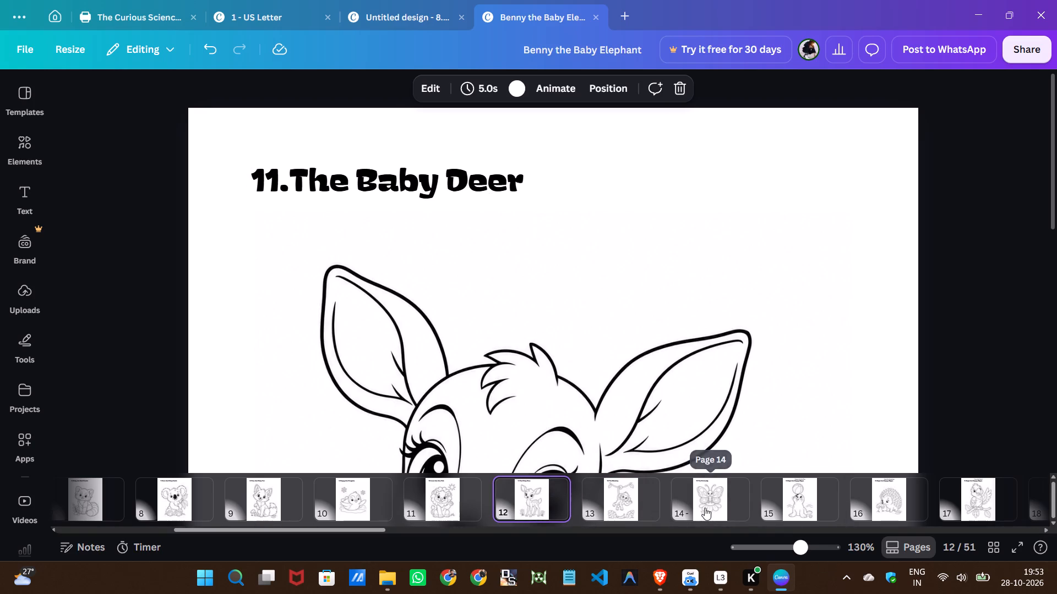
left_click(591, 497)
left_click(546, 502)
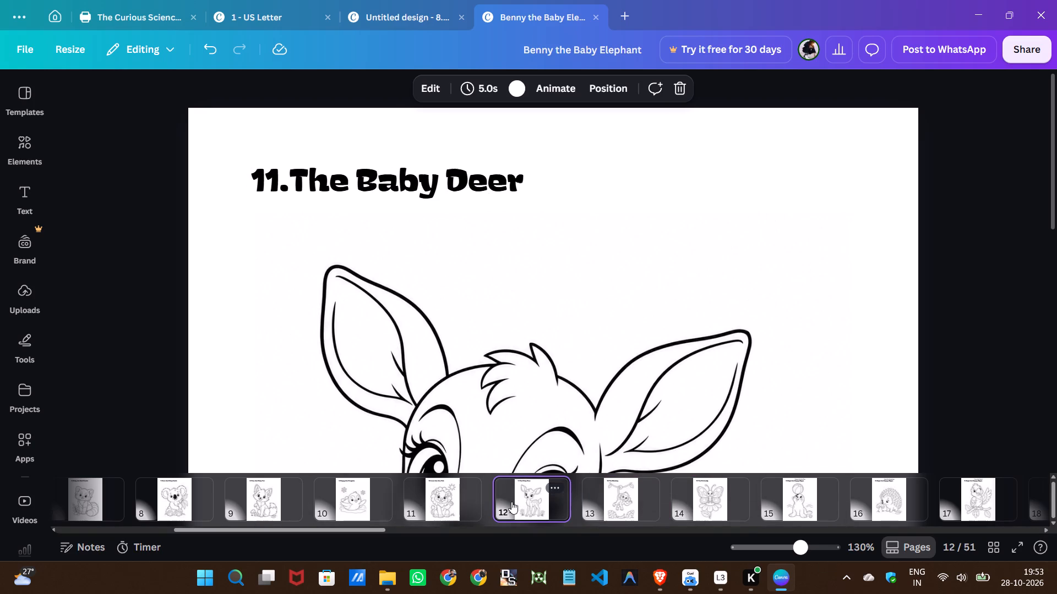
Remove the name Luna from the page 11 title and capitalize "The" so it reads "10.The Lion Cub".
left_click(455, 501)
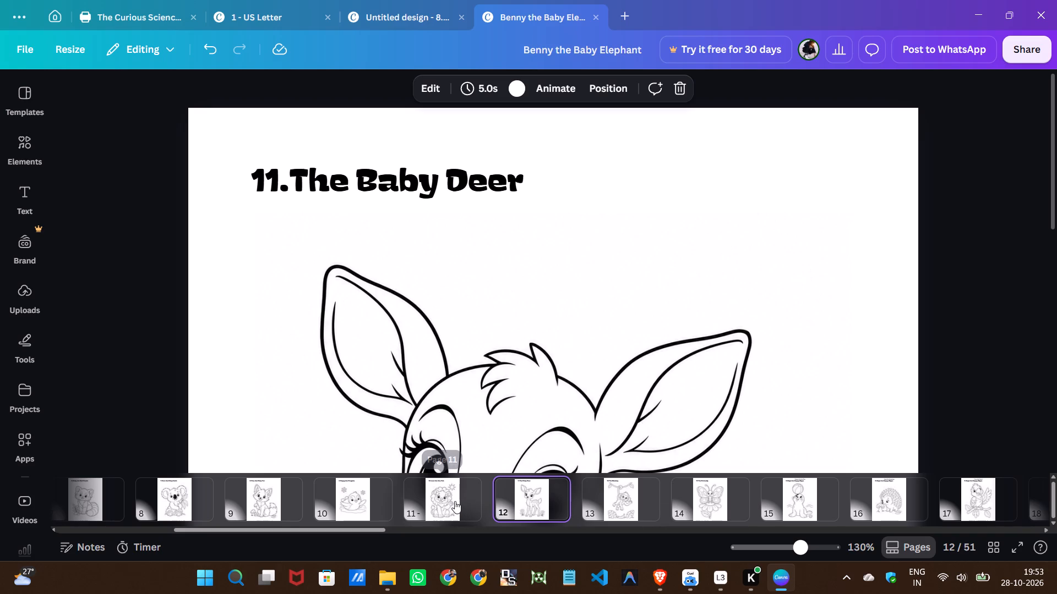
left_click(391, 187)
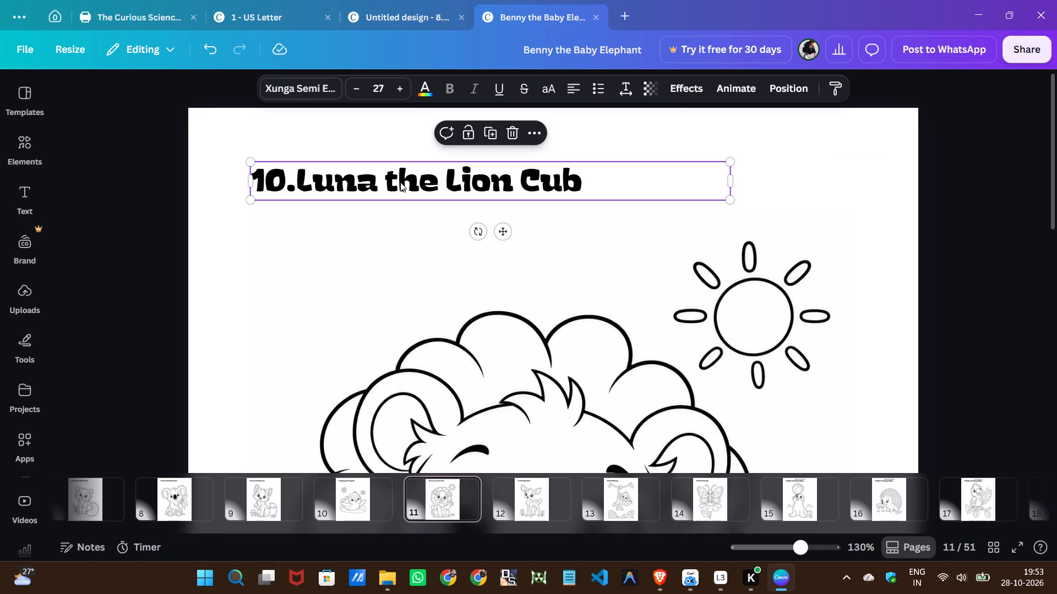
double_click(400, 182)
left_click(400, 182)
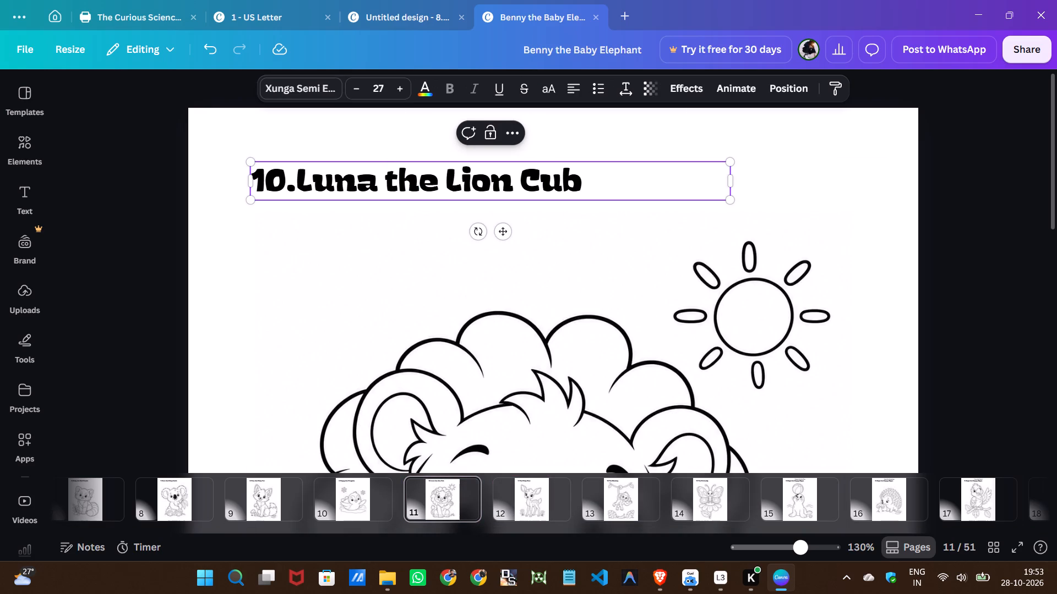
key("BackSpace")
key("BackSpace")
key("BackSpace")
key("BackSpace")
key("BackSpace")
key("BackSpace")
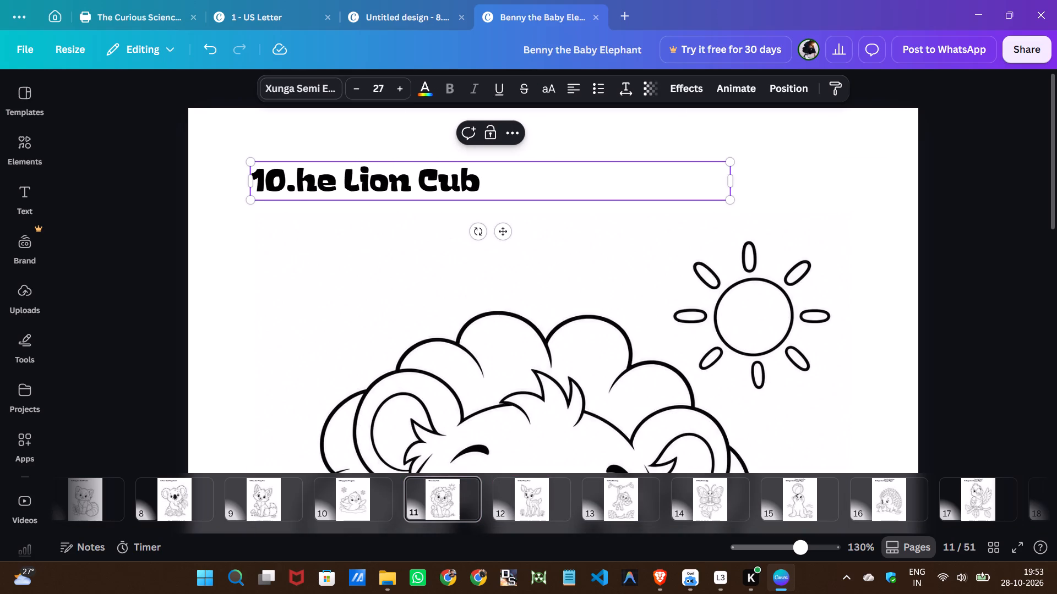
key("shift+t")
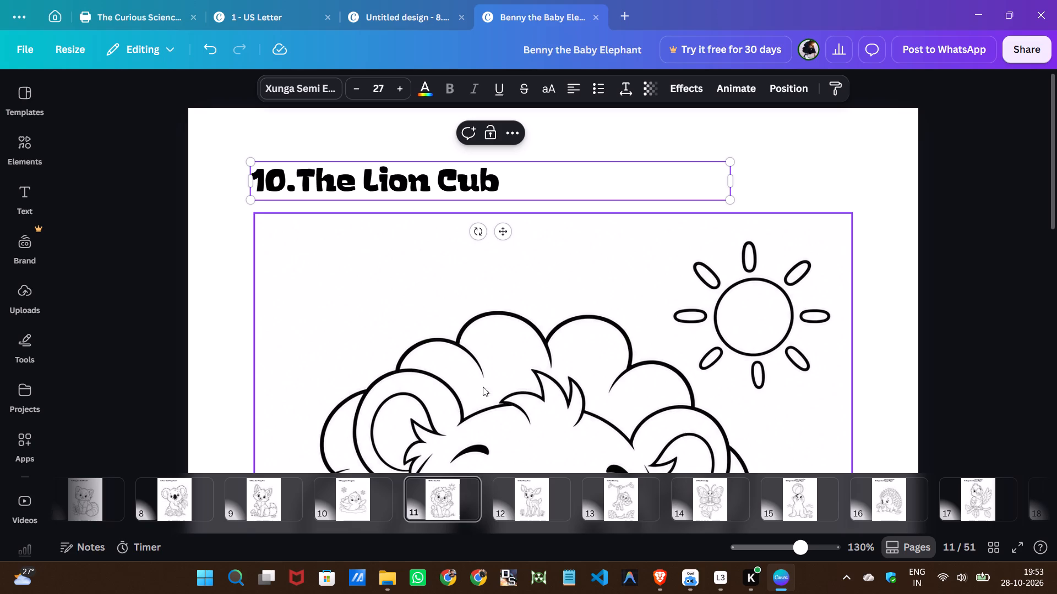
Remove the name Poppy from the page 10 title and capitalize "The" so it reads "9.The Penguin".
left_click(332, 513)
double_click(407, 180)
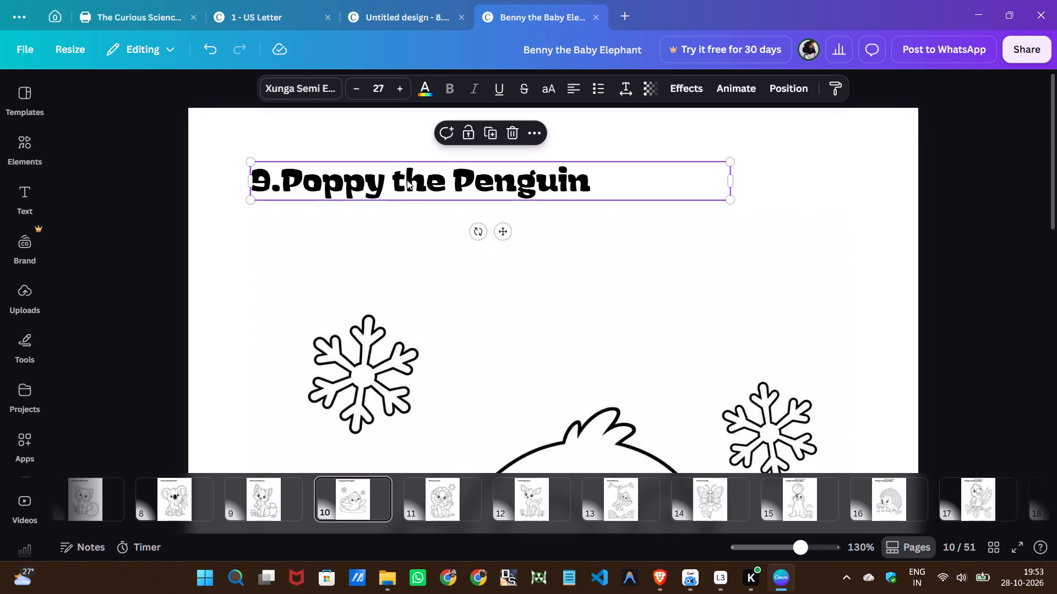
key("BackSpace")
key("BackSpace")
key("BackSpace")
key("BackSpace")
key("BackSpace")
key("BackSpace")
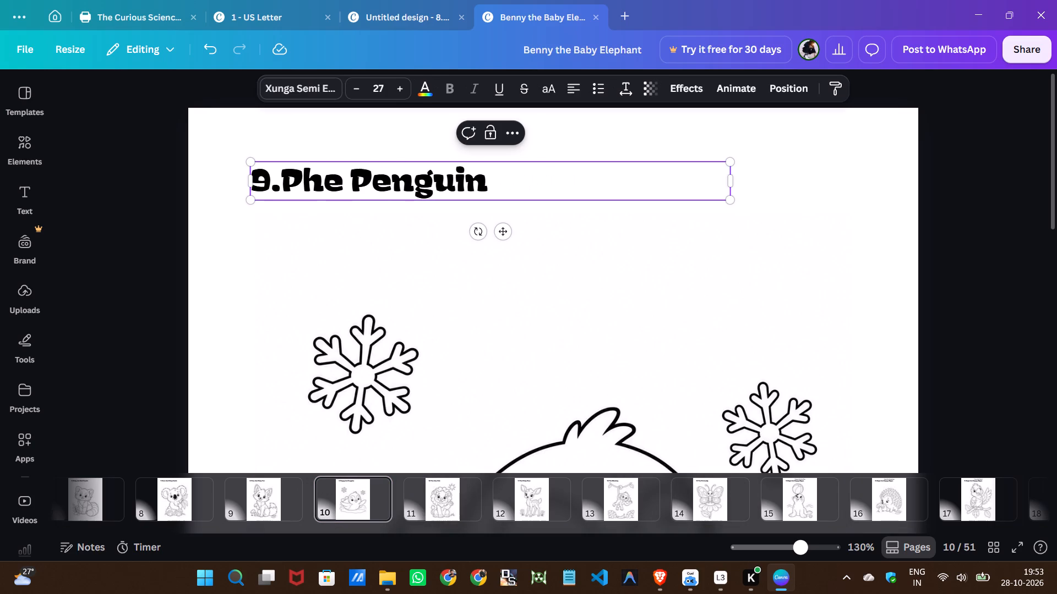
key("BackSpace")
key("t")
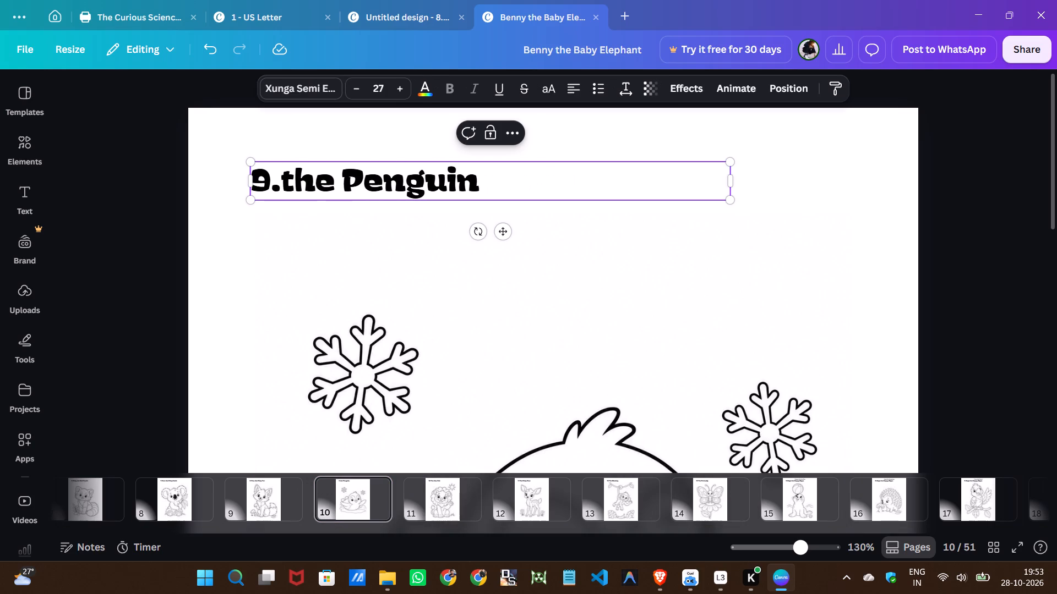
key("BackSpace")
key("shift+t")
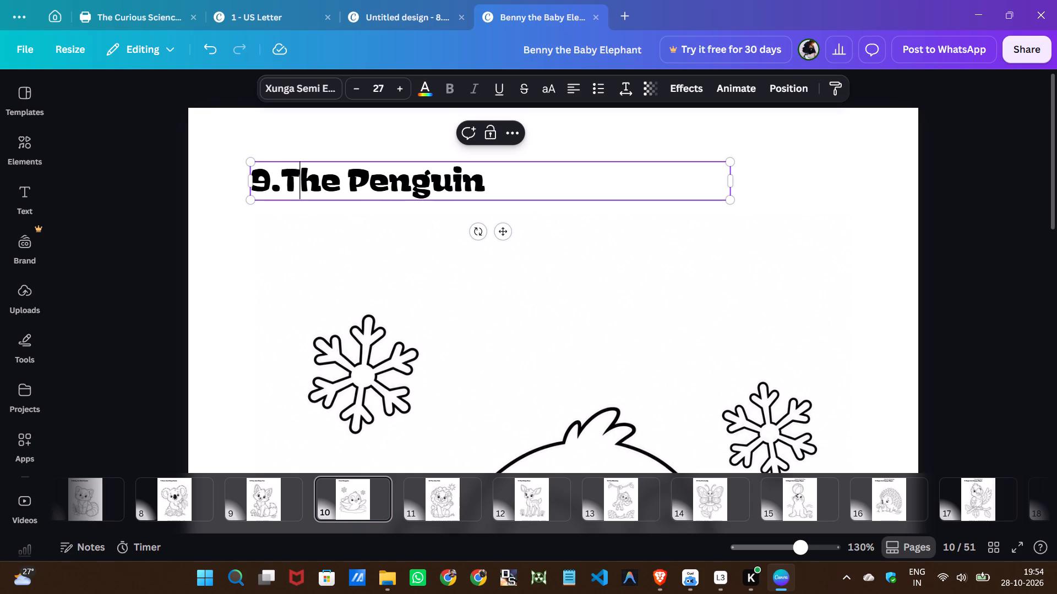
Remove the name Finn from the page 9 title and capitalize "The" so it reads "8.The Baby Fox".
left_click(263, 505)
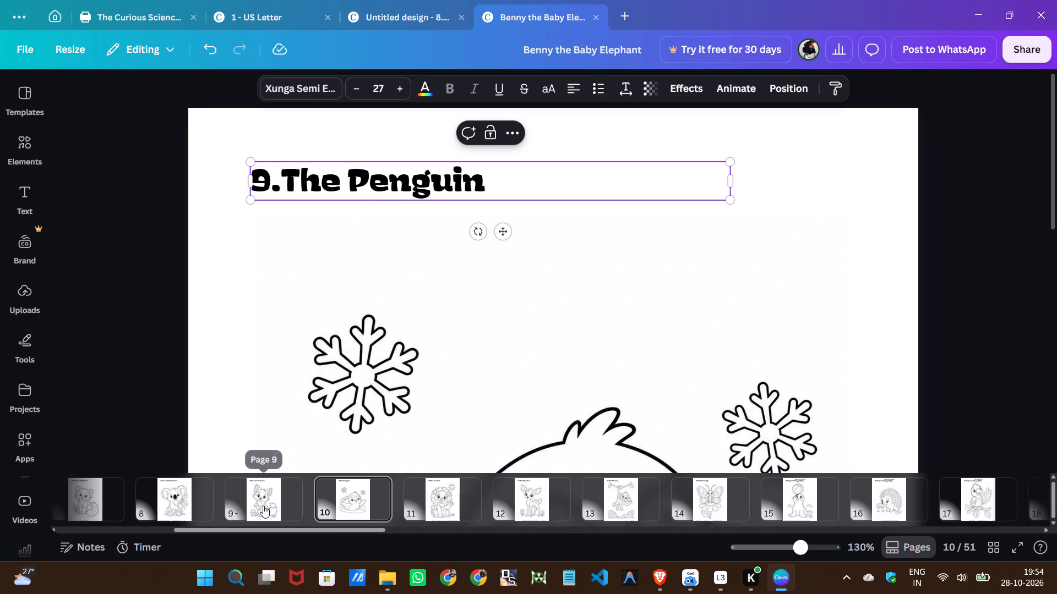
left_click(383, 184)
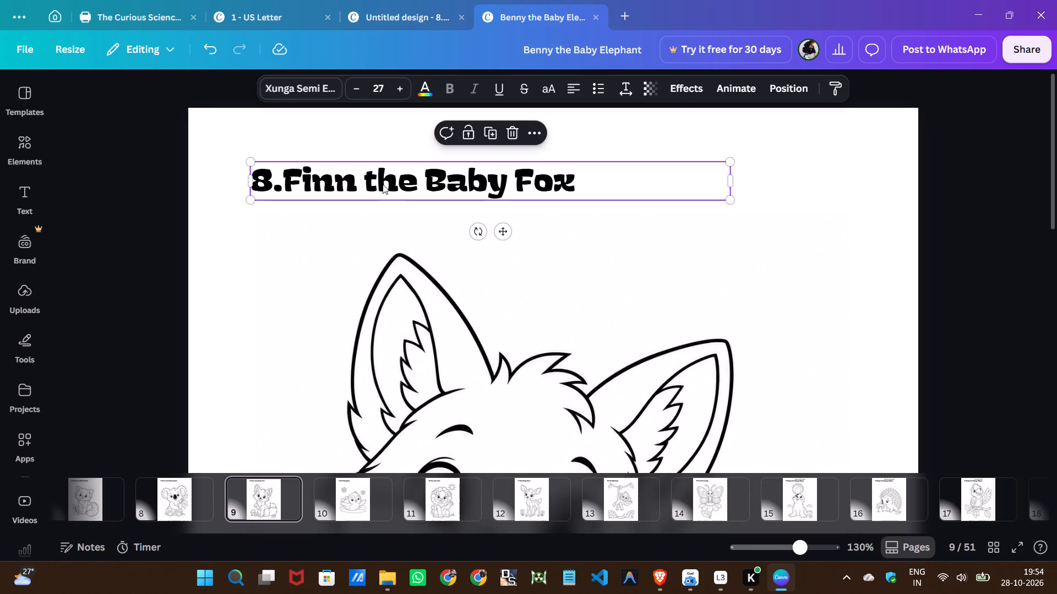
left_click(380, 182)
key("BackSpace")
key("BackSpace")
key("BackSpace")
key("BackSpace")
key("BackSpace")
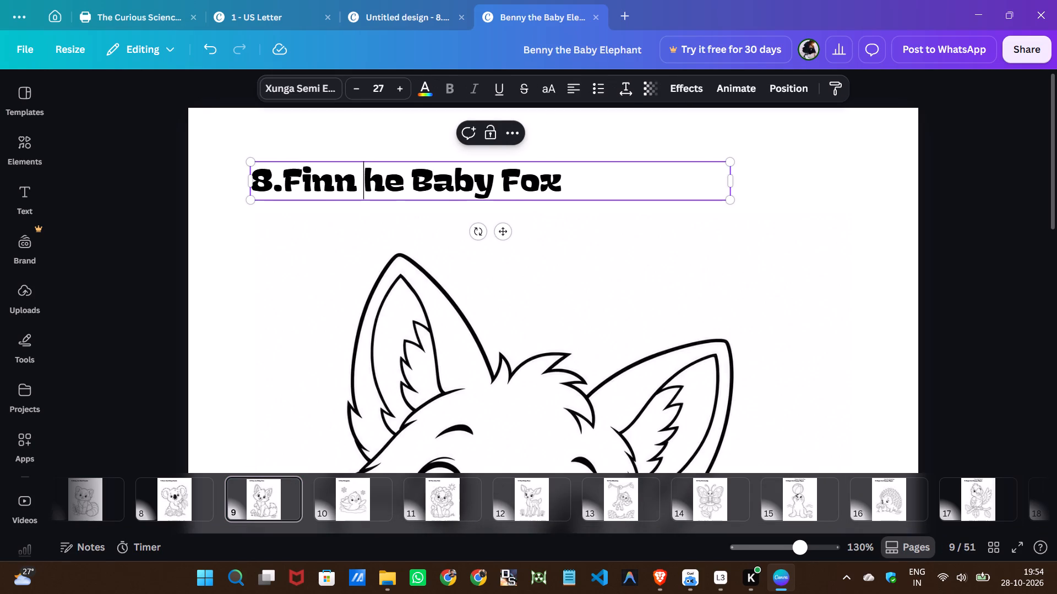
key("BackSpace")
key("shift+t")
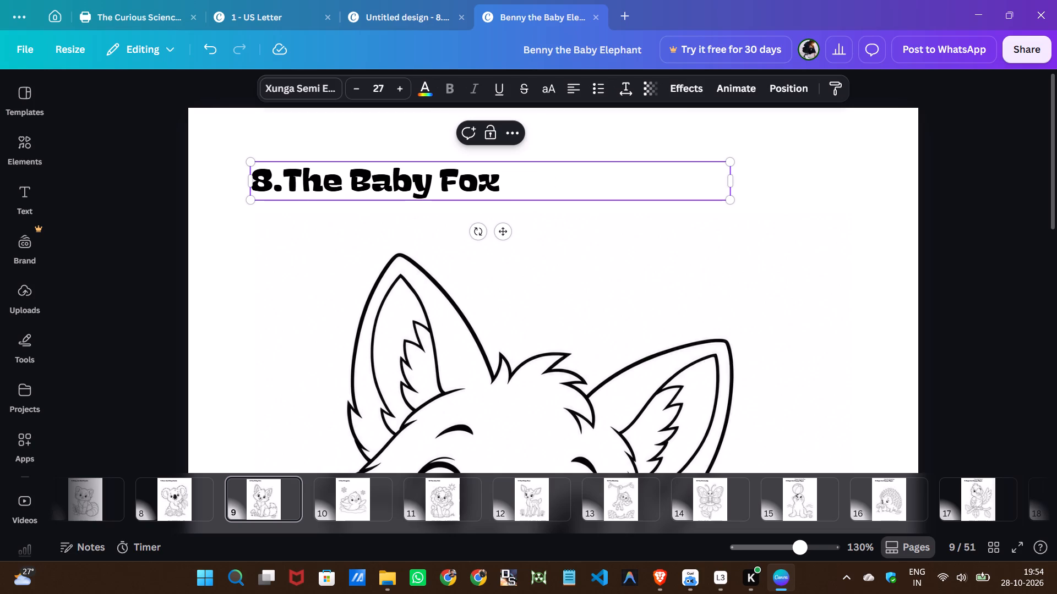
Remove the name Coco from the page 8 title and capitalize "The" so it reads "7.The Baby Koala".
scroll(284, 514, "down", 5)
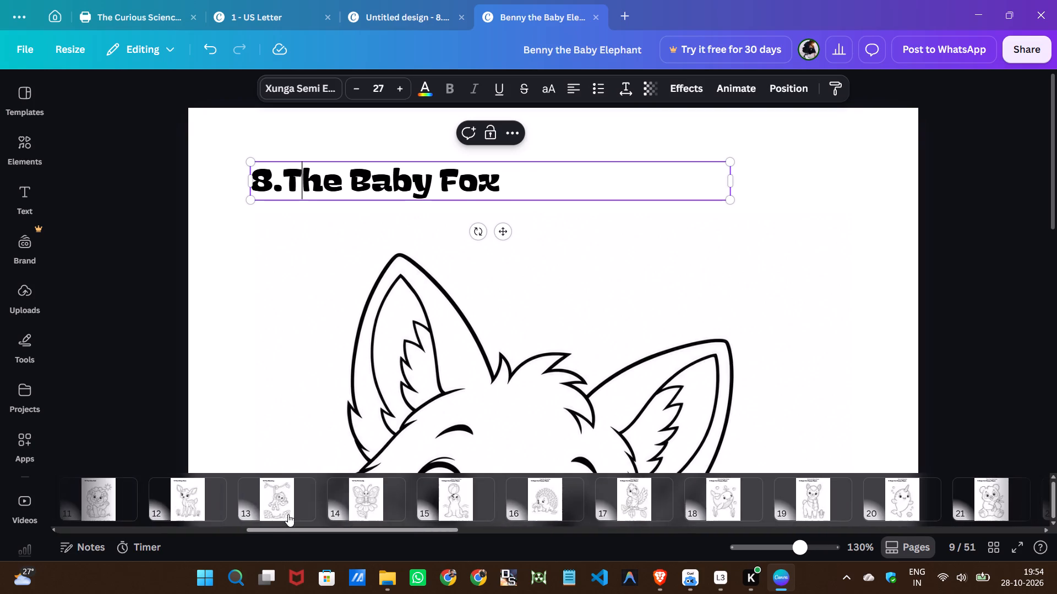
scroll(288, 514, "down", 1)
scroll(323, 514, "up", 11)
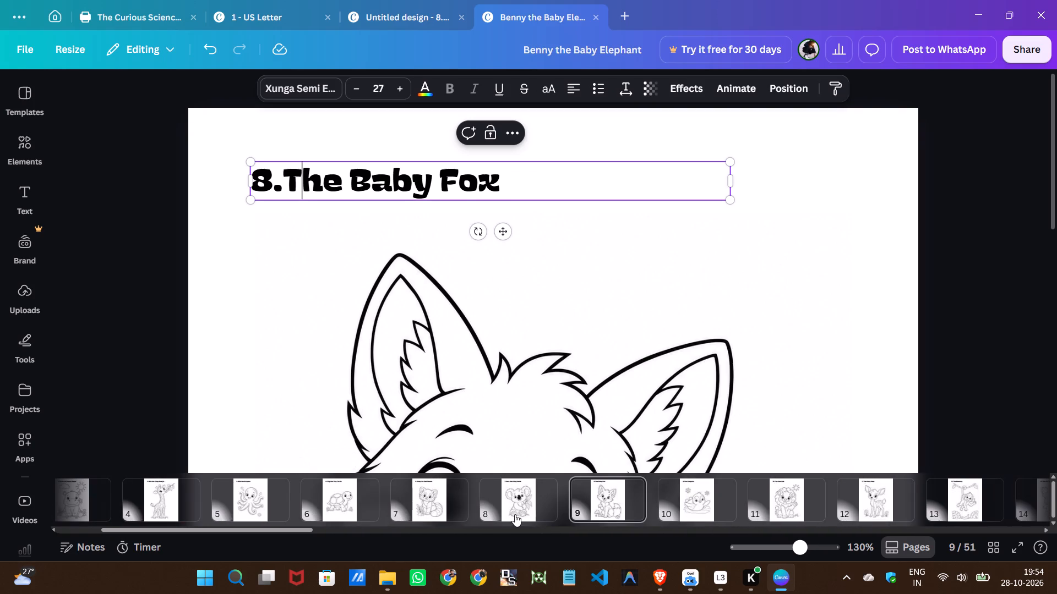
left_click(515, 514)
double_click(374, 182)
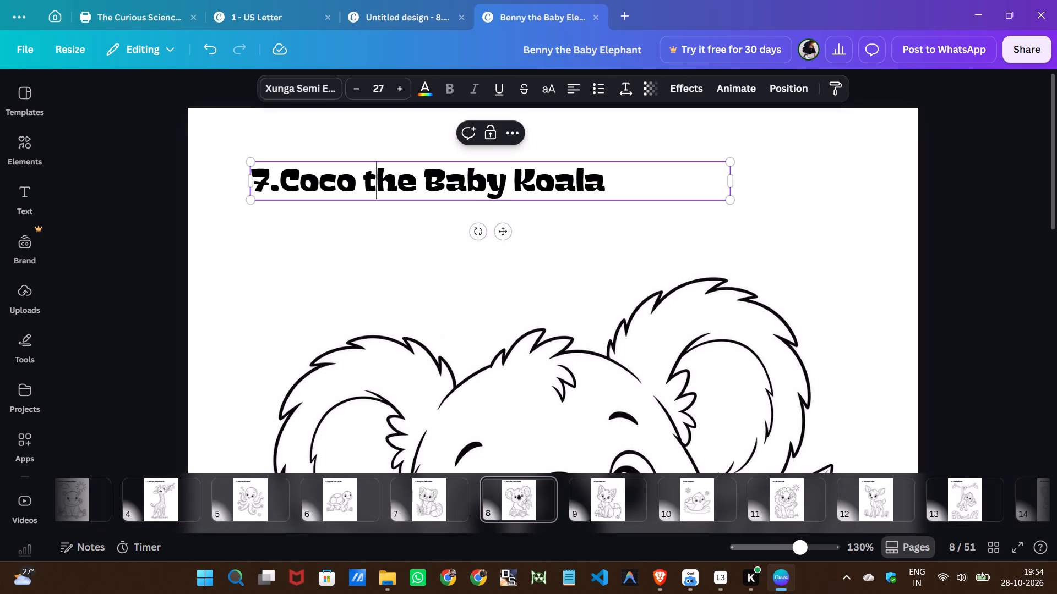
key("BackSpace")
key("BackSpace")
key("BackSpace")
key("BackSpace")
key("BackSpace")
key("BackSpace")
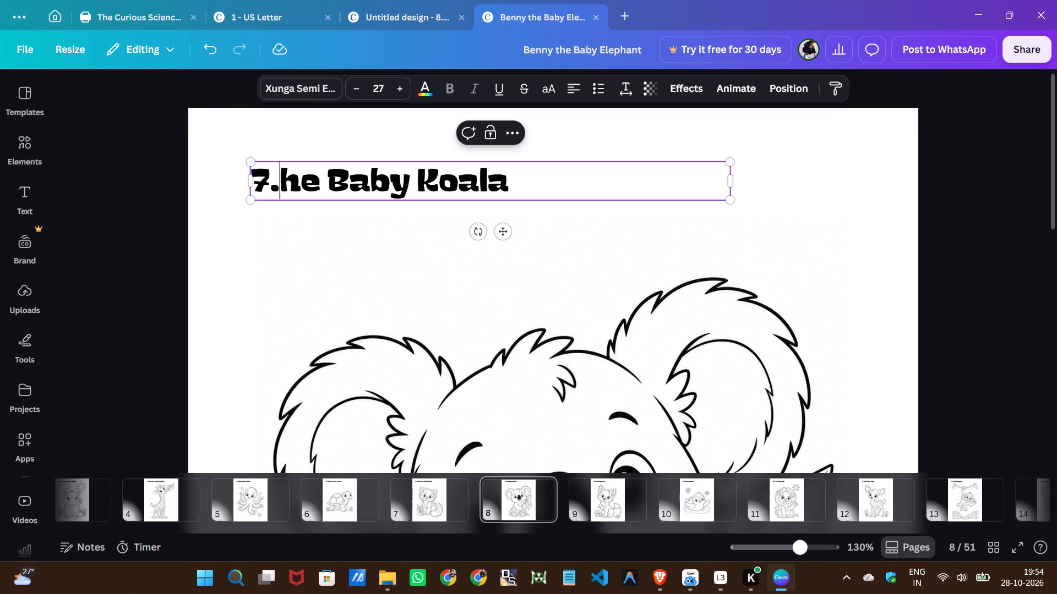
key("shift+t")
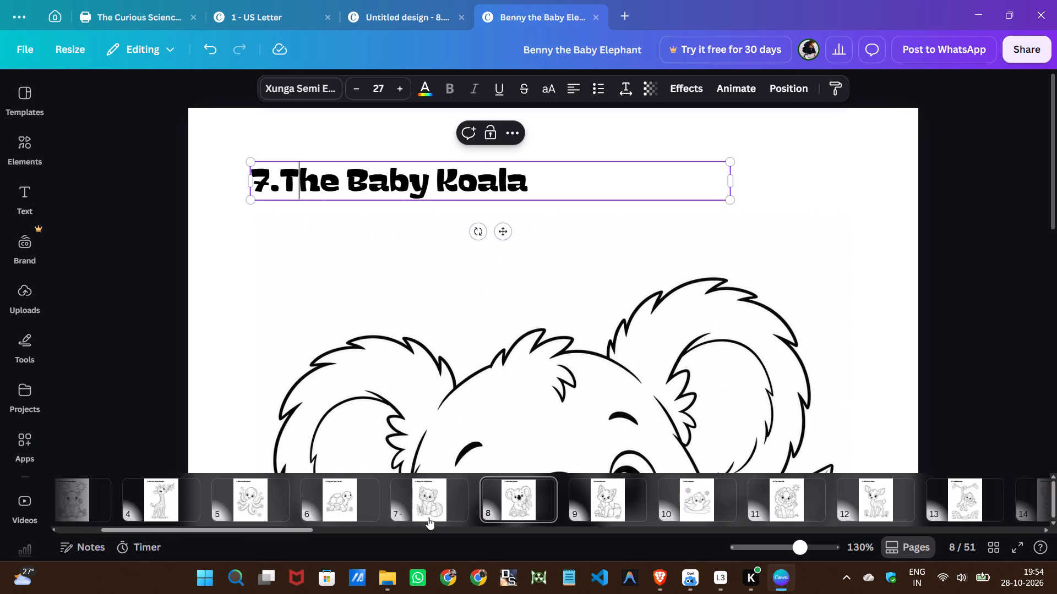
Remove the name Ruby from the page 7 title and capitalize "The" so it reads "6.The Red Panda".
left_click(428, 518)
double_click(384, 178)
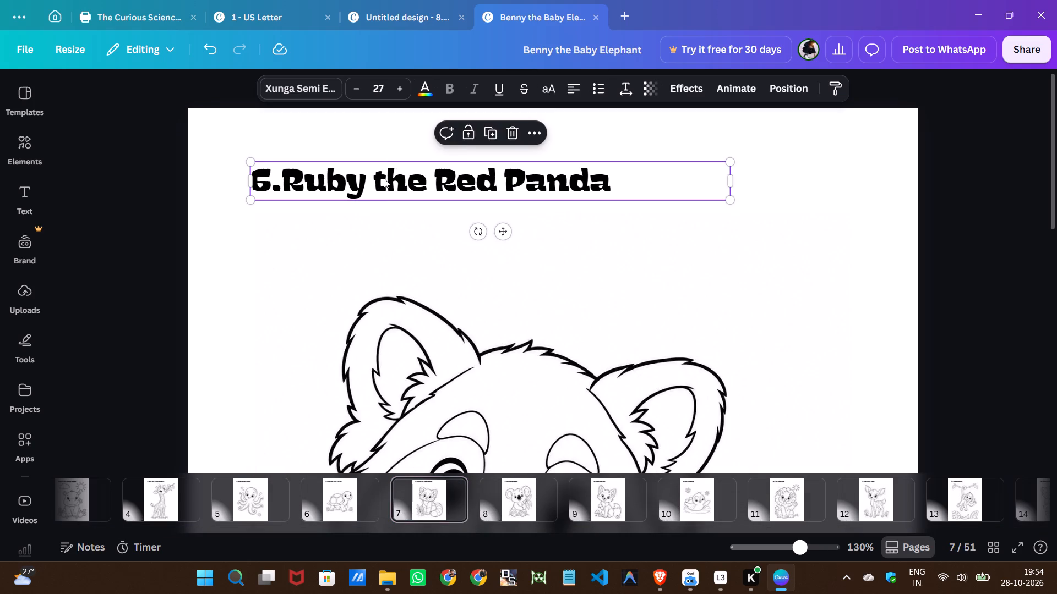
key("BackSpace")
key("BackSpace")
key("BackSpace")
key("BackSpace")
key("BackSpace")
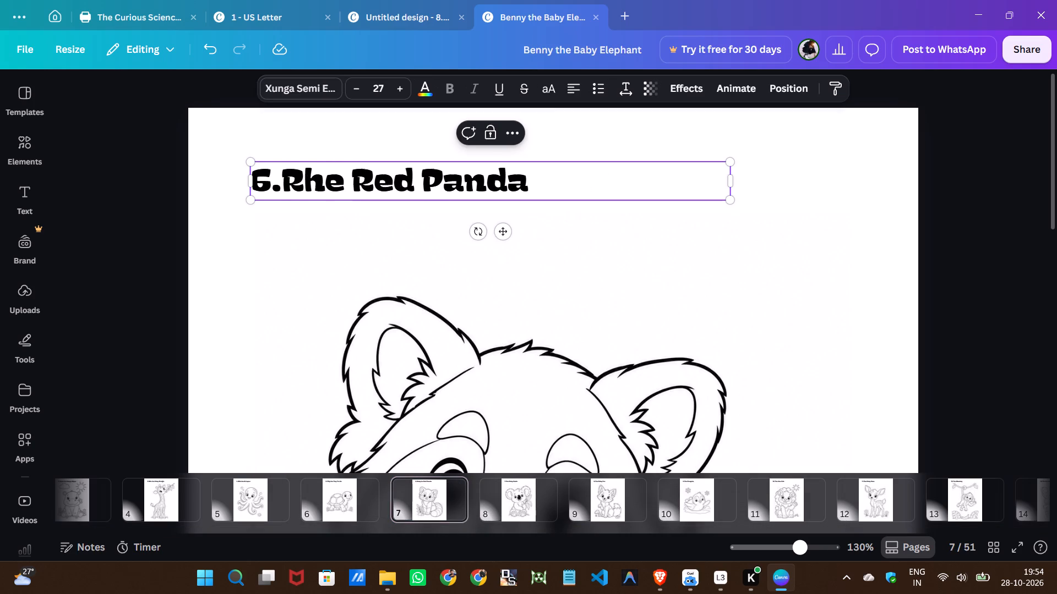
key("BackSpace")
key("shift+t")
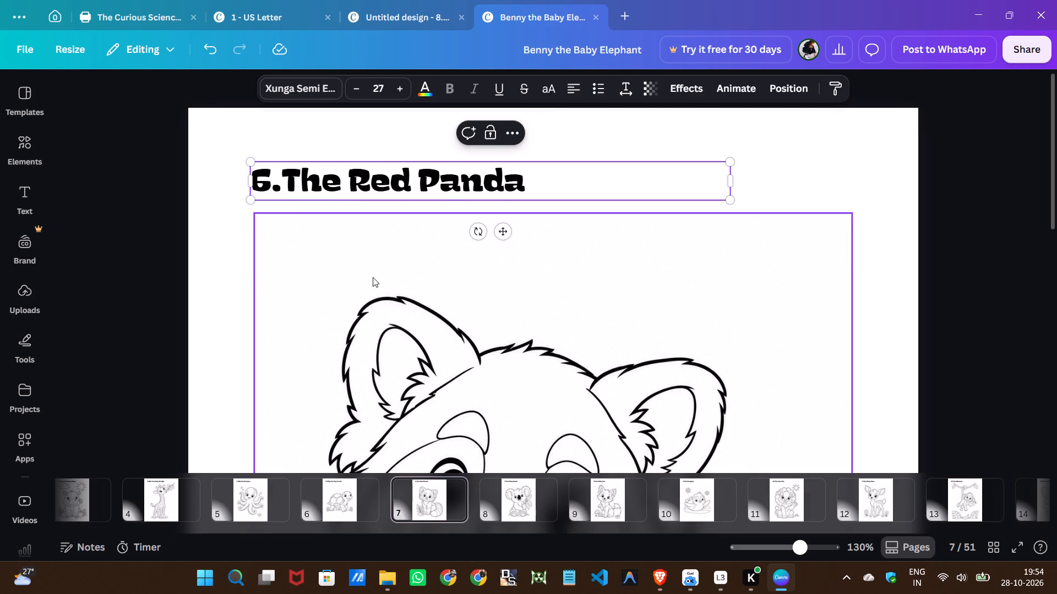
Remove the name Tilly from the page 6 title and capitalize "The" so it reads "5.The Tiny Turtle".
left_click(323, 502)
double_click(371, 177)
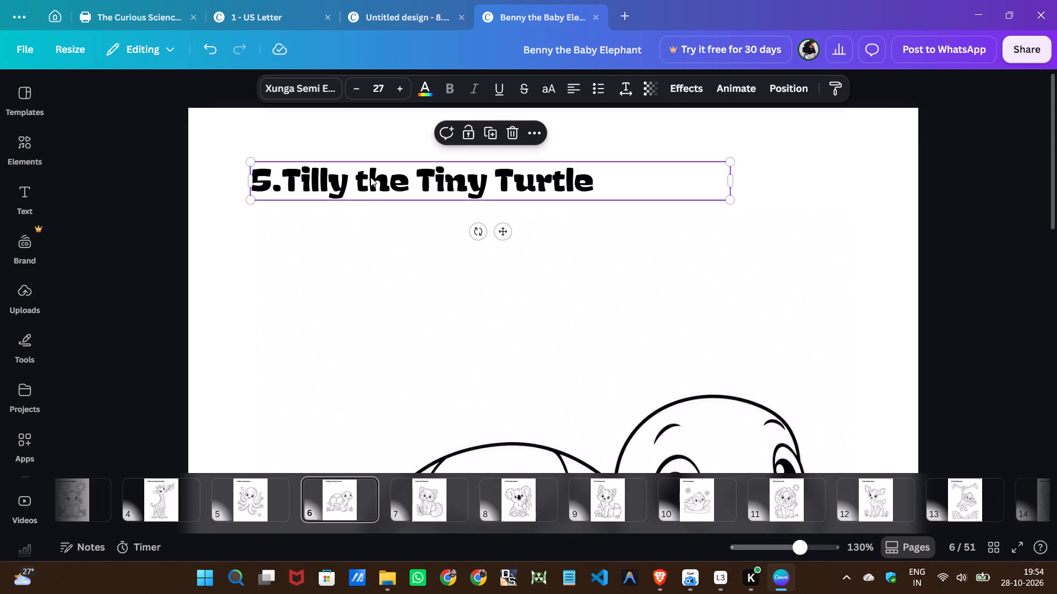
key("BackSpace")
key("BackSpace")
key("BackSpace")
key("BackSpace")
key("BackSpace")
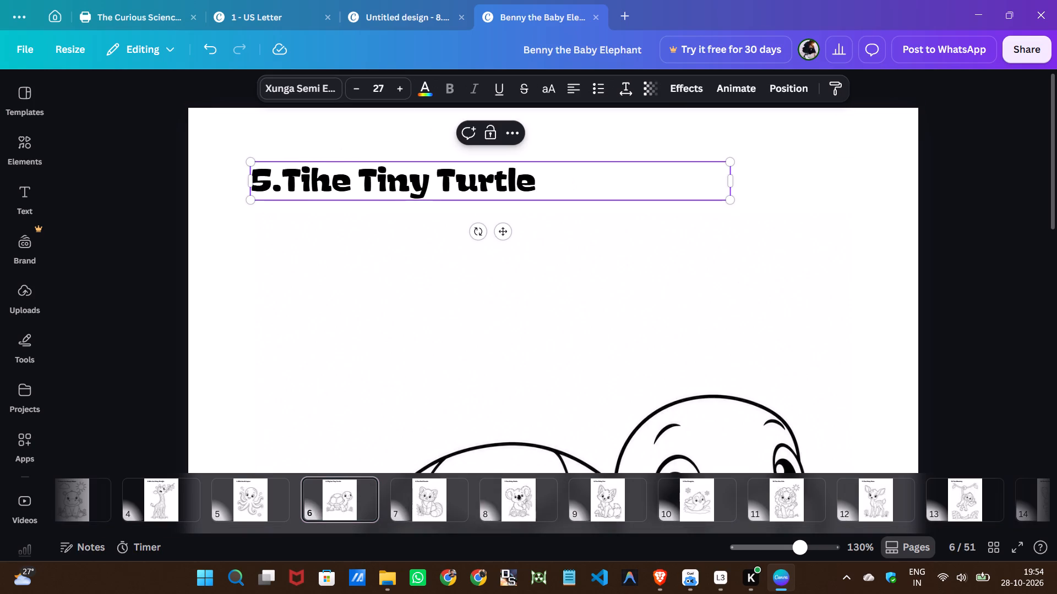
key("BackSpace")
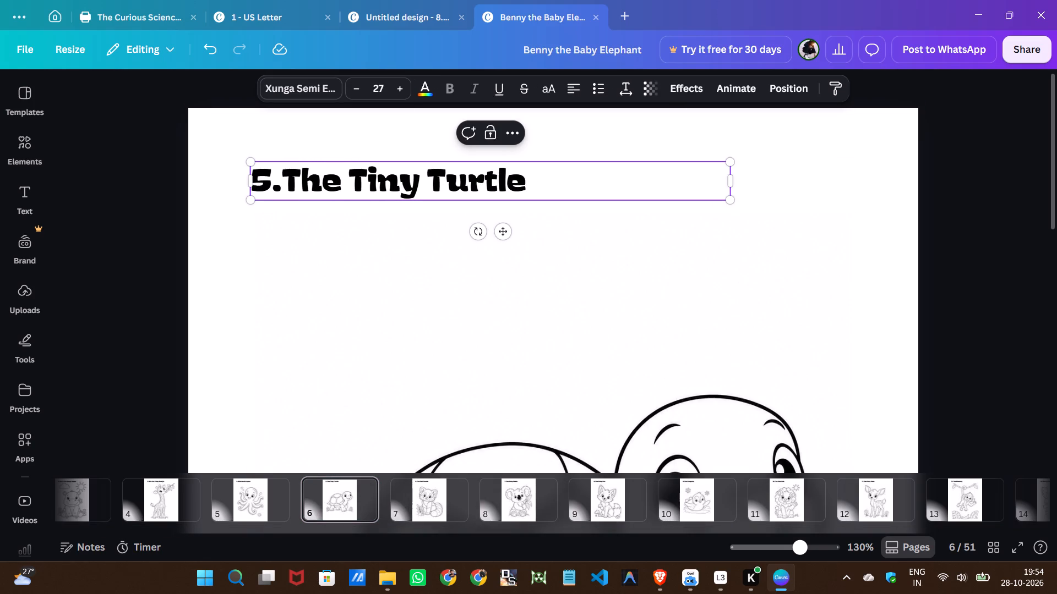
Remove the name Ollie from the page 5 title and capitalize "The" so it reads "4.The Octopus".
left_click(248, 513)
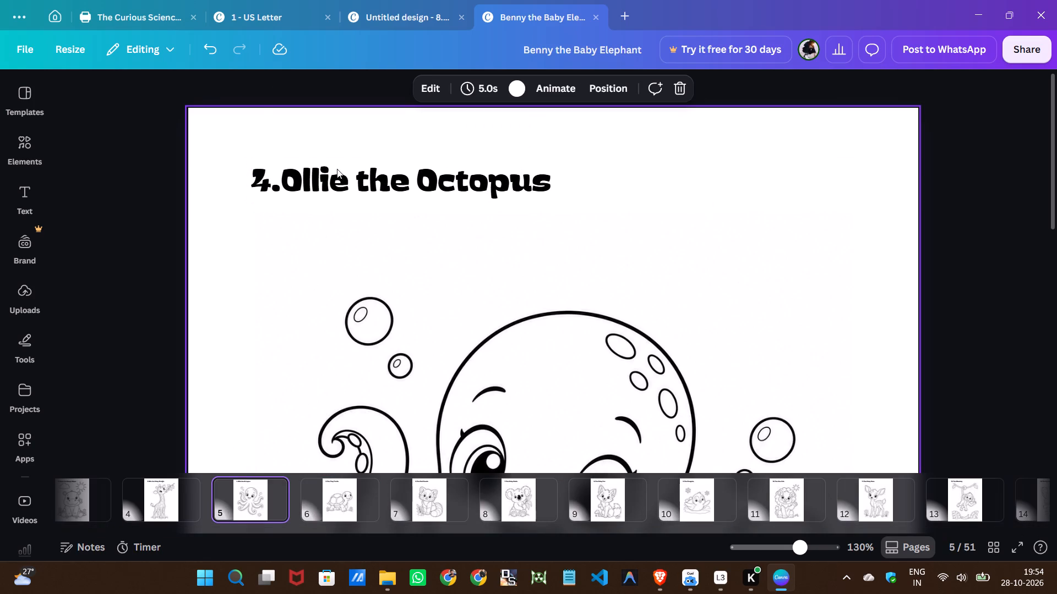
double_click(374, 175)
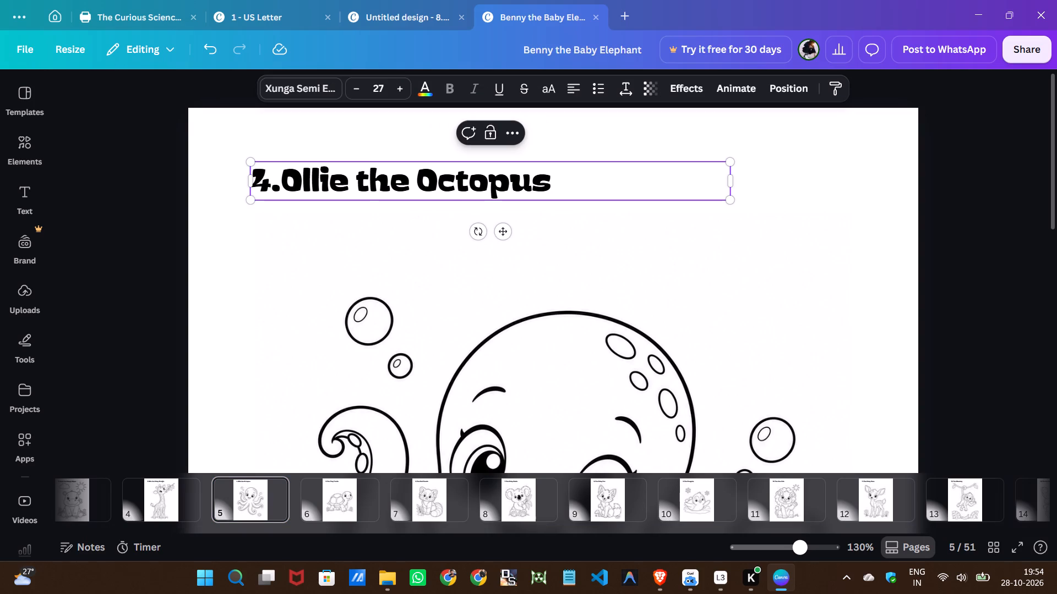
key("BackSpace")
key("BackSpace")
key("BackSpace")
key("BackSpace")
key("BackSpace")
key("BackSpace")
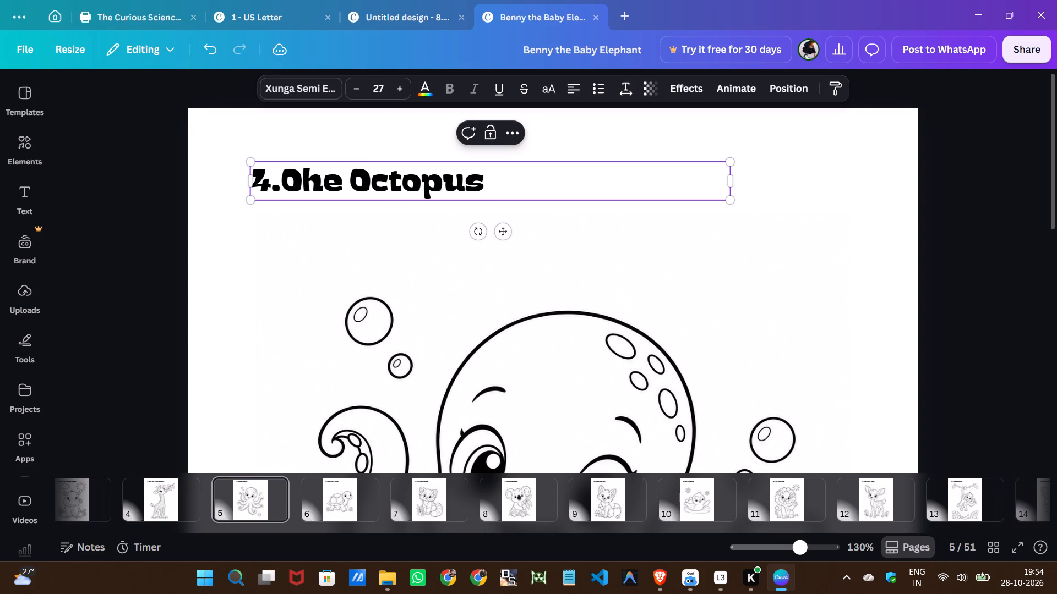
key("BackSpace")
key("shift+t")
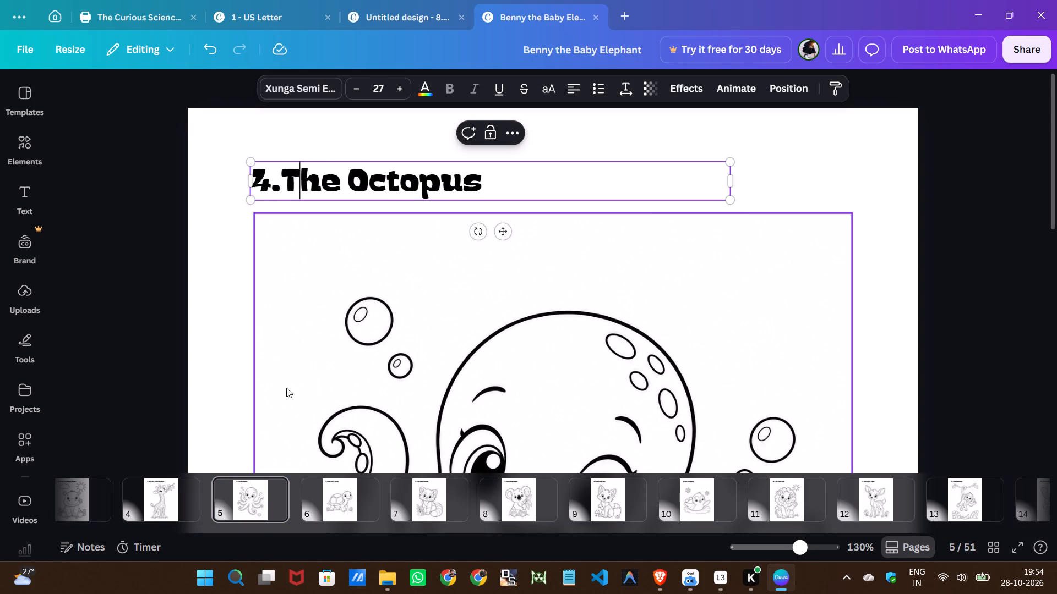
Remove the name Mia from the page 4 title and capitalize "The" so it reads "3.The Baby Giraffe".
left_click(151, 501)
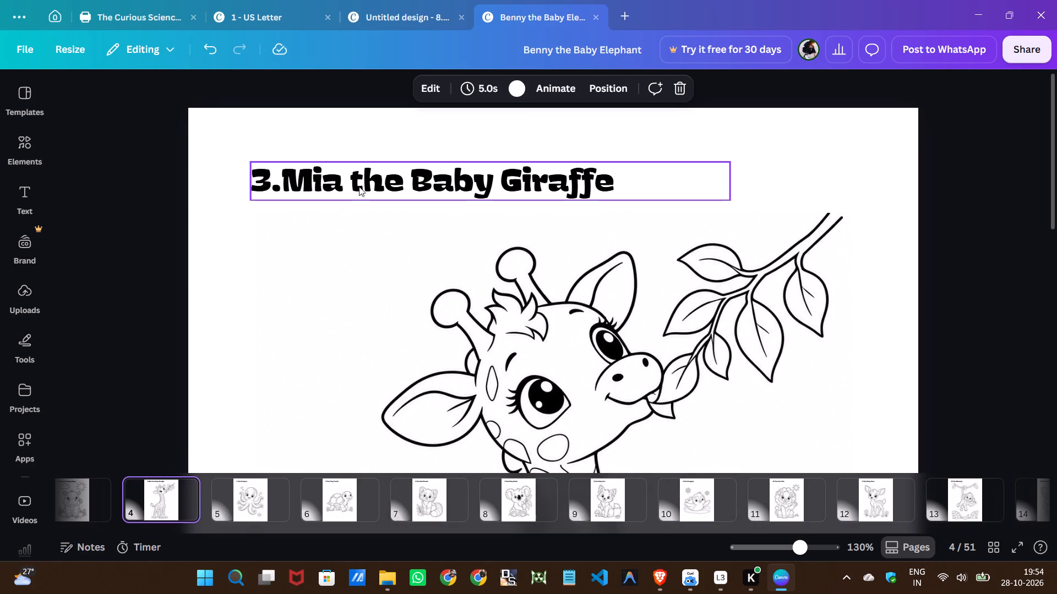
double_click(365, 182)
key("BackSpace")
key("BackSpace")
key("BackSpace")
key("BackSpace")
key("BackSpace")
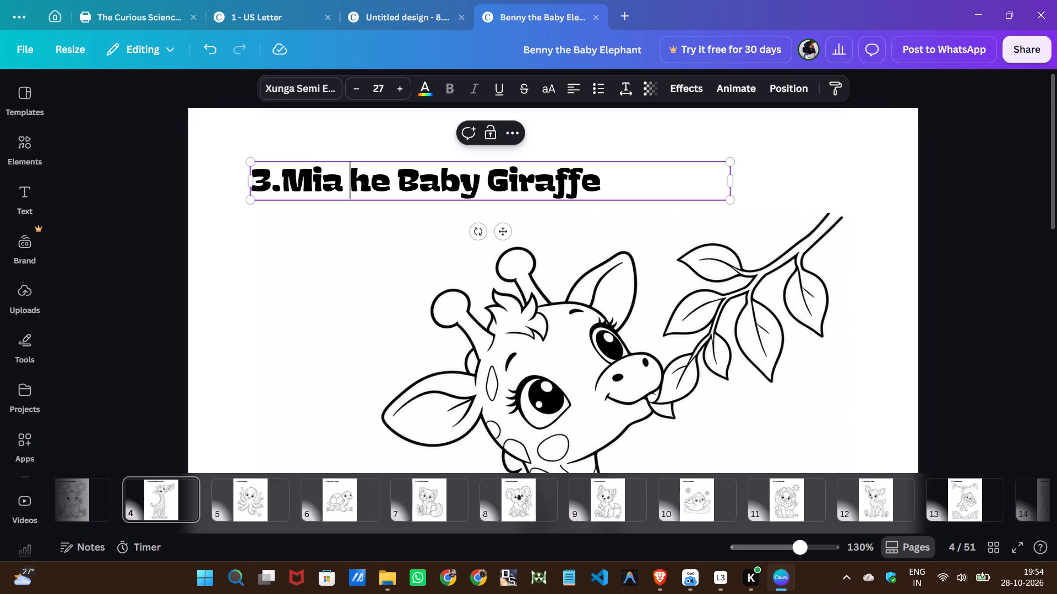
key("BackSpace")
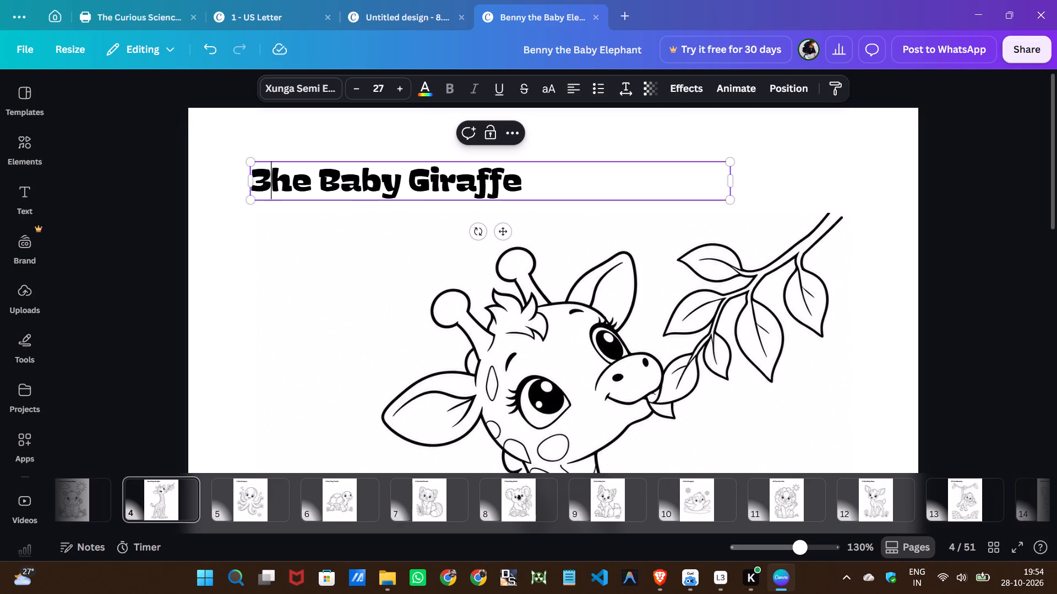
type(". T")
key("Left")
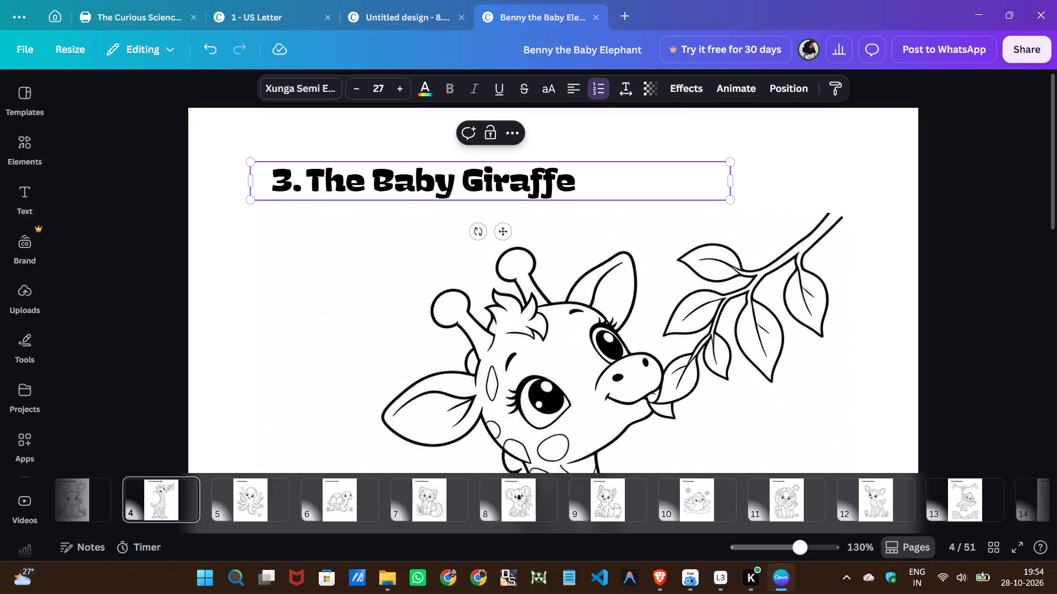
key("BackSpace")
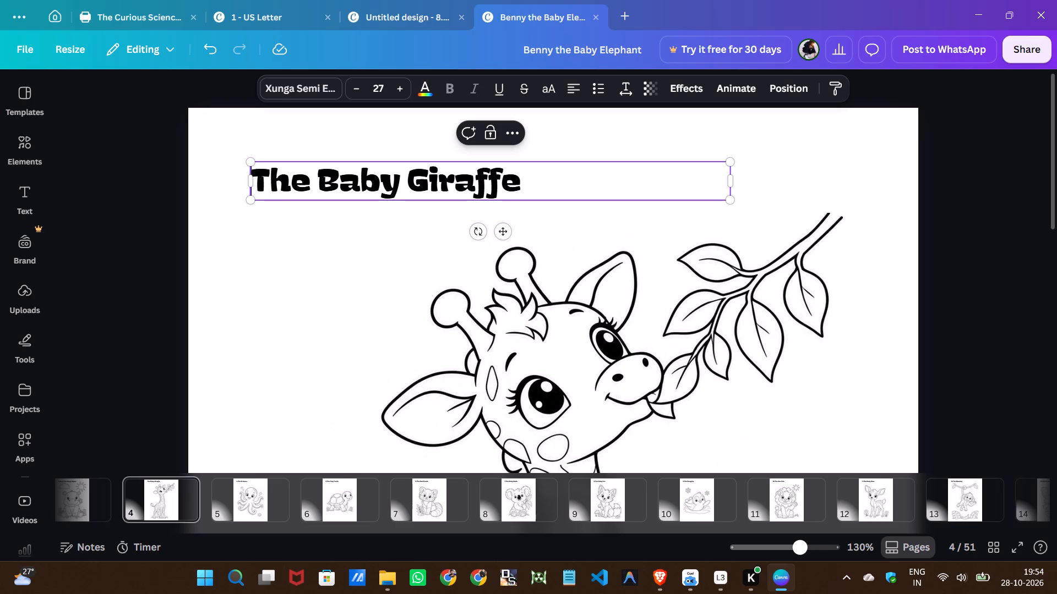
type("3.")
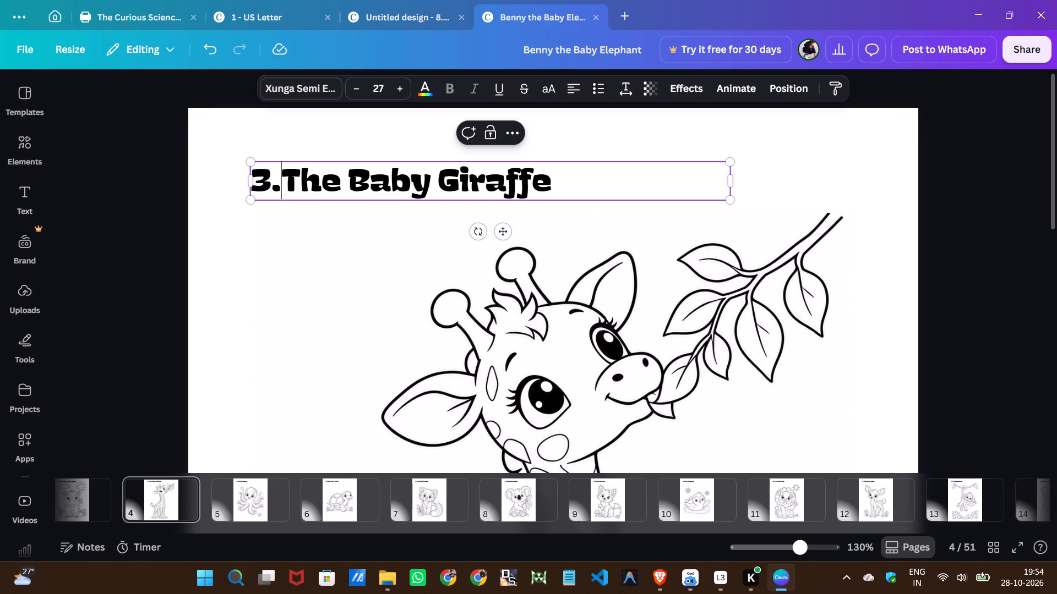
Remove the name Hugo from the page 3 title and capitalize "The" so it reads "2.The Happy Hippo".
scroll(212, 507, "up", 2)
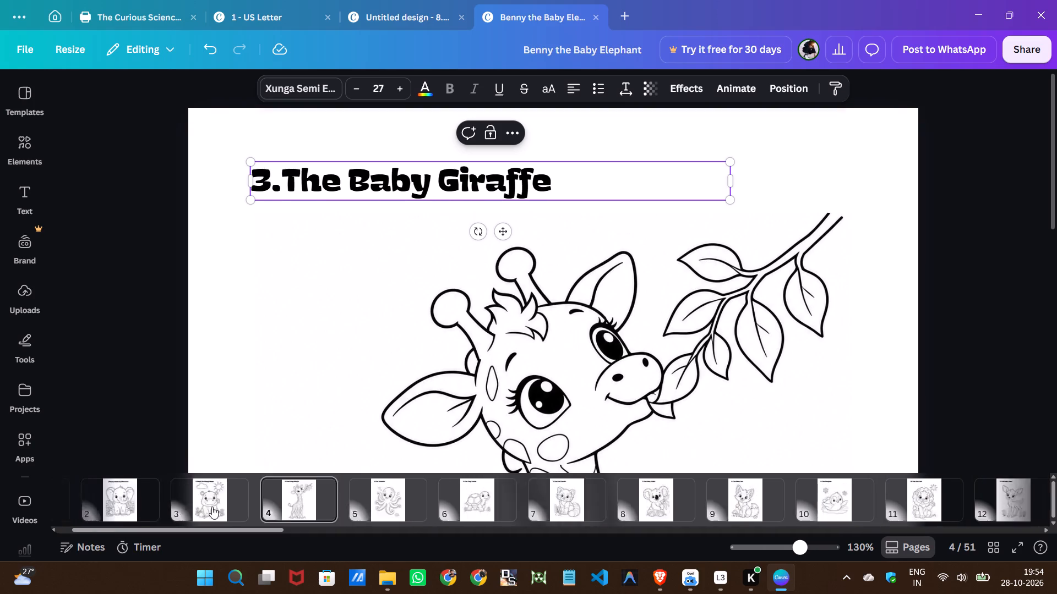
scroll(212, 507, "up", 3)
left_click(288, 494)
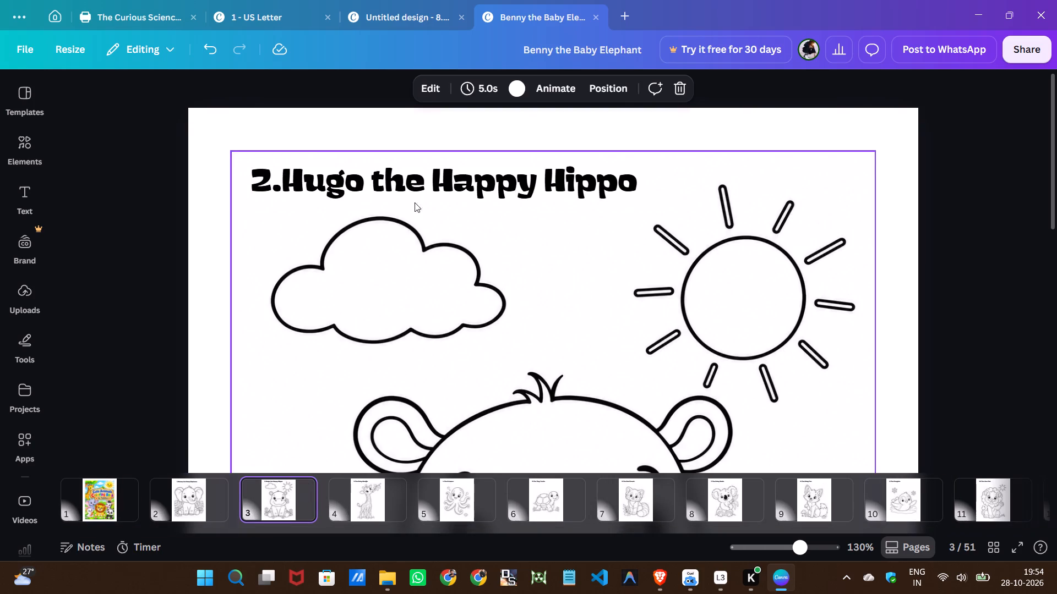
double_click(384, 179)
key("BackSpace")
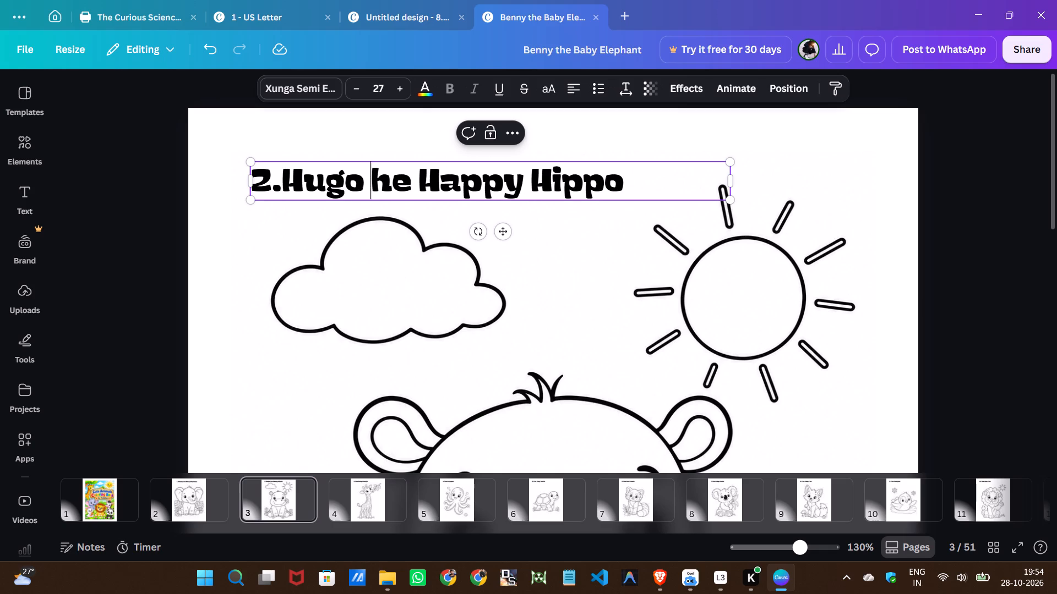
key("BackSpace")
key("BackSpace")
key("BackSpace")
key("BackSpace")
key("BackSpace")
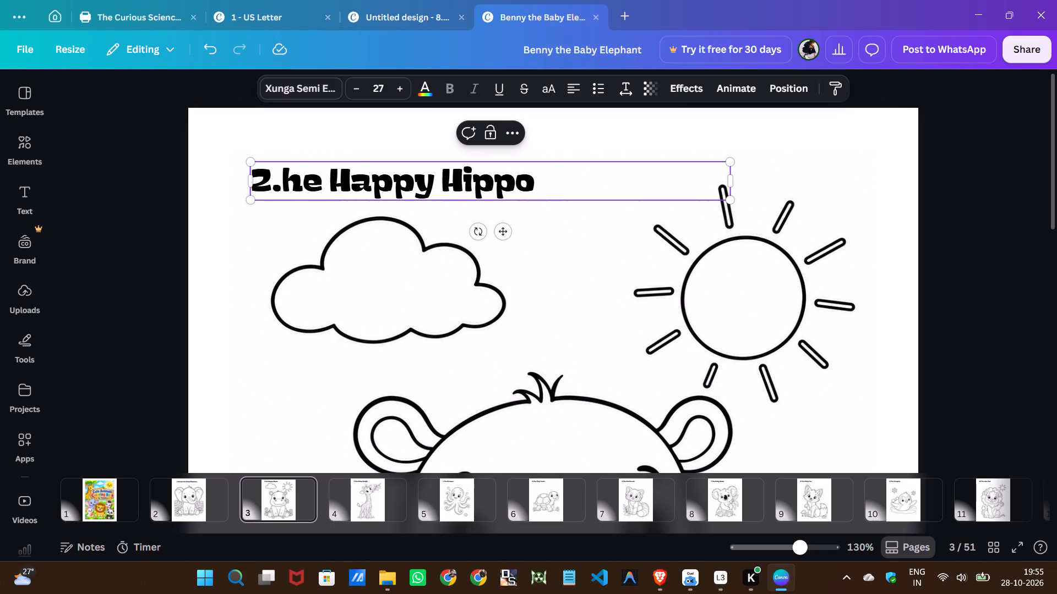
key("shift+t")
Remove the name Benny from the page 2 title and capitalize "The" so it reads "1.The Baby Elephant".
left_click(168, 512)
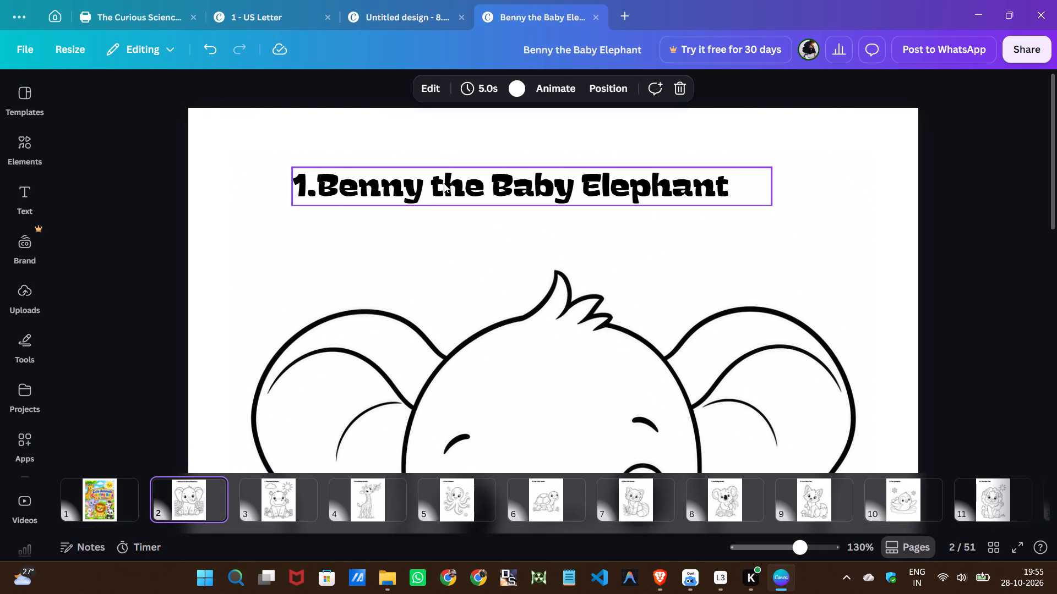
double_click(444, 183)
key("BackSpace")
key("BackSpace")
key("BackSpace")
key("BackSpace")
key("BackSpace")
key("BackSpace")
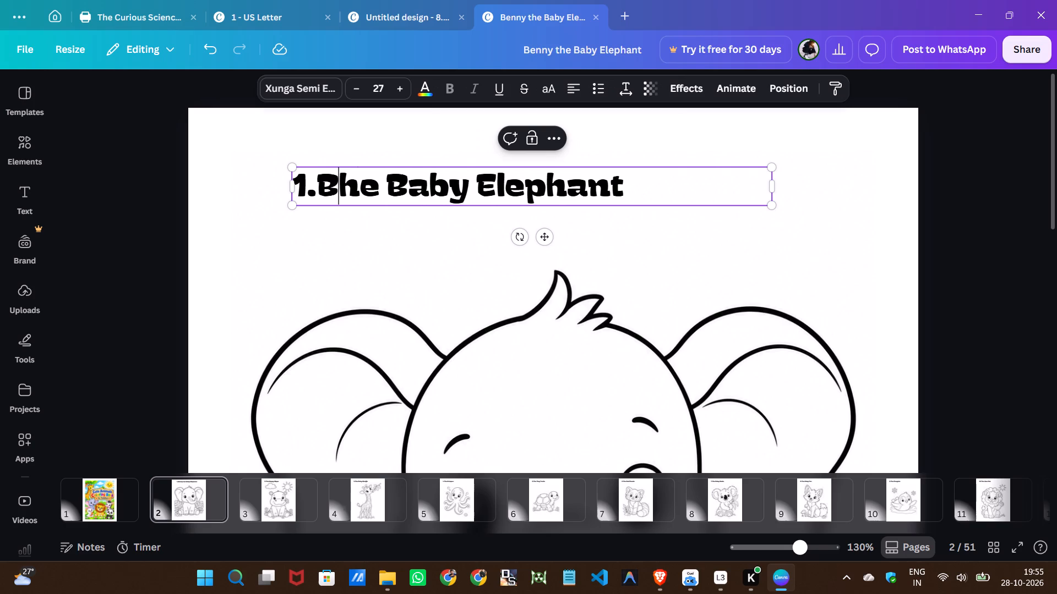
key("BackSpace")
key("shift+t")
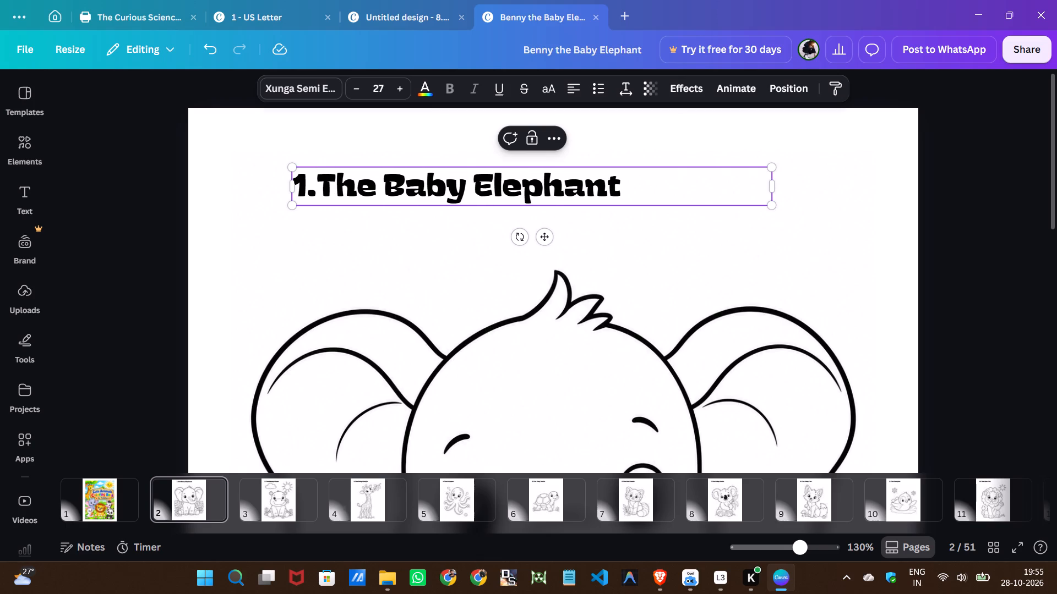
Check the titles on pages 13 and 14, and go on to page 15, the seal page.
scroll(408, 513, "down", 3)
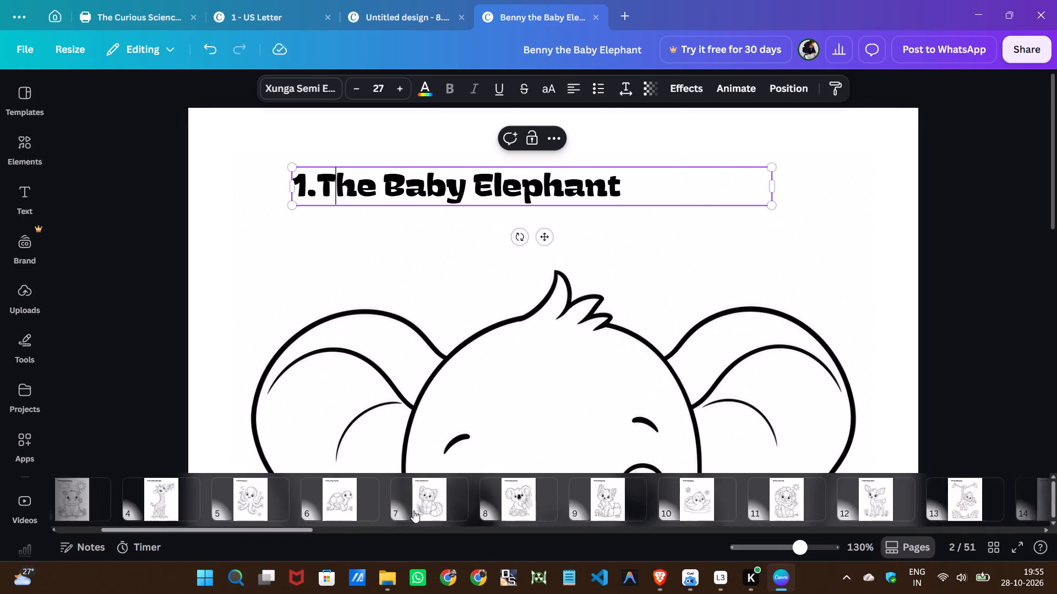
scroll(413, 510, "down", 7)
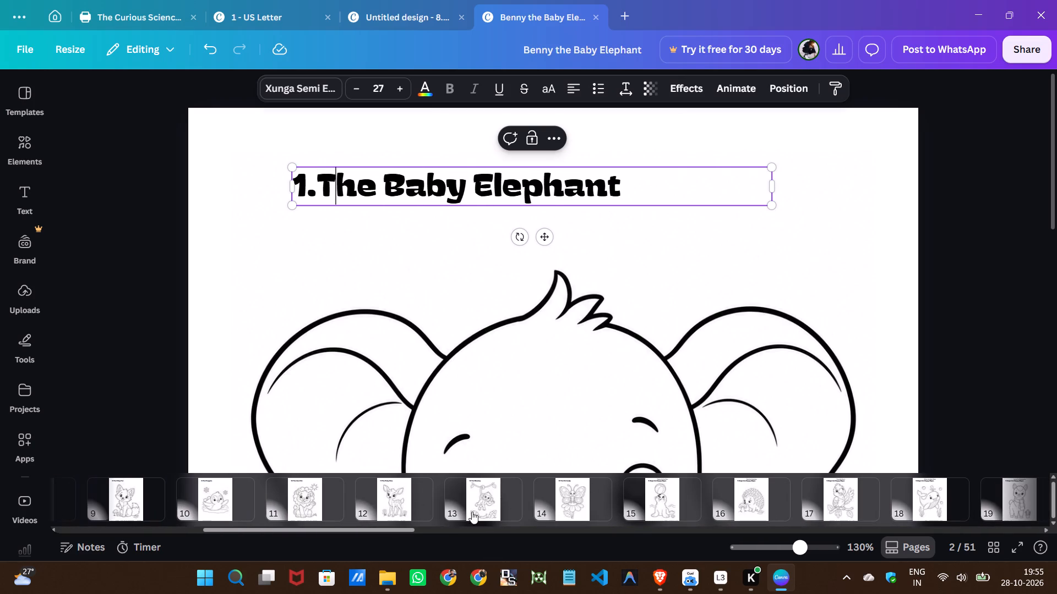
left_click(491, 504)
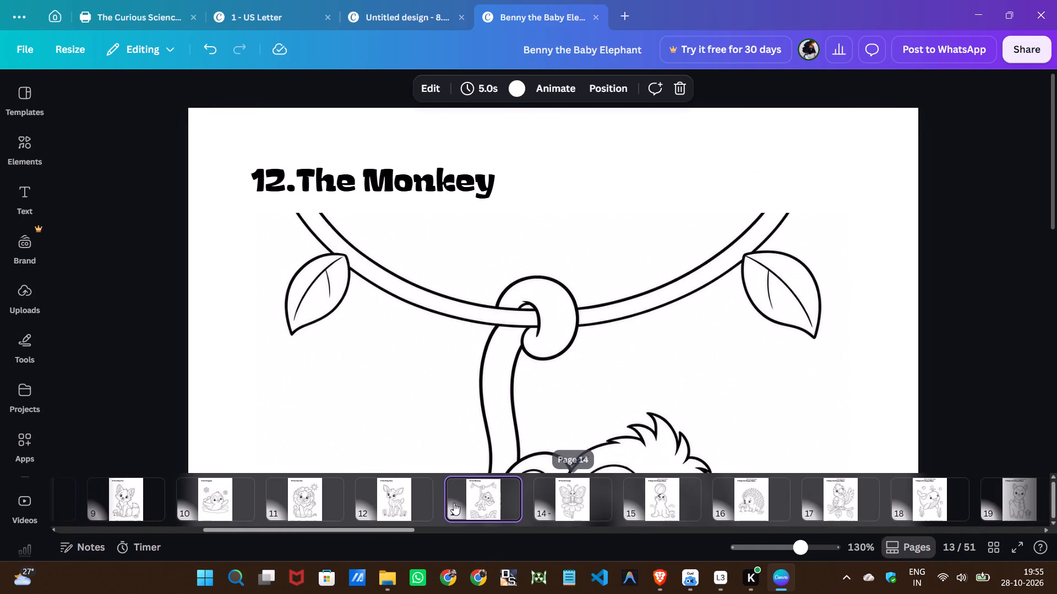
left_click(570, 498)
scroll(474, 508, "down", 2)
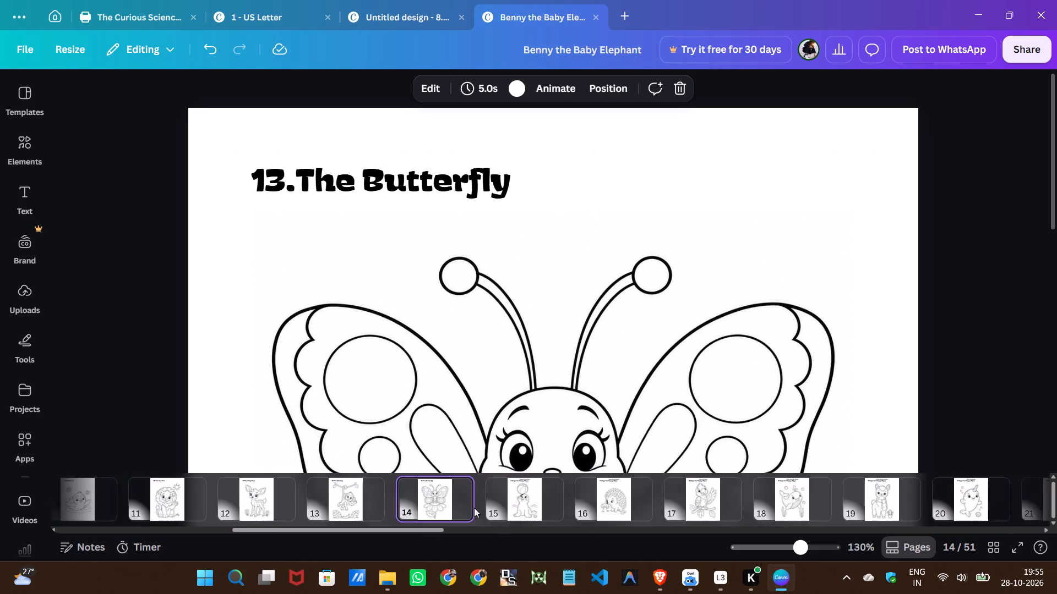
scroll(474, 508, "down", 1)
left_click(462, 504)
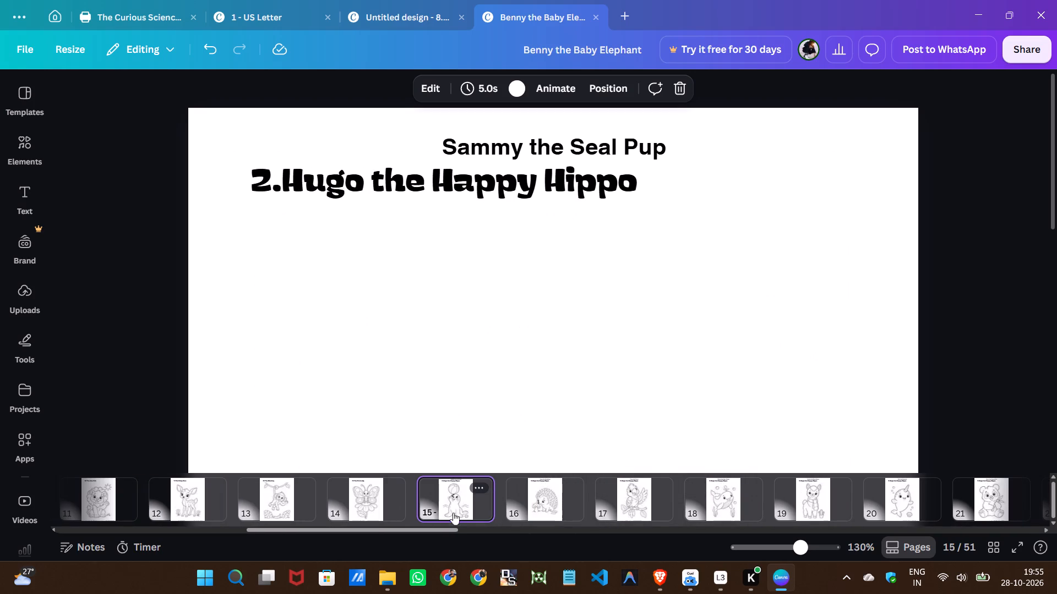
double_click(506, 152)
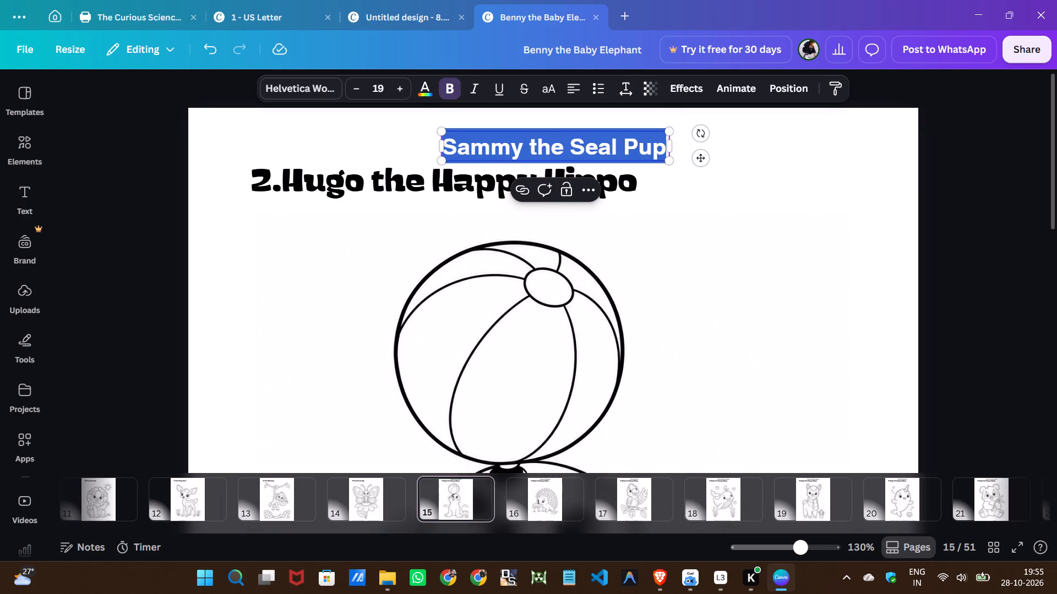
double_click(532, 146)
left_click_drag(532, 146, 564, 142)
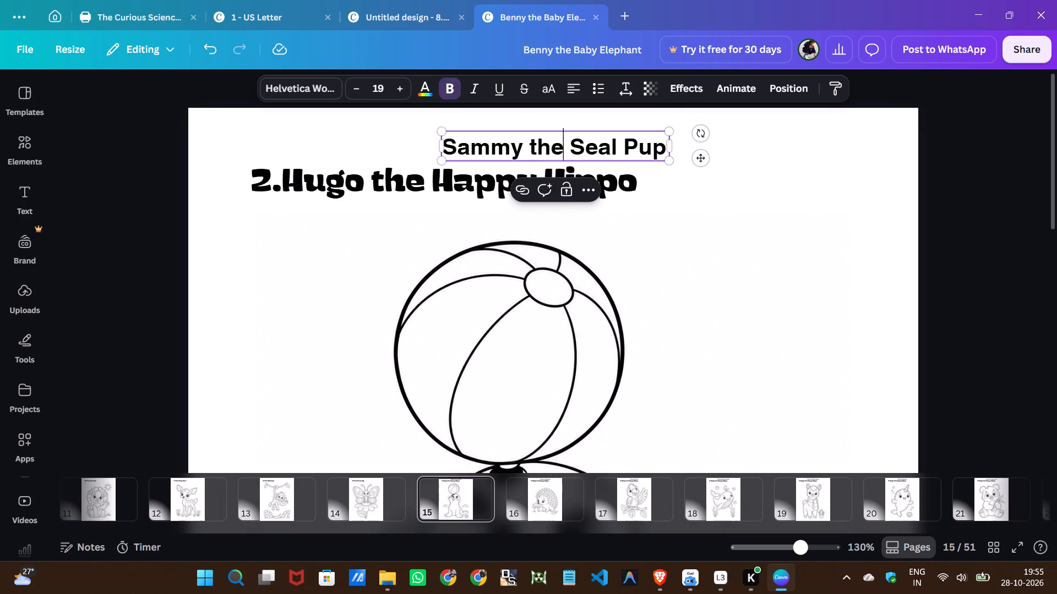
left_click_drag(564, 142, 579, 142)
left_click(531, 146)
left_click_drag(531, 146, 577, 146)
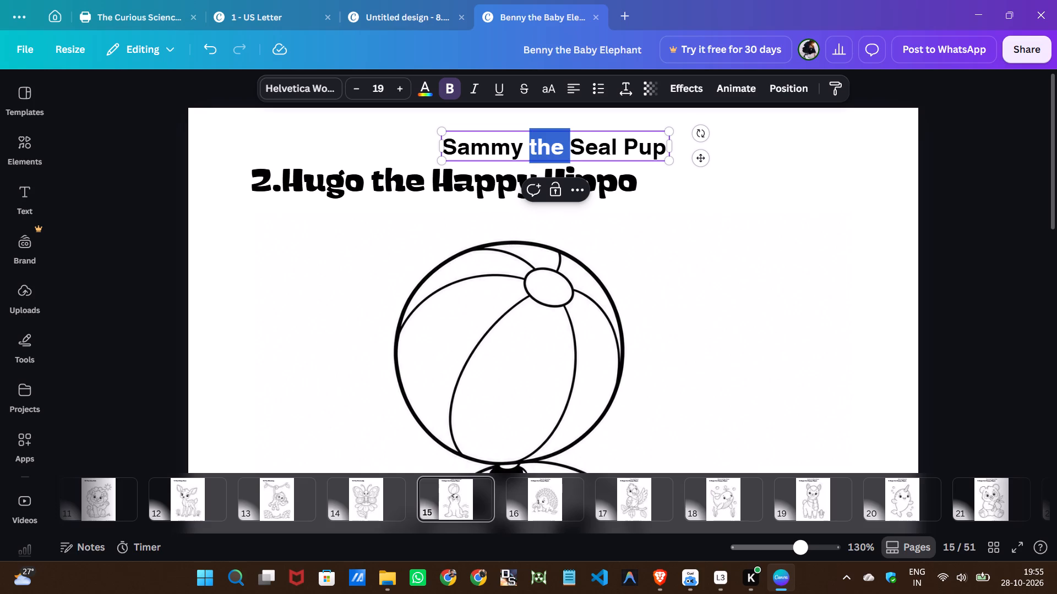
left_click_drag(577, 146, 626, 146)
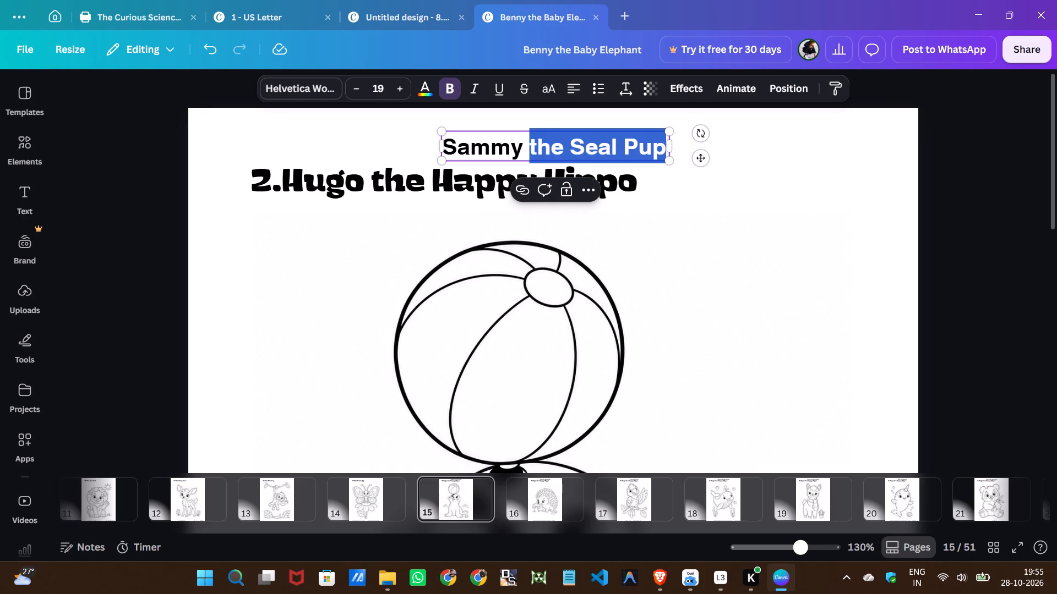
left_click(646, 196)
Copy the plain title "Sammy the Seal Pup" on page 15 over the styled placeholder text "2.Hugo the Happy Hippo".
double_click(589, 158)
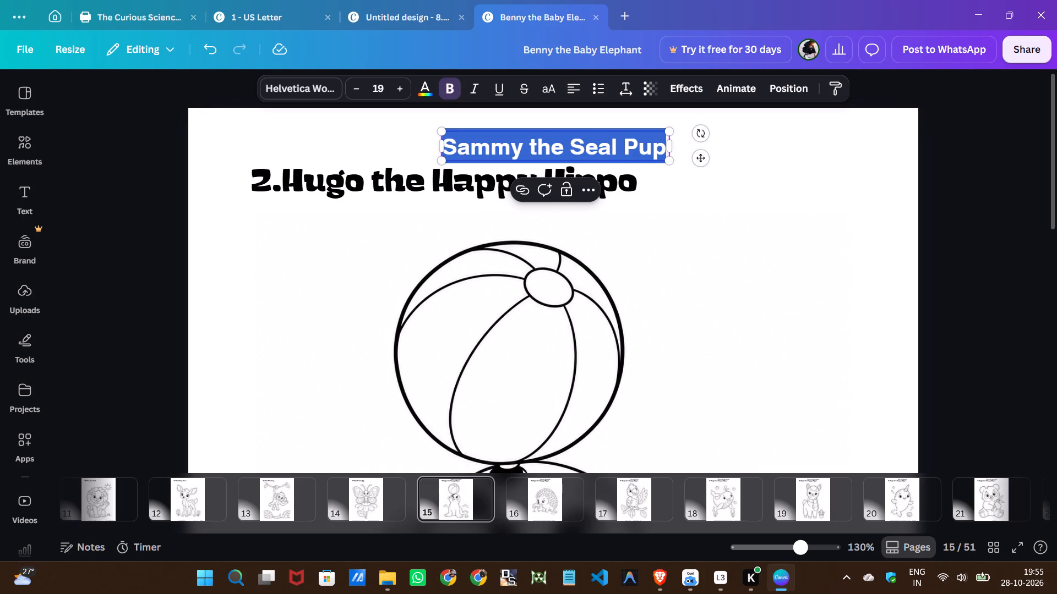
key("ctrl+c")
key("ctrl+c")
key("ctrl+c")
left_click(427, 183)
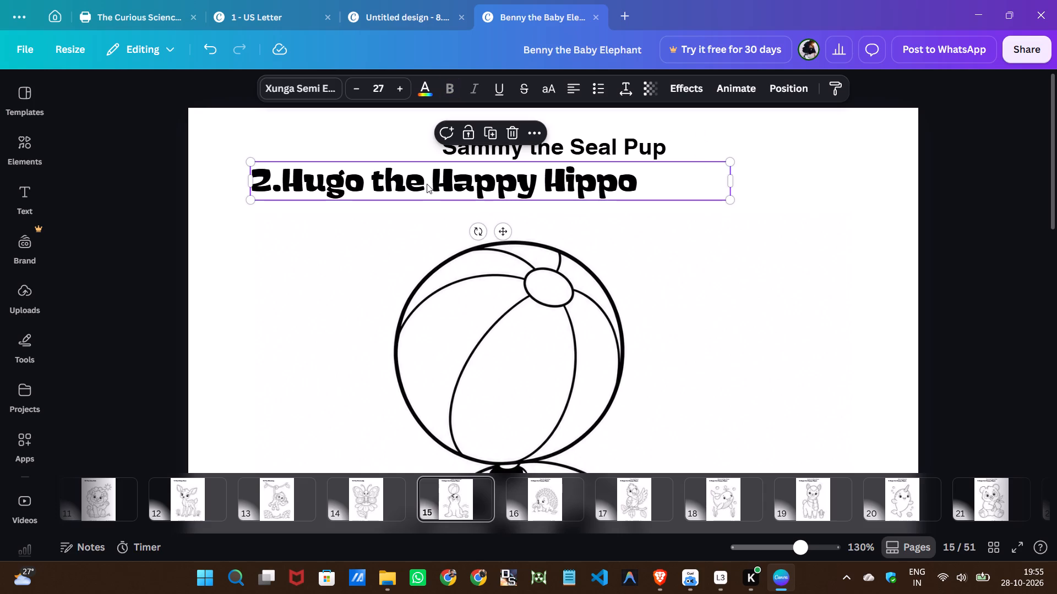
key("ctrl+v")
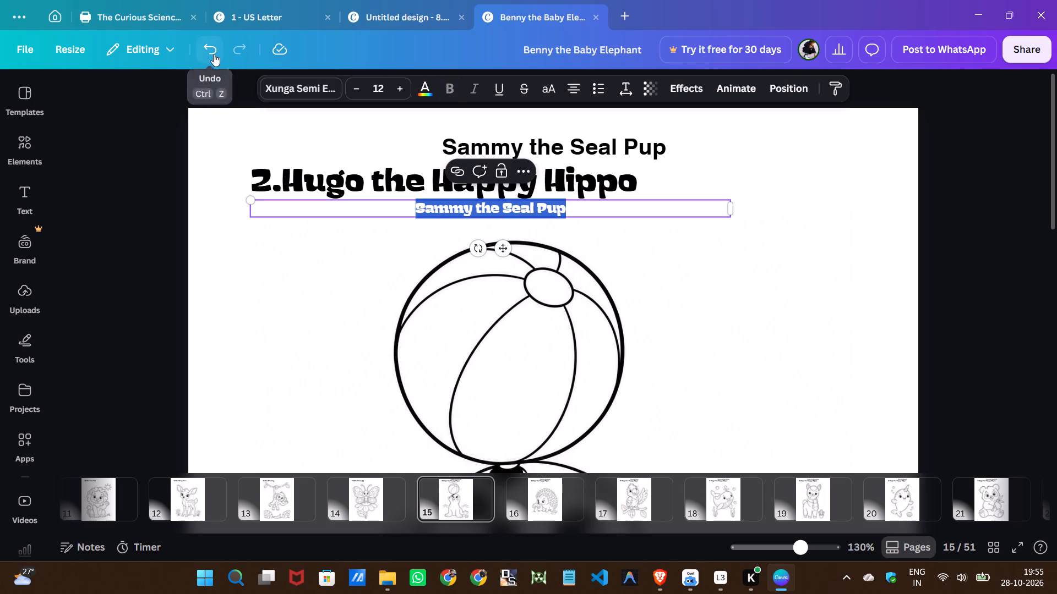
left_click(214, 54)
double_click(402, 188)
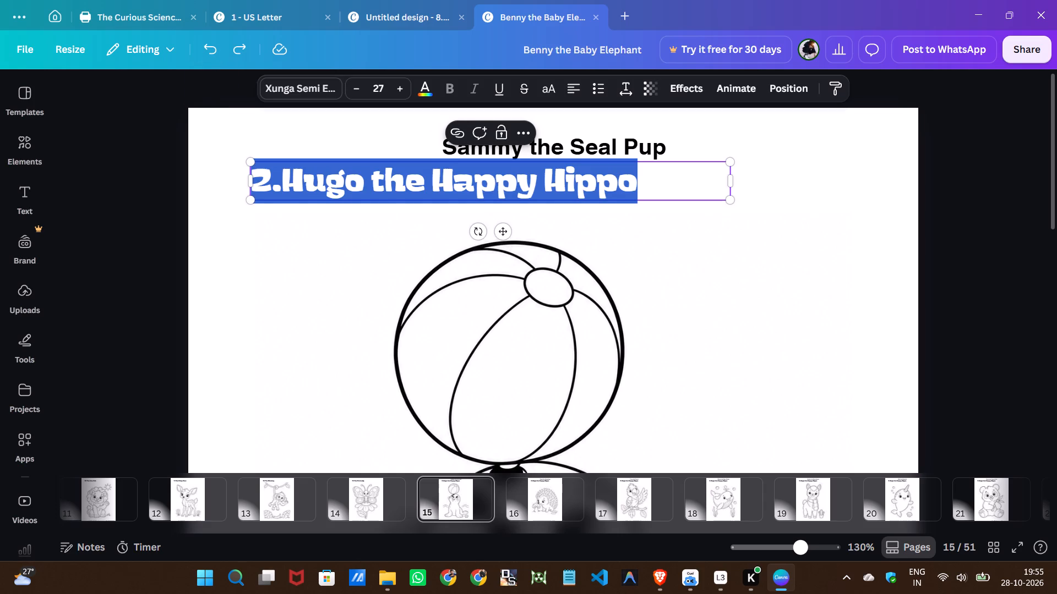
key("ctrl+v")
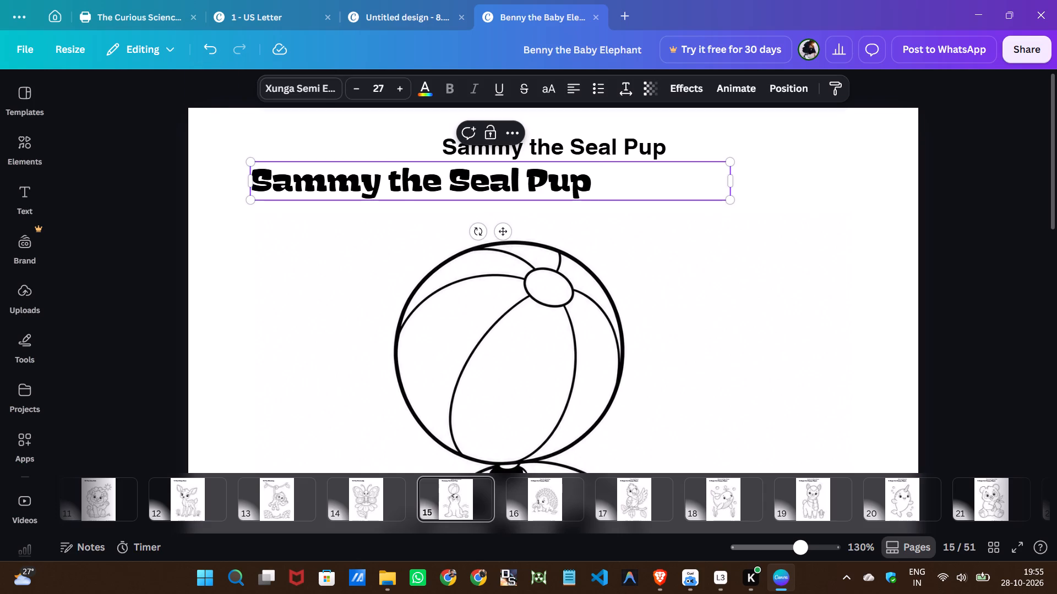
Remove the name Sammy from the styled page 15 title and capitalize "The" so it reads "The Seal Pup".
left_click(398, 177)
key("BackSpace")
key("BackSpace")
key("BackSpace")
key("BackSpace")
key("BackSpace")
key("BackSpace")
key("BackSpace")
key("BackSpace")
key("BackSpace")
key("BackSpace")
key("BackSpace")
key("BackSpace")
key("BackSpace")
key("BackSpace")
key("BackSpace")
key("BackSpace")
key("BackSpace")
key("BackSpace")
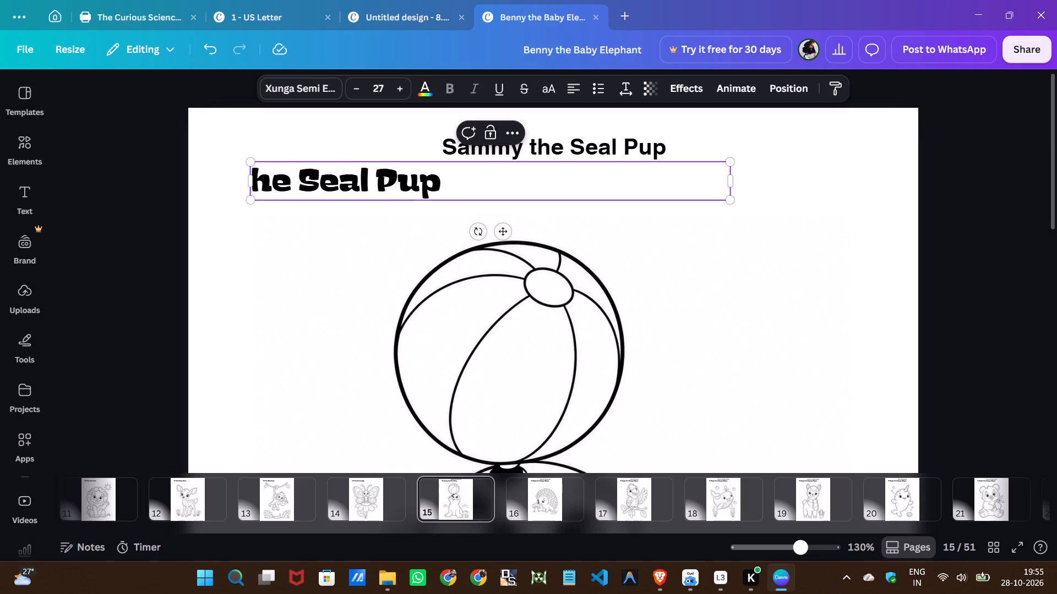
key("shift+t")
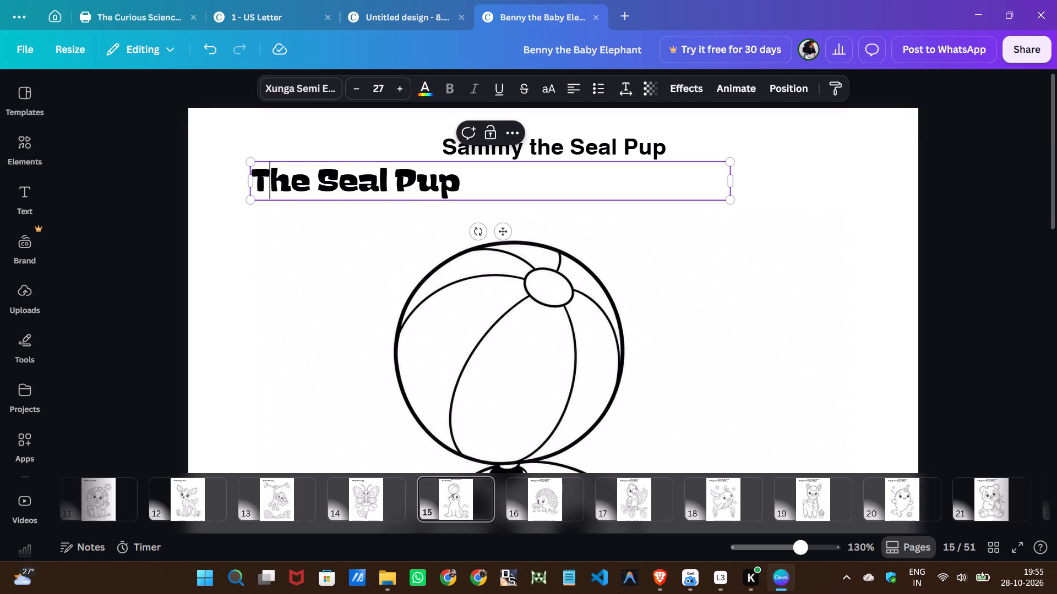
Prefix the styled page 15 title with its number so it reads "14.The Seal Pup".
type("14.")
key("BackSpace")
key("BackSpace")
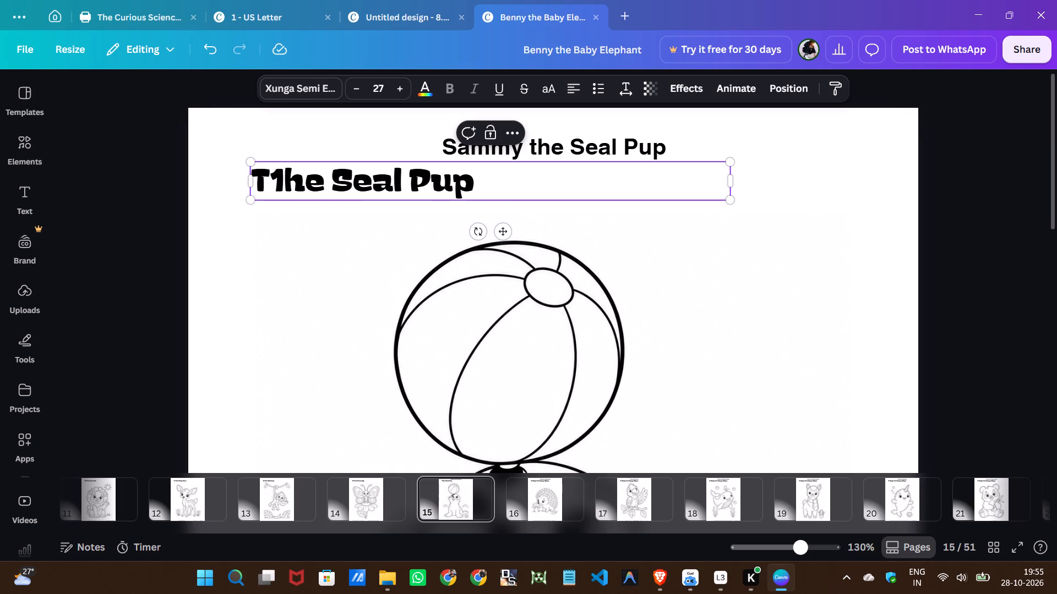
key("BackSpace")
key("Left")
key("Left")
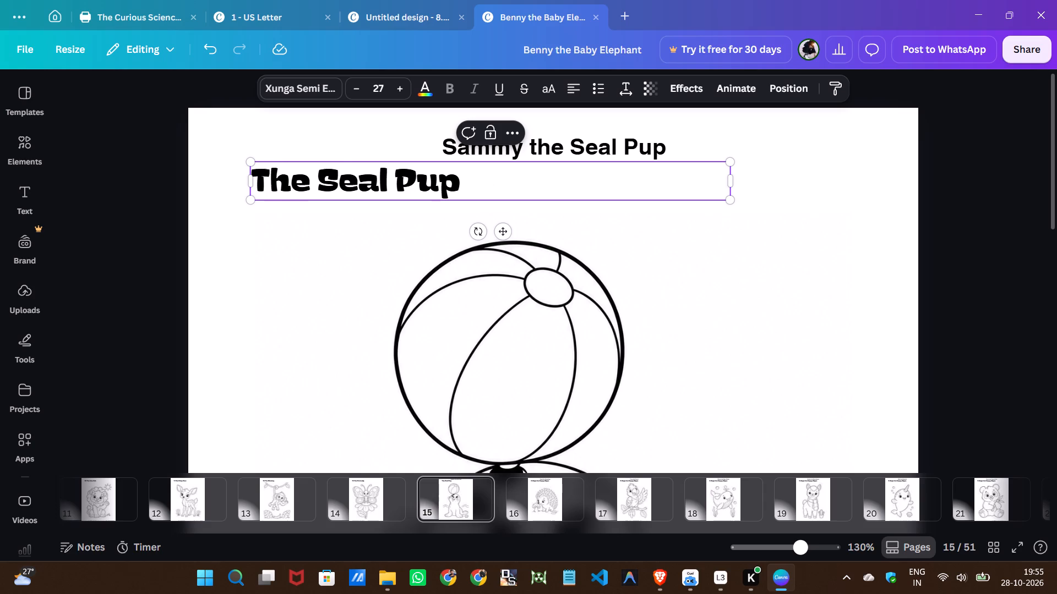
key("4")
key("BackSpace")
type("14.")
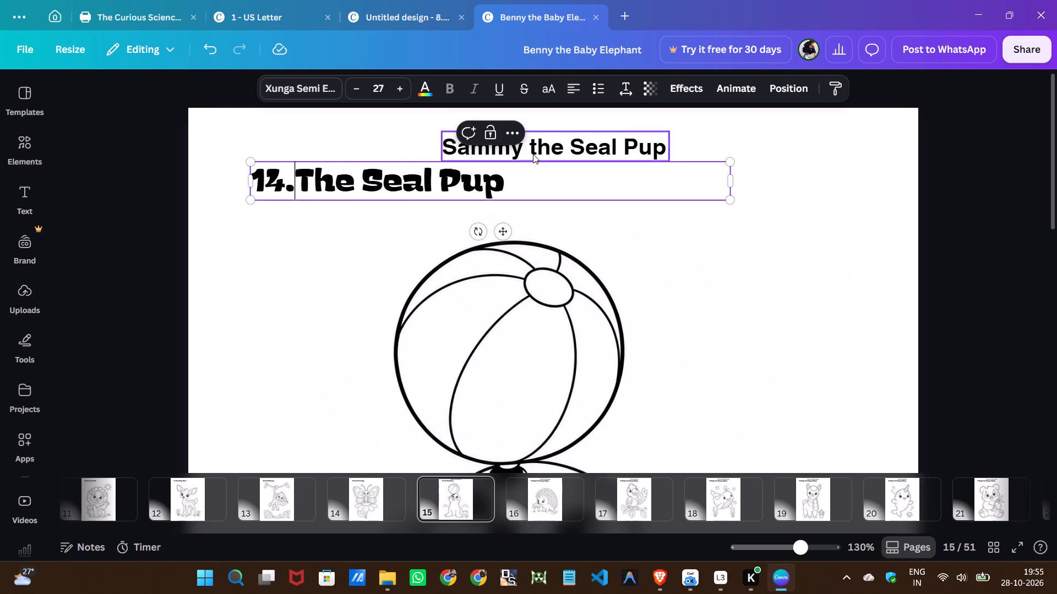
Delete the old plain title "Sammy the Seal Pup" above the styled title on page 15.
left_click(551, 150)
left_click(574, 185)
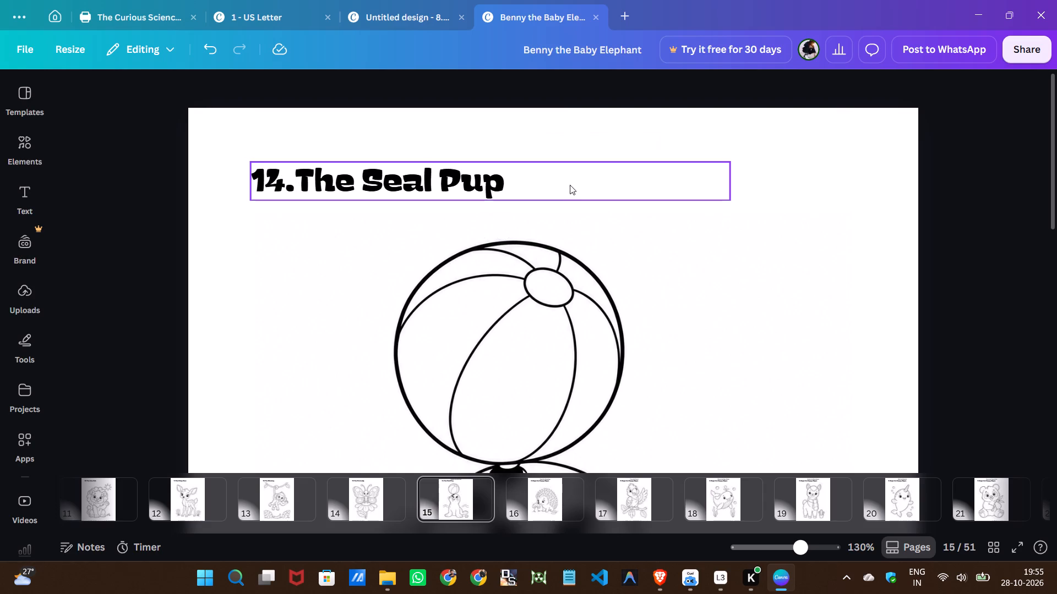
scroll(378, 504, "down", 3)
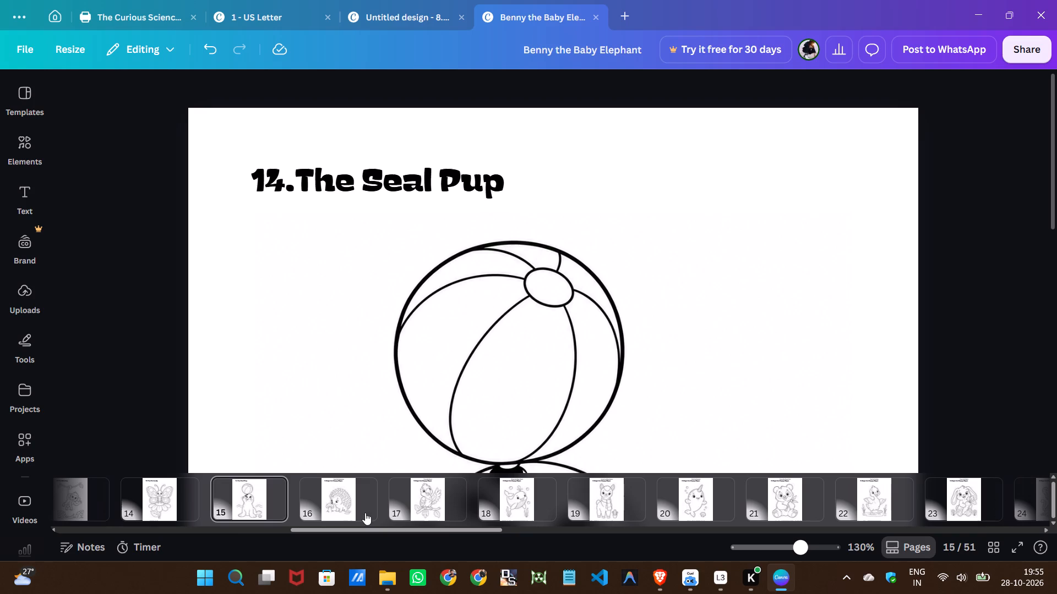
Copy the plain title "Hazel the Hedgehog" on page 16 over the styled placeholder text "2.Hugo the Happy Hippo".
left_click(327, 506)
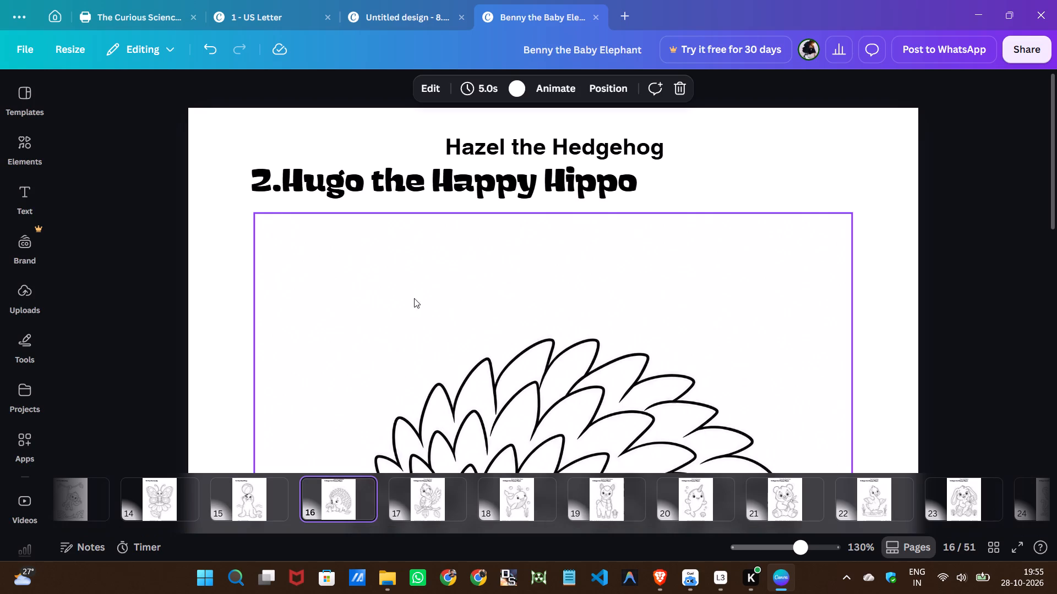
double_click(502, 150)
right_click(502, 150)
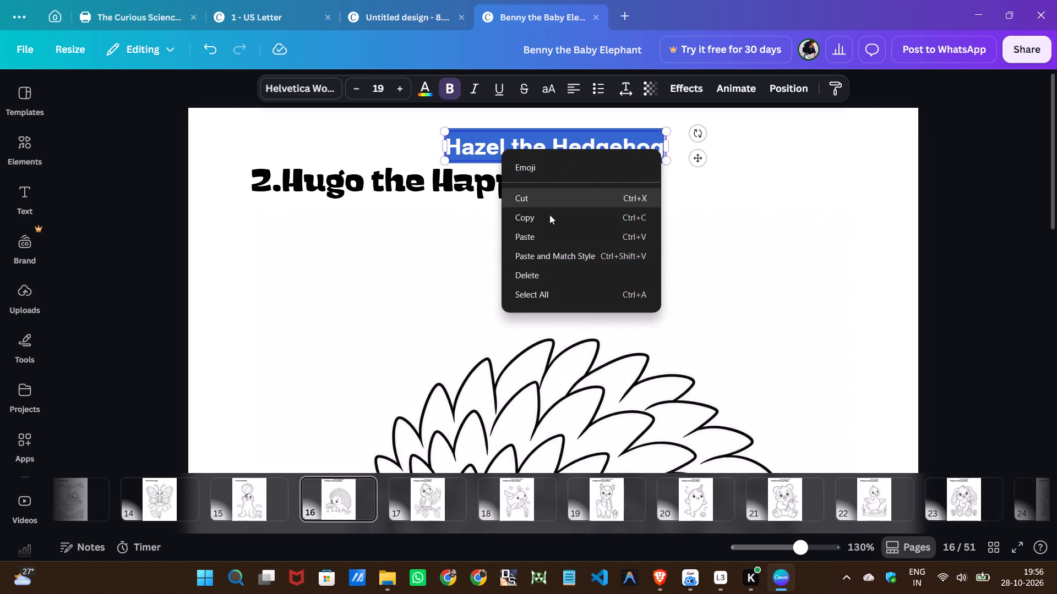
left_click(535, 221)
double_click(423, 175)
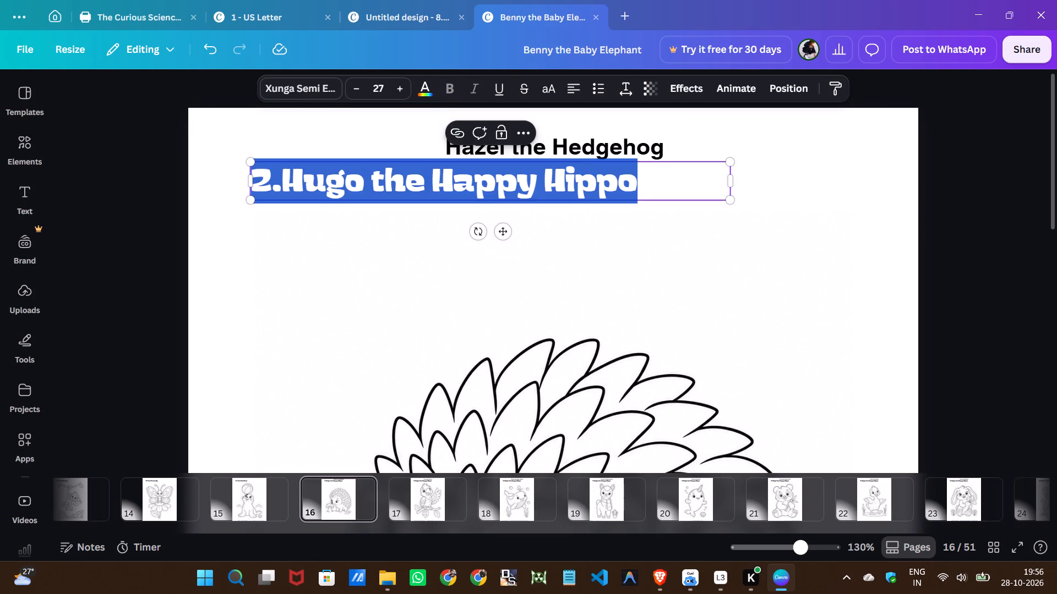
right_click(422, 175)
left_click(460, 268)
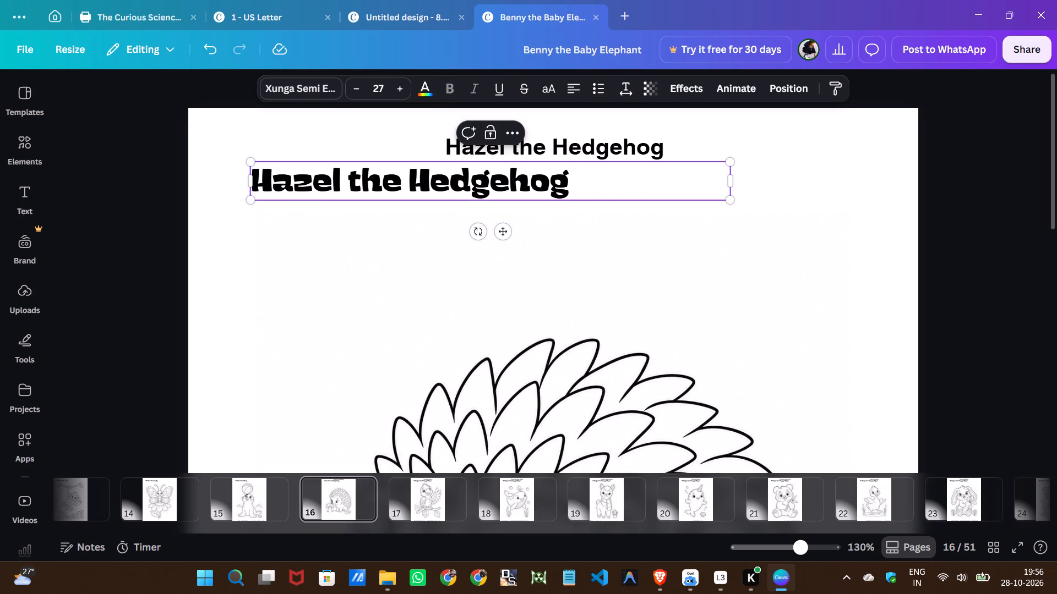
Replace the name Hazel in the styled page 16 title with the number so it reads "15.The Hedgehog".
left_click(364, 182)
key("BackSpace")
key("BackSpace")
key("BackSpace")
key("BackSpace")
key("BackSpace")
key("BackSpace")
key("BackSpace")
key("BackSpace")
key("BackSpace")
key("BackSpace")
key("BackSpace")
key("BackSpace")
key("BackSpace")
key("BackSpace")
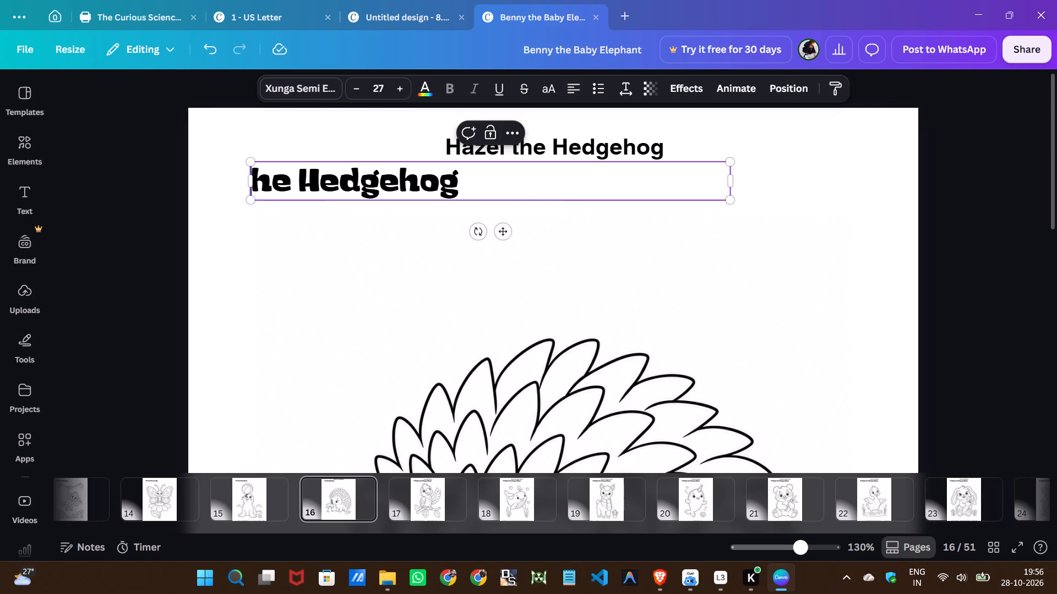
type("15.")
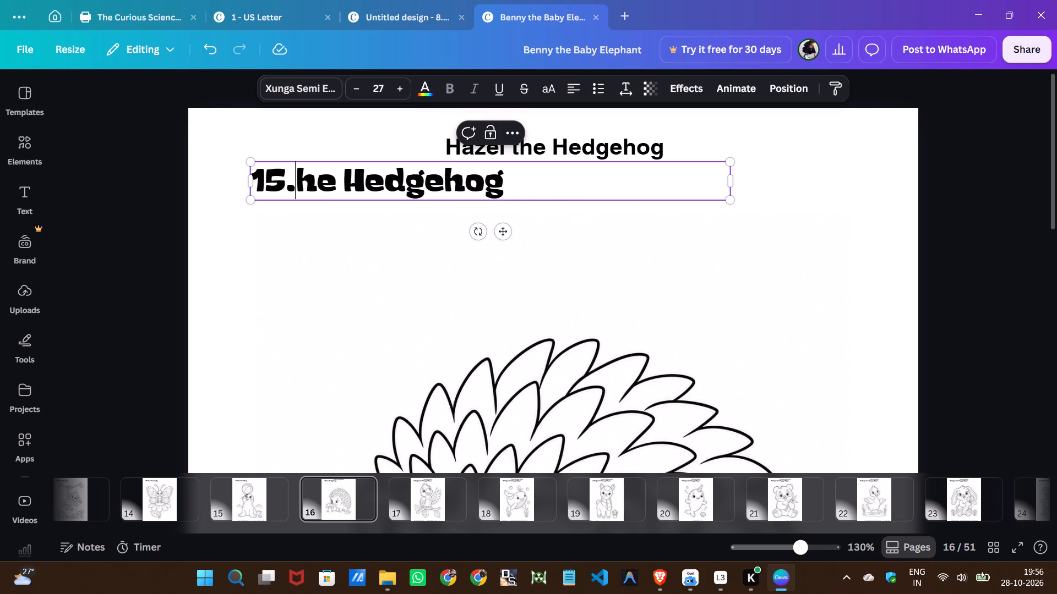
key("shift+t")
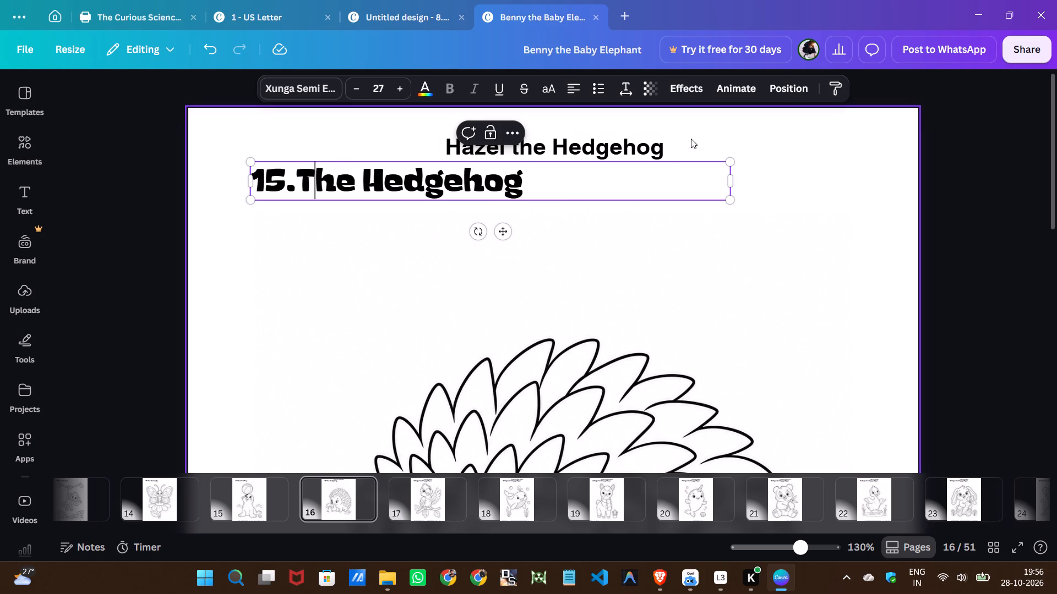
Delete the old plain title "Hazel the Hedgehog" above the styled title on page 16.
left_click(620, 146)
left_click(579, 195)
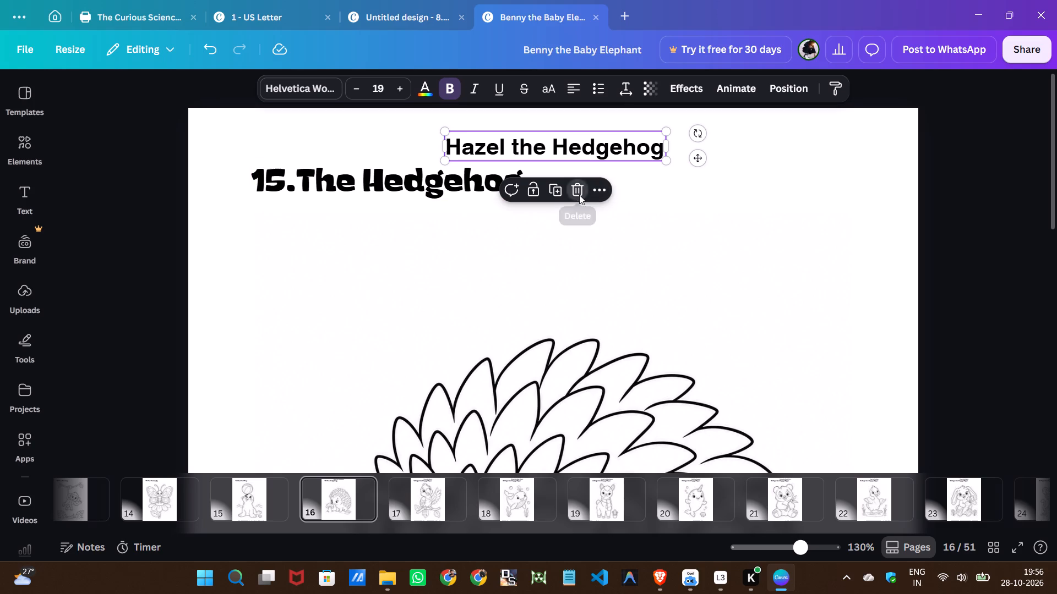
Go to page 17 with the parrot drawing.
left_click(422, 512)
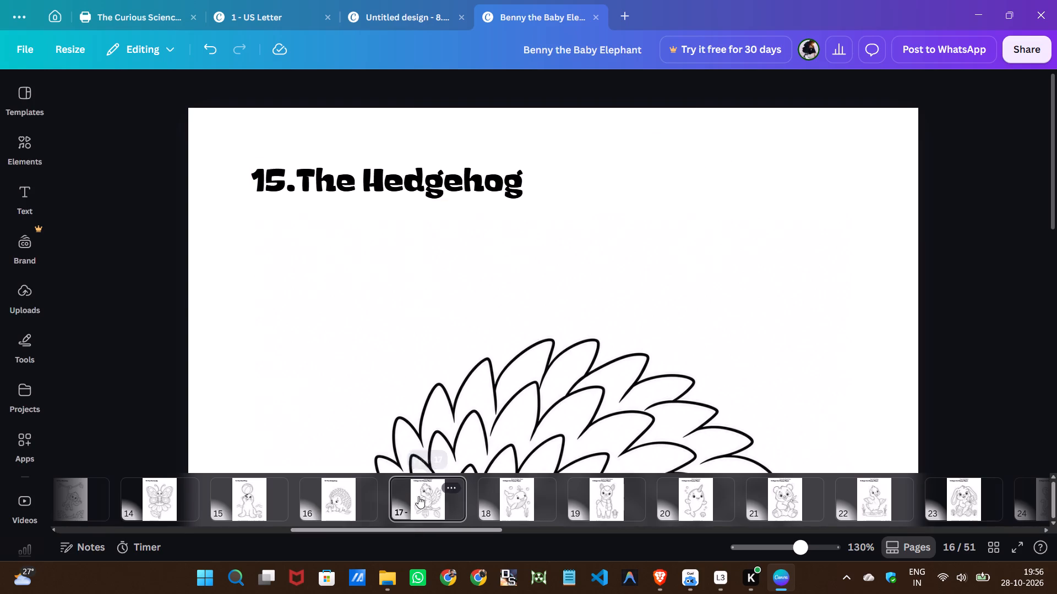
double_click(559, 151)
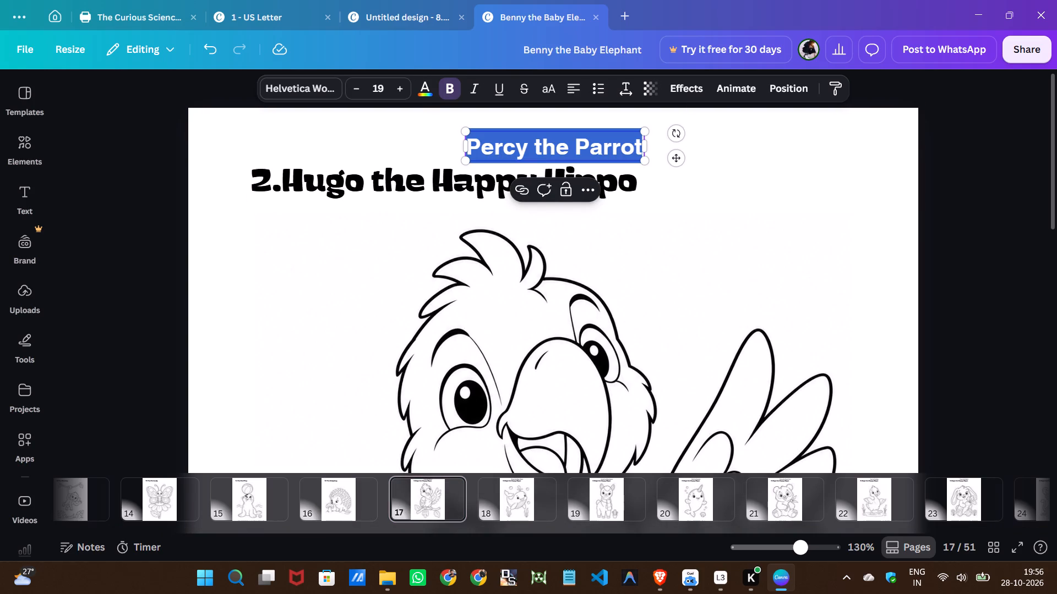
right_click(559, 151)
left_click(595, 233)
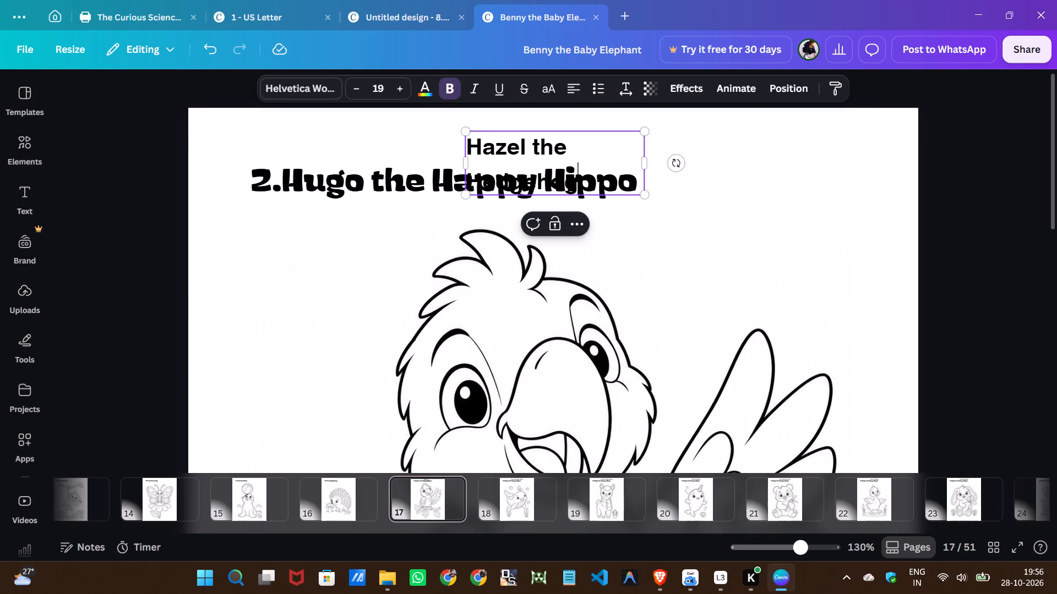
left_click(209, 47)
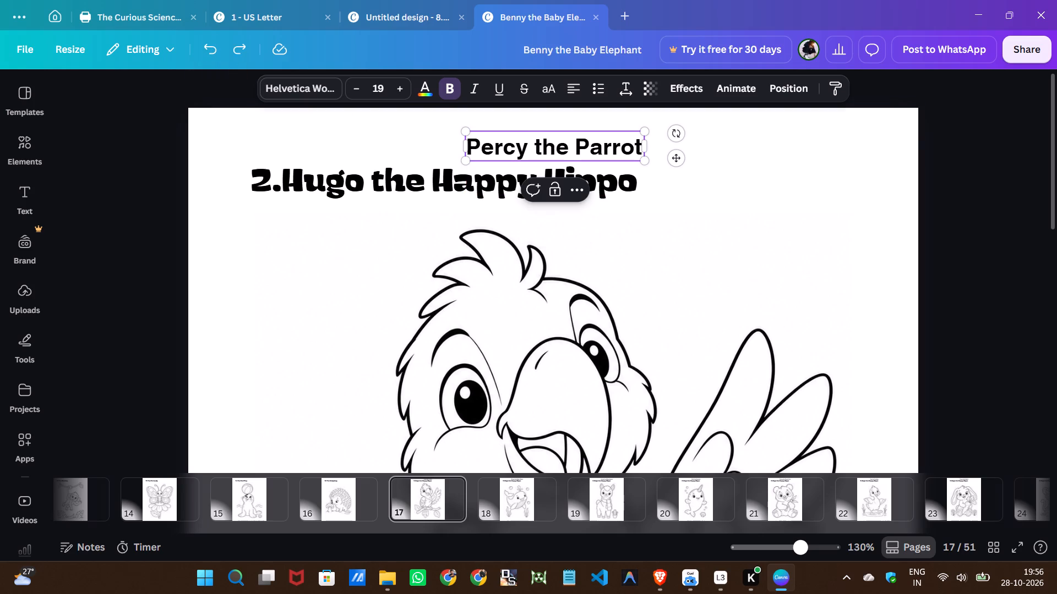
Copy the plain title "Percy the Parrot" on page 17 over the styled placeholder text "2.Hugo the Happy Hippo".
double_click(560, 138)
left_click(560, 138)
right_click(561, 138)
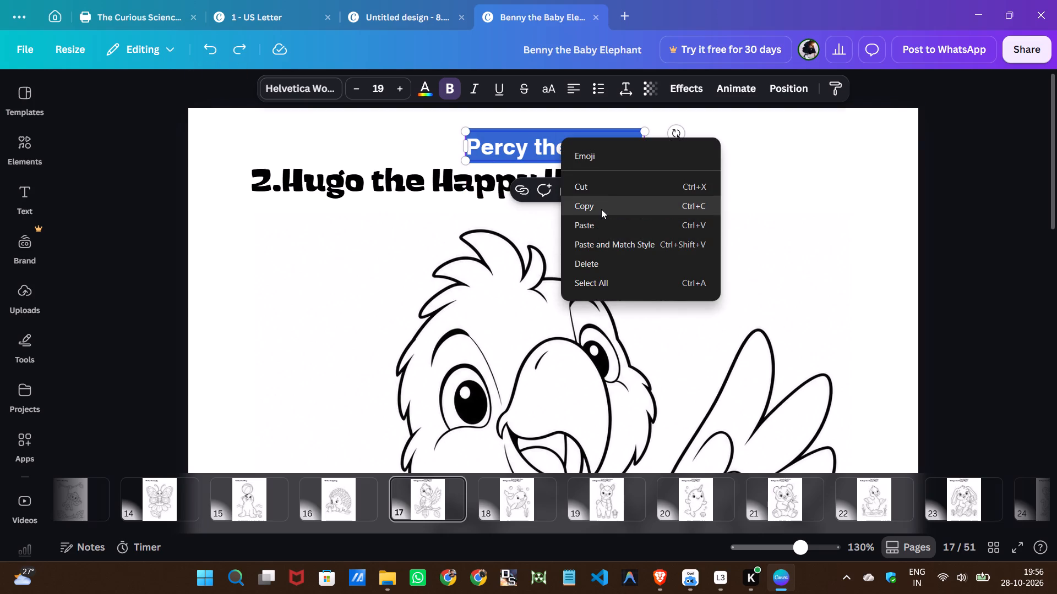
left_click(601, 209)
double_click(413, 190)
right_click(412, 189)
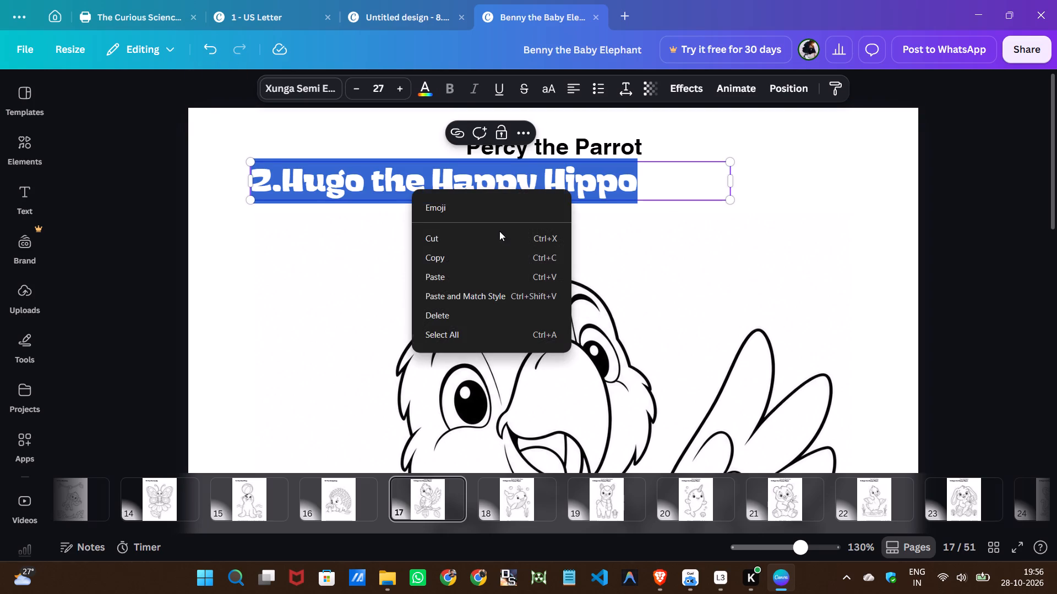
left_click(452, 277)
Remove the name Percy from the styled page 17 title and number it so it reads "16.The Parrot".
left_click(367, 184)
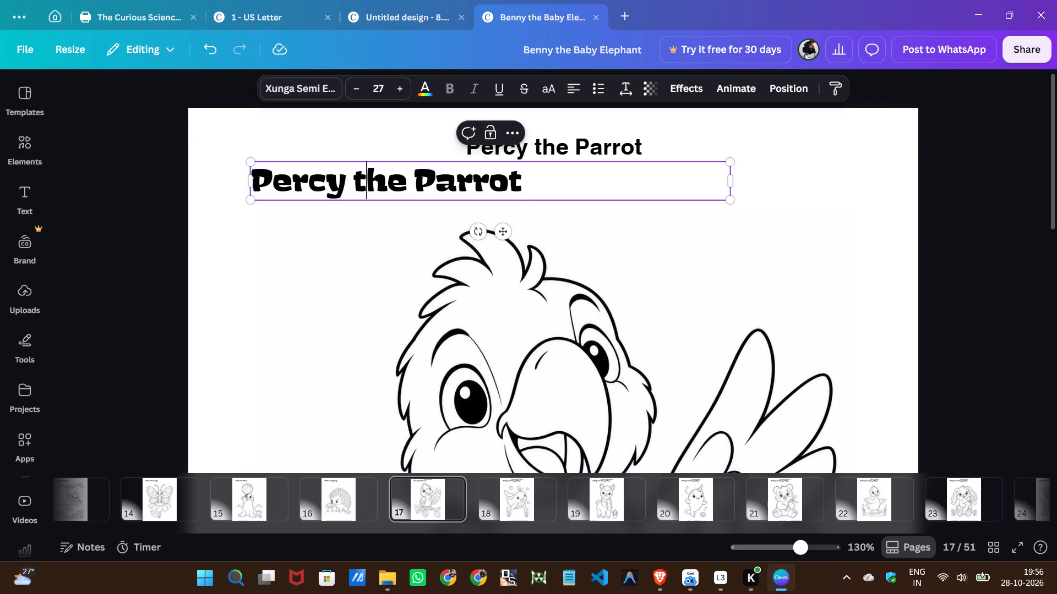
key("BackSpace")
key("BackSpace")
key("BackSpace")
key("BackSpace")
key("BackSpace")
key("BackSpace")
key("BackSpace")
key("BackSpace")
key("BackSpace")
key("BackSpace")
key("BackSpace")
key("BackSpace")
key("BackSpace")
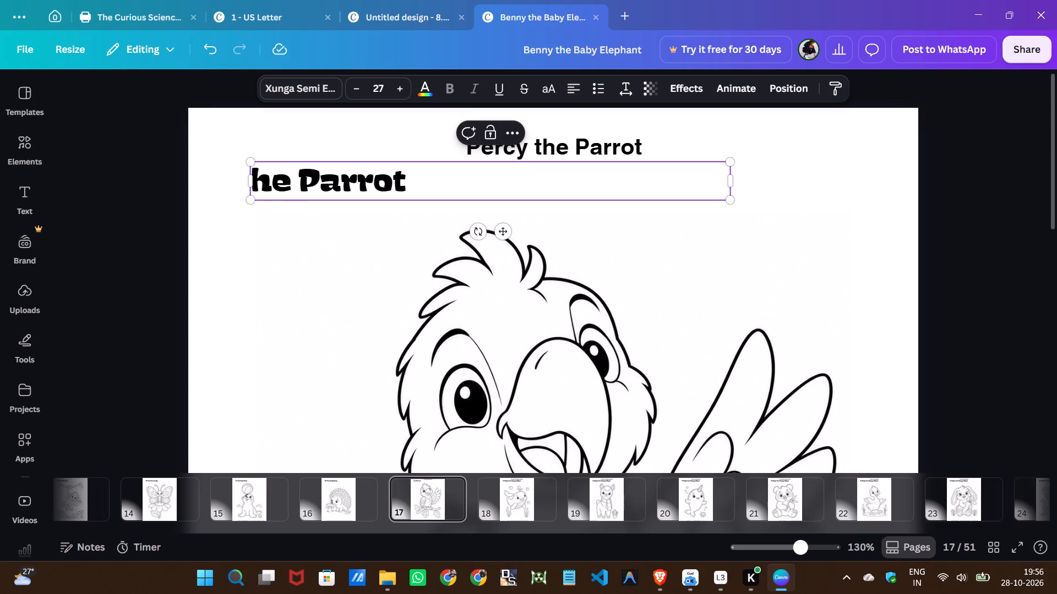
key("shift+t")
key("Left")
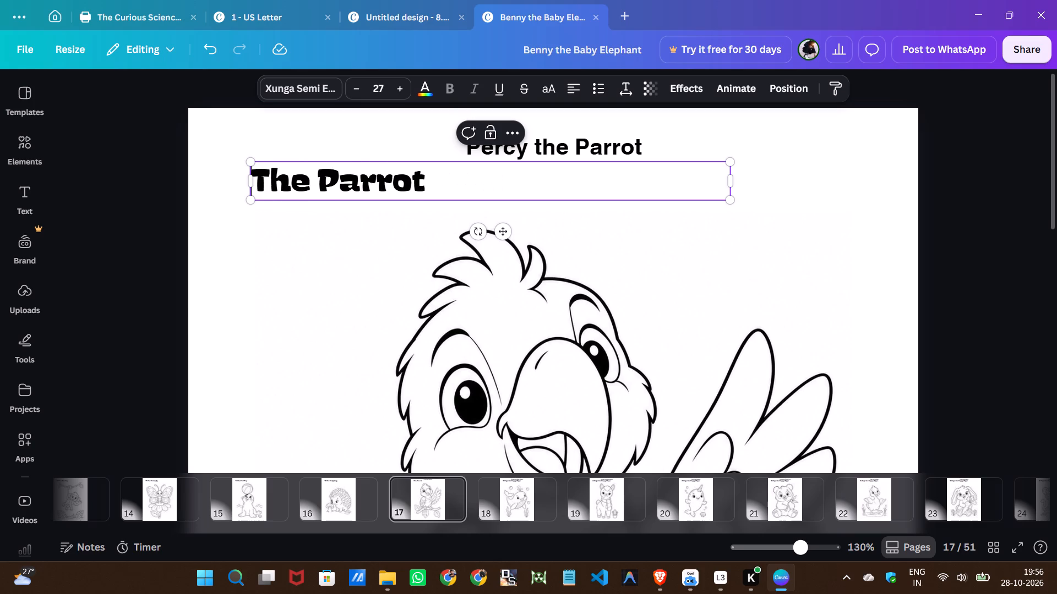
type("16.")
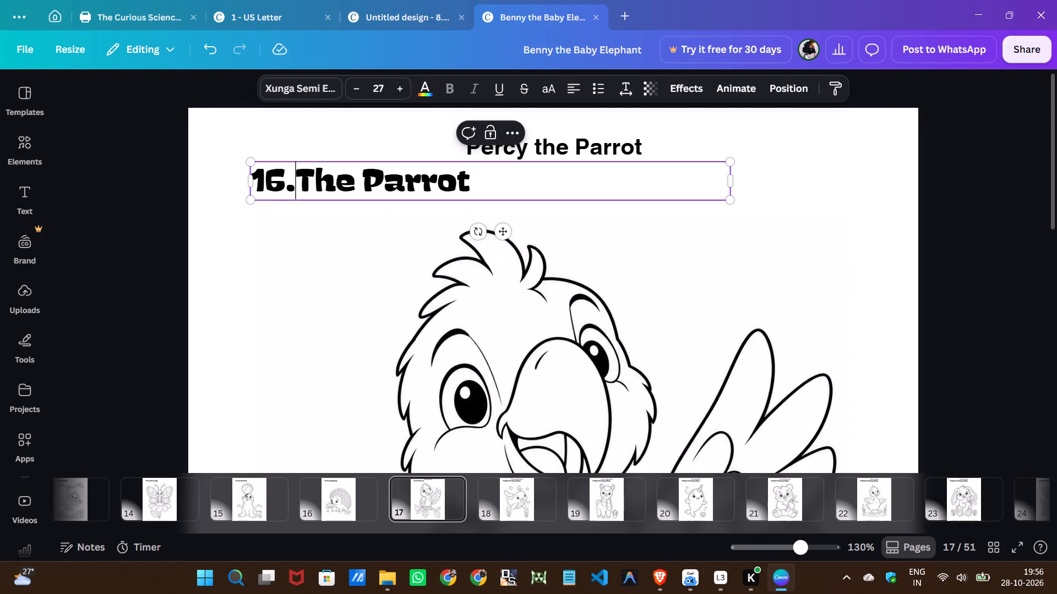
Delete the old plain title "Percy the Parrot" above the styled title on page 17.
left_click(593, 152)
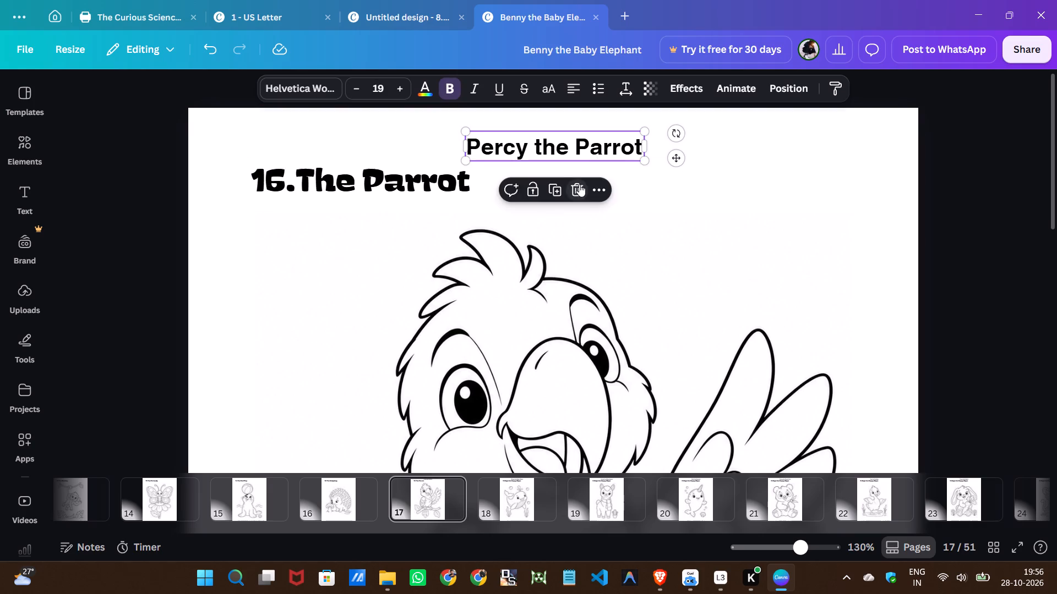
left_click(579, 184)
Copy the plain title "Winnie the Baby Whale" on page 18 over the styled placeholder text "2.Hugo the Happy Hippo".
left_click(498, 502)
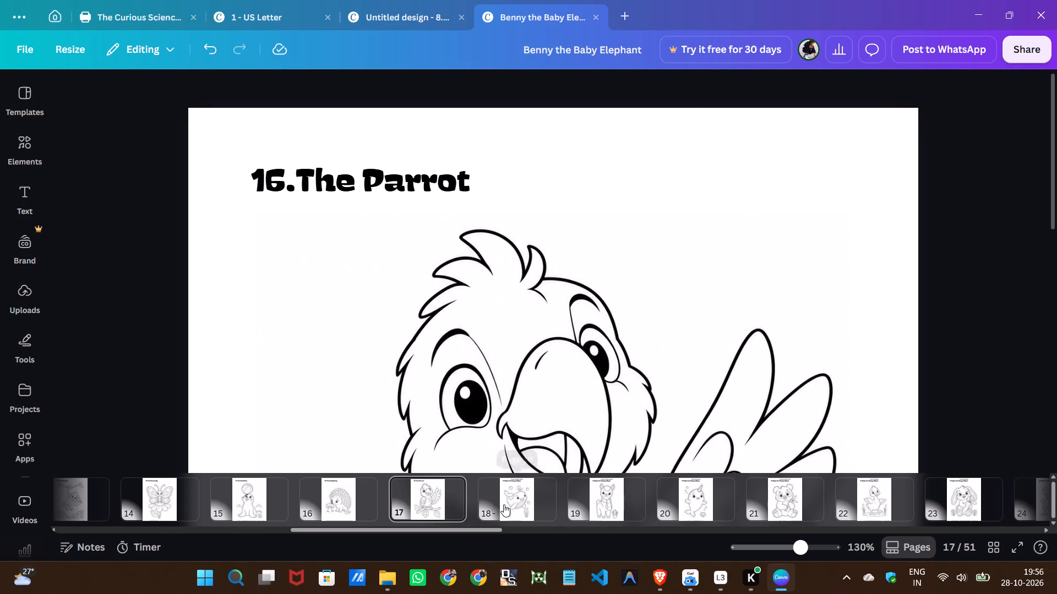
triple_click(478, 150)
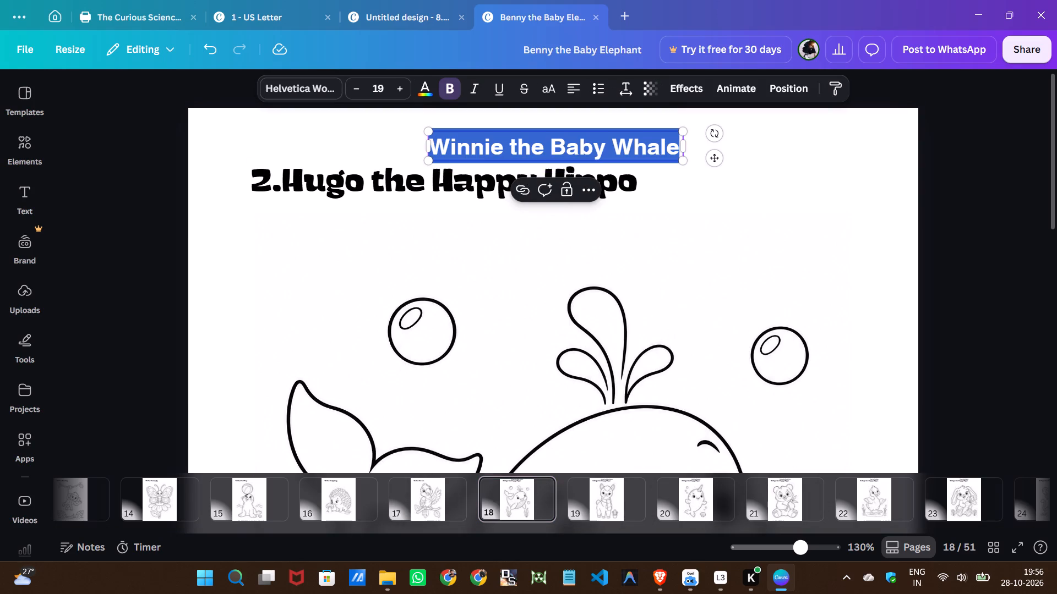
right_click(478, 150)
left_click(521, 212)
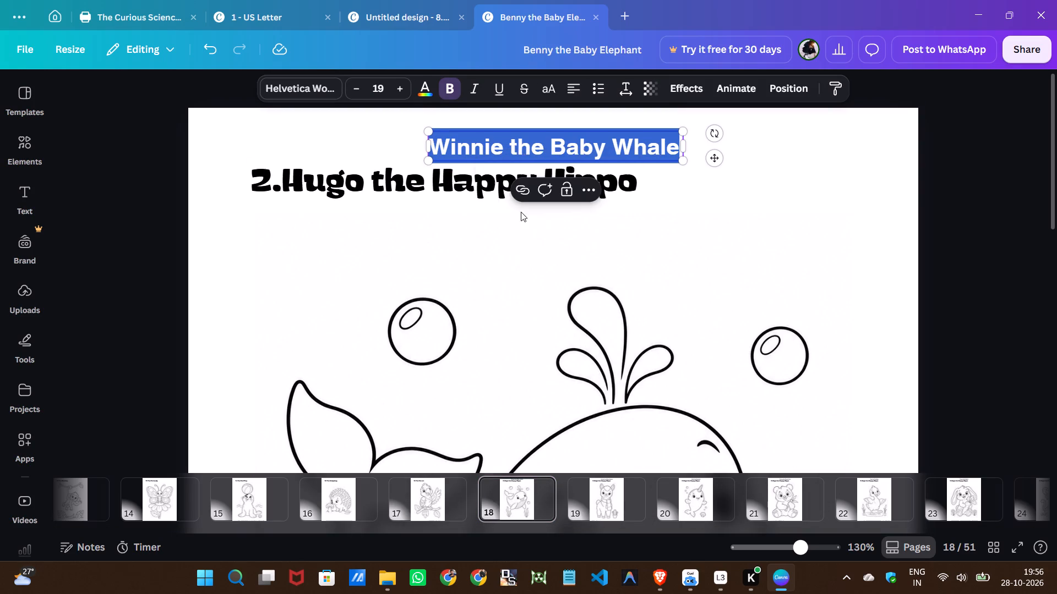
double_click(390, 174)
right_click(389, 174)
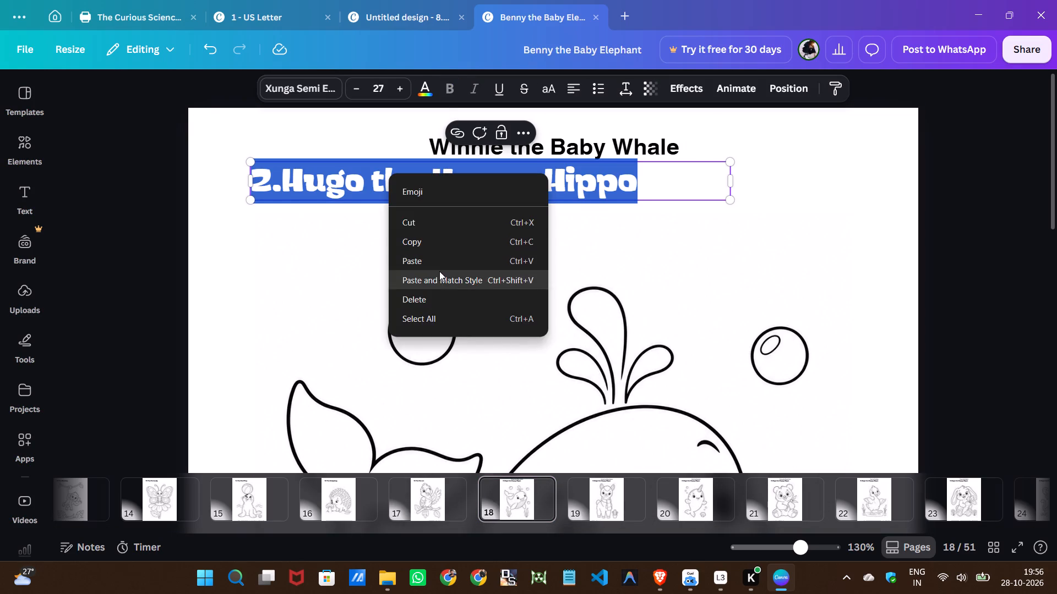
left_click(439, 271)
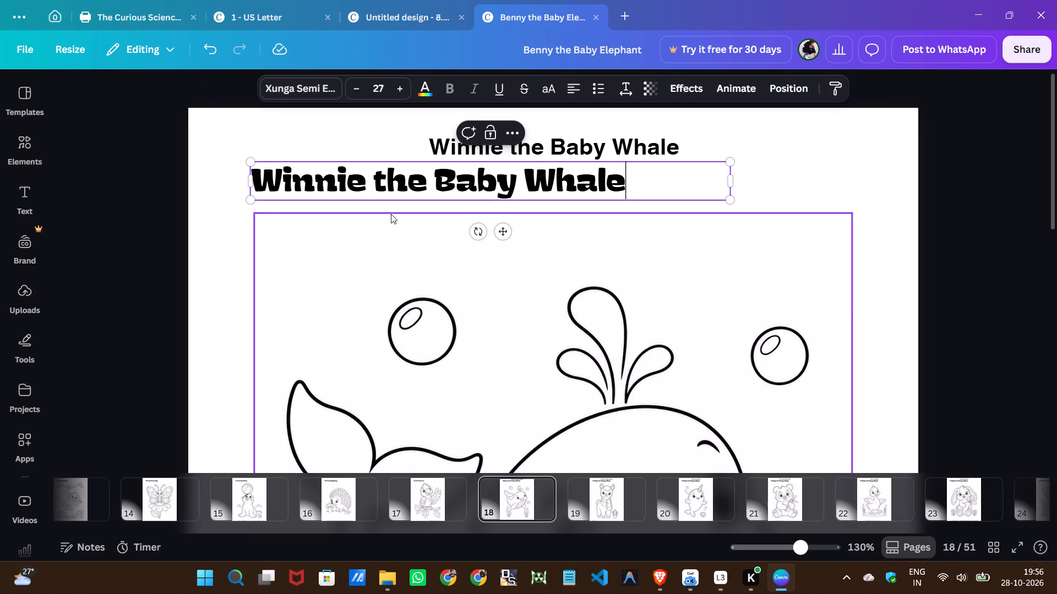
Replace the name Winnie in the styled page 18 title with the number so it reads "17.The Baby Whale".
left_click(389, 186)
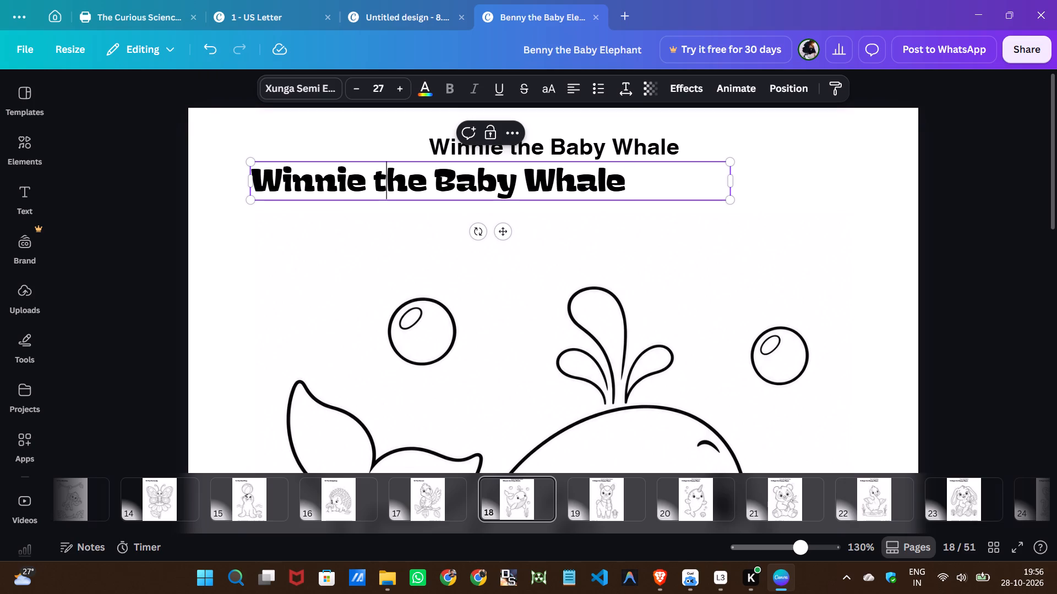
key("BackSpace")
key("BackSpace")
key("BackSpace")
key("BackSpace")
key("BackSpace")
key("BackSpace")
key("BackSpace")
key("BackSpace")
key("BackSpace")
key("BackSpace")
key("BackSpace")
key("BackSpace")
key("BackSpace")
key("BackSpace")
key("BackSpace")
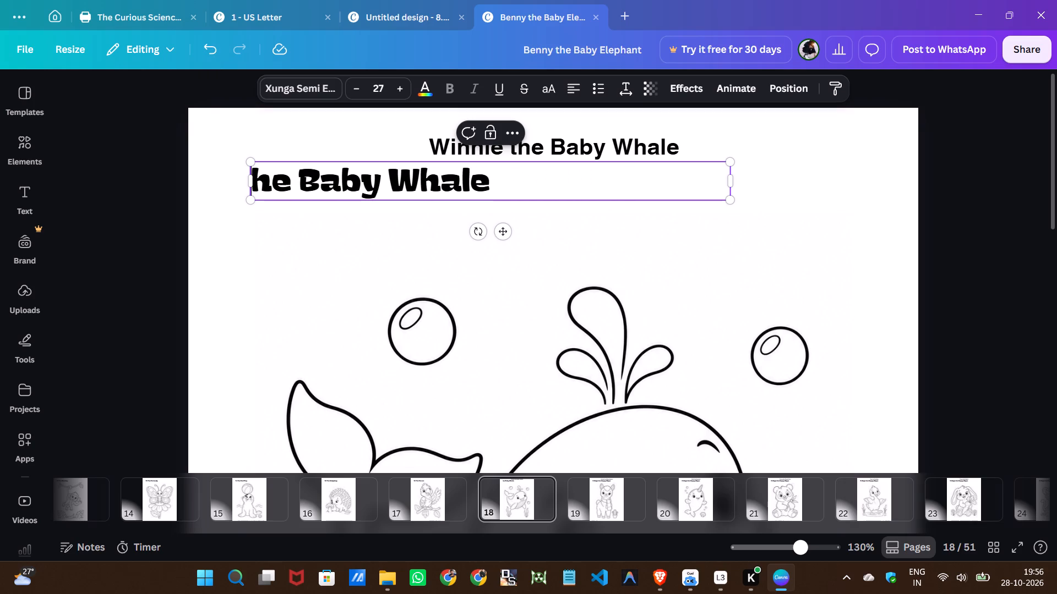
type("17")
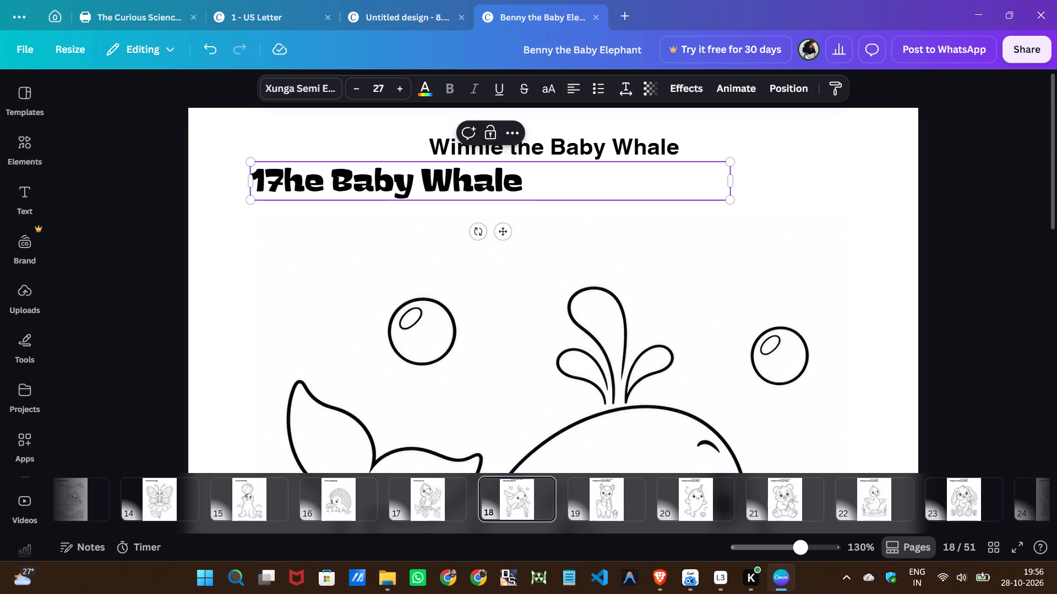
key("period")
key("shift+t")
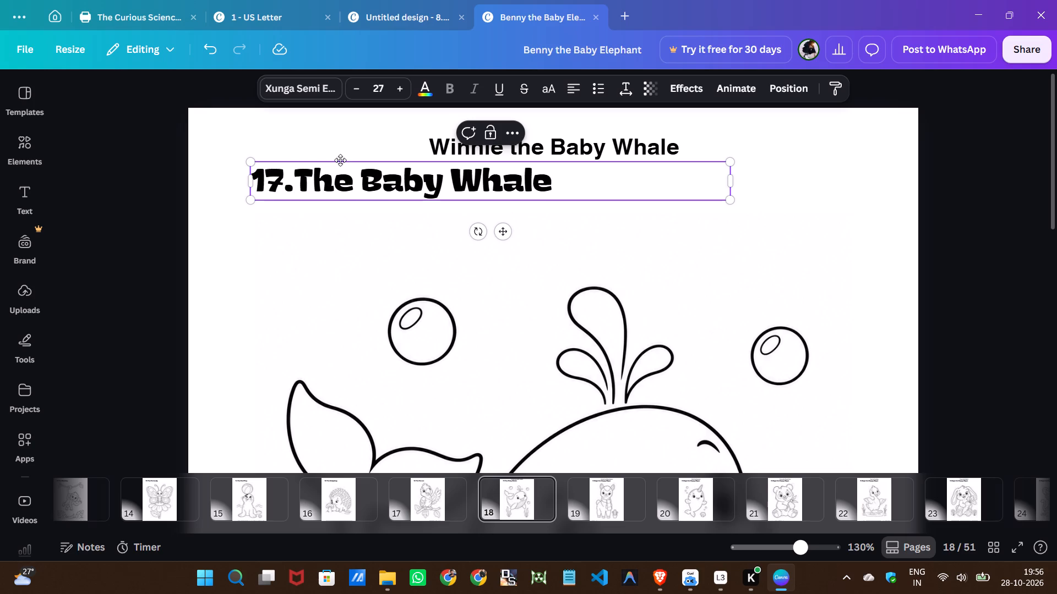
Delete the old plain title "Winnie the Baby Whale" above the styled title on page 18.
left_click(556, 138)
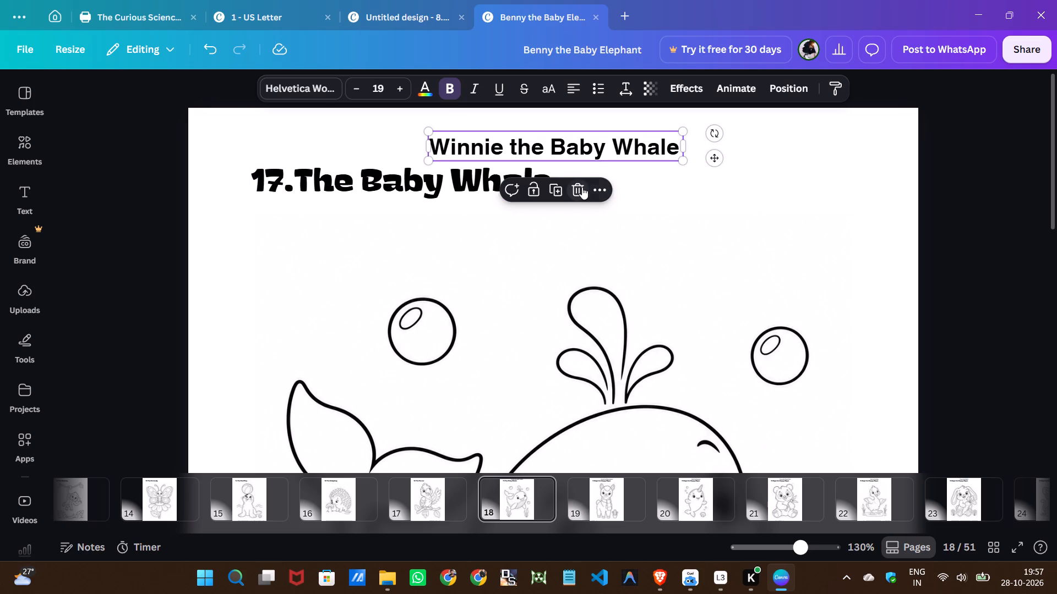
left_click(582, 187)
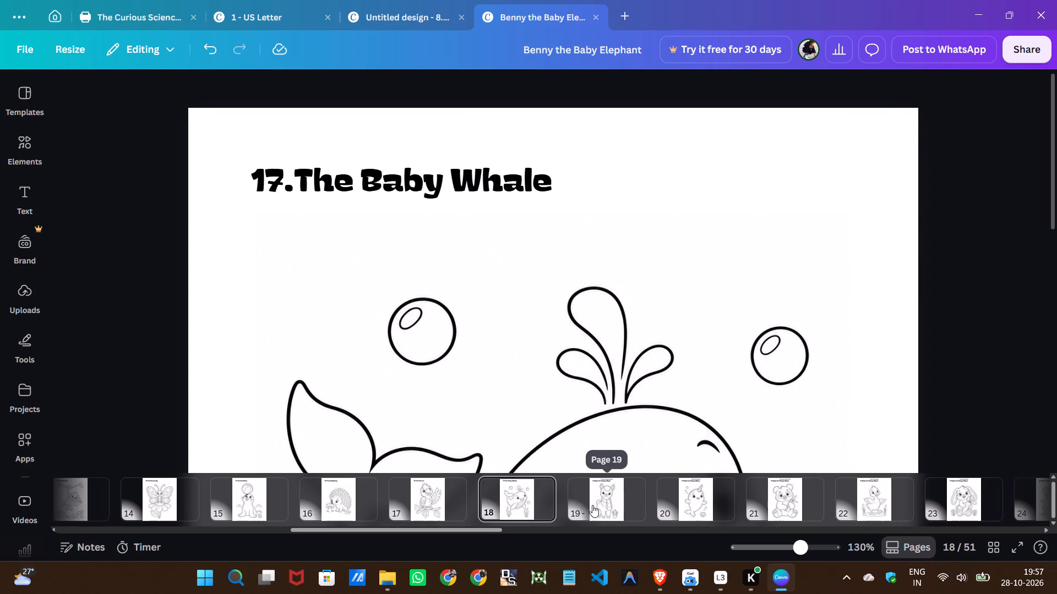
Go to page 19, the alpaca page.
left_click(592, 505)
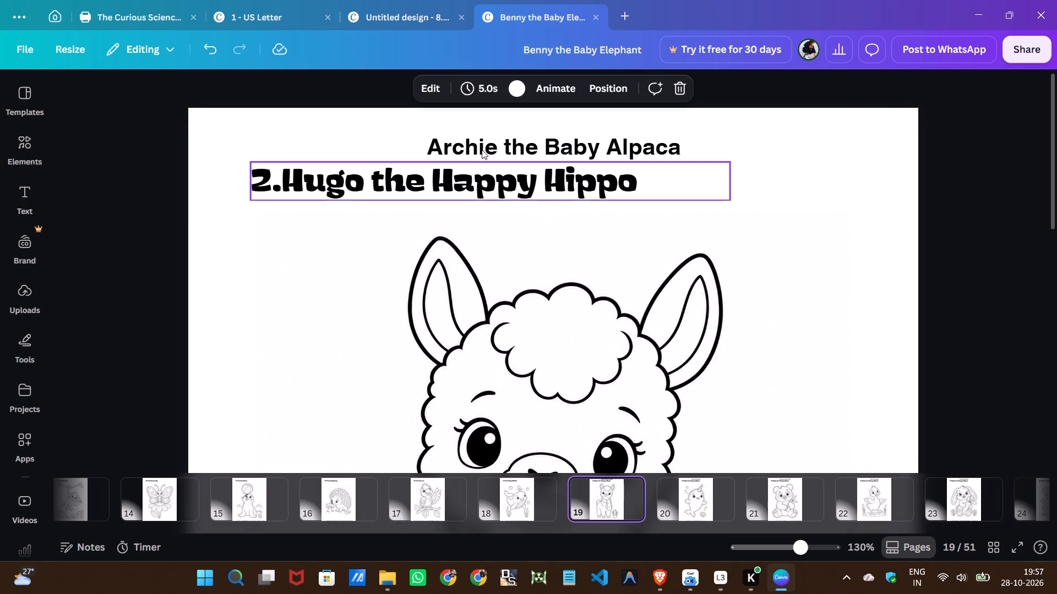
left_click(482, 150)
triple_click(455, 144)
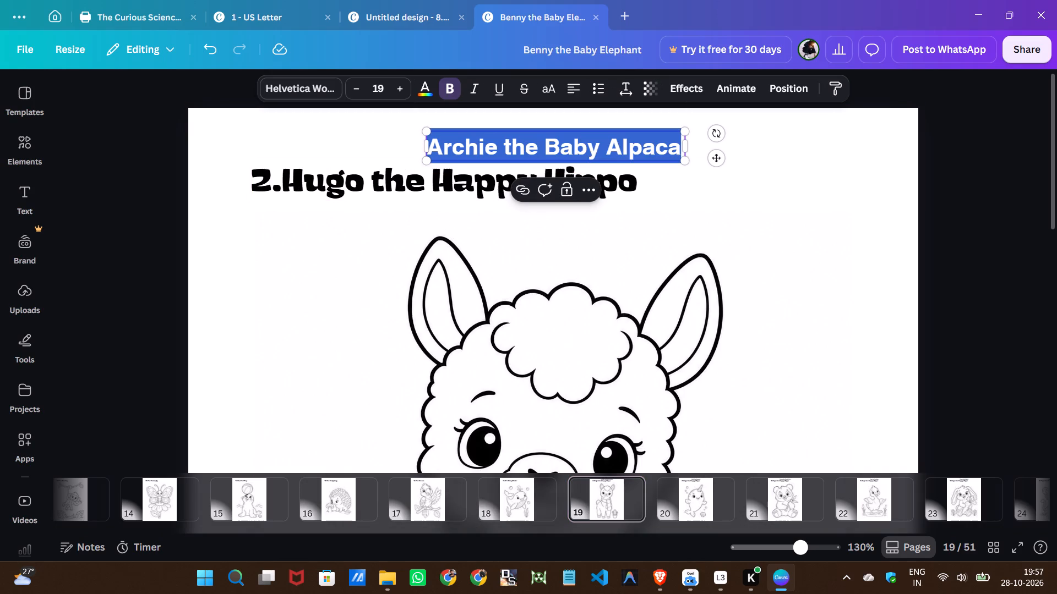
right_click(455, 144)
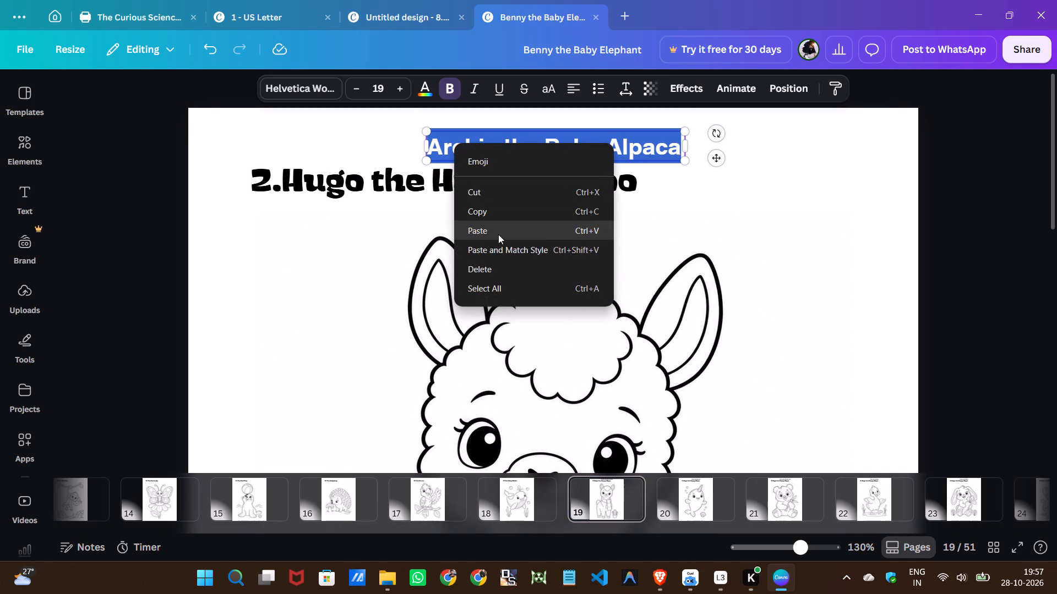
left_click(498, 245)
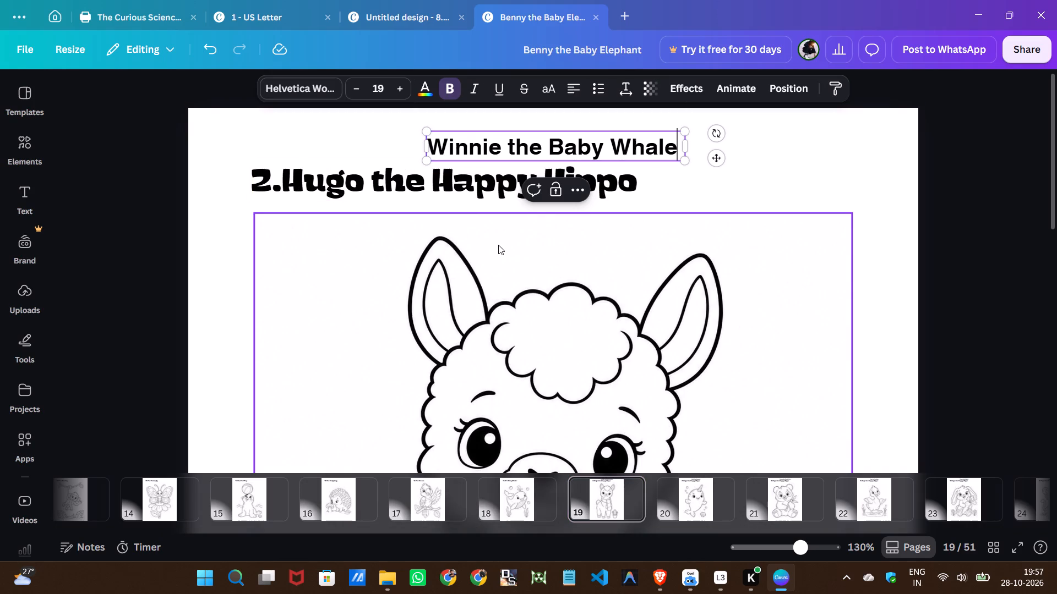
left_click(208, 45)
Copy the plain title "Archie the Baby Alpaca" on page 19 over the styled placeholder text "2.Hugo the Happy Hippo".
double_click(446, 149)
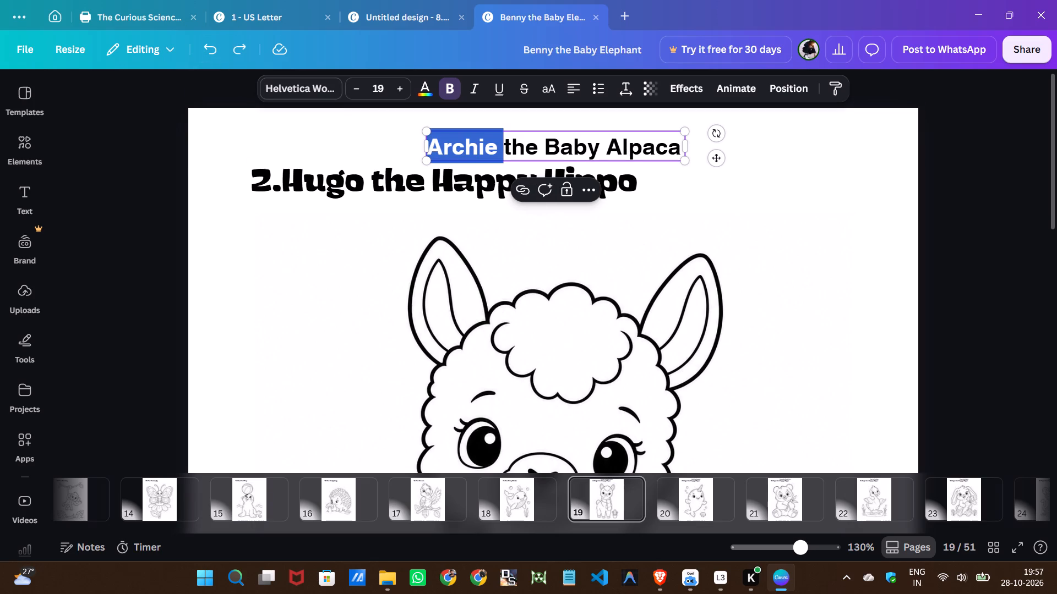
triple_click(446, 149)
right_click(446, 149)
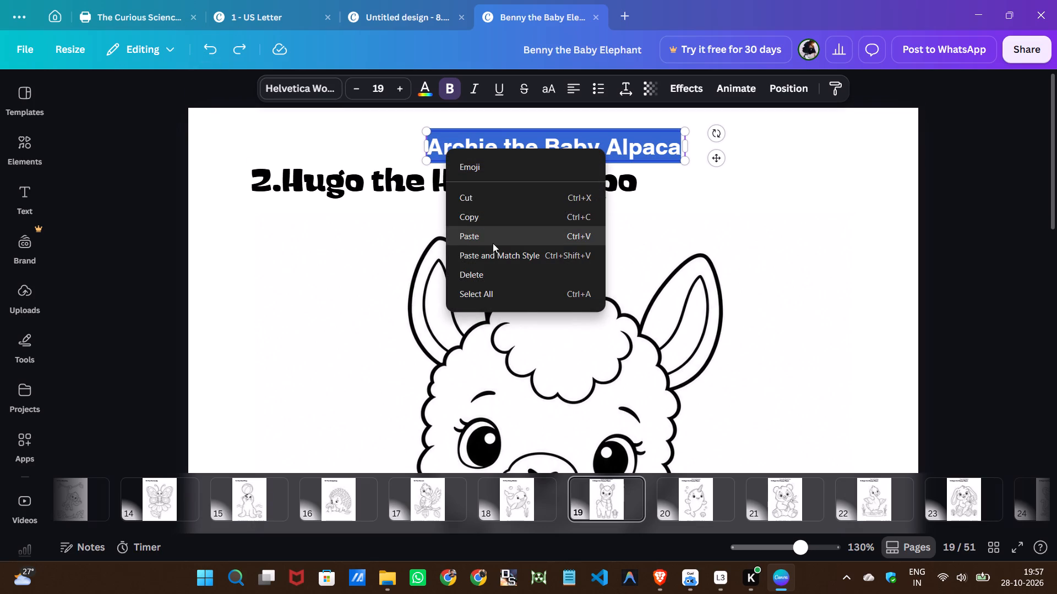
left_click(488, 219)
triple_click(383, 180)
right_click(383, 180)
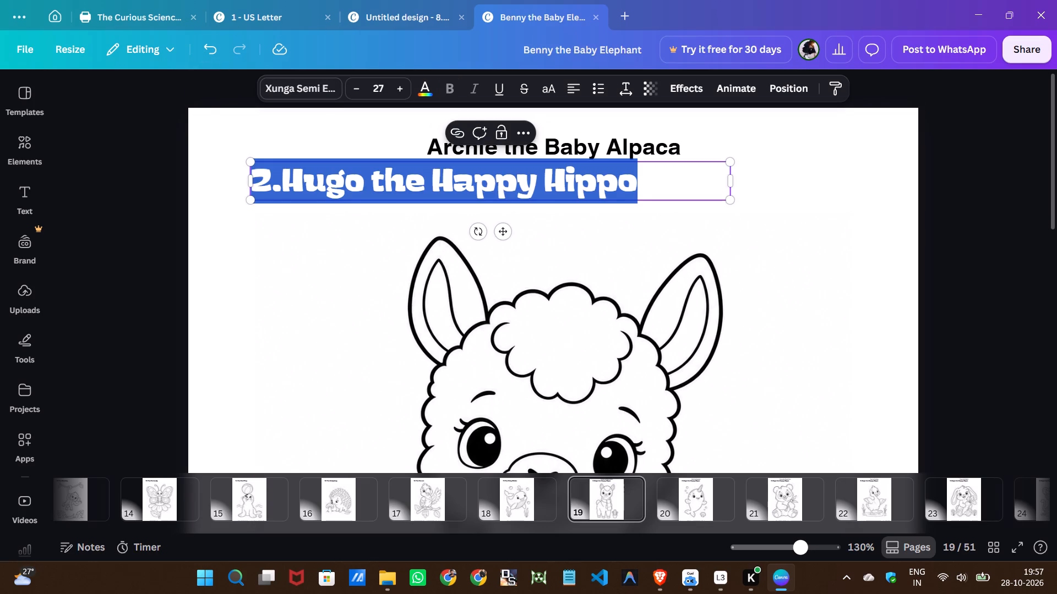
left_click(457, 290)
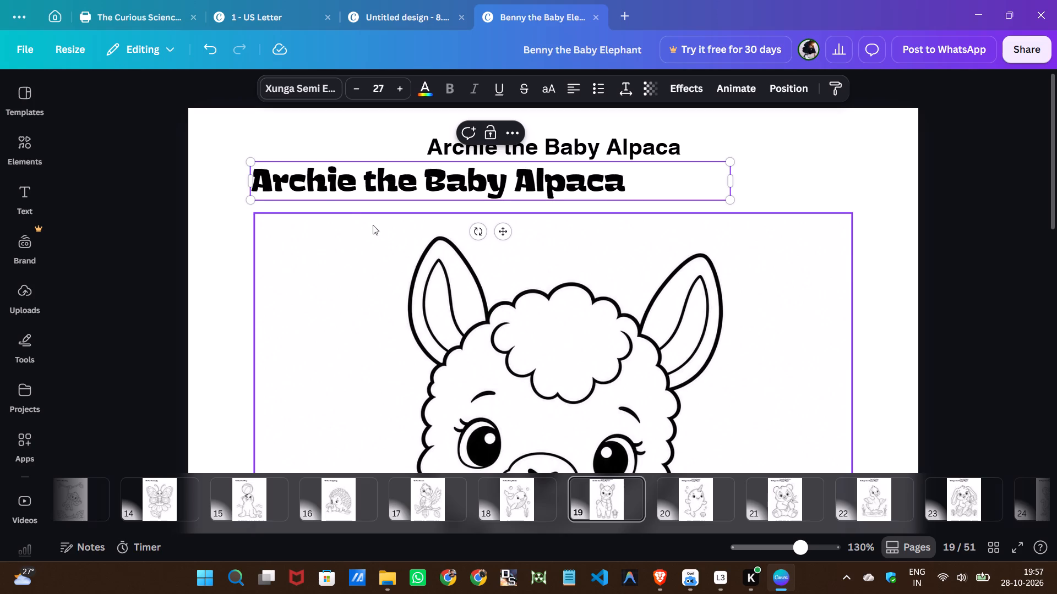
Replace the name Archie in the styled page 19 title with the number so it reads "18.The Baby Alpaca".
left_click(375, 182)
key("BackSpace")
key("BackSpace")
key("BackSpace")
key("BackSpace")
key("BackSpace")
key("BackSpace")
key("BackSpace")
key("BackSpace")
key("BackSpace")
key("BackSpace")
key("BackSpace")
key("BackSpace")
key("BackSpace")
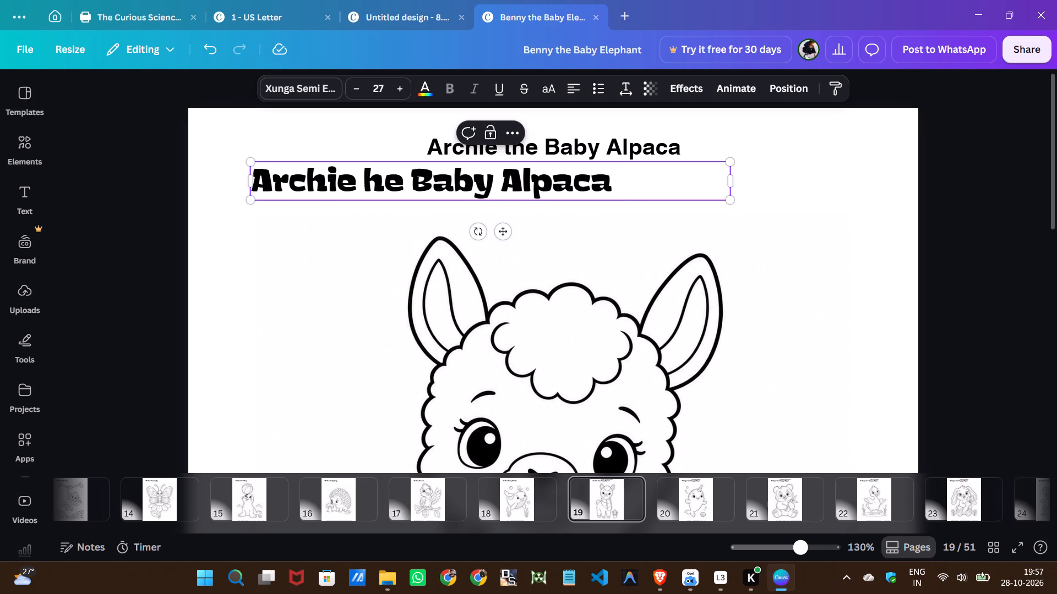
type("18.")
key("shift+t")
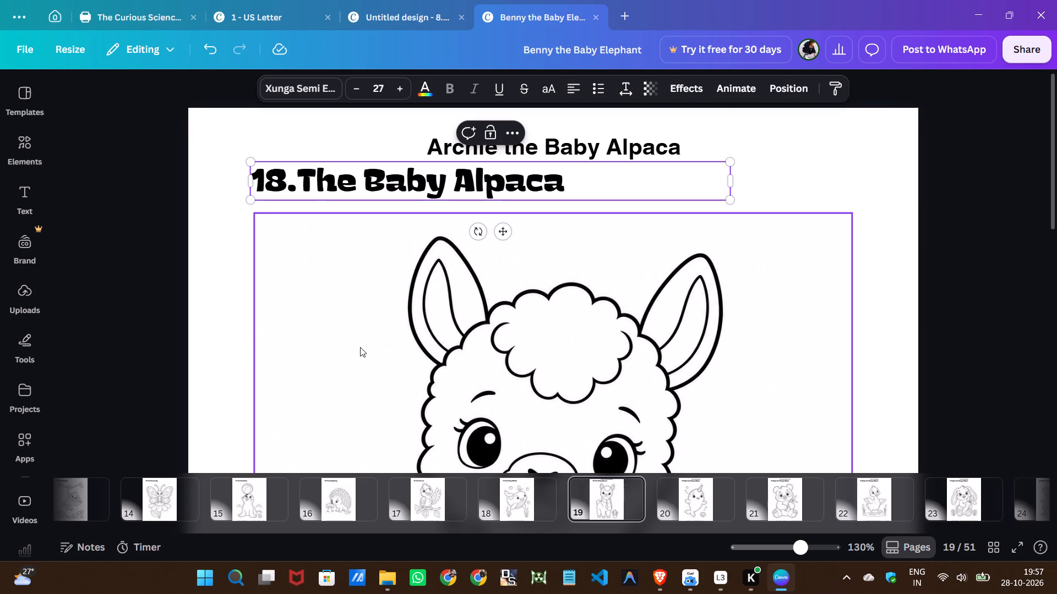
Delete the old plain title "Archie the Baby Alpaca" above the styled title on page 19.
scroll(480, 501, "down", 4)
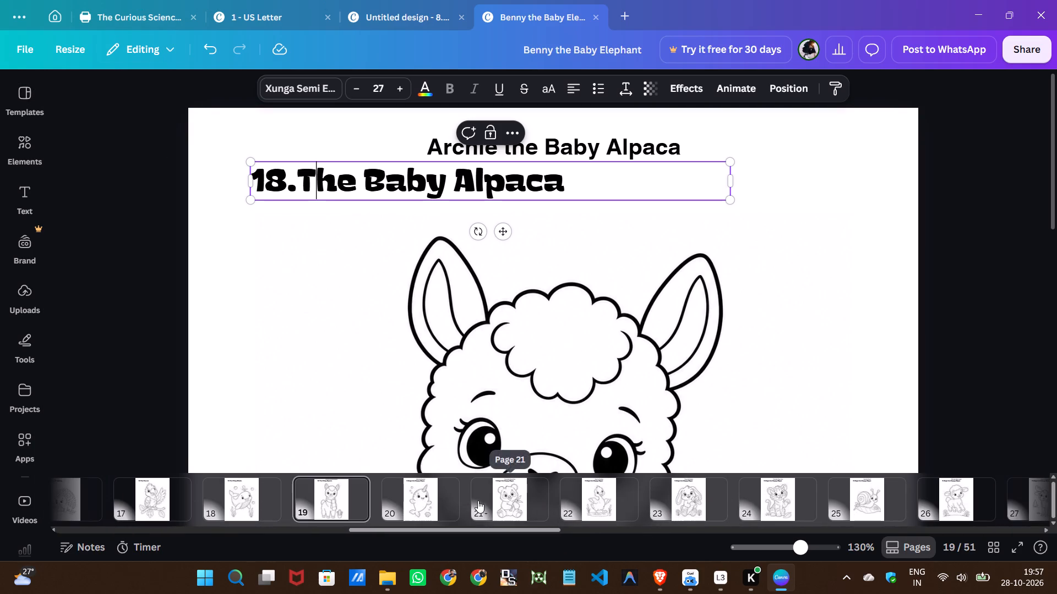
left_click(546, 142)
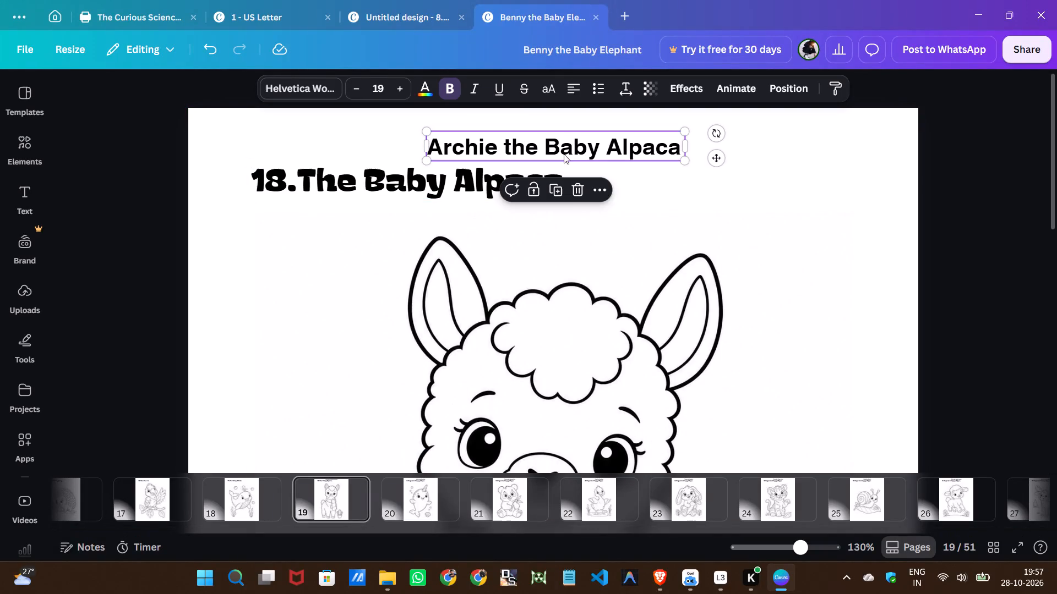
left_click(583, 194)
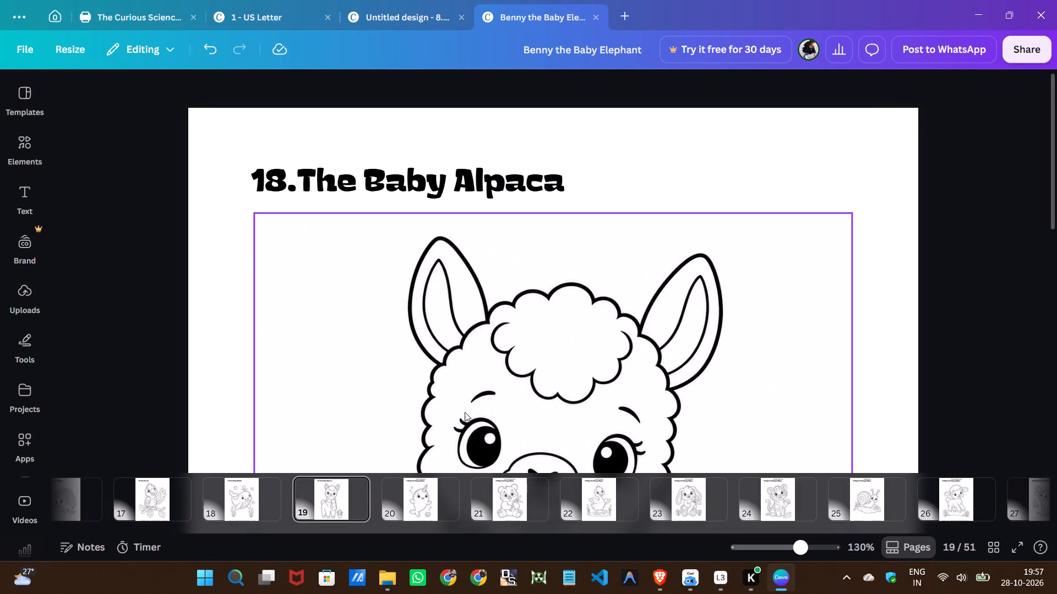
Copy the plain title "Nelly the Narwhal" on page 20 over the styled placeholder text "2.Hugo the Happy Hippo".
scroll(465, 406, "down", 4)
scroll(465, 402, "up", 4)
scroll(465, 402, "down", 3)
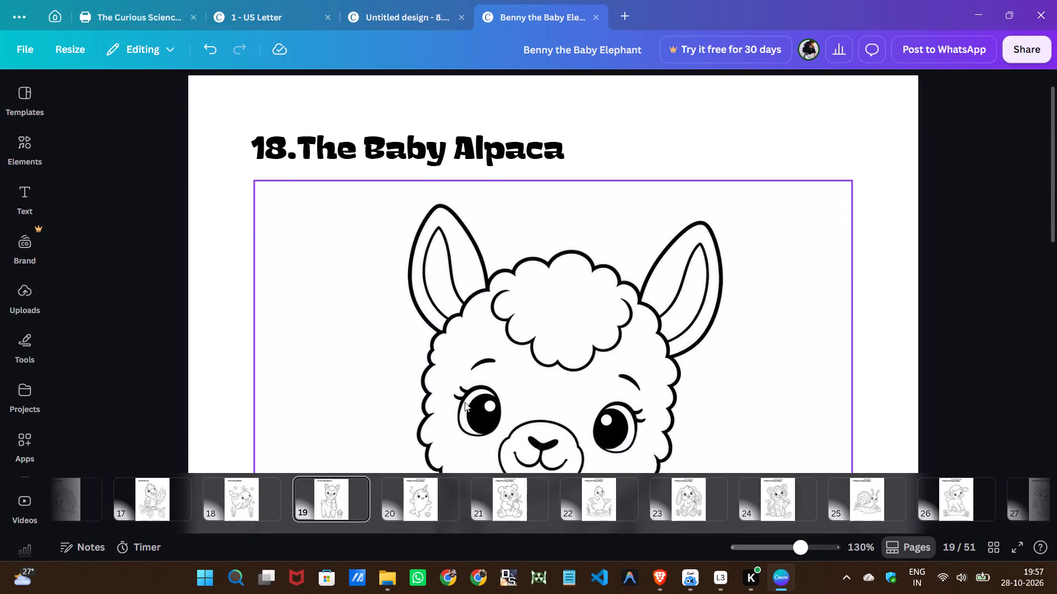
scroll(465, 402, "down", 7)
scroll(463, 399, "up", 4)
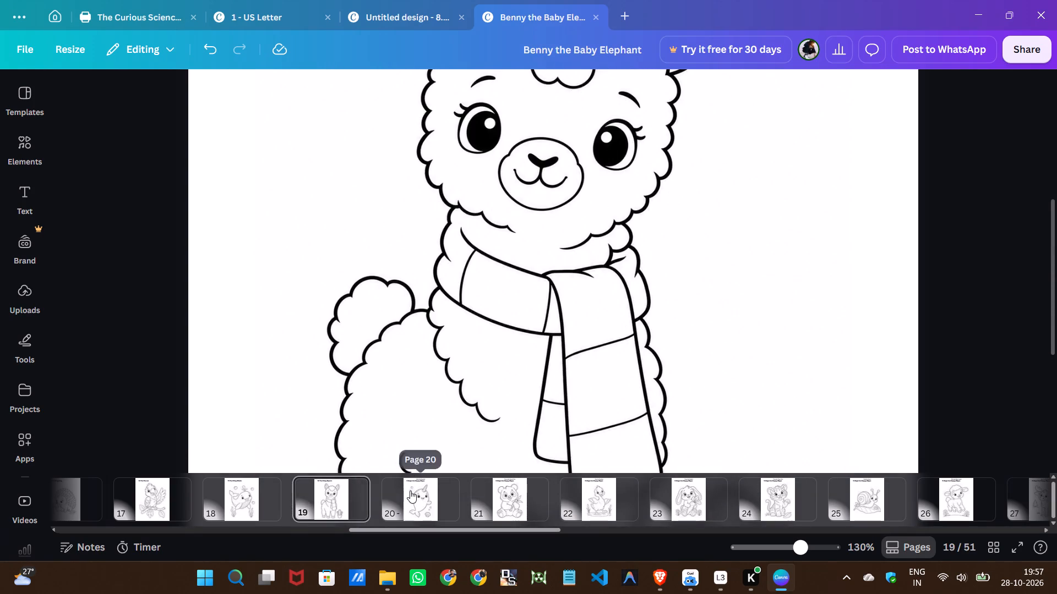
left_click(410, 491)
scroll(457, 433, "up", 5)
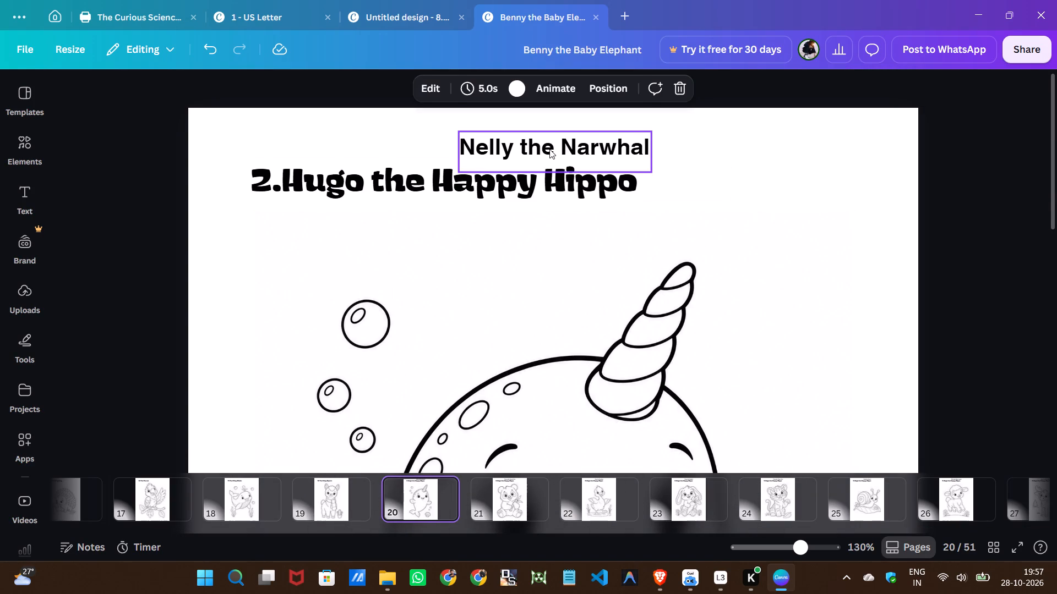
double_click(549, 149)
right_click(549, 149)
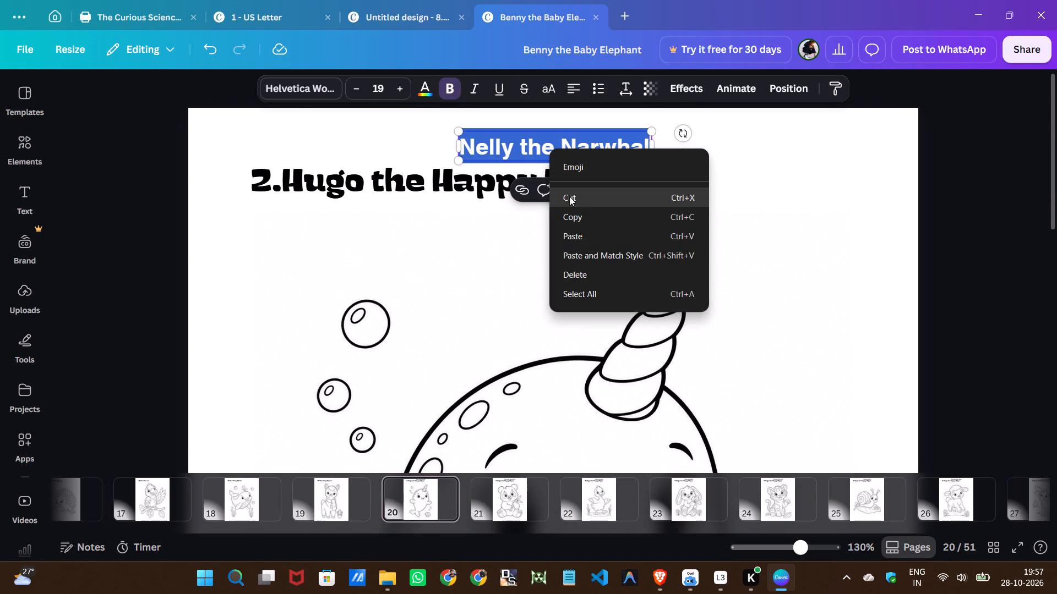
left_click(595, 212)
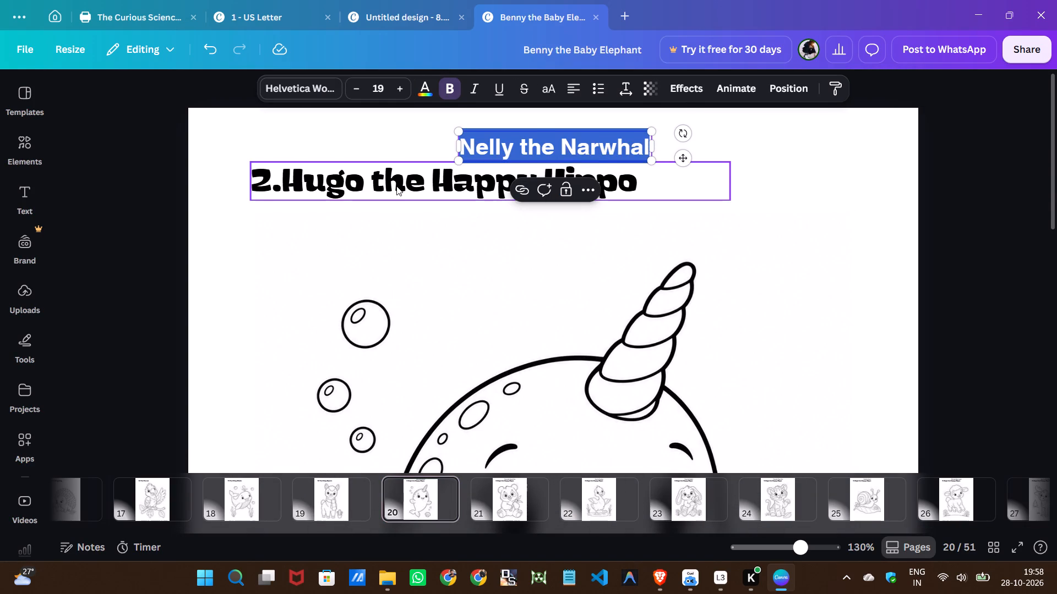
double_click(396, 186)
right_click(396, 186)
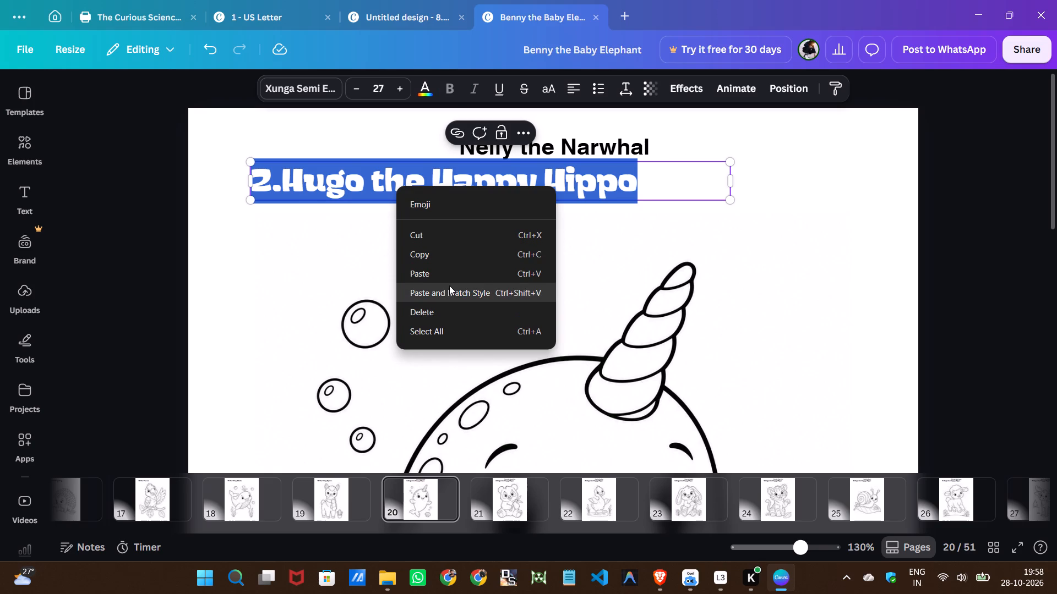
left_click(449, 278)
Replace the name Nelly in the styled page 20 title with the number so it reads "19.The Narwhal".
left_click(257, 178)
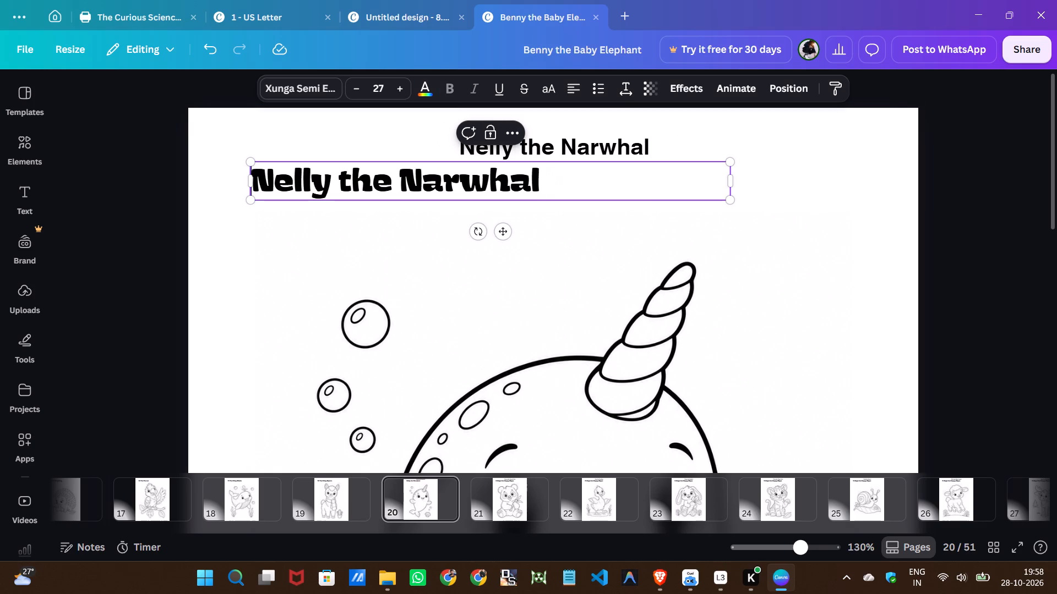
left_click(356, 183)
key("BackSpace")
key("BackSpace")
key("BackSpace")
key("BackSpace")
key("BackSpace")
key("BackSpace")
key("BackSpace")
key("BackSpace")
key("BackSpace")
key("BackSpace")
key("BackSpace")
key("BackSpace")
key("BackSpace")
type("19.")
key("shift+t")
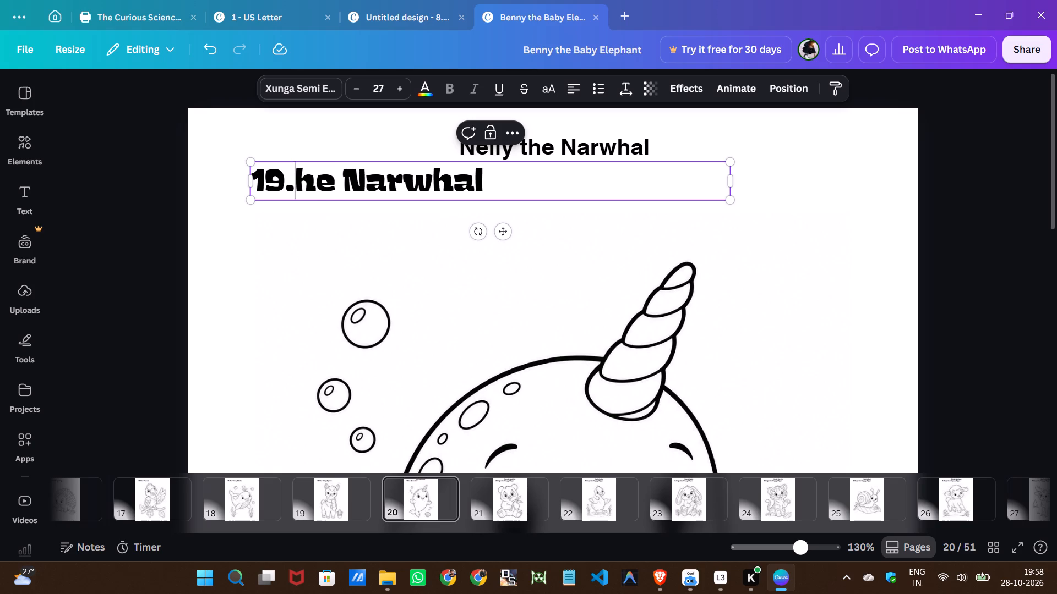
Delete the old plain title "Nelly the Narwhal" above the styled title on page 20.
left_click(620, 147)
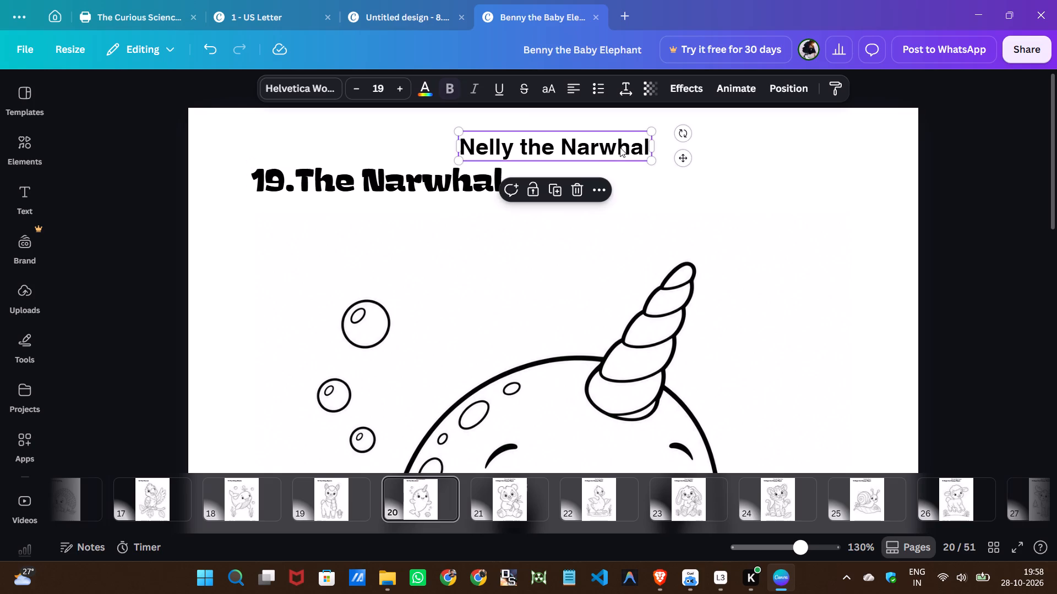
left_click(576, 183)
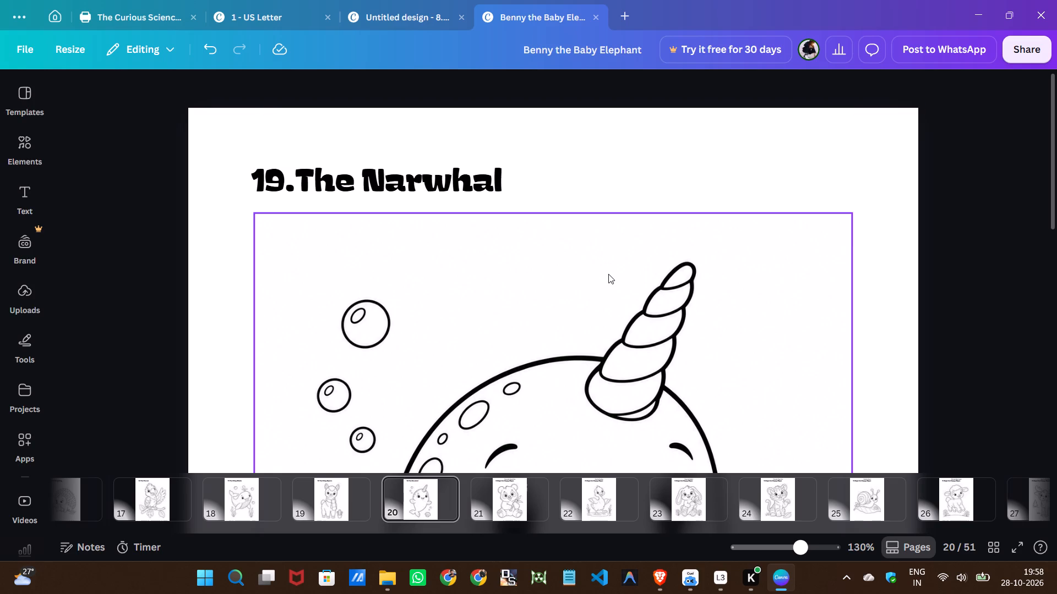
Go to page 21, the panda page.
scroll(612, 274, "down", 9)
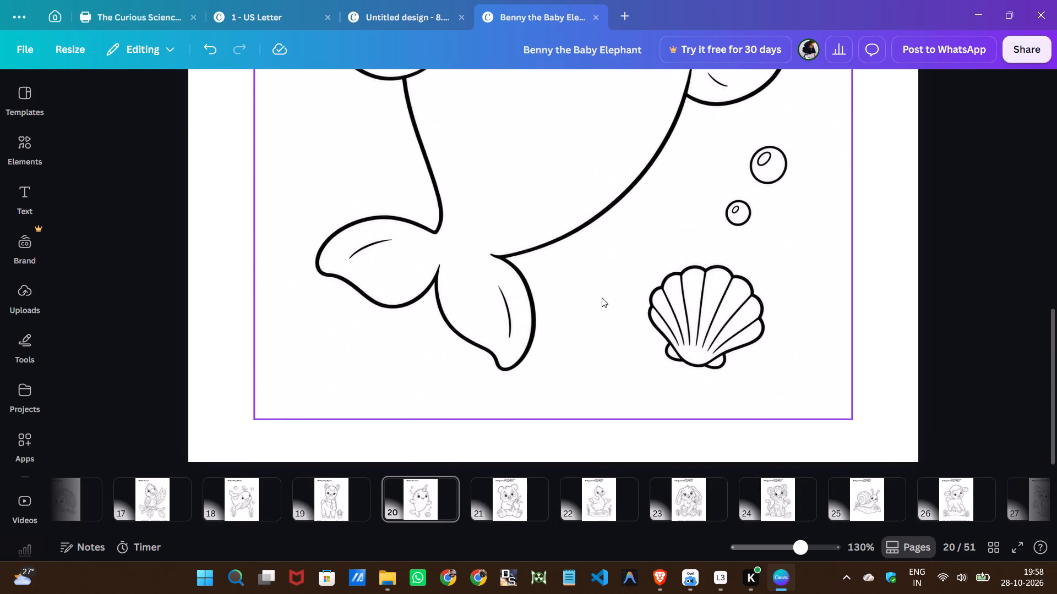
scroll(602, 298, "down", 3)
left_click(506, 503)
Look through the page thumbnails before and after page 21.
scroll(507, 482, "up", 6)
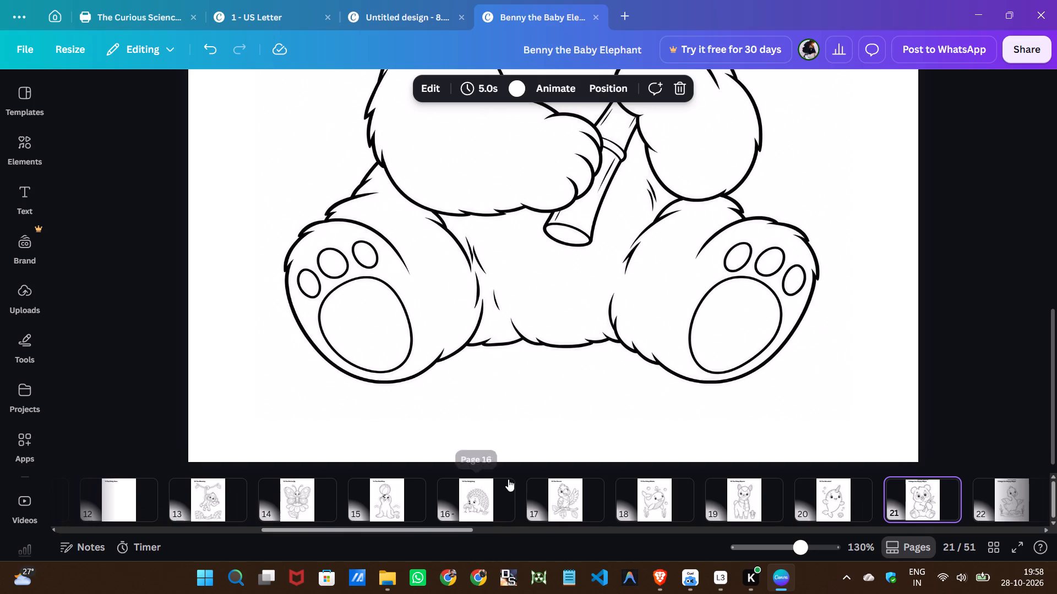
scroll(204, 505, "up", 5)
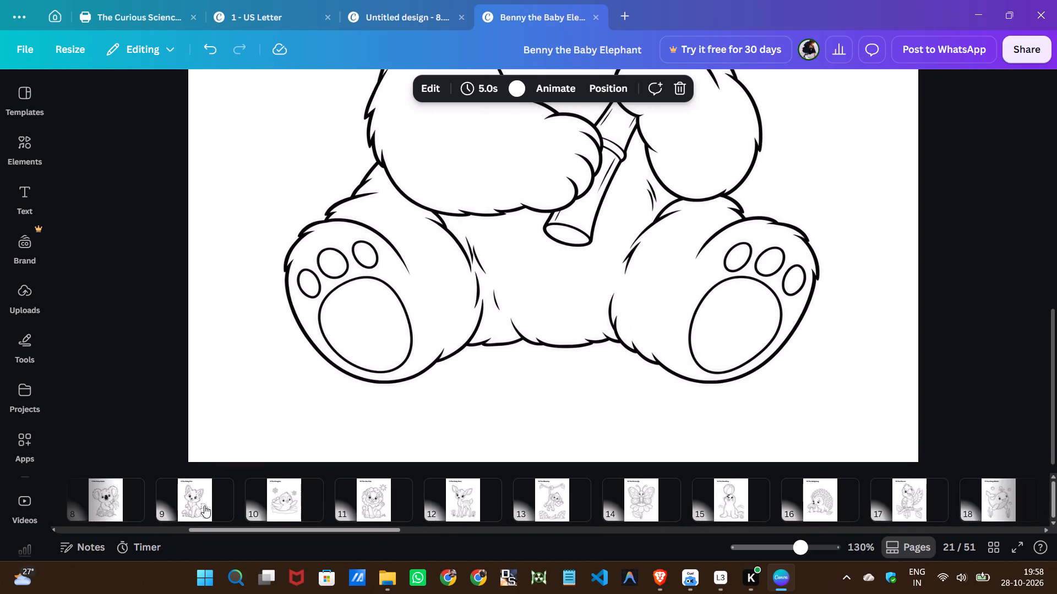
scroll(204, 505, "up", 1)
scroll(204, 505, "down", 9)
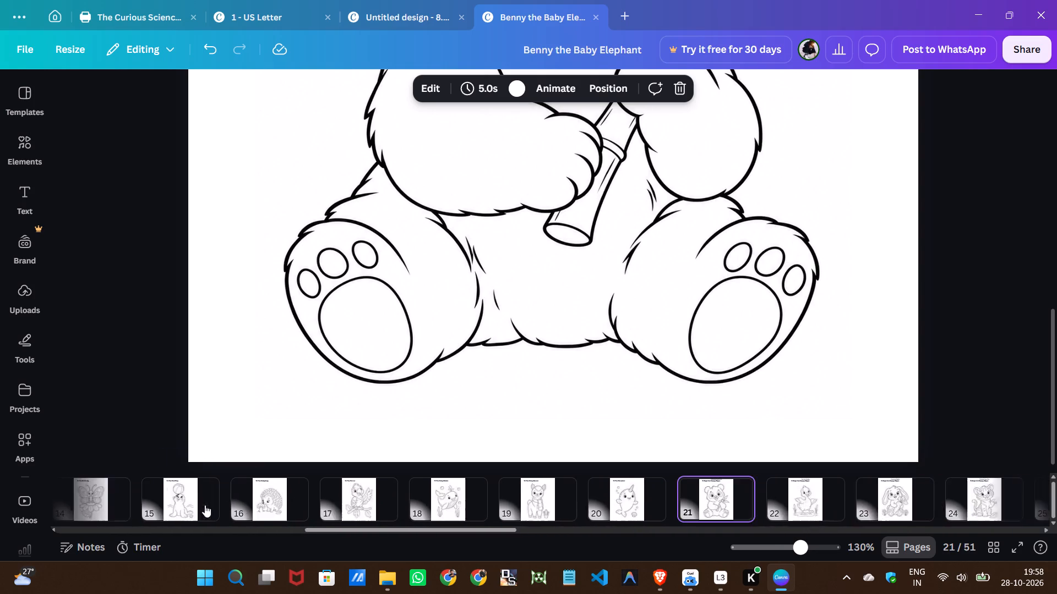
scroll(205, 505, "down", 9)
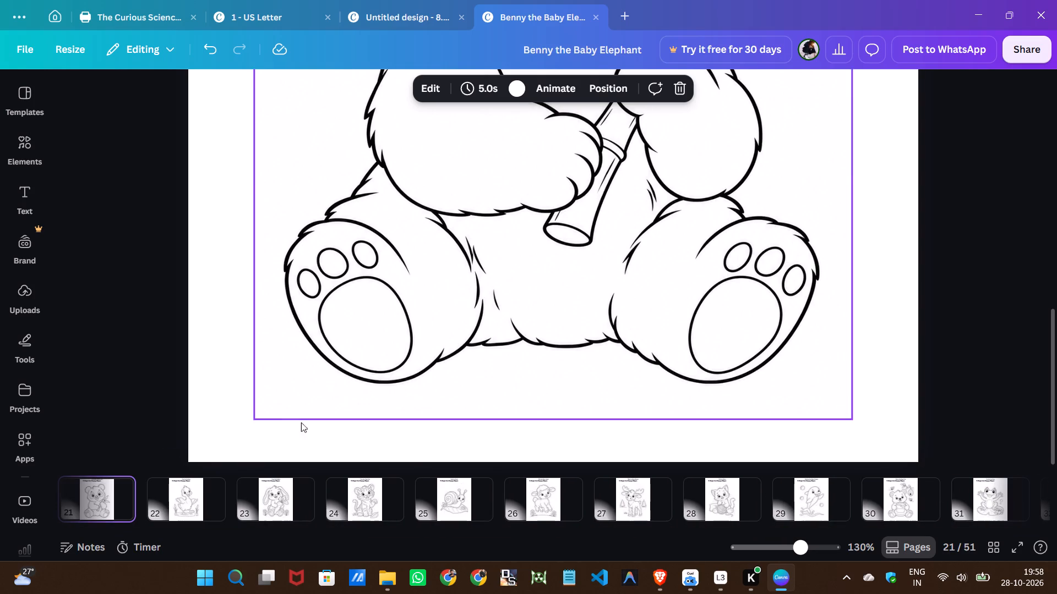
Copy the plain title "Penny the Panda Cub" on page 21 over the styled placeholder text "2.Hugo the Happy Hippo".
scroll(405, 435, "up", 12)
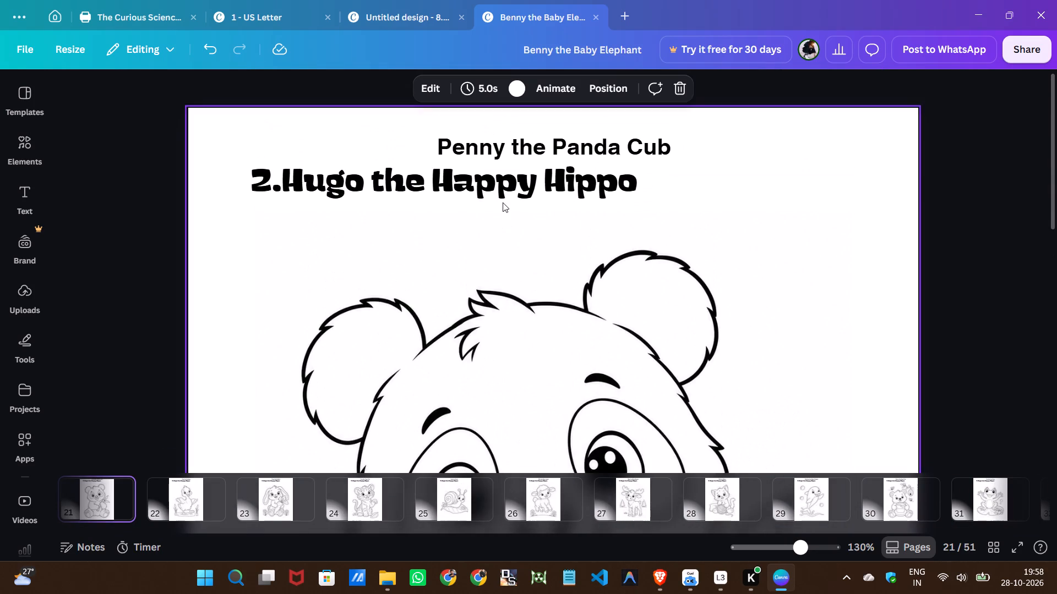
scroll(525, 224, "down", 4)
scroll(525, 226, "up", 4)
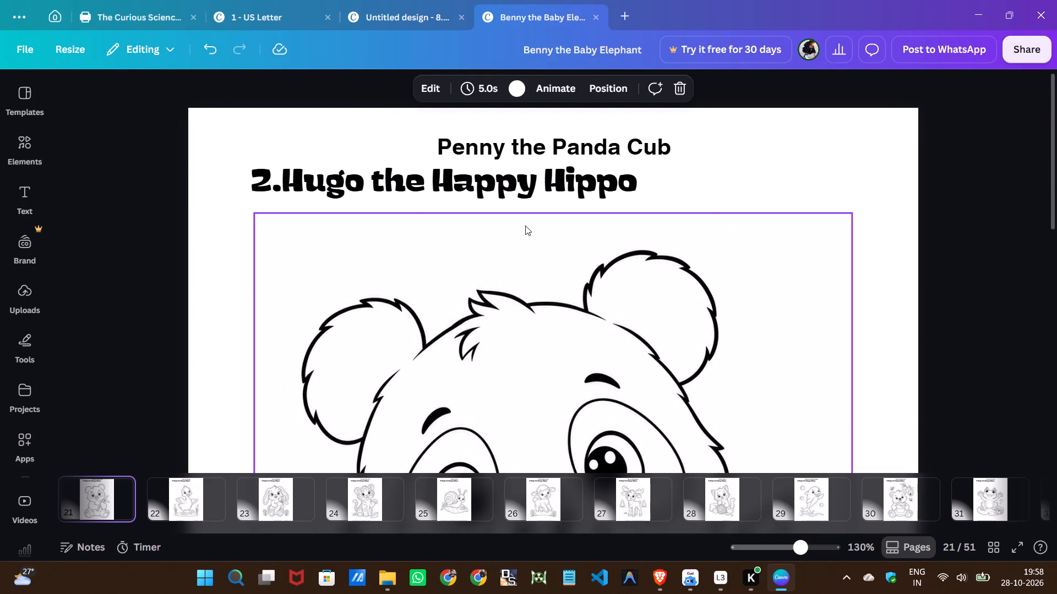
scroll(525, 226, "down", 4)
scroll(525, 226, "up", 5)
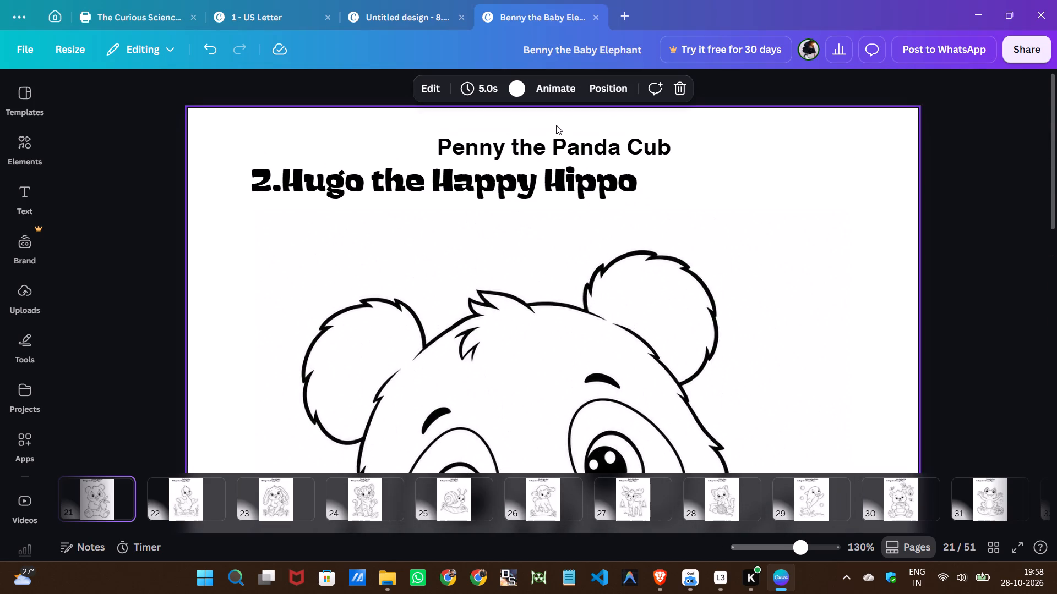
double_click(532, 150)
right_click(532, 148)
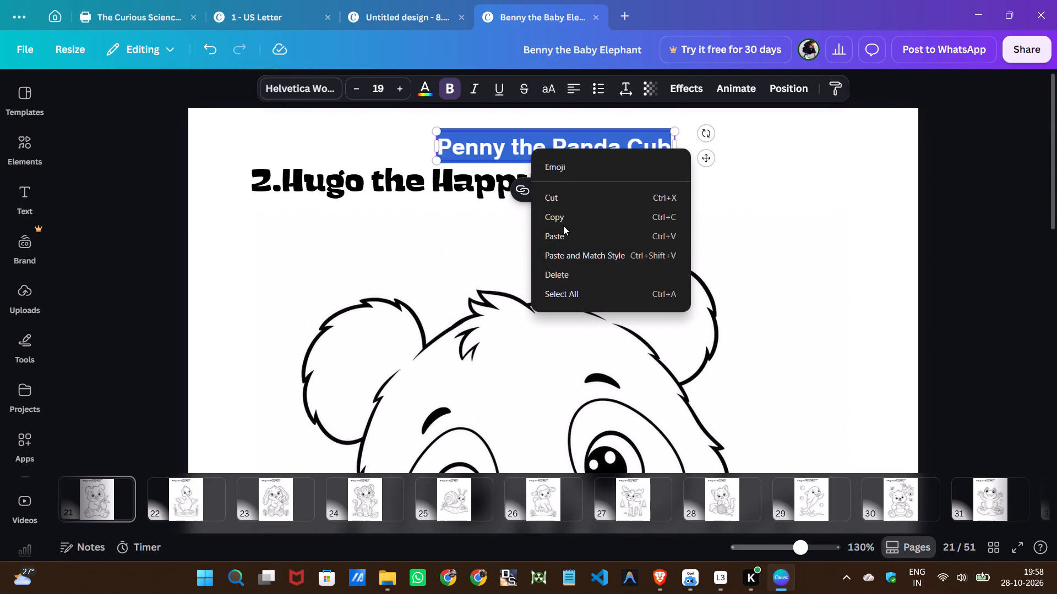
left_click(563, 226)
double_click(412, 185)
right_click(412, 185)
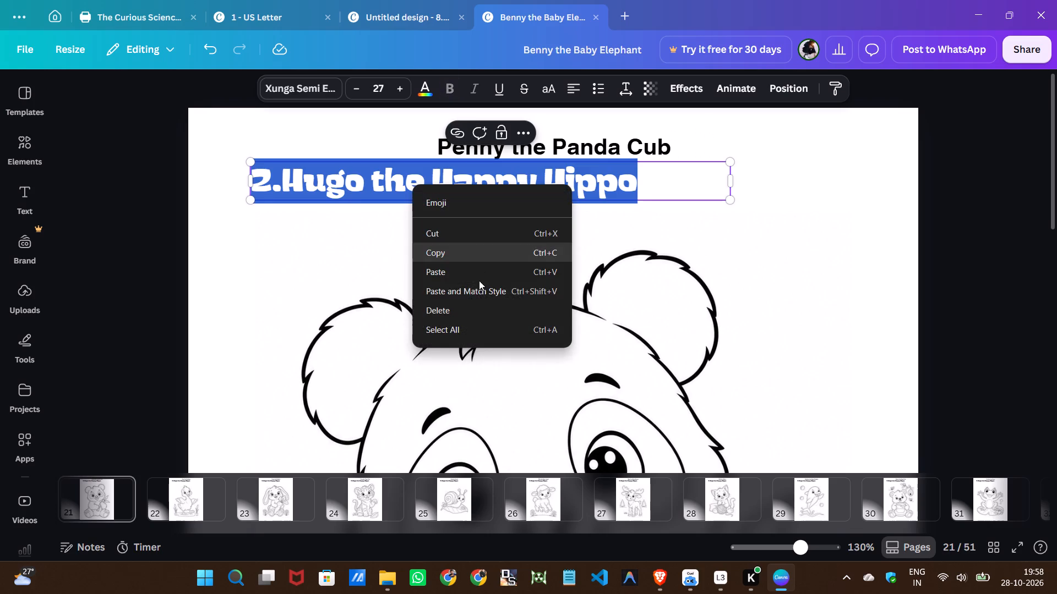
left_click(469, 273)
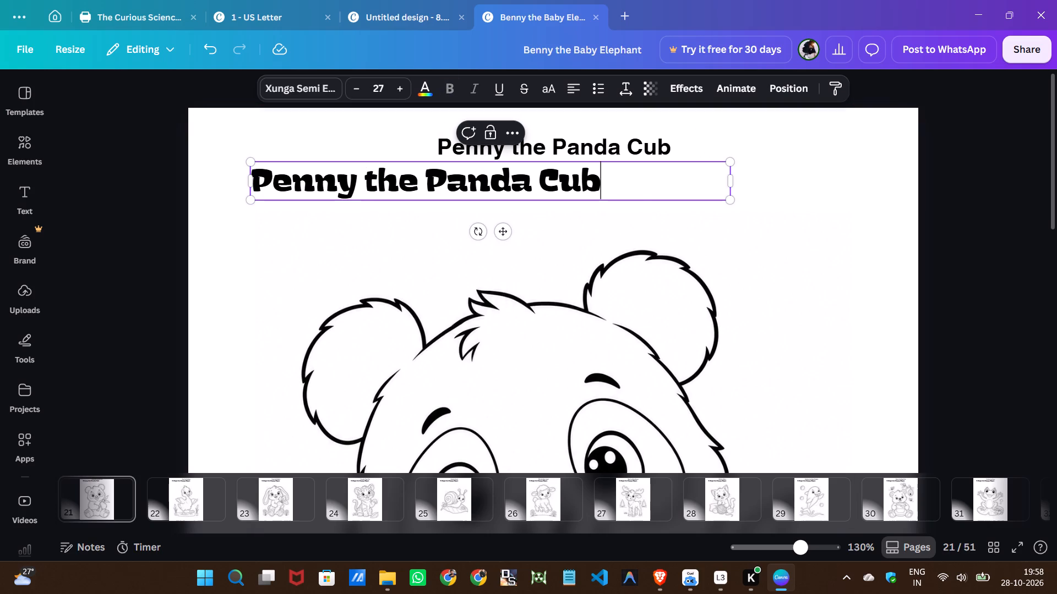
Replace the pet name in the styled title on page 21 with a number so it reads "20.The Panda Cub".
left_click(379, 180)
key("BackSpace")
key("BackSpace")
key("BackSpace")
key("BackSpace")
key("BackSpace")
key("BackSpace")
key("BackSpace")
key("BackSpace")
key("BackSpace")
key("BackSpace")
key("BackSpace")
key("BackSpace")
key("BackSpace")
key("BackSpace")
key("BackSpace")
key("BackSpace")
key("BackSpace")
key("BackSpace")
key("BackSpace")
key("BackSpace")
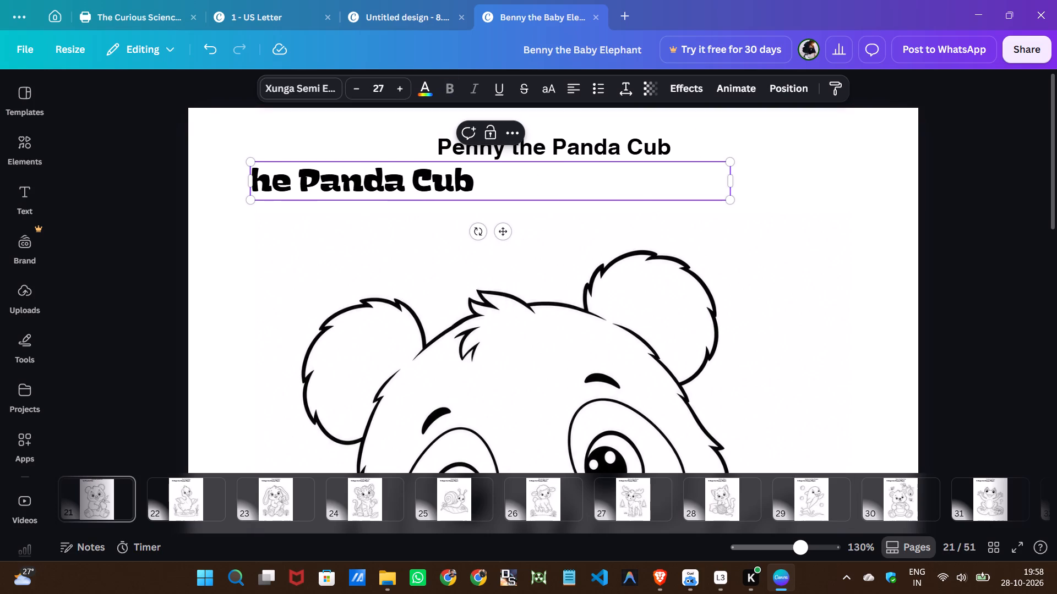
type("20.")
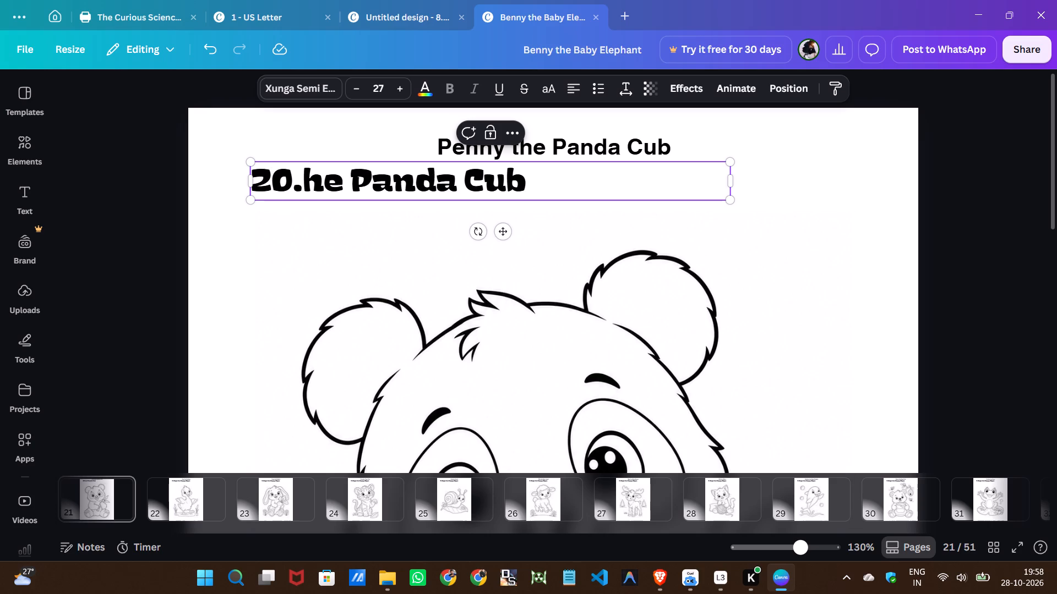
key("shift+t")
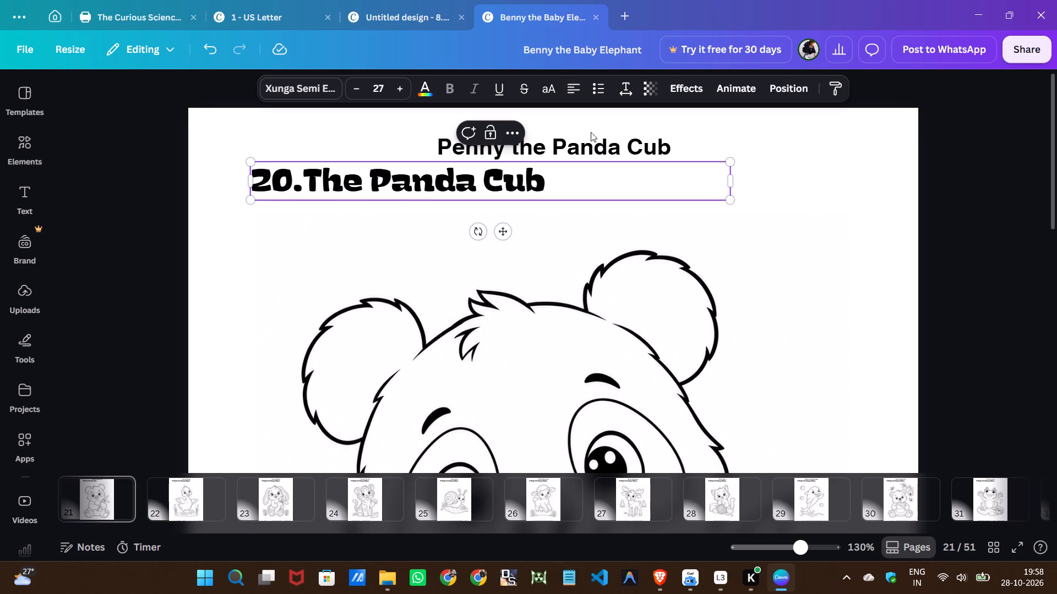
Delete the old plain title "Penny the Panda Cub" above the styled title on page 21.
left_click(600, 144)
left_click(587, 193)
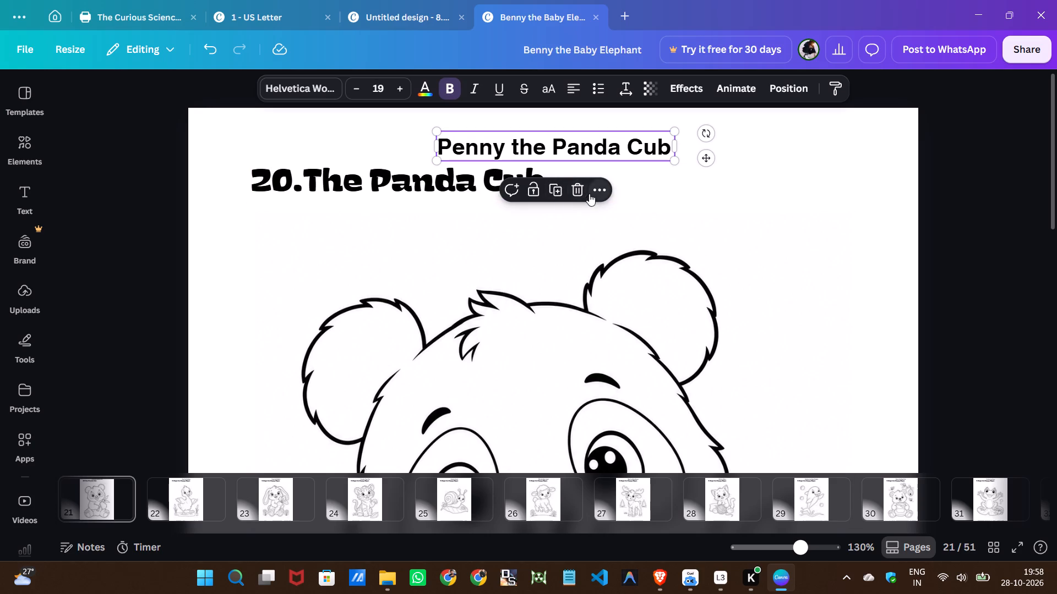
left_click(571, 193)
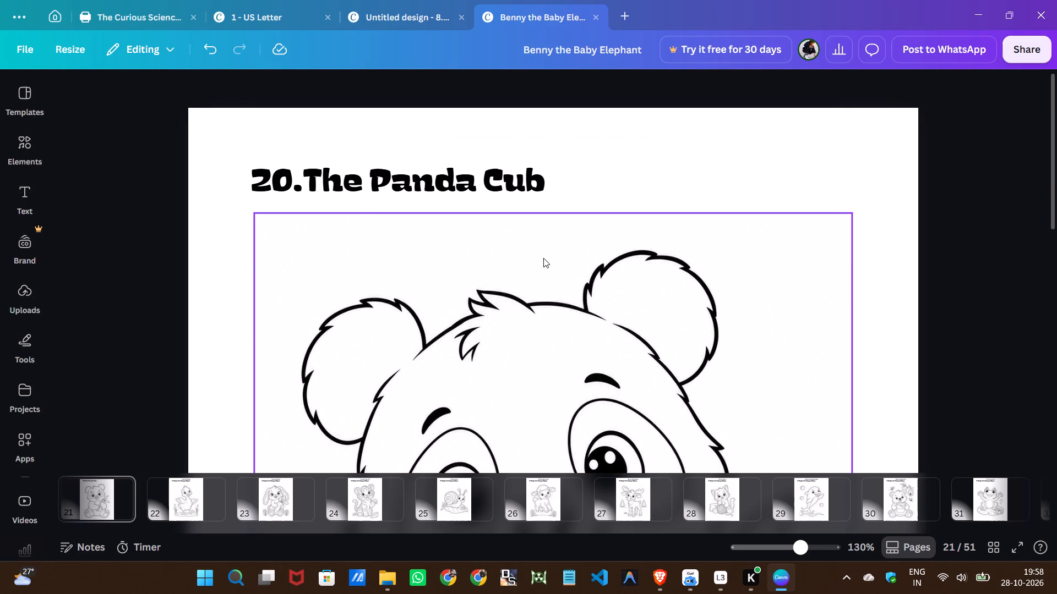
On page 22, copy the plain title "Gus the Gosling" over the styled placeholder text "2.Hugo the Happy Hippo".
left_click(201, 496)
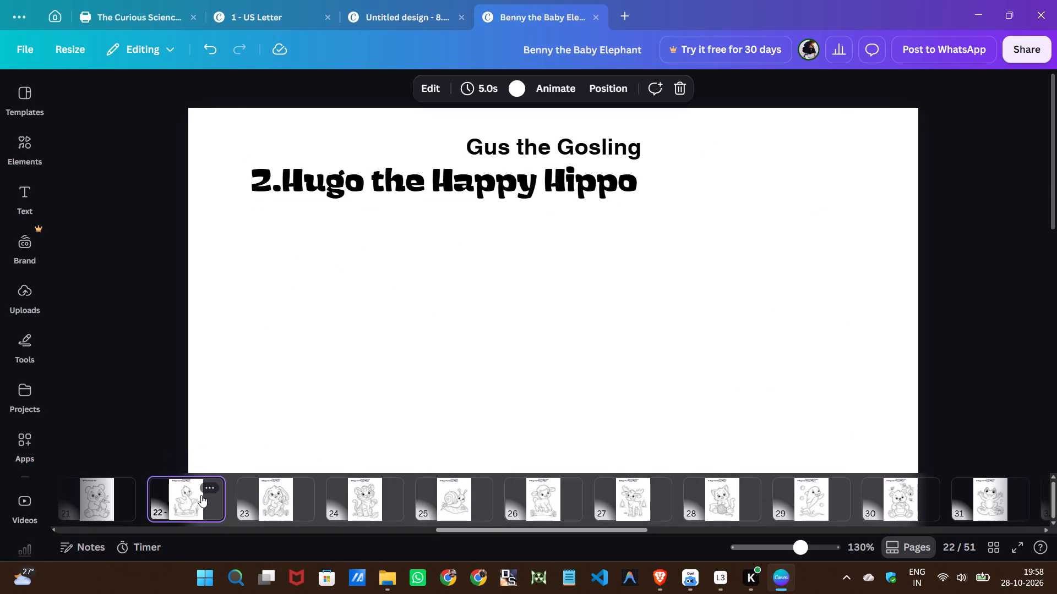
double_click(516, 145)
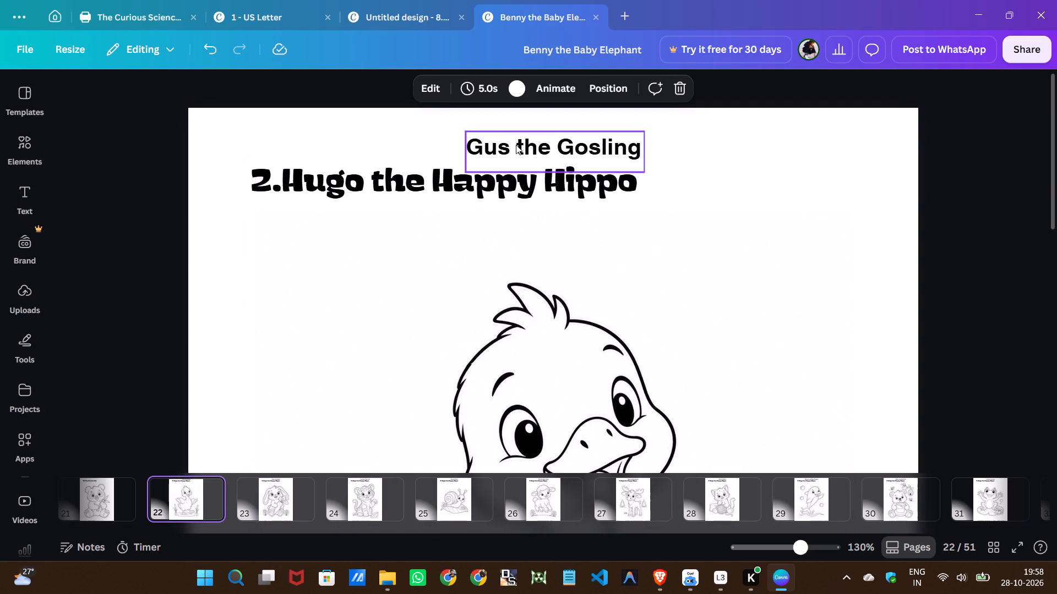
right_click(516, 145)
left_click(548, 219)
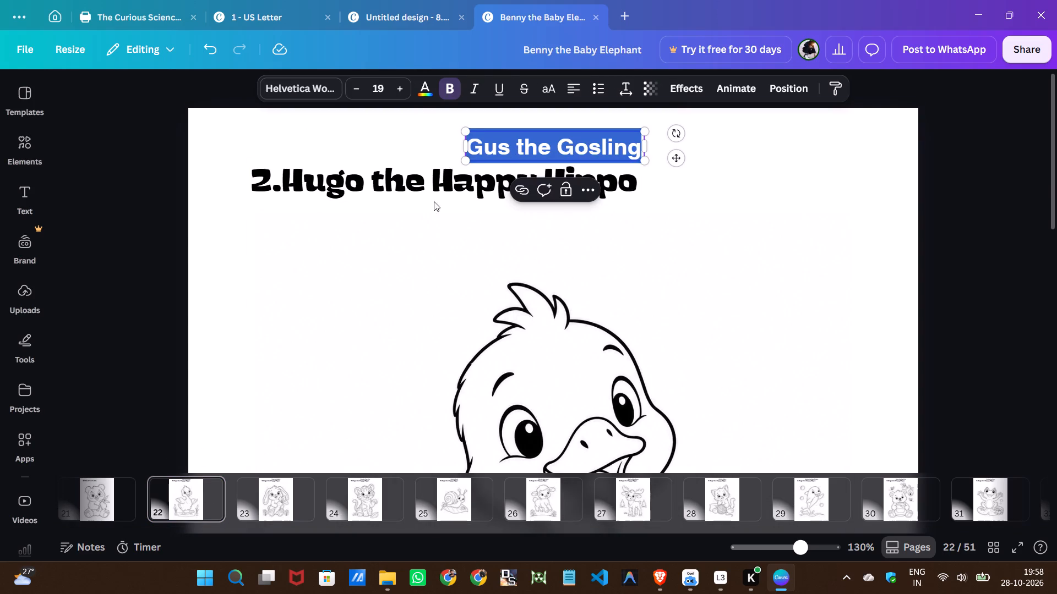
double_click(314, 193)
right_click(314, 193)
left_click(369, 277)
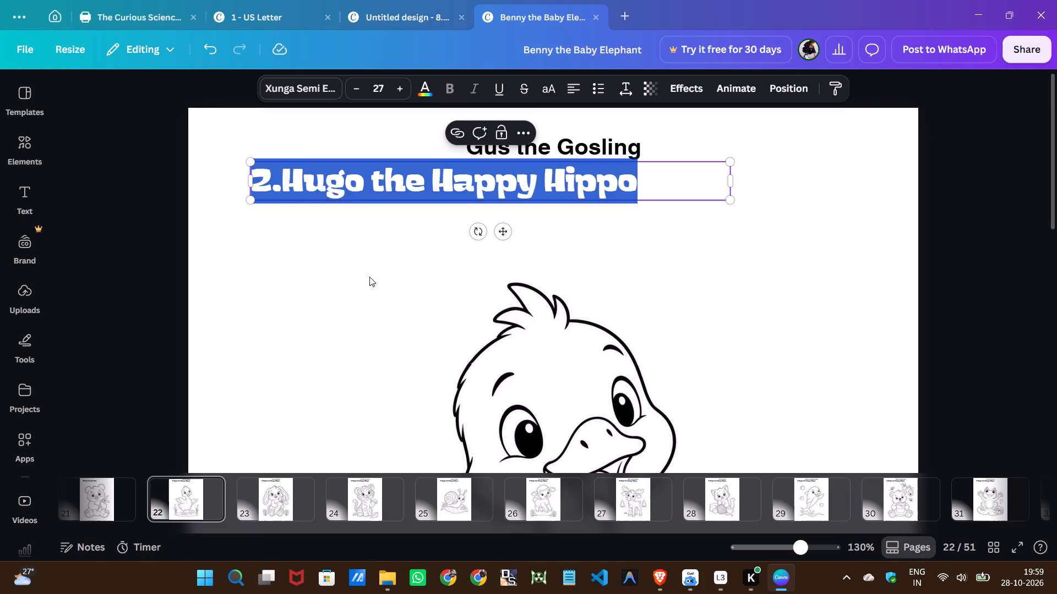
Replace the pet name in page 22's styled title with a number so it reads "21.The Gosling".
left_click(334, 181)
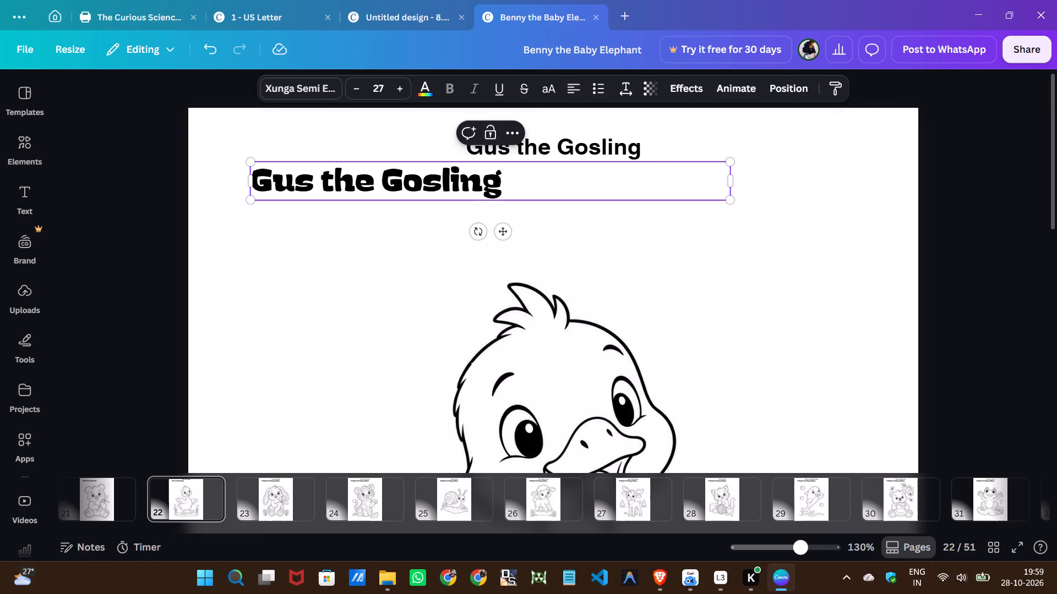
key("BackSpace")
key("BackSpace")
key("BackSpace")
key("BackSpace")
key("BackSpace")
key("BackSpace")
key("BackSpace")
key("BackSpace")
key("BackSpace")
key("BackSpace")
key("BackSpace")
key("BackSpace")
key("BackSpace")
type("21.")
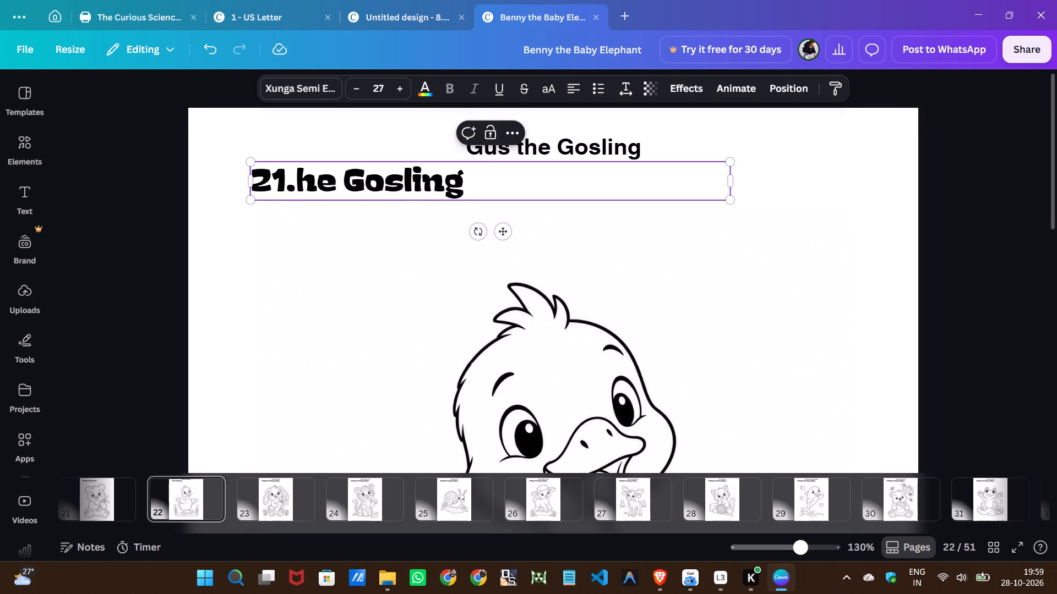
key("shift+t")
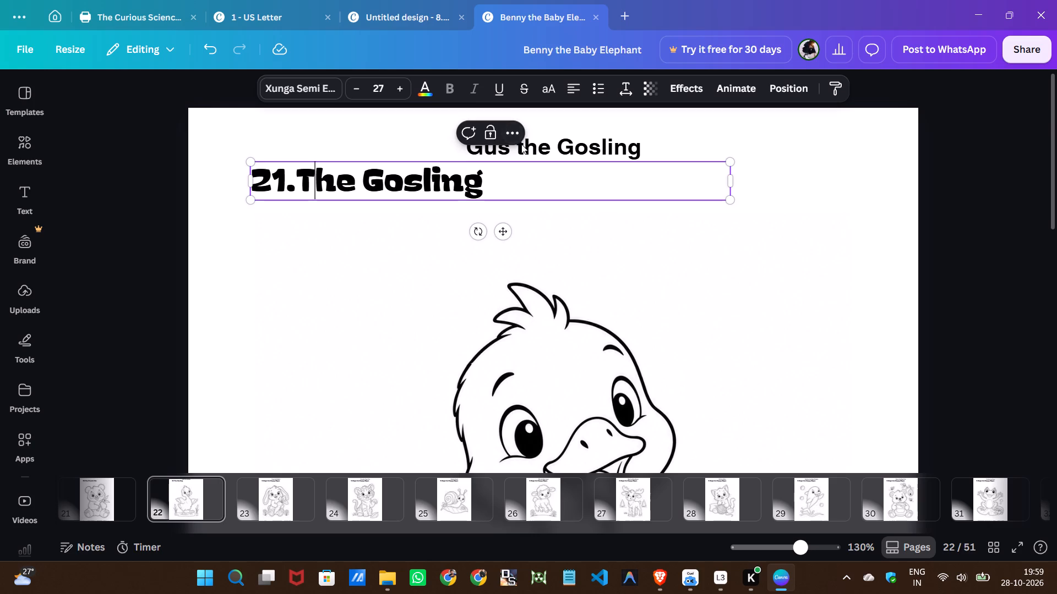
Delete the old plain title "Gus the Gosling" above the styled title on page 22.
left_click(522, 146)
left_click(568, 190)
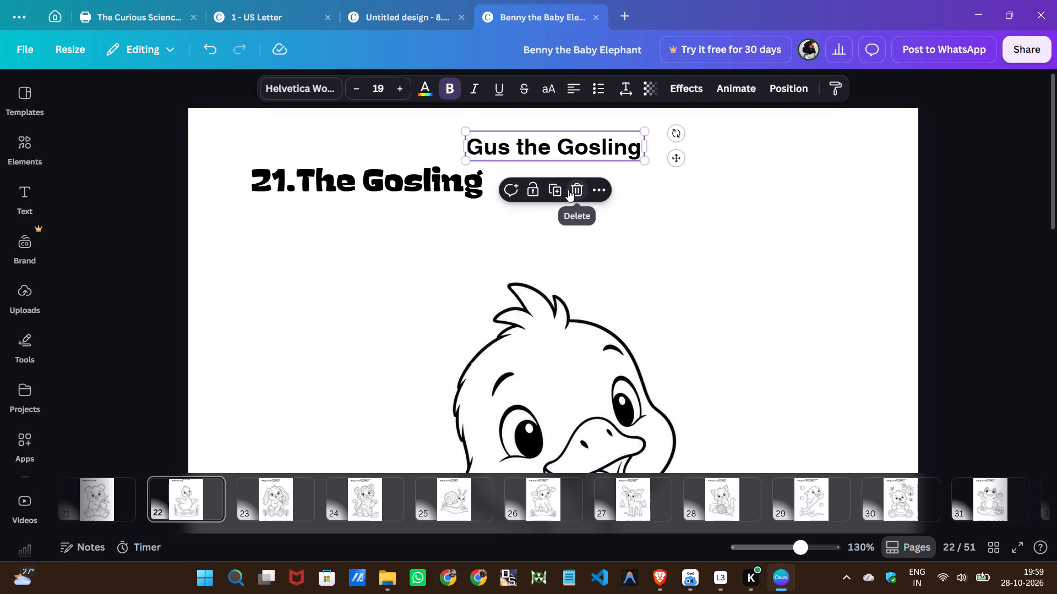
On page 23, copy the plain title "Rosie the Rabbit" over the styled placeholder text "2.Hugo the Happy Hippo".
left_click(286, 504)
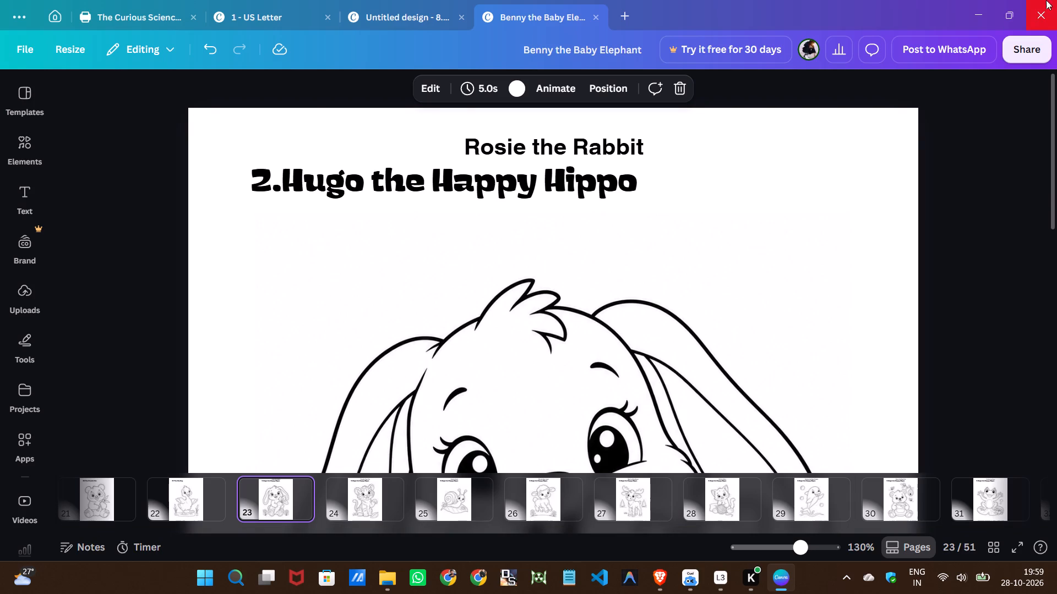
left_click(549, 139)
left_click(549, 139)
right_click(553, 141)
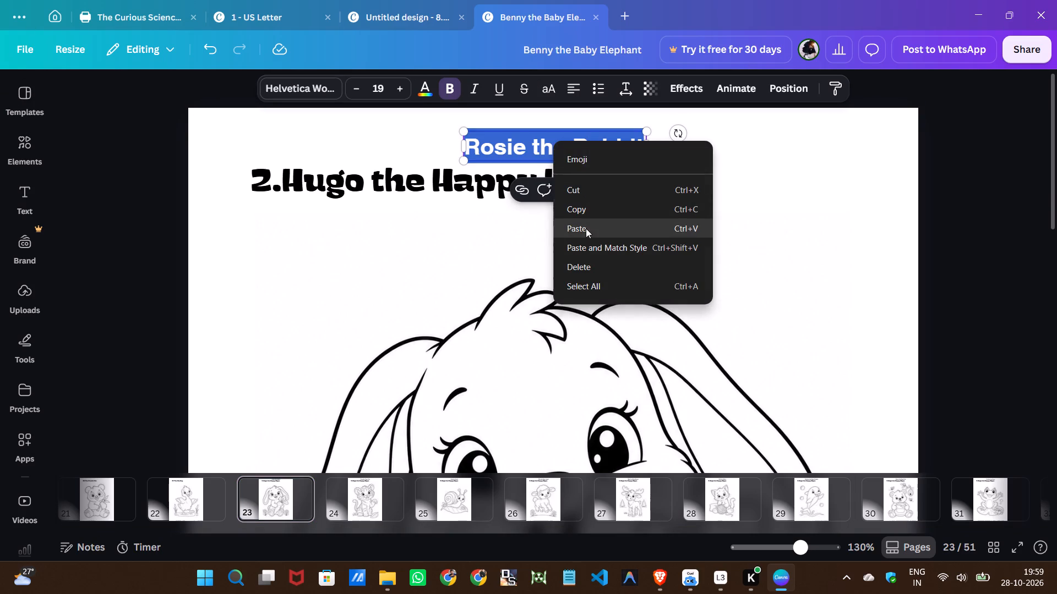
left_click(590, 215)
double_click(408, 168)
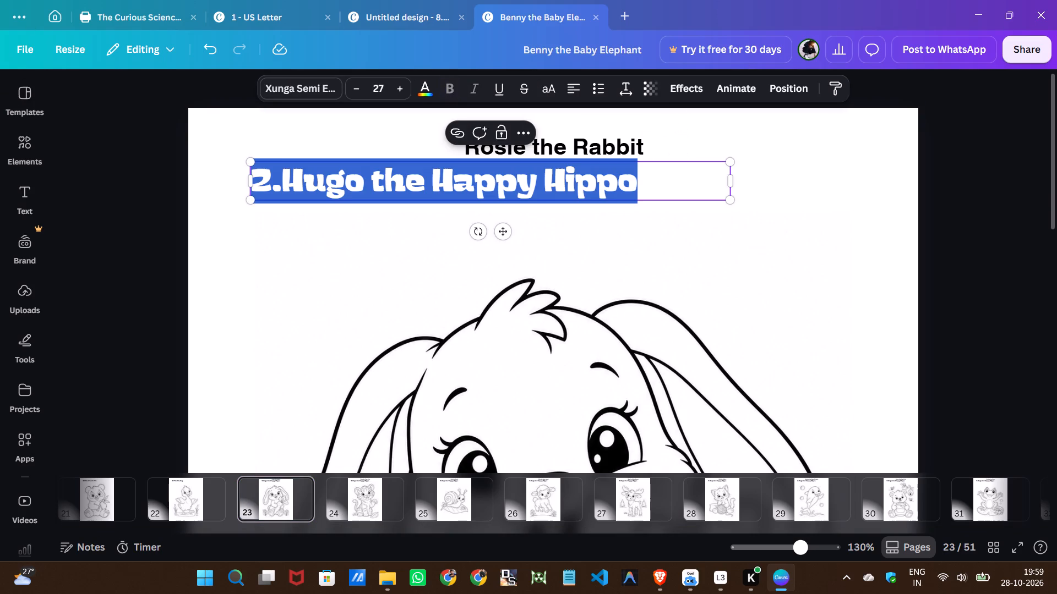
key("ctrl+v")
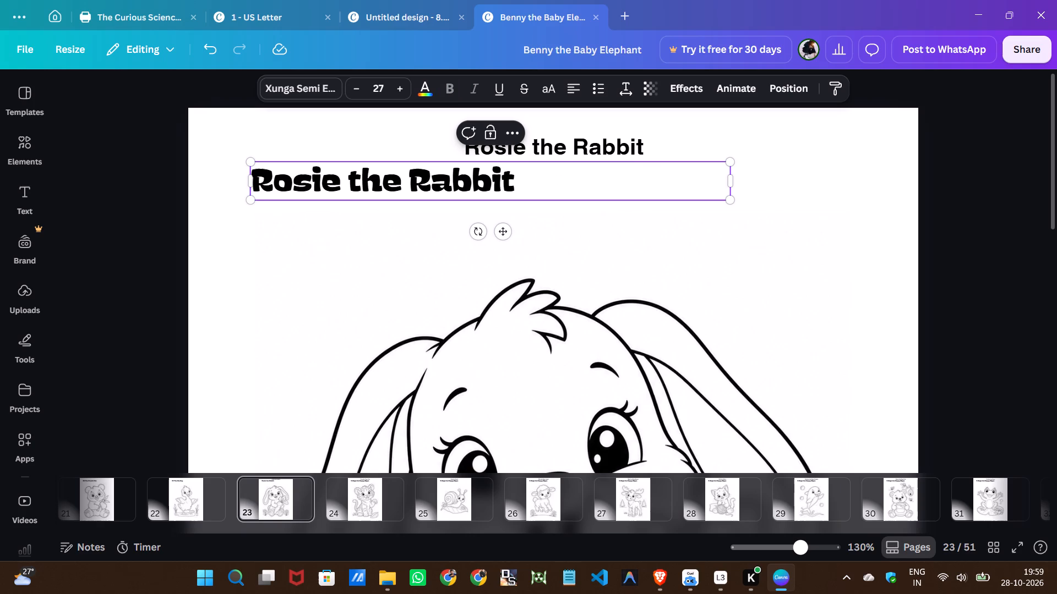
Replace the pet name in page 23's styled title with a number so it reads "22.The Rabbit".
left_click(368, 180)
key("BackSpace")
key("BackSpace")
key("BackSpace")
key("BackSpace")
key("BackSpace")
key("BackSpace")
key("BackSpace")
key("BackSpace")
key("BackSpace")
key("BackSpace")
key("BackSpace")
key("BackSpace")
key("BackSpace")
key("BackSpace")
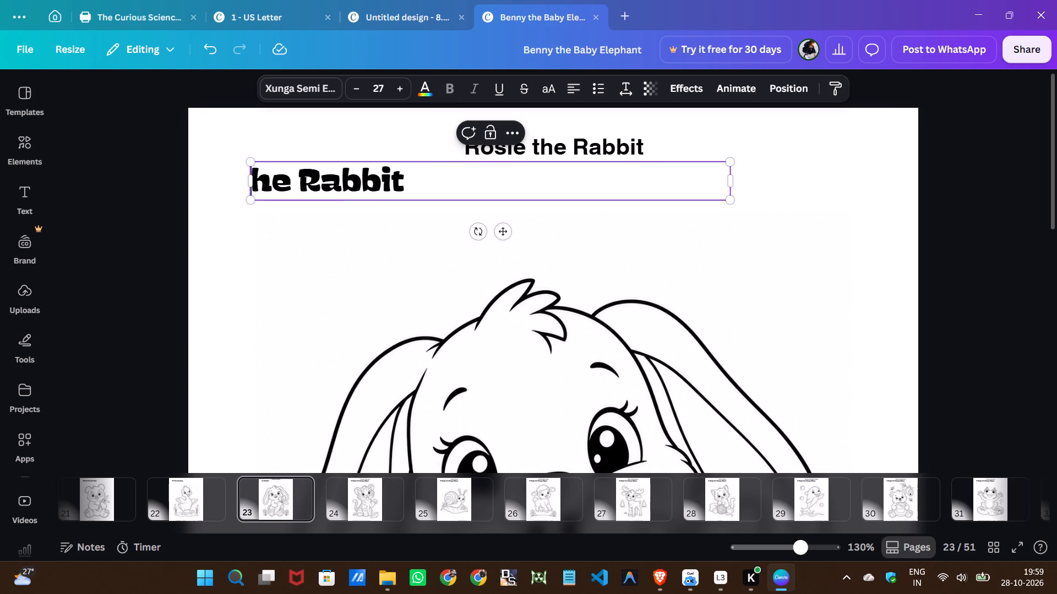
type("22.")
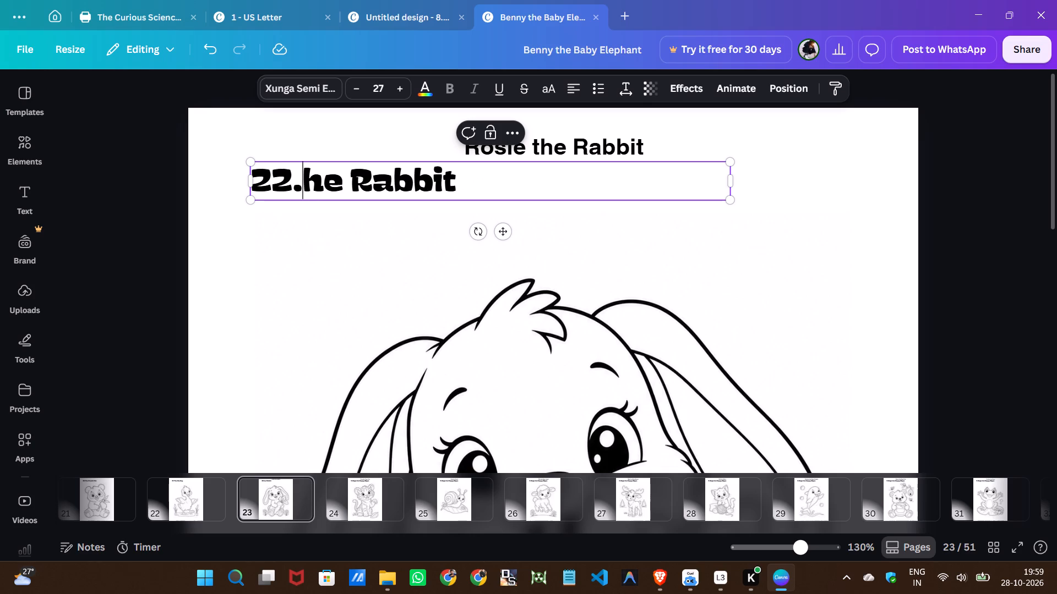
key("shift+t")
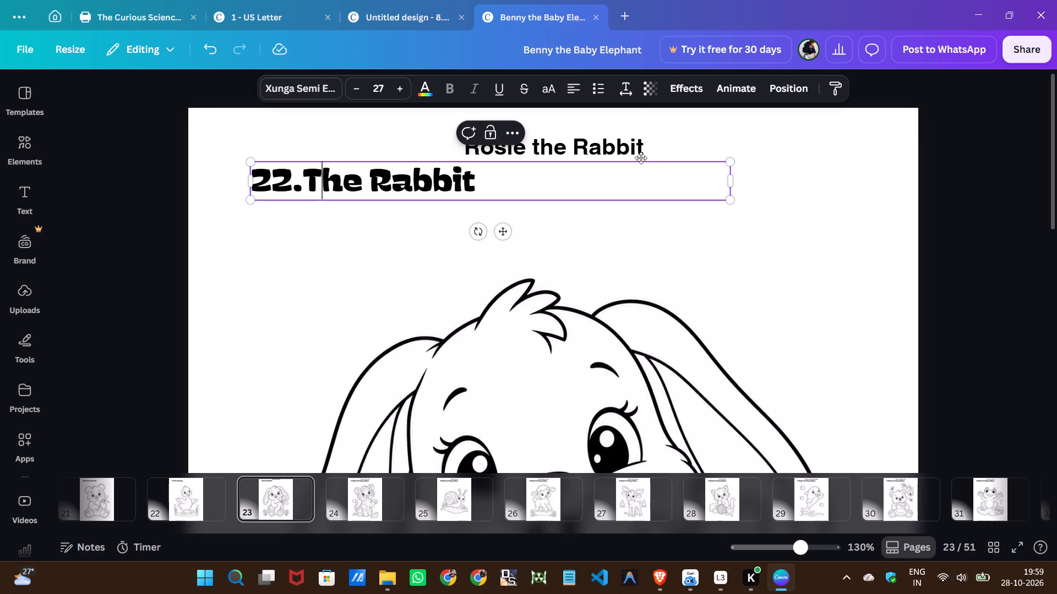
Delete the old plain title "Rosie the Rabbit" above the styled title on page 23.
left_click(596, 157)
left_click(569, 193)
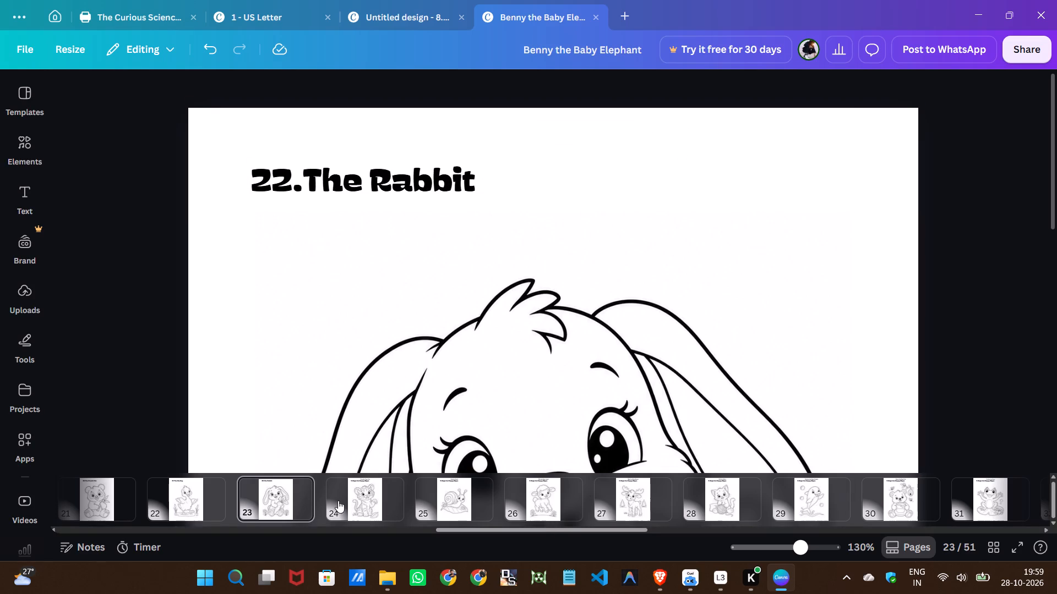
On page 24, copy the plain title "Toby the Tiger Cub" over the styled placeholder text "2.Hugo the Happy Hippo".
left_click(361, 501)
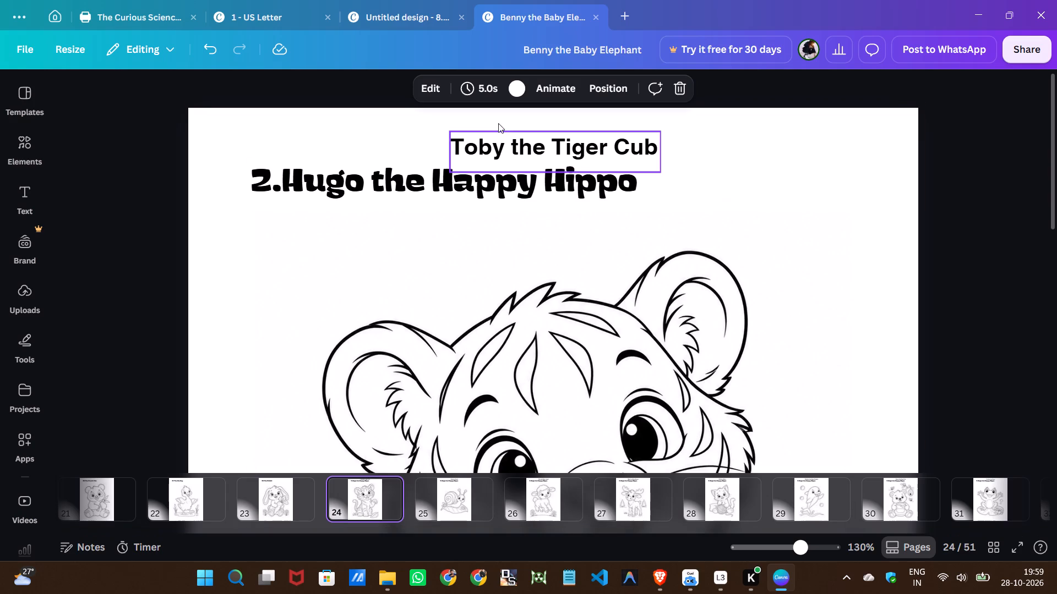
double_click(486, 152)
right_click(486, 152)
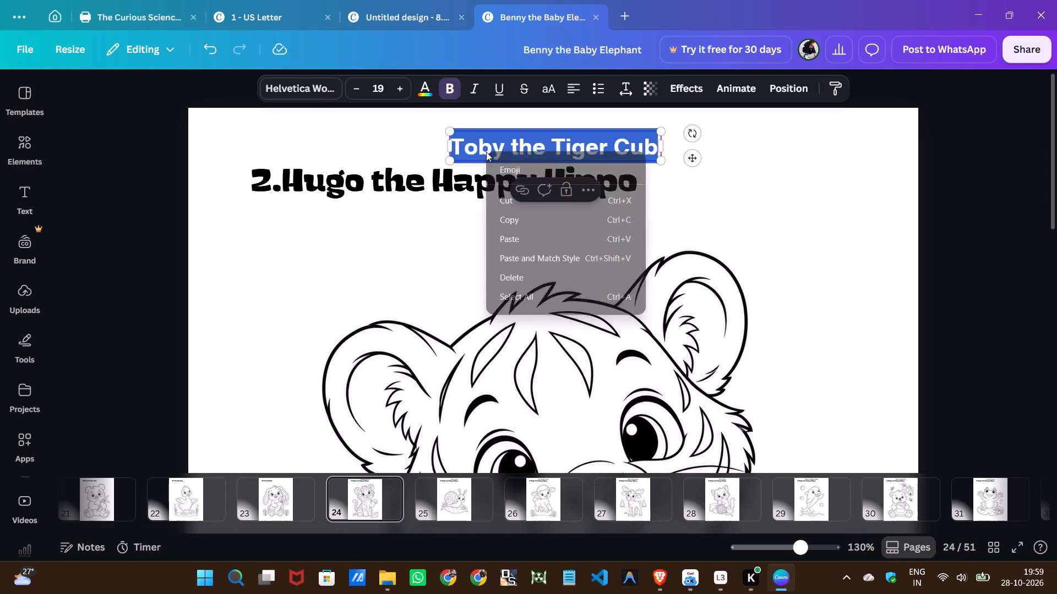
left_click(519, 225)
double_click(424, 187)
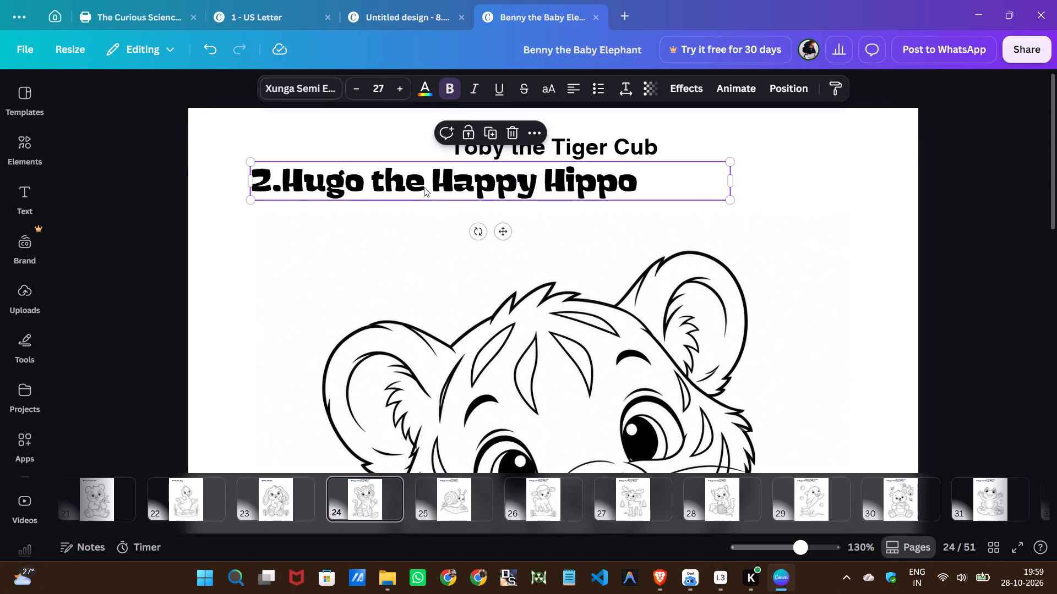
right_click(424, 187)
left_click(466, 267)
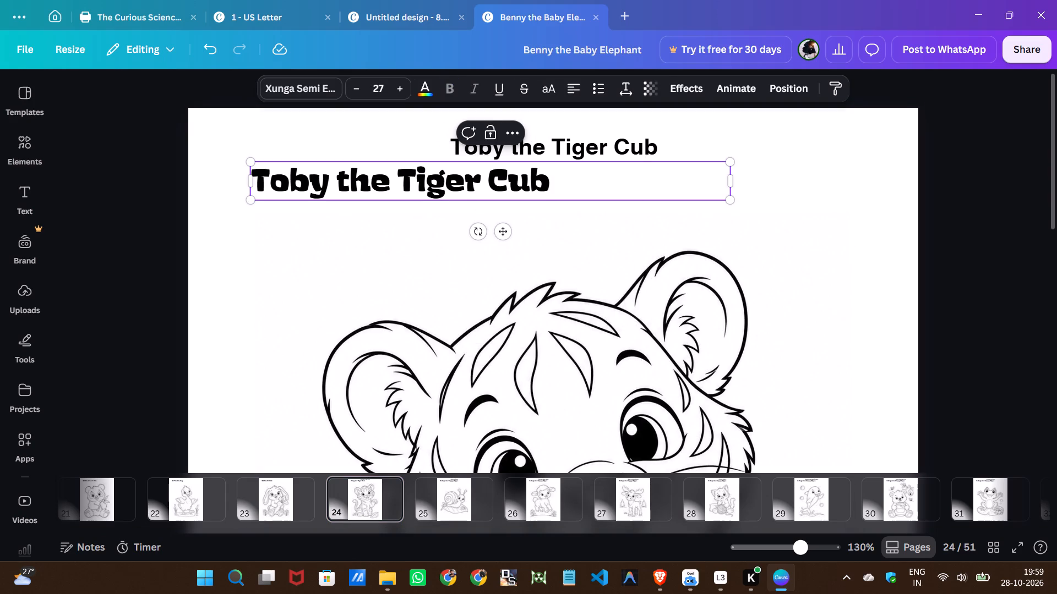
Replace the pet name in page 24's styled title with a number so it reads "23.The Tiger Cub".
left_click(348, 182)
key("BackSpace")
key("BackSpace")
key("BackSpace")
key("BackSpace")
key("BackSpace")
key("BackSpace")
key("BackSpace")
key("BackSpace")
key("BackSpace")
key("BackSpace")
key("BackSpace")
key("BackSpace")
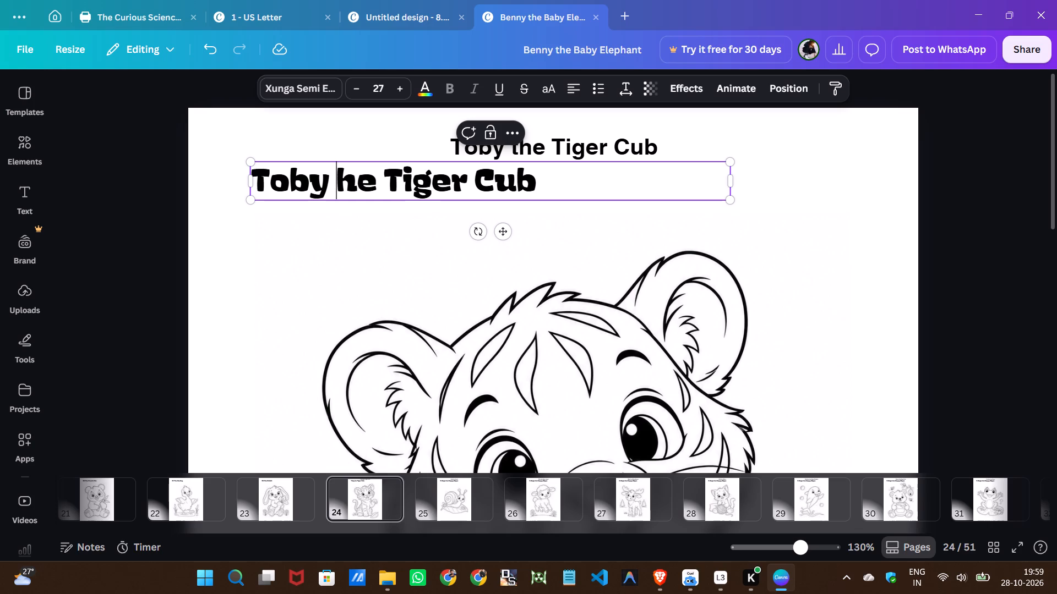
type("23.")
key("shift+t")
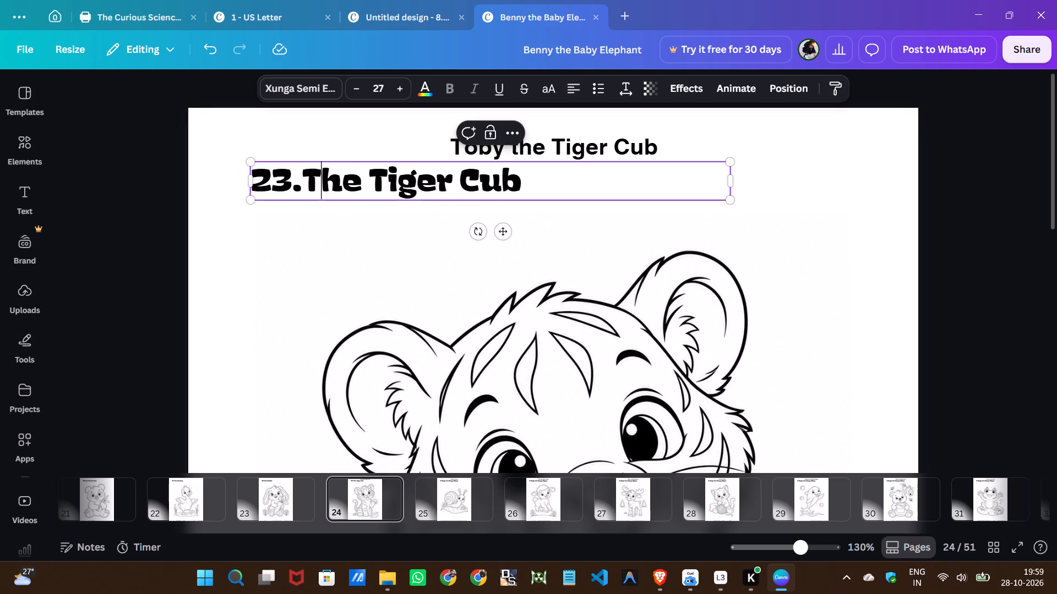
Delete the old plain title "Toby the Tiger Cub" above the styled title on page 24.
left_click(606, 158)
left_click(576, 193)
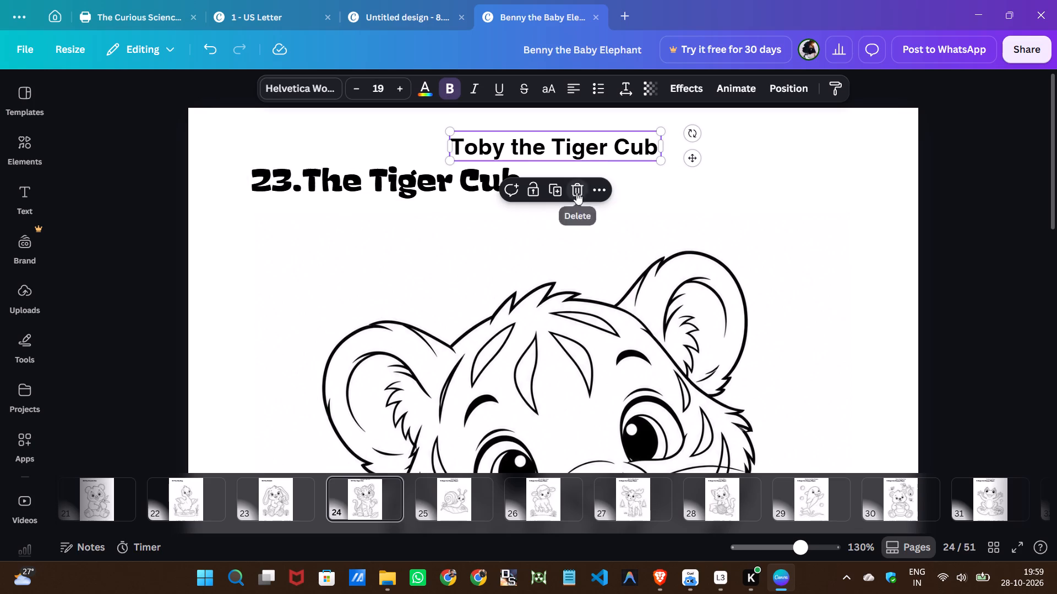
On page 25, copy the plain title "Sally the Snail" over the styled placeholder text "2.Hugo the Happy Hippo".
left_click(454, 502)
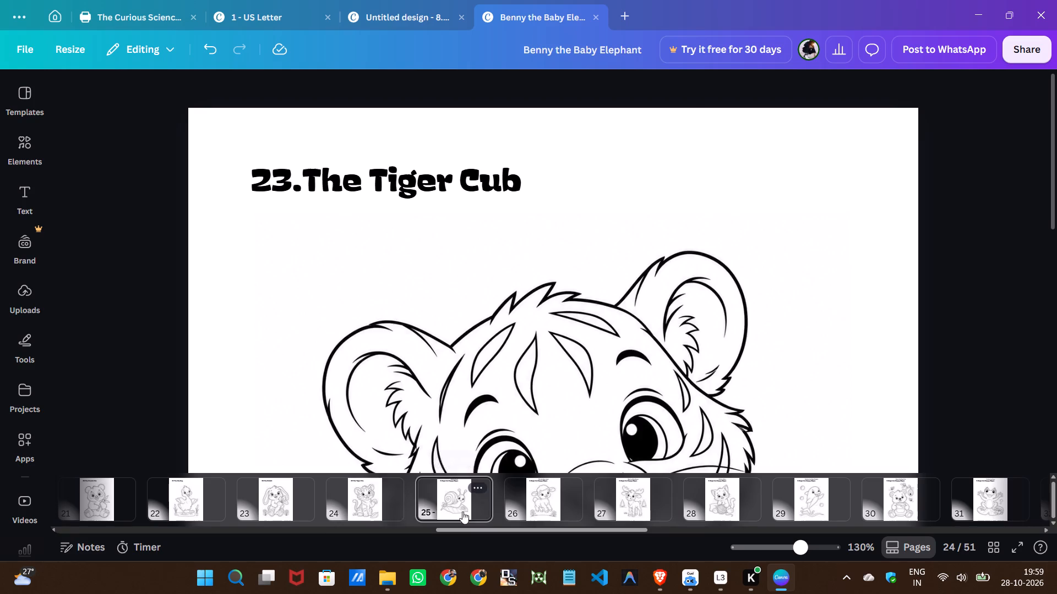
double_click(498, 137)
right_click(498, 137)
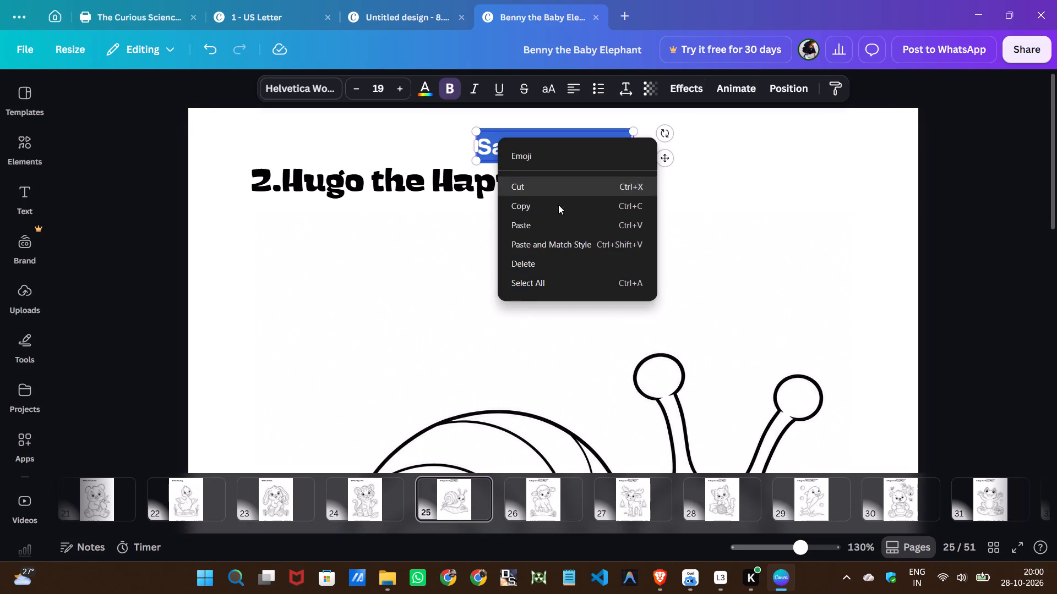
left_click(538, 207)
double_click(366, 185)
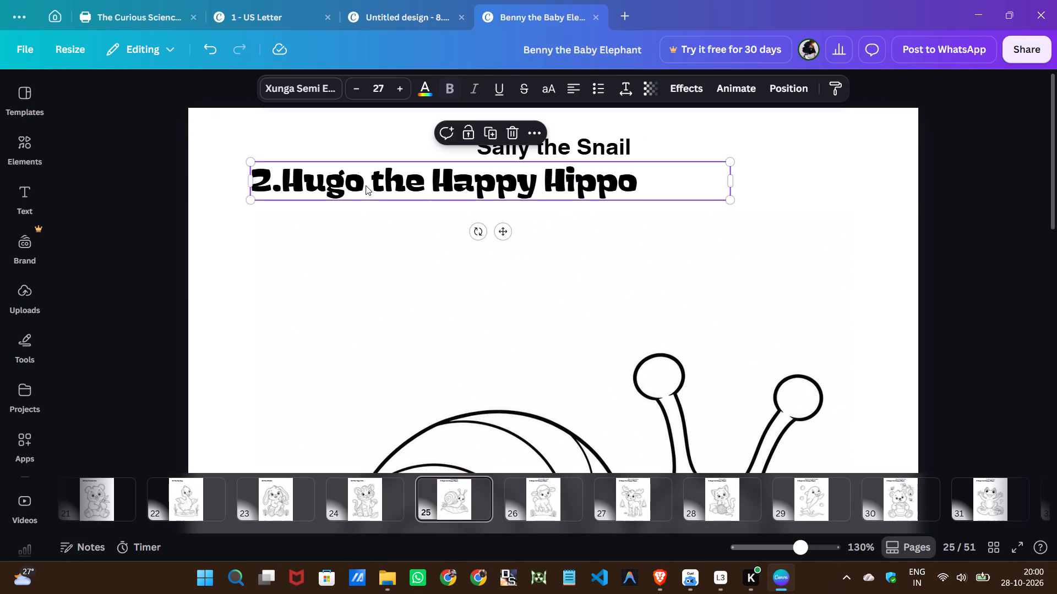
right_click(366, 185)
left_click(408, 263)
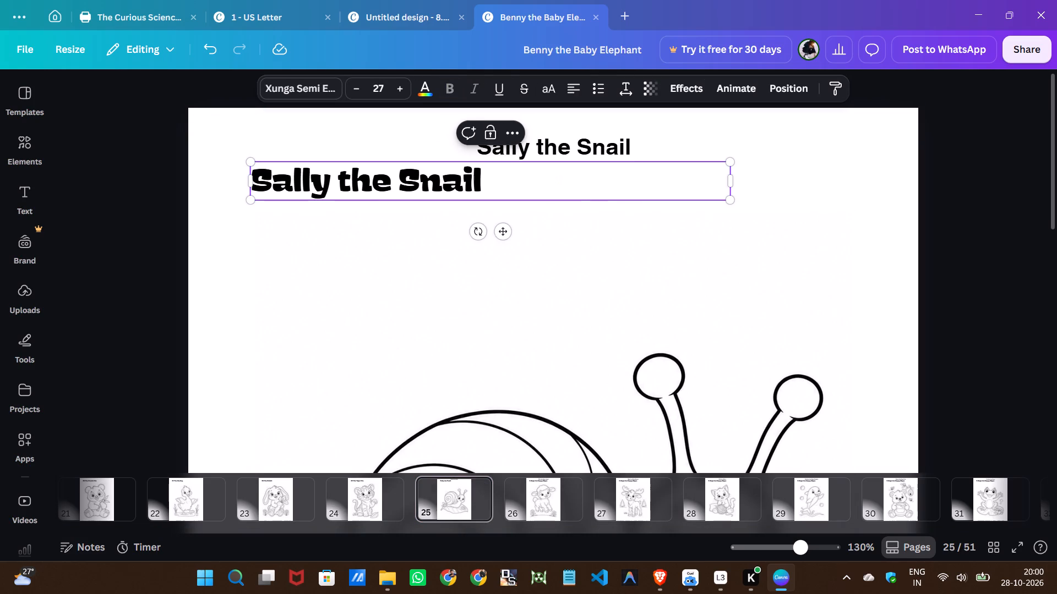
Replace the pet name in page 25's styled title with a number so it reads "24.The Snail".
left_click(343, 178)
left_click(348, 179)
key("BackSpace")
key("BackSpace")
key("BackSpace")
key("BackSpace")
key("BackSpace")
key("BackSpace")
key("BackSpace")
key("BackSpace")
key("BackSpace")
key("BackSpace")
key("BackSpace")
key("BackSpace")
key("BackSpace")
key("BackSpace")
key("BackSpace")
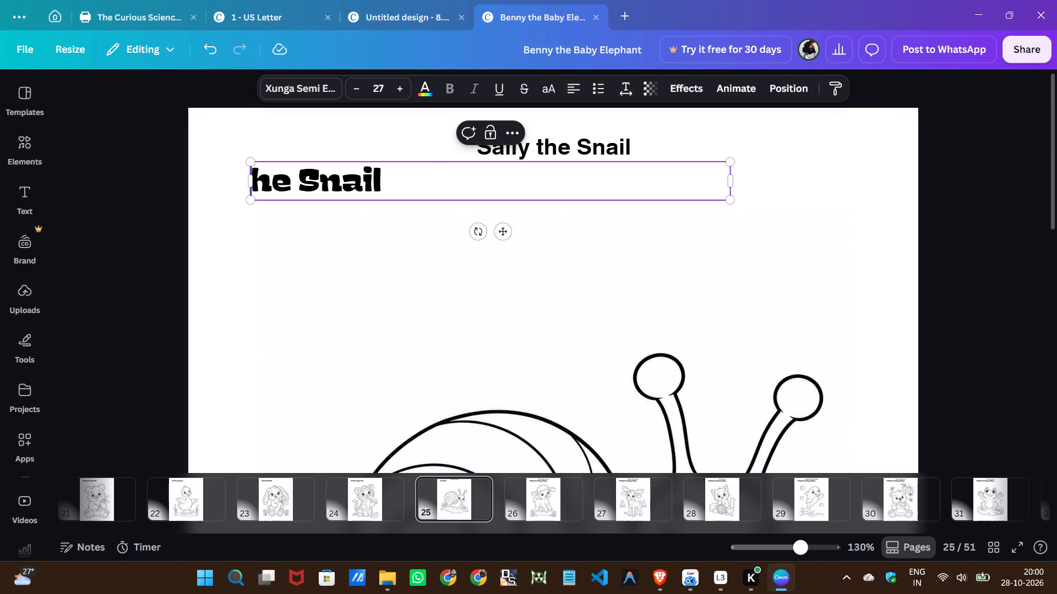
type("24.")
key("shift+t")
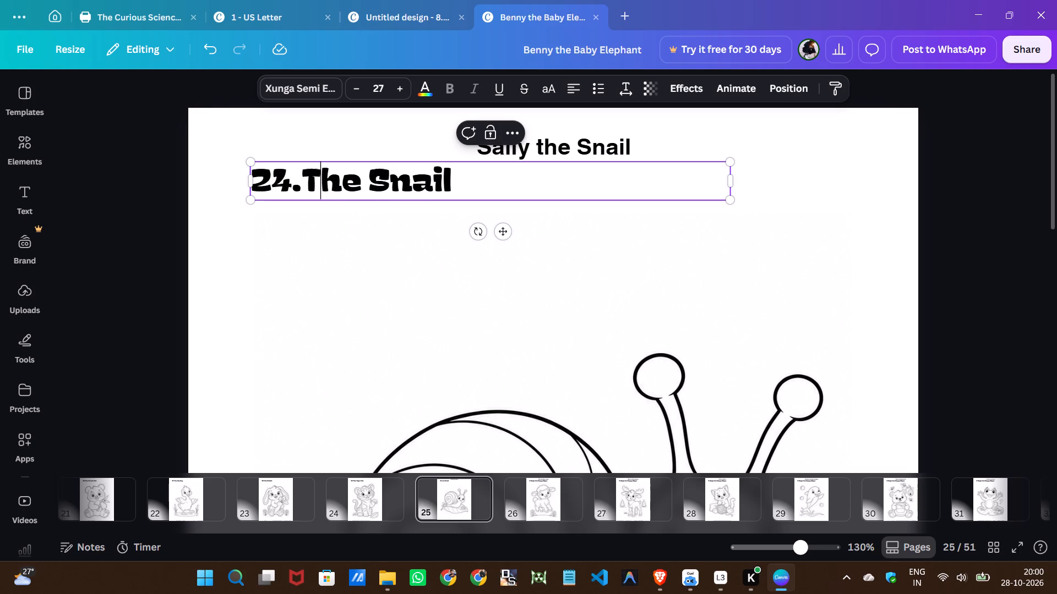
Delete the old plain title "Sally the Snail" above the styled title on page 25.
left_click(555, 154)
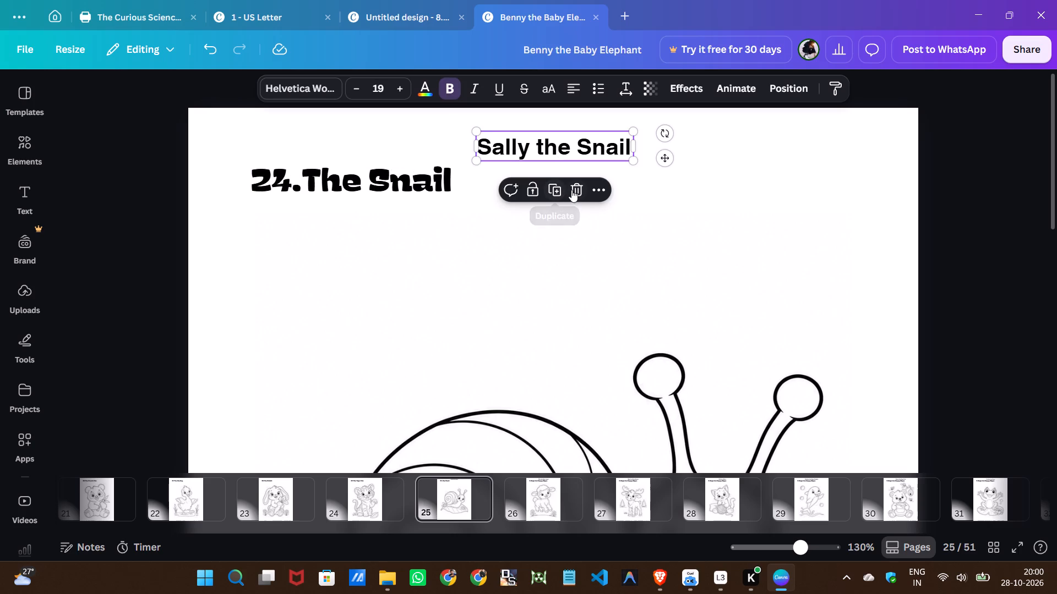
left_click(571, 190)
On page 26, copy the plain title "Ellie the Baby Lamb" over the styled placeholder text "2.Hugo the Happy Hippo".
left_click(544, 500)
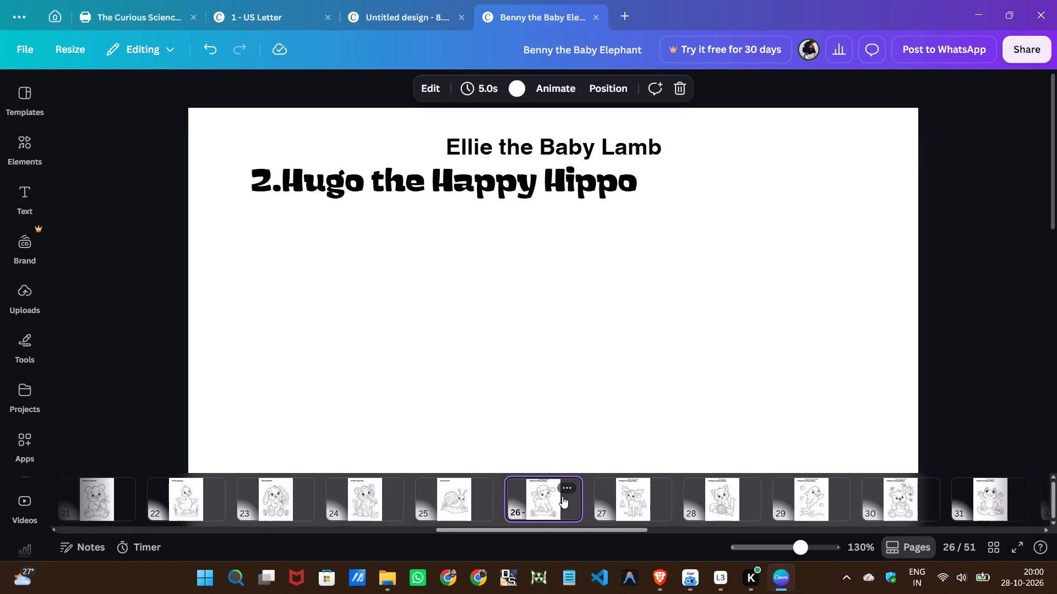
double_click(499, 144)
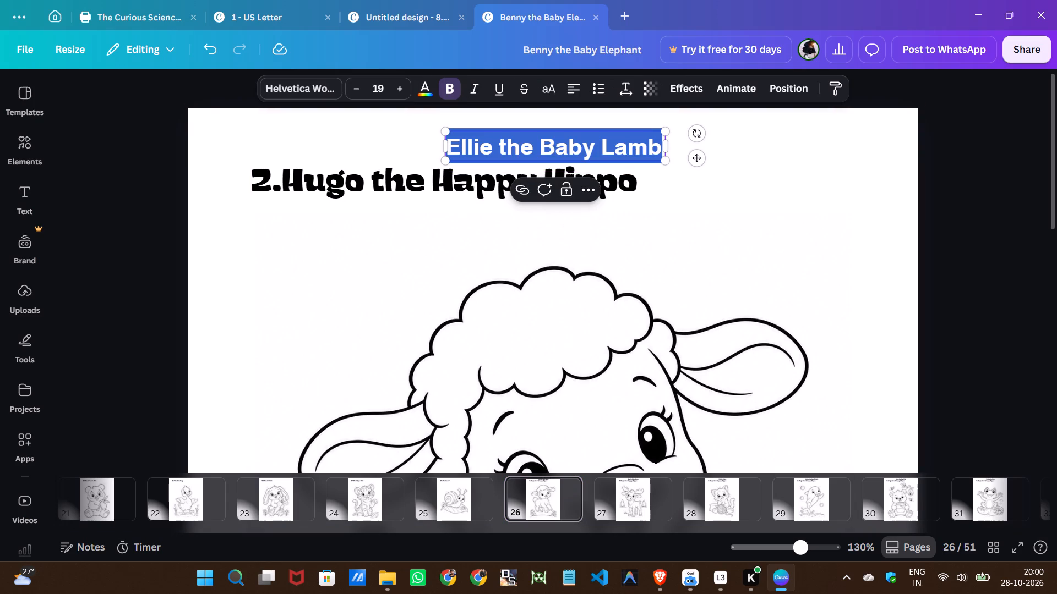
right_click(499, 144)
left_click(549, 210)
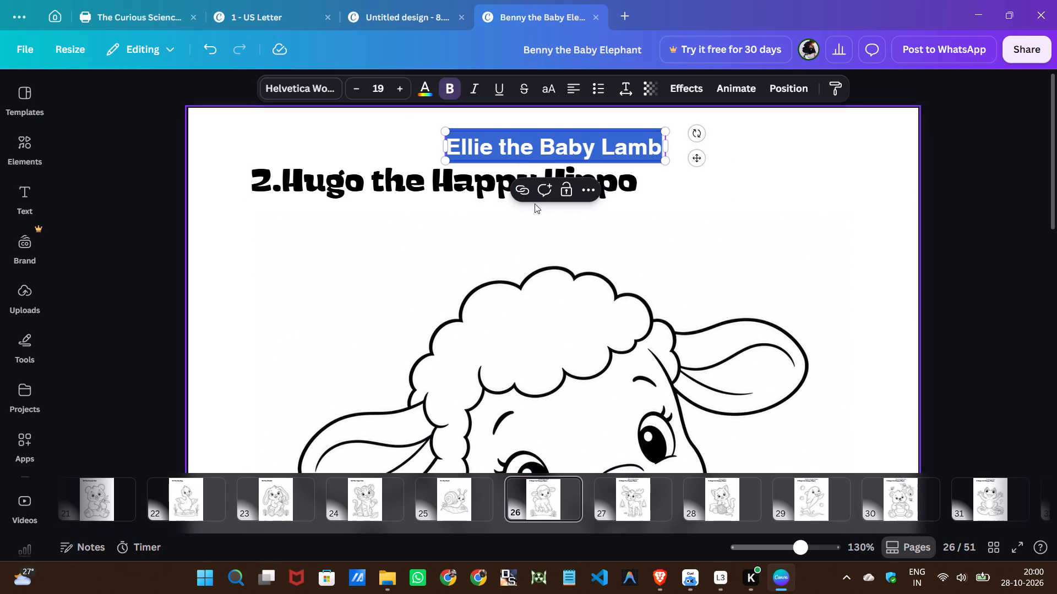
double_click(419, 179)
right_click(418, 179)
left_click(466, 271)
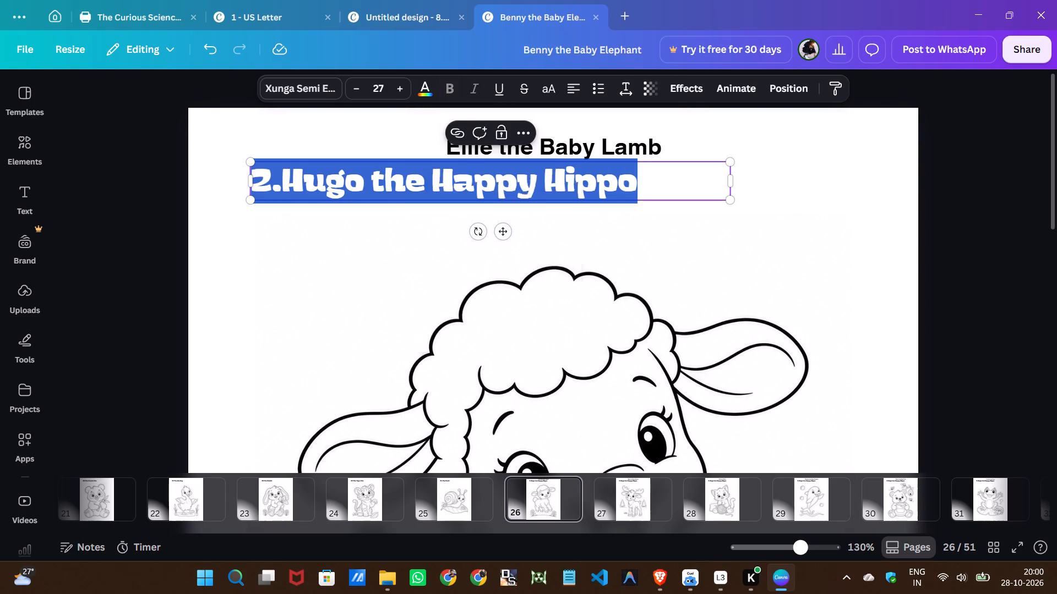
Replace the pet name in page 26's styled title with a number so it reads "25.The Baby Lamb".
left_click(339, 180)
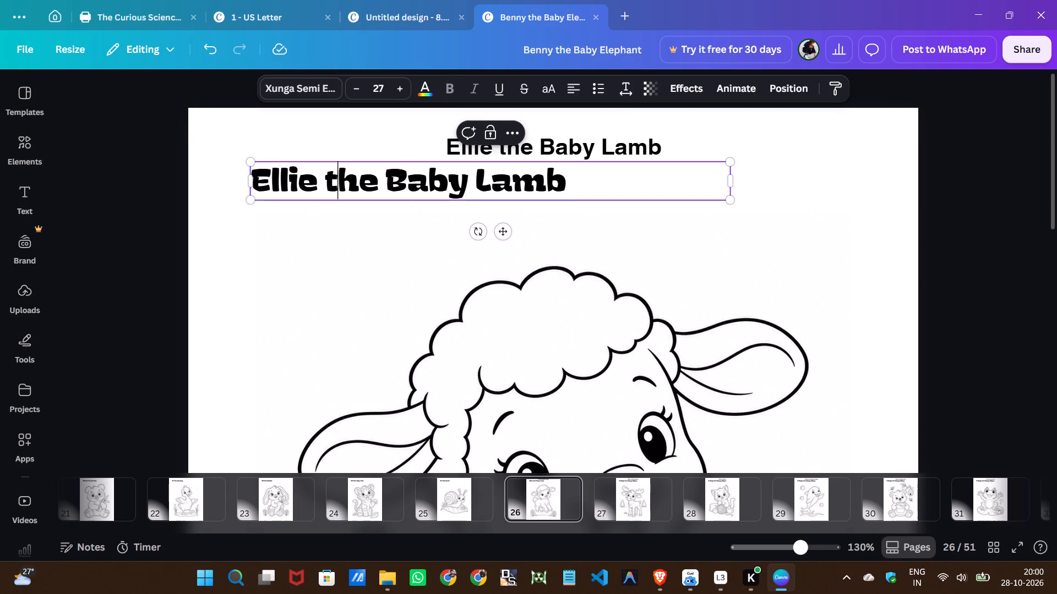
key("BackSpace")
key("BackSpace")
key("BackSpace")
key("BackSpace")
key("BackSpace")
key("BackSpace")
key("BackSpace")
key("BackSpace")
key("BackSpace")
key("BackSpace")
key("BackSpace")
key("BackSpace")
key("BackSpace")
key("BackSpace")
key("BackSpace")
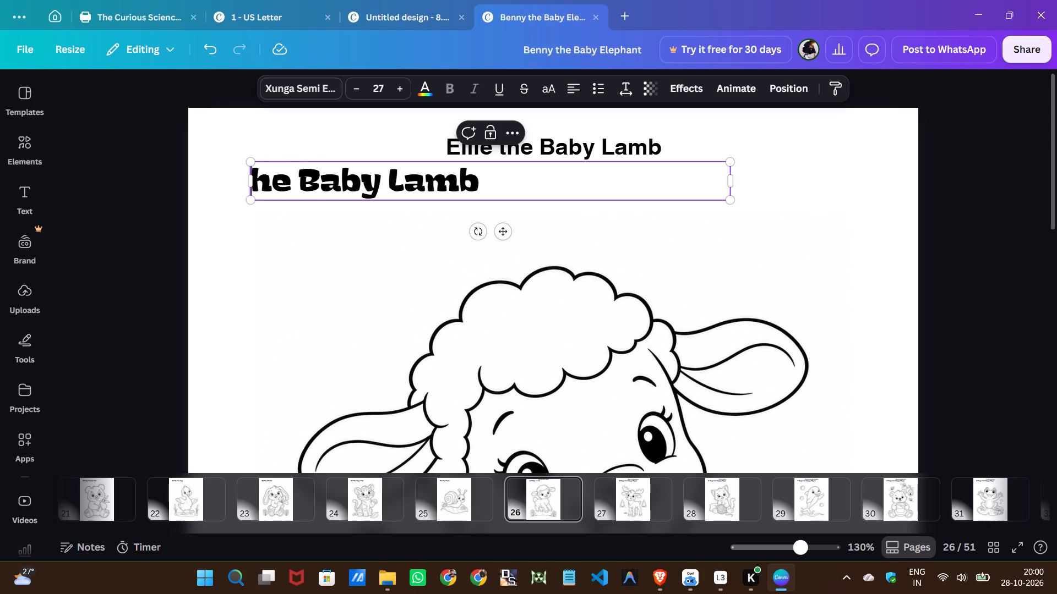
type("25.")
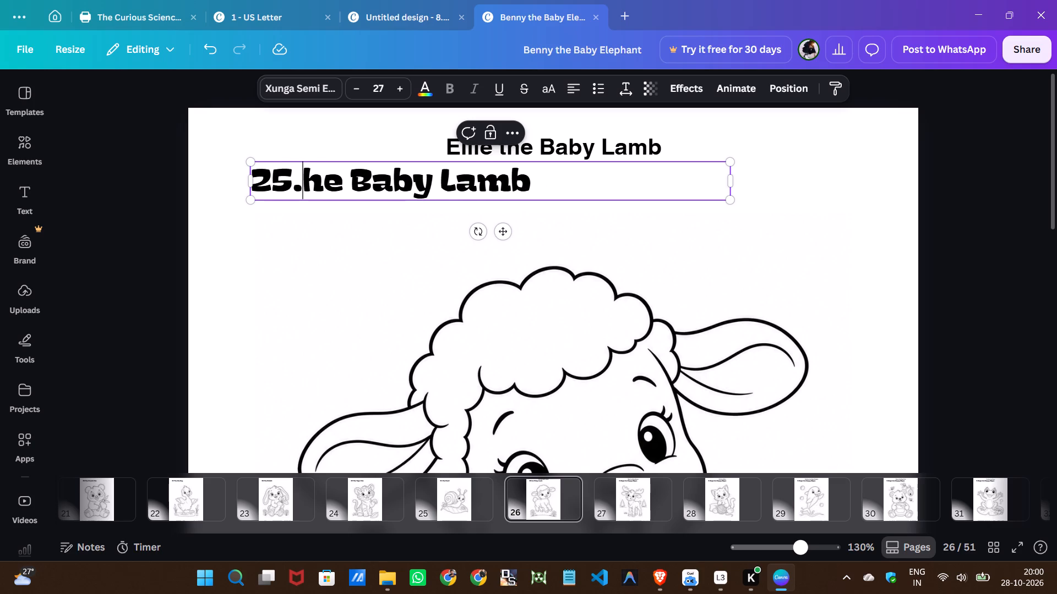
key("shift+t")
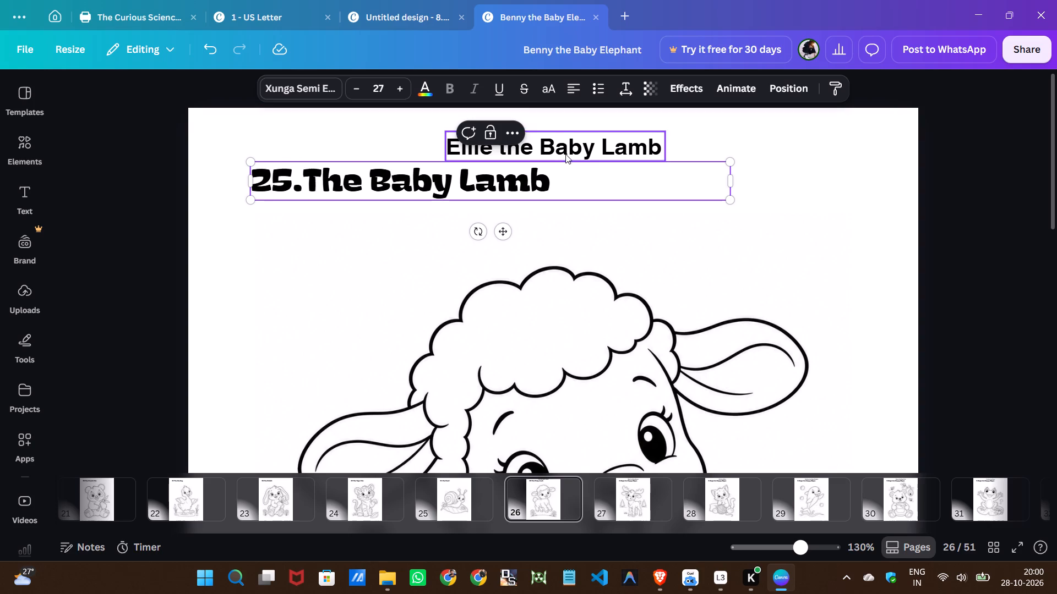
Delete the old plain title "Ellie the Baby Lamb" above the styled title on page 26.
left_click(565, 154)
left_click(577, 189)
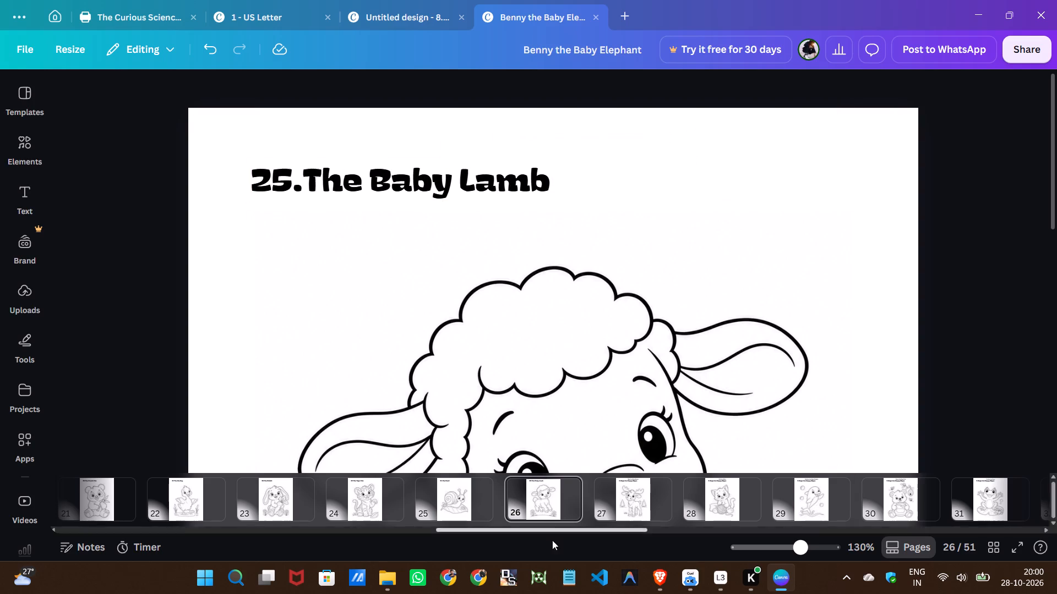
On page 27, copy the plain title "Max the Baby Moose" over the styled placeholder text "2.Hugo the Happy Hippo".
left_click(624, 514)
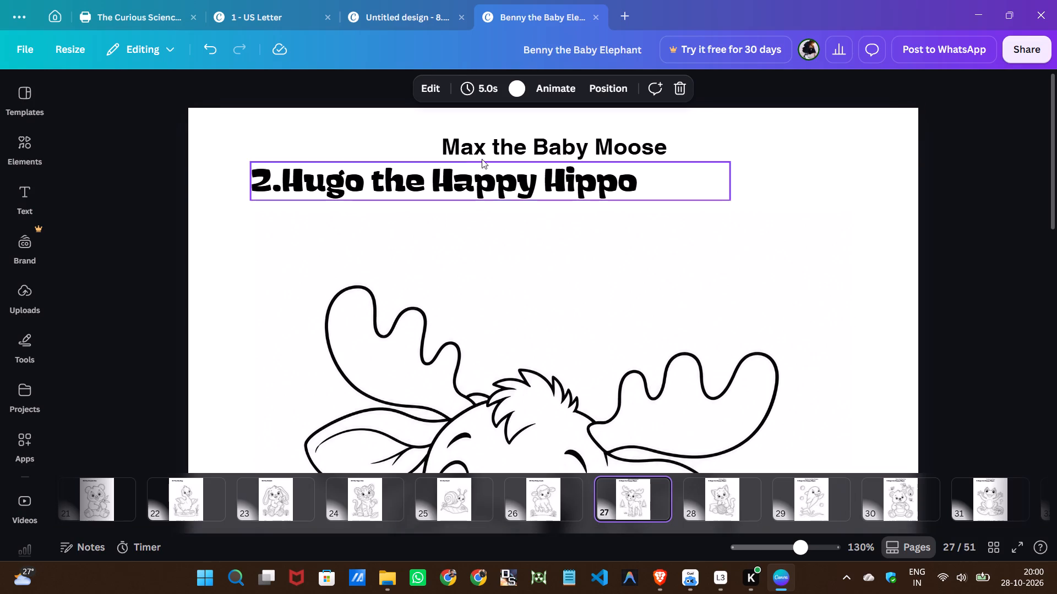
double_click(478, 141)
scroll(478, 140, "up", 1)
right_click(478, 140)
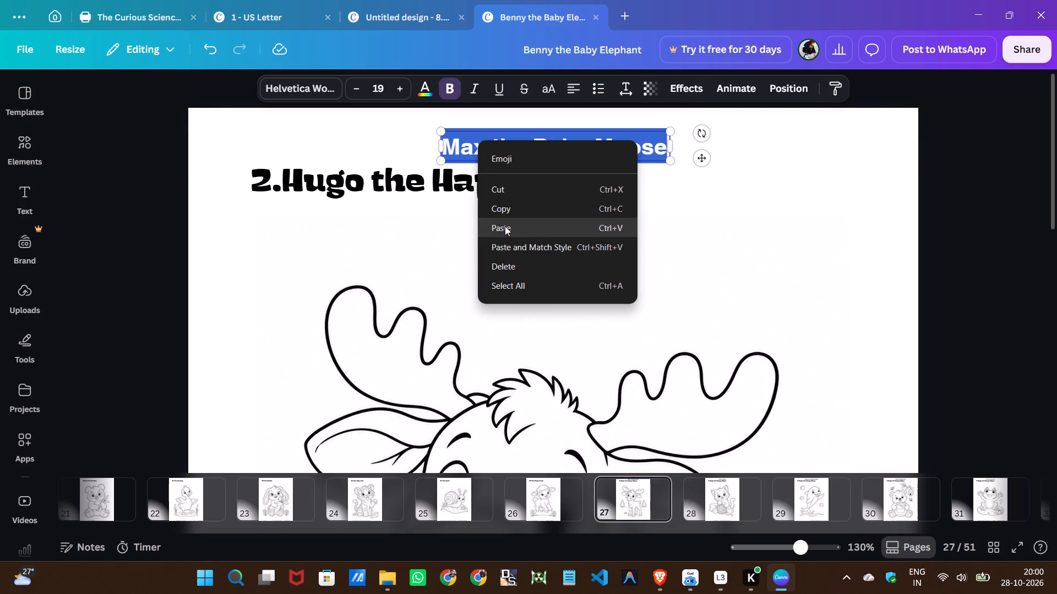
left_click(505, 204)
double_click(356, 194)
right_click(356, 194)
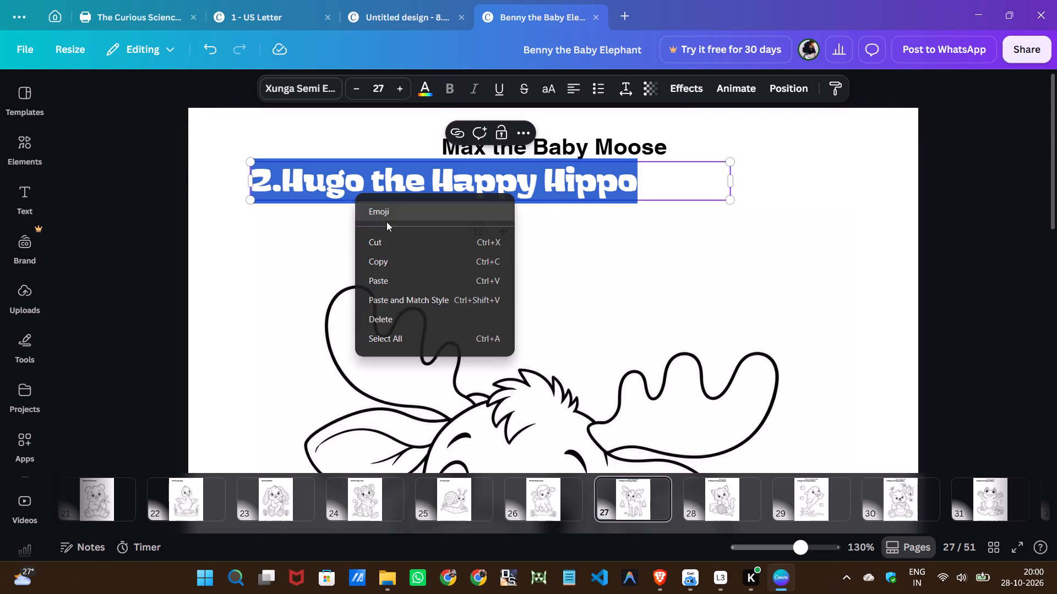
left_click(400, 276)
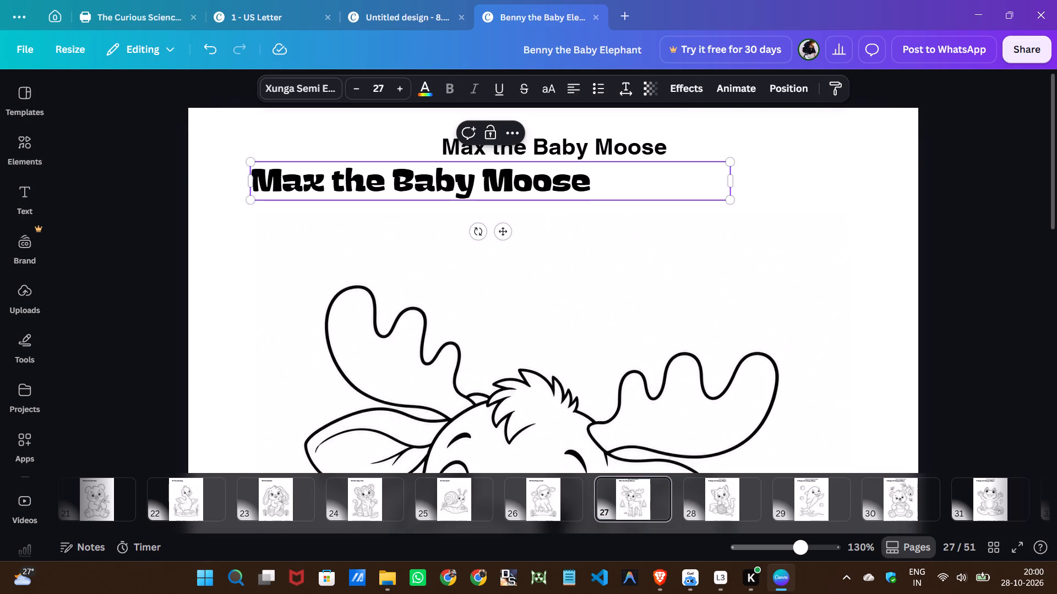
Replace the pet name in page 27's styled title with a number so it reads "26.The Baby Moose".
left_click(341, 182)
key("BackSpace")
key("BackSpace")
key("BackSpace")
key("BackSpace")
key("BackSpace")
key("BackSpace")
key("BackSpace")
key("BackSpace")
key("BackSpace")
key("BackSpace")
key("BackSpace")
key("BackSpace")
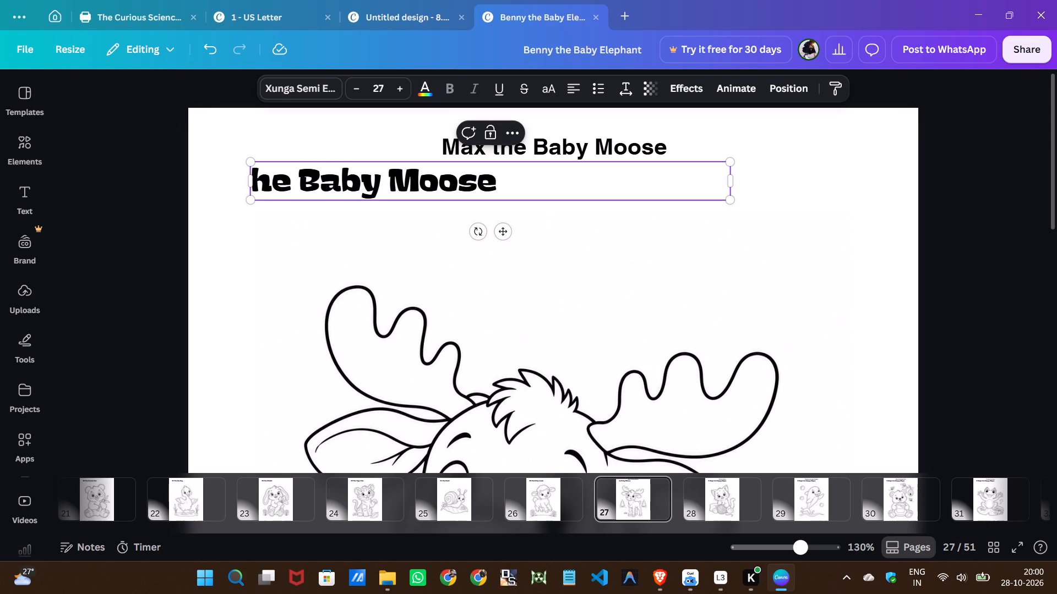
type("26.")
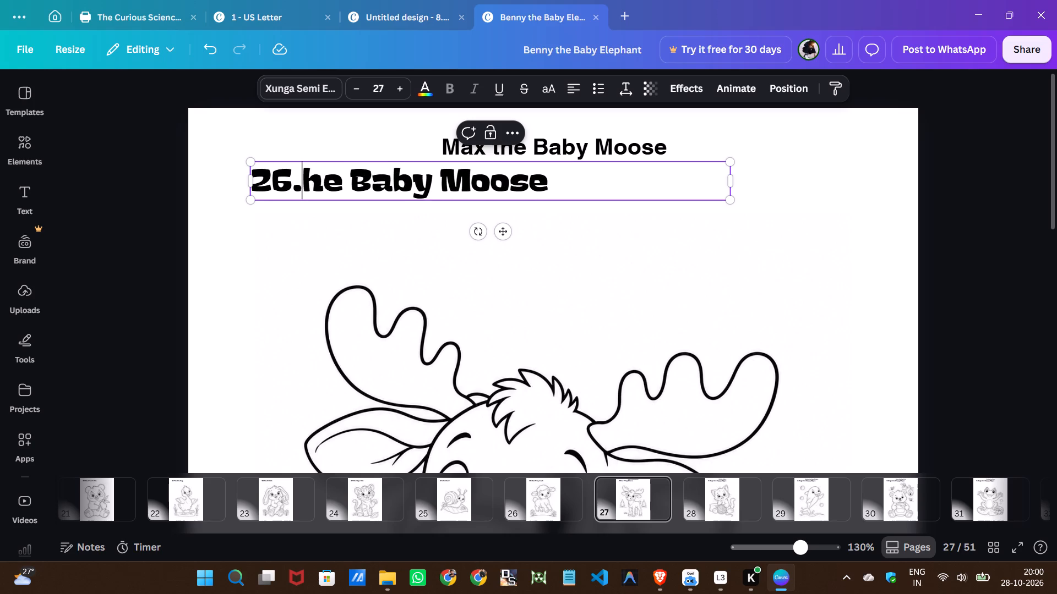
key("shift+t")
Delete the old plain title "Max the Baby Moose" above the styled title on page 27.
left_click(554, 149)
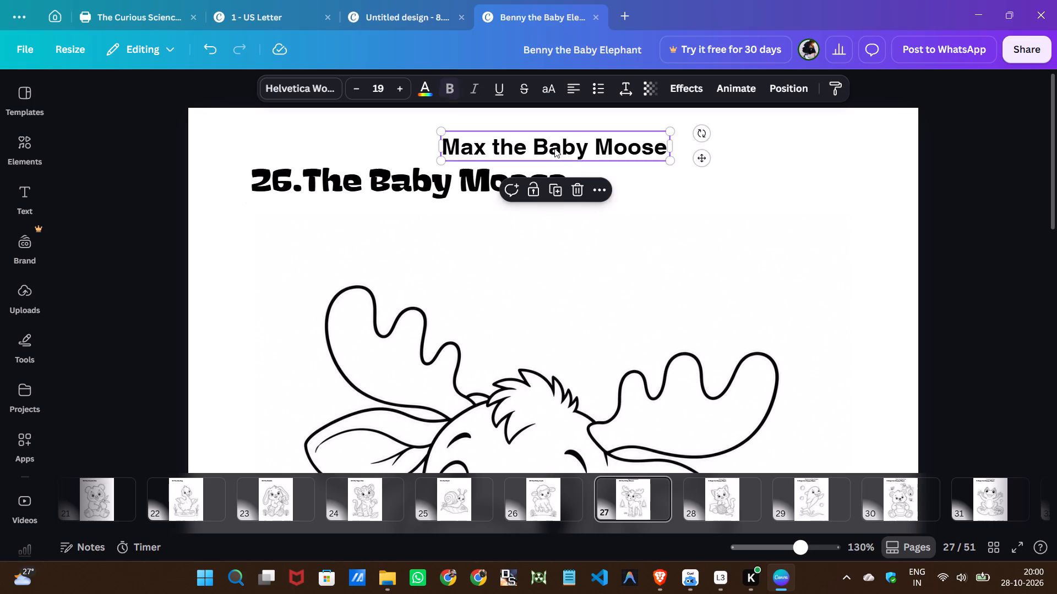
left_click(574, 196)
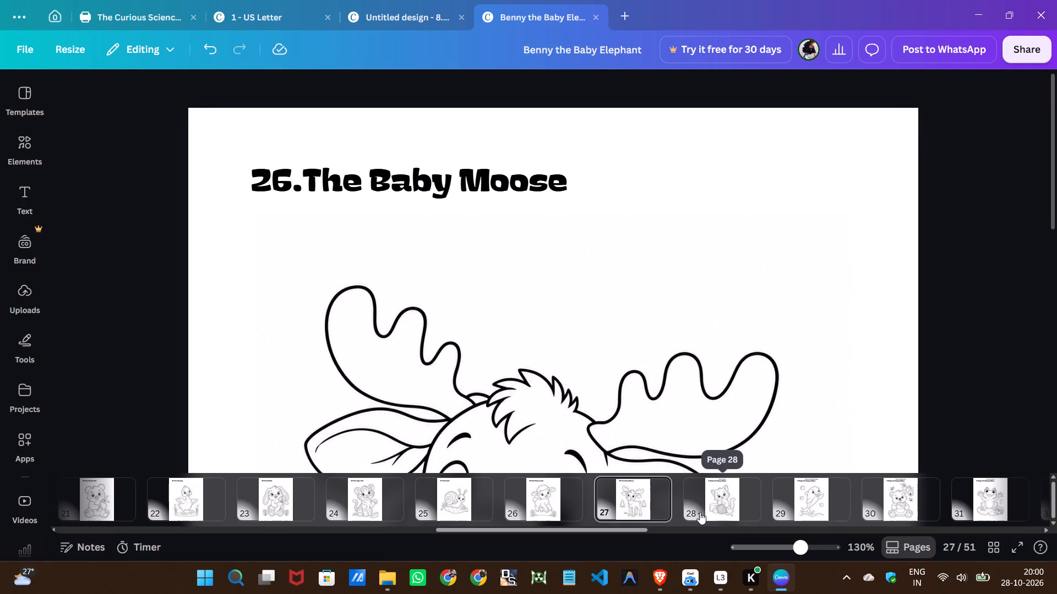
On page 28, copy the plain title "Kiki the Kitten" over the styled placeholder text "2.Hugo the Happy Hippo".
scroll(498, 359, "down", 2)
scroll(660, 474, "up", 4)
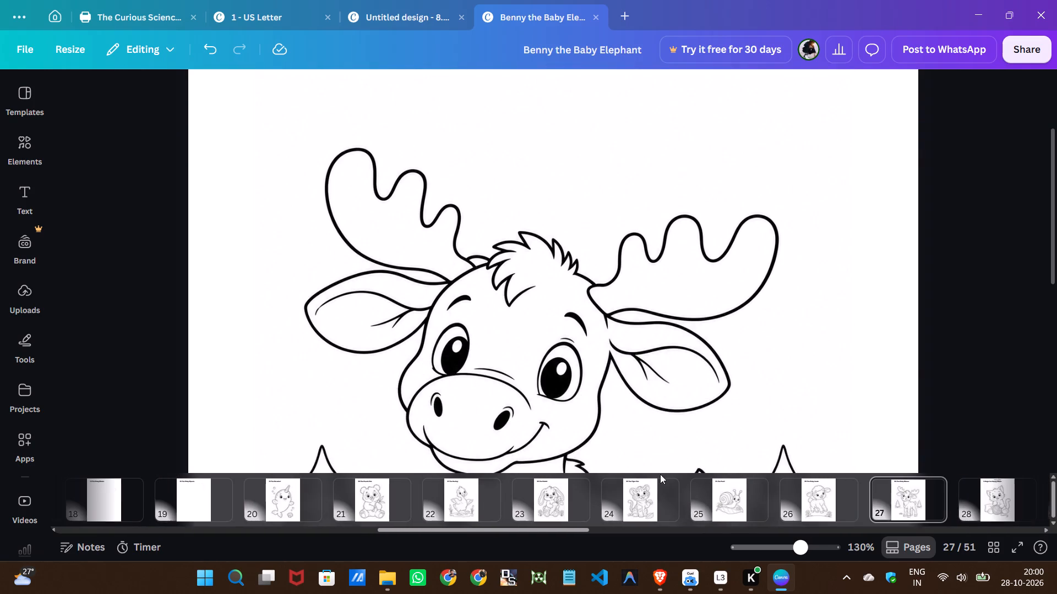
scroll(549, 393, "up", 4)
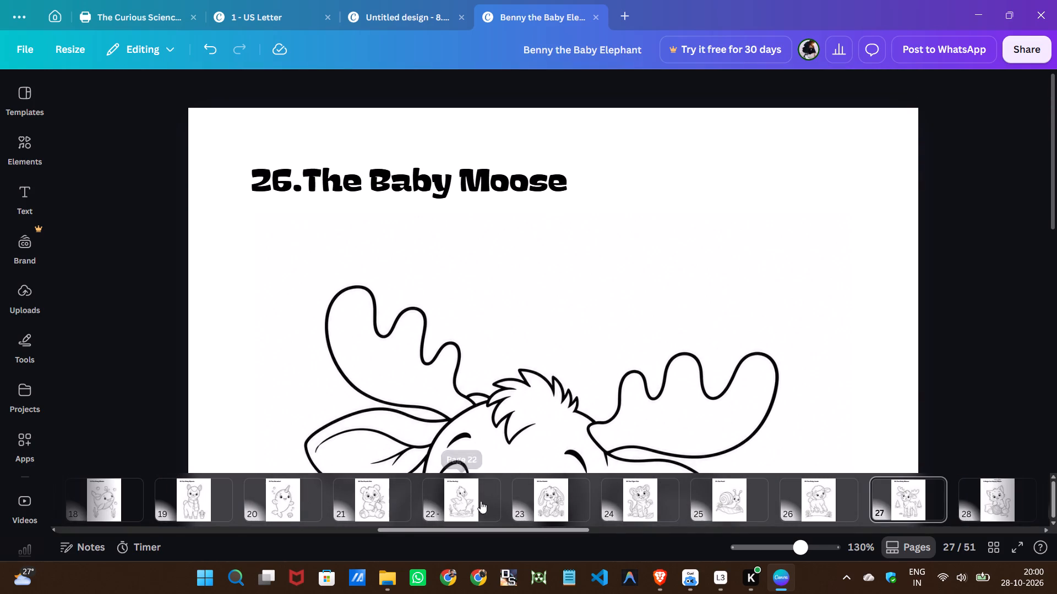
scroll(482, 501, "down", 10)
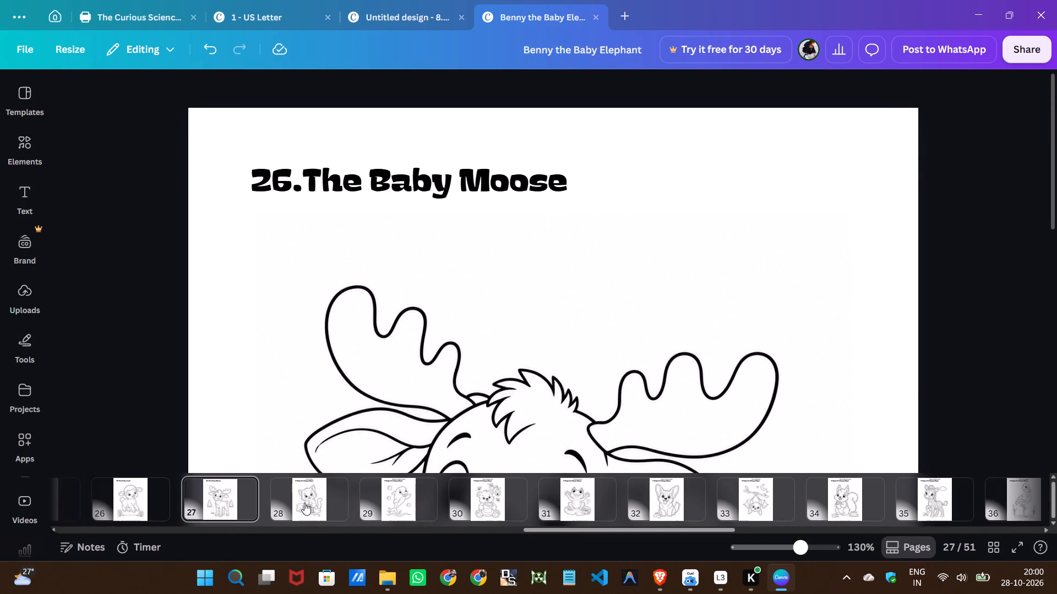
left_click(300, 503)
double_click(535, 148)
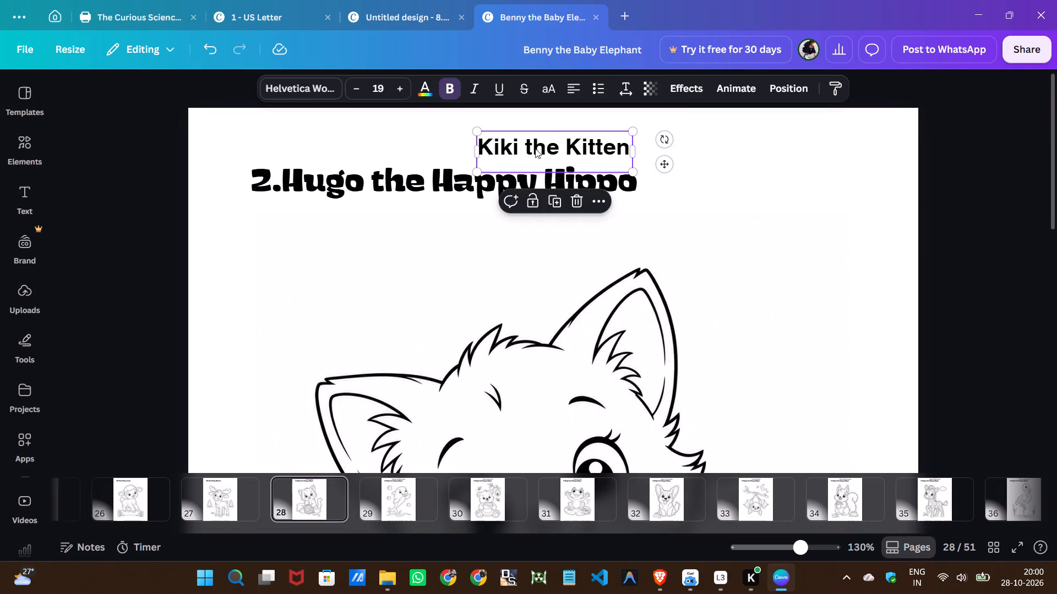
right_click(535, 148)
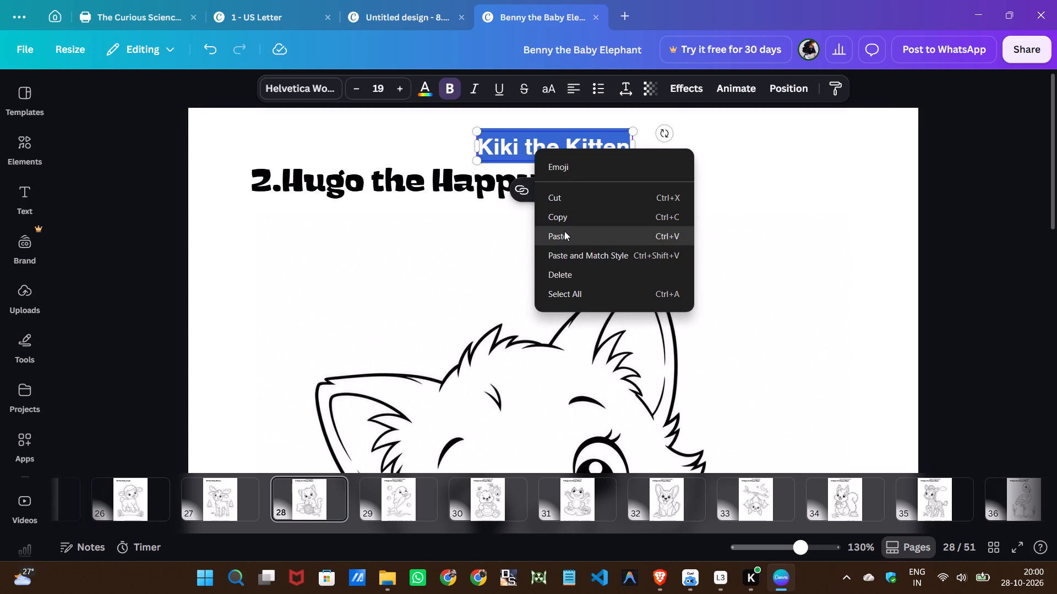
left_click(573, 216)
double_click(307, 172)
right_click(307, 172)
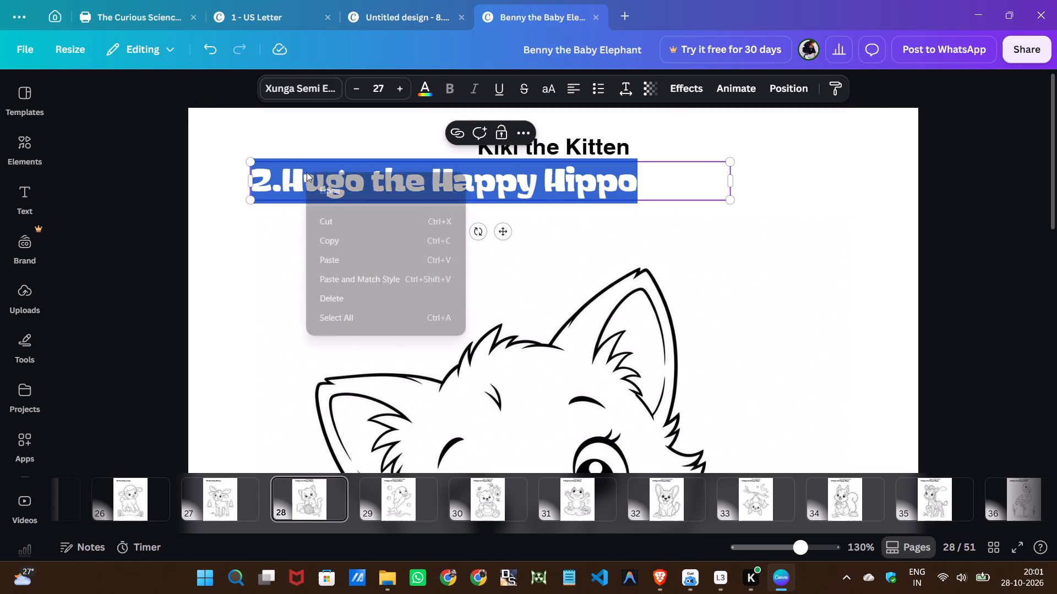
left_click(349, 253)
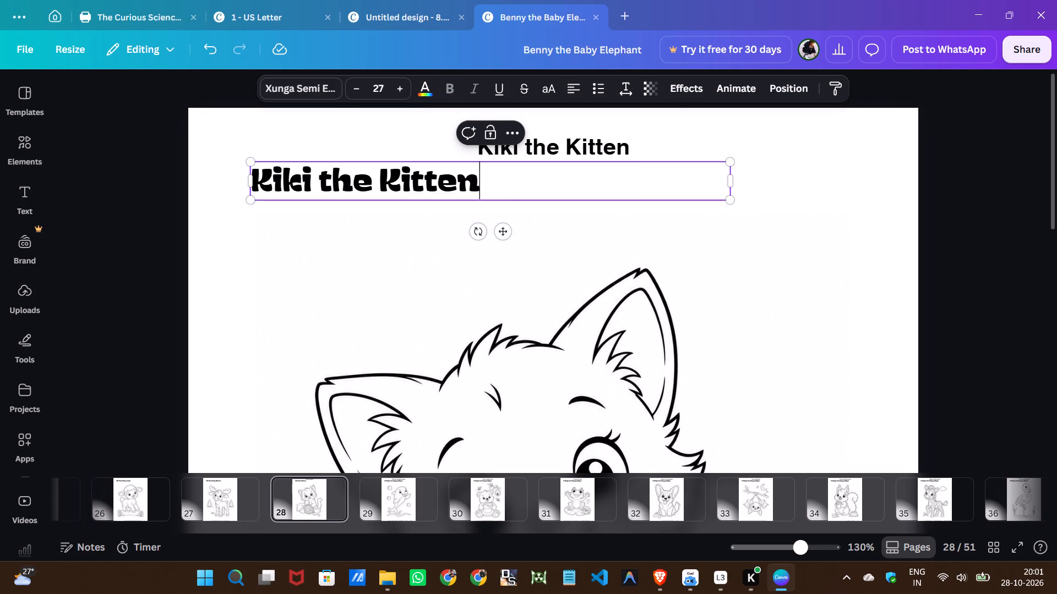
Replace the pet name in page 28's styled title with a number so it reads "27.The Kitten".
left_click(327, 179)
key("BackSpace")
key("BackSpace")
key("BackSpace")
key("BackSpace")
key("BackSpace")
key("BackSpace")
key("BackSpace")
key("BackSpace")
key("BackSpace")
key("BackSpace")
key("BackSpace")
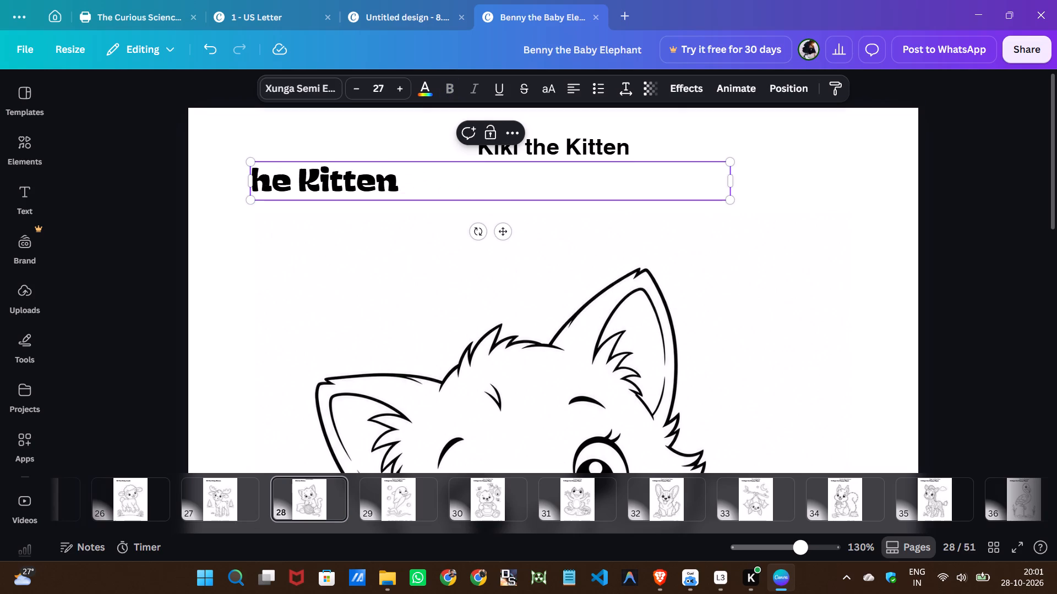
type("27.T")
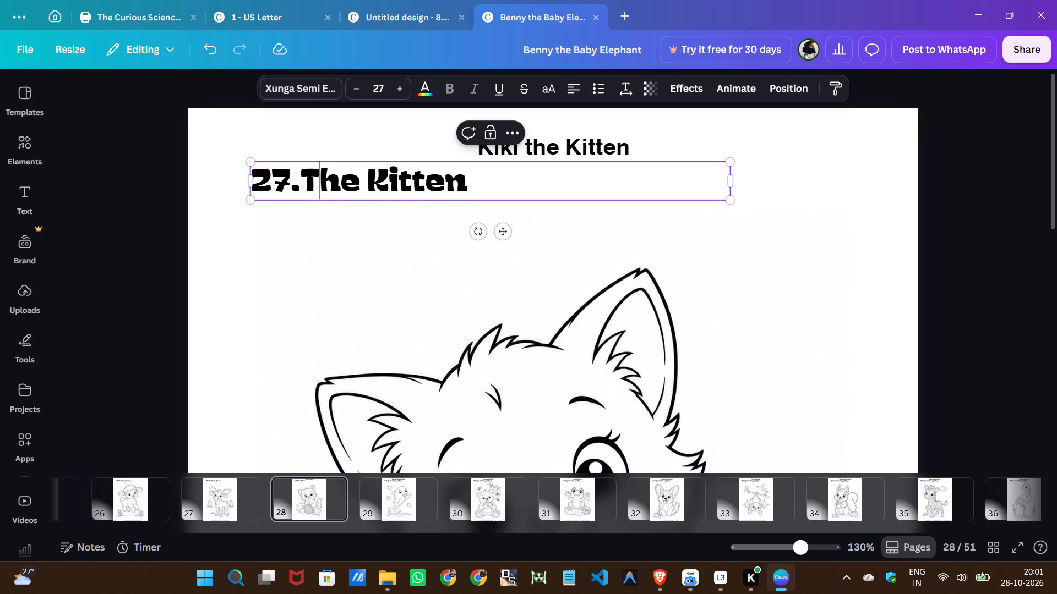
Delete the old plain title "Kiki the Kitten" above the styled title on page 28.
left_click(627, 145)
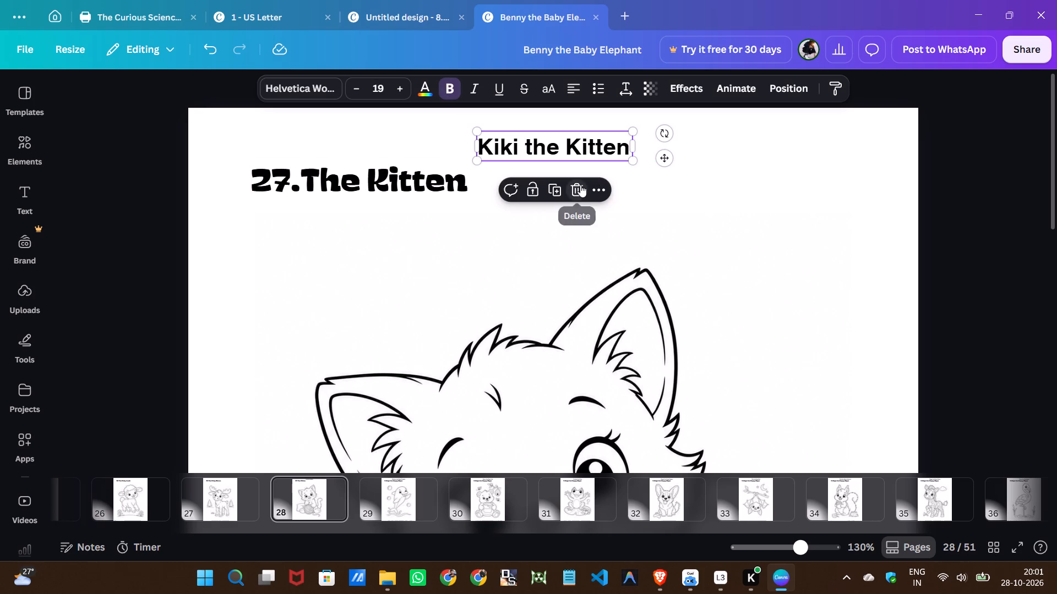
left_click_drag(580, 185, 576, 191)
On page 29, copy the plain title "Bubbles the Baby Dolphin" over the styled placeholder text "2.Hugo the Happy Hippo".
left_click(394, 491)
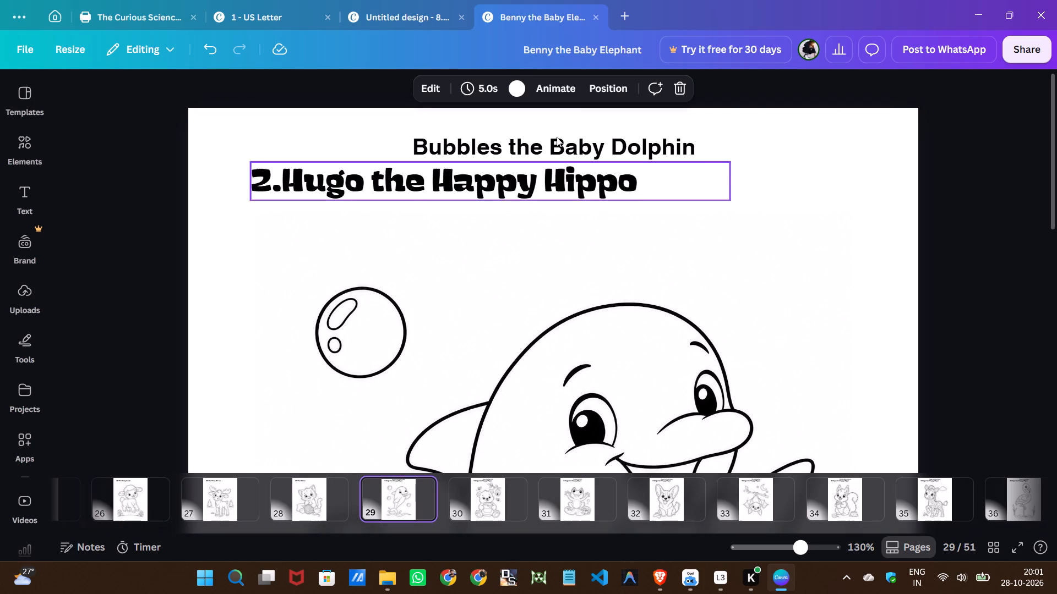
double_click(548, 143)
right_click(547, 144)
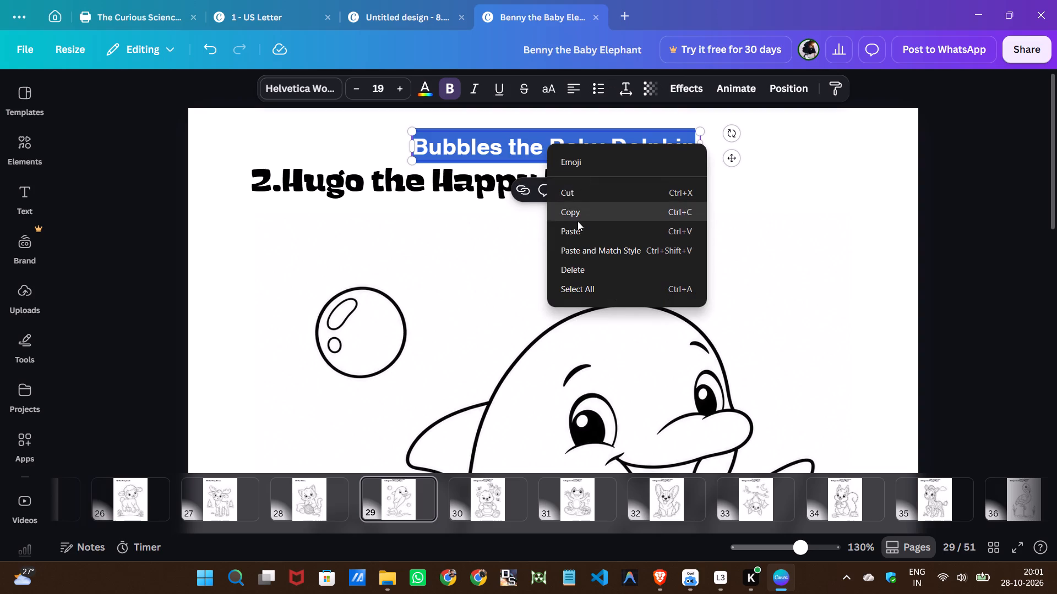
left_click(577, 221)
triple_click(455, 193)
right_click(455, 193)
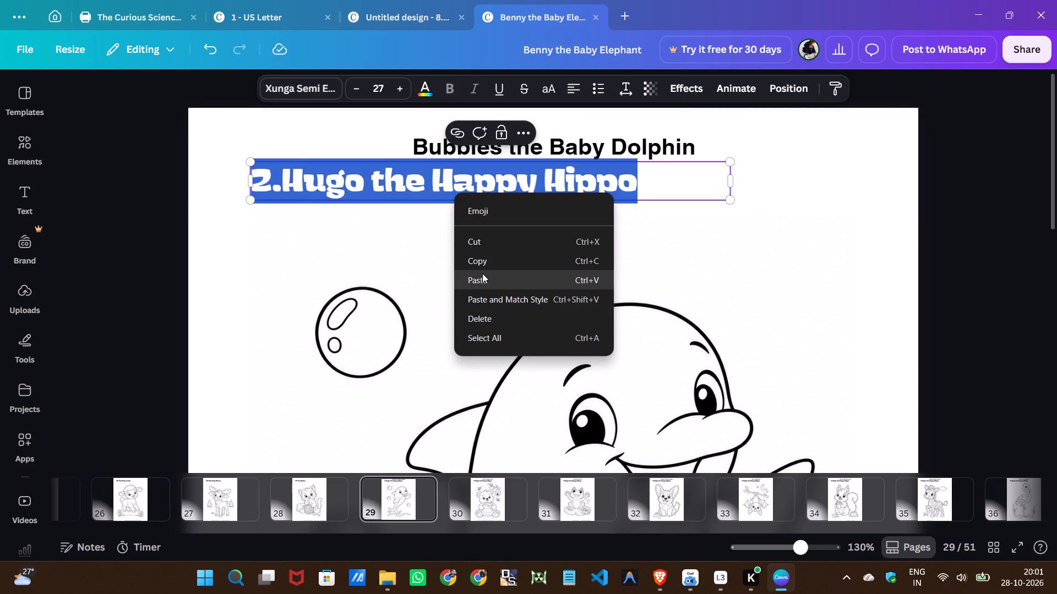
key("ctrl+v")
left_click(472, 271)
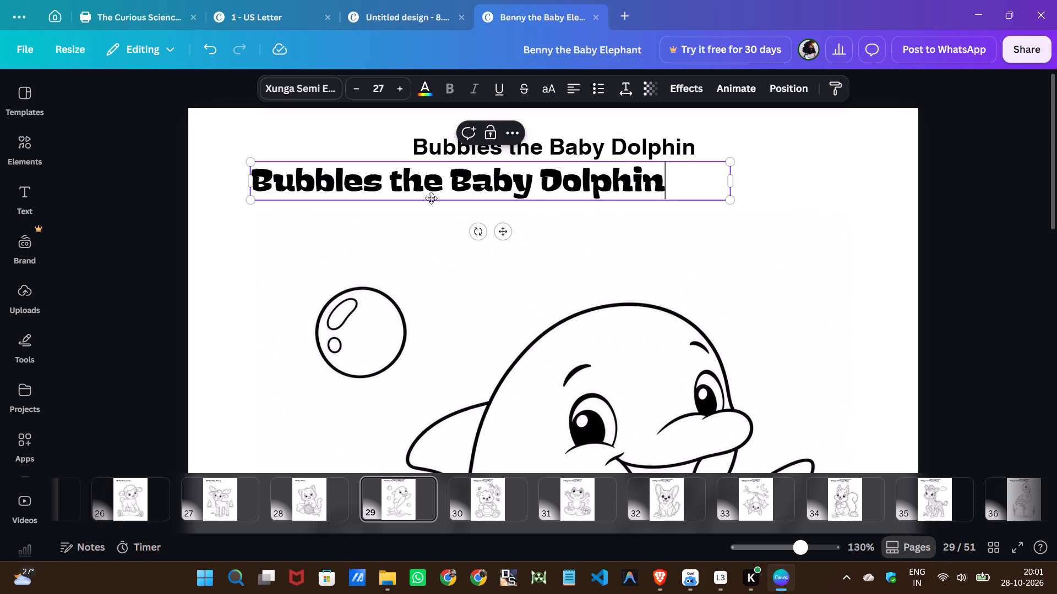
Replace the pet name in page 29's styled title with a number so it reads "28.The Baby Dolphin".
left_click(405, 180)
key("BackSpace")
key("BackSpace")
key("BackSpace")
key("BackSpace")
key("BackSpace")
key("BackSpace")
key("BackSpace")
key("BackSpace")
key("BackSpace")
key("BackSpace")
key("BackSpace")
key("BackSpace")
key("BackSpace")
key("BackSpace")
key("BackSpace")
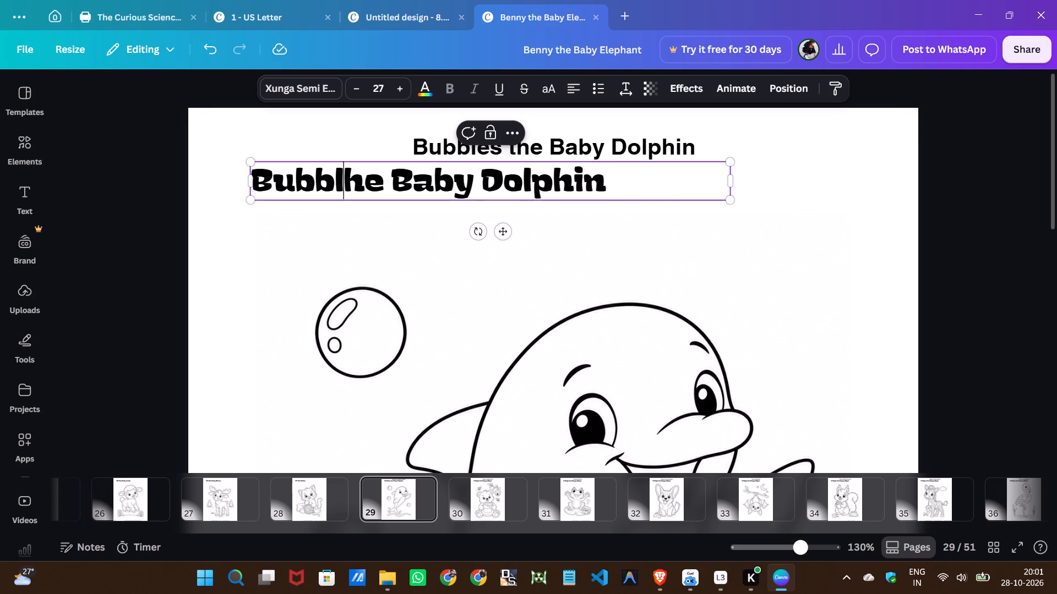
key("2")
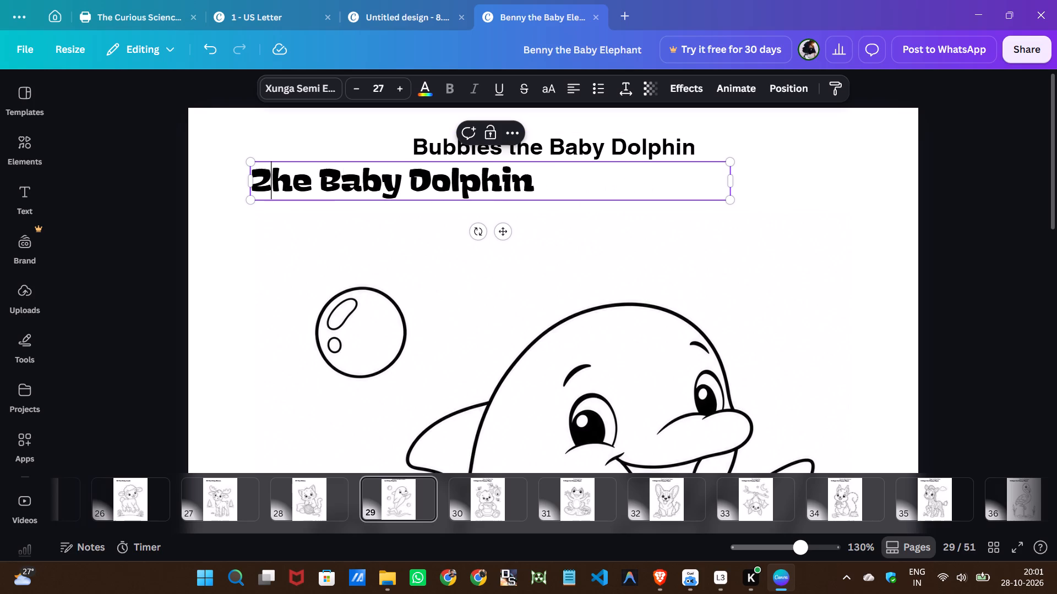
key("8")
key("period")
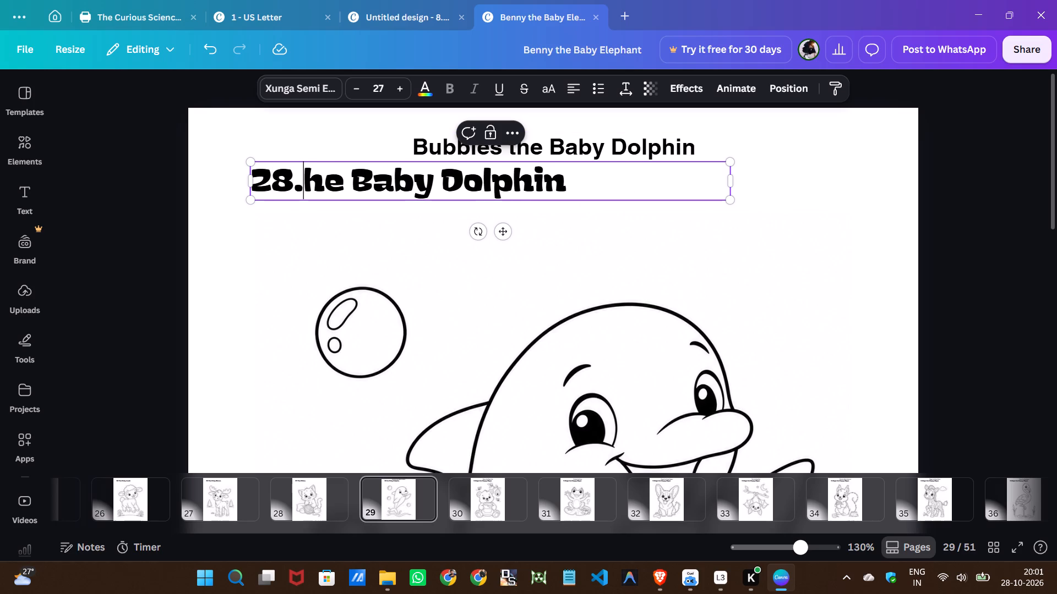
key("shift+t")
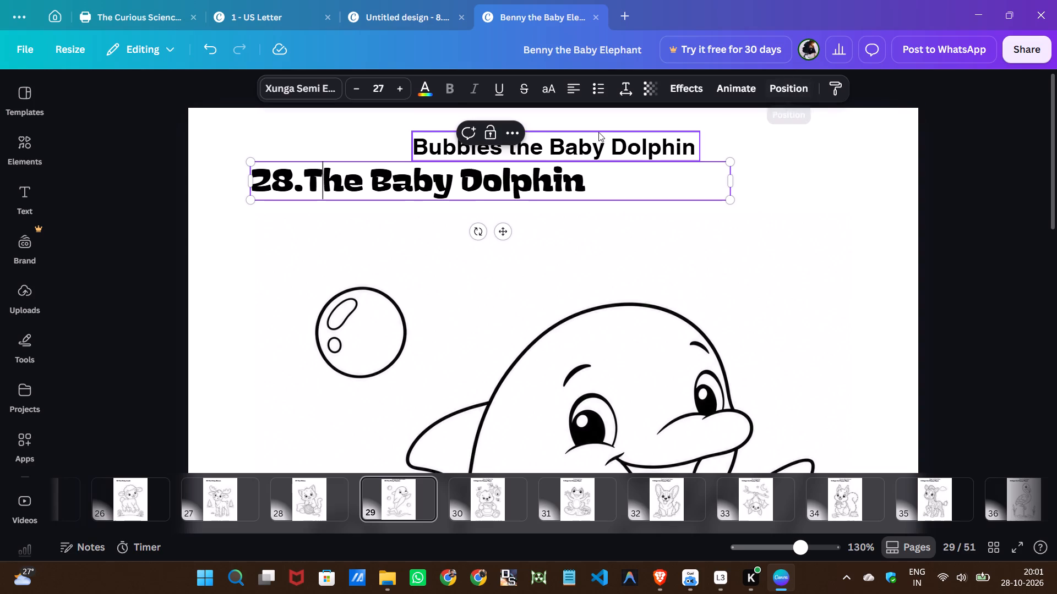
Delete the old plain title "Bubbles the Baby Dolphin" above the styled title on page 29.
left_click(592, 140)
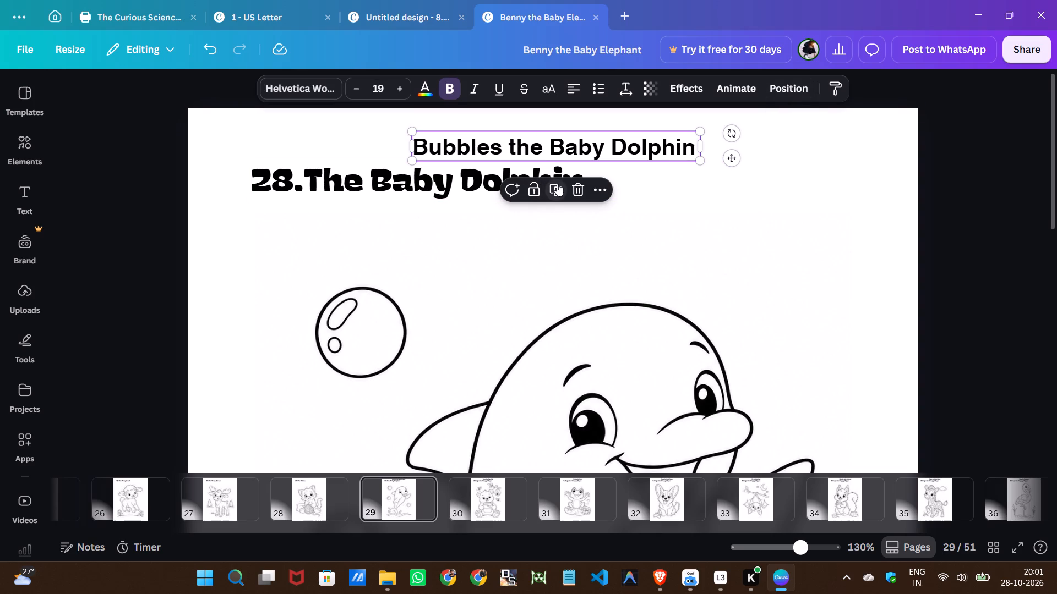
left_click(575, 190)
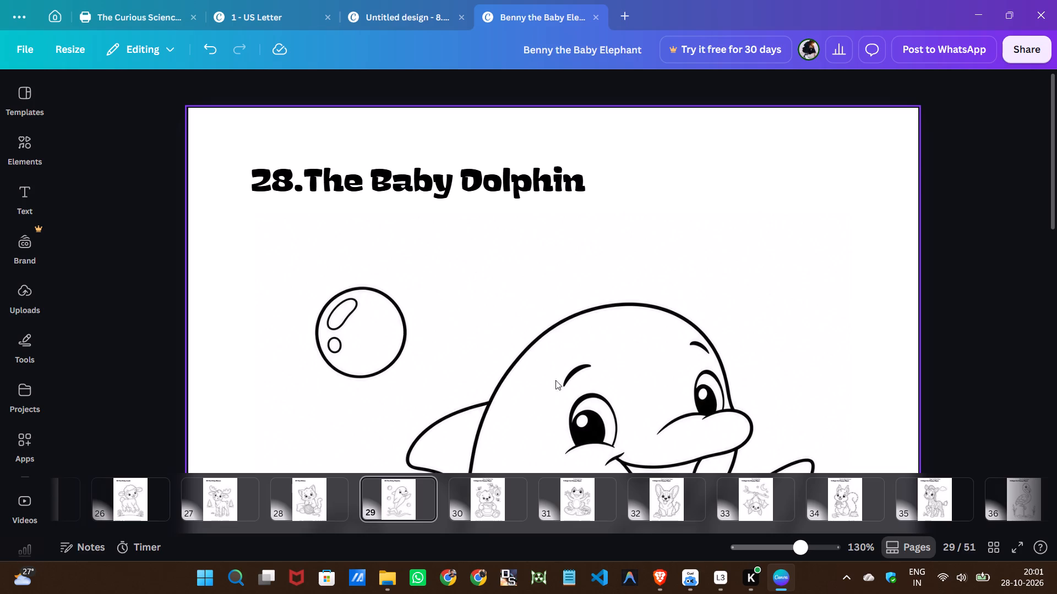
On page 30, copy the plain title "Bruno the Bear Cub" over the styled placeholder text "2.Hugo the Happy Hippo".
left_click(479, 508)
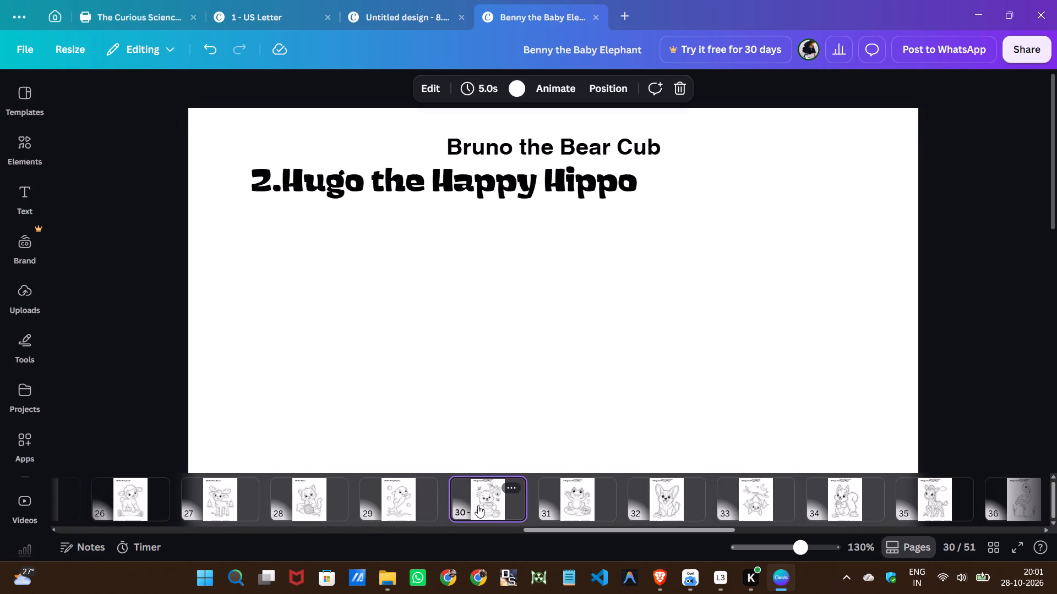
double_click(531, 148)
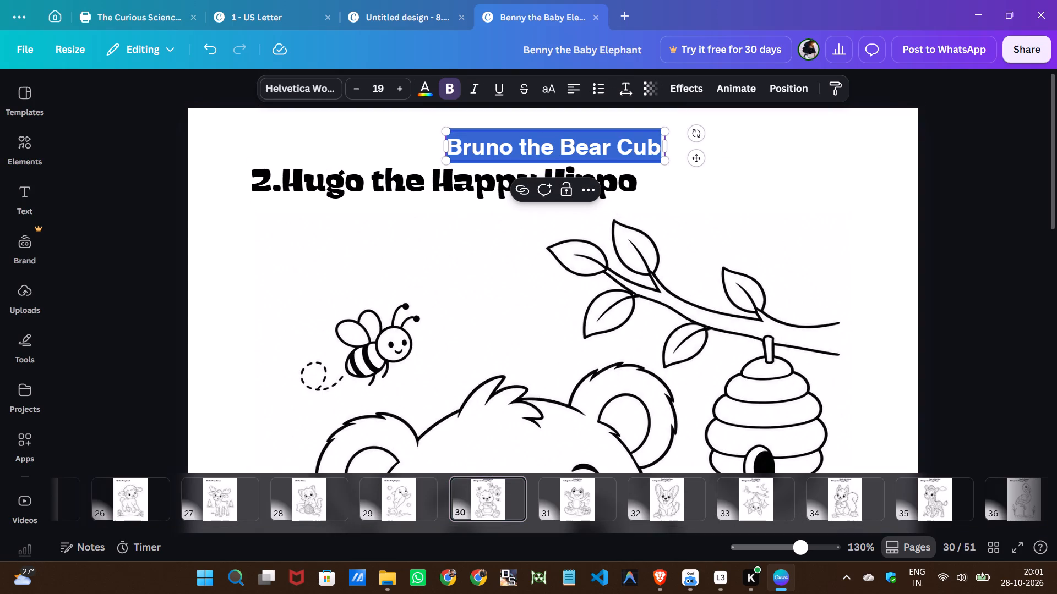
right_click(531, 150)
left_click(574, 227)
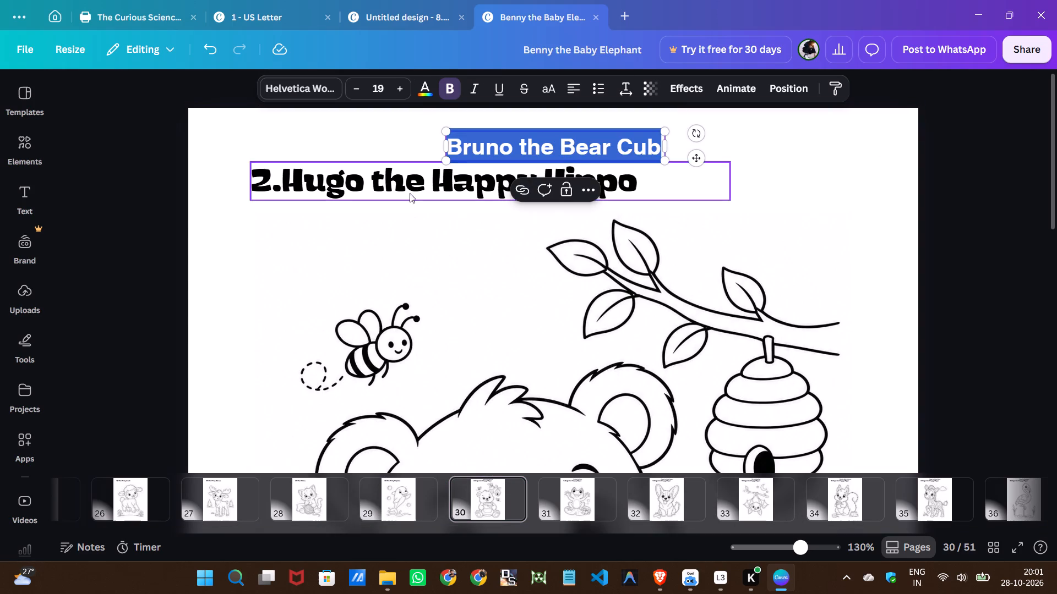
double_click(404, 191)
key("ctrl+v")
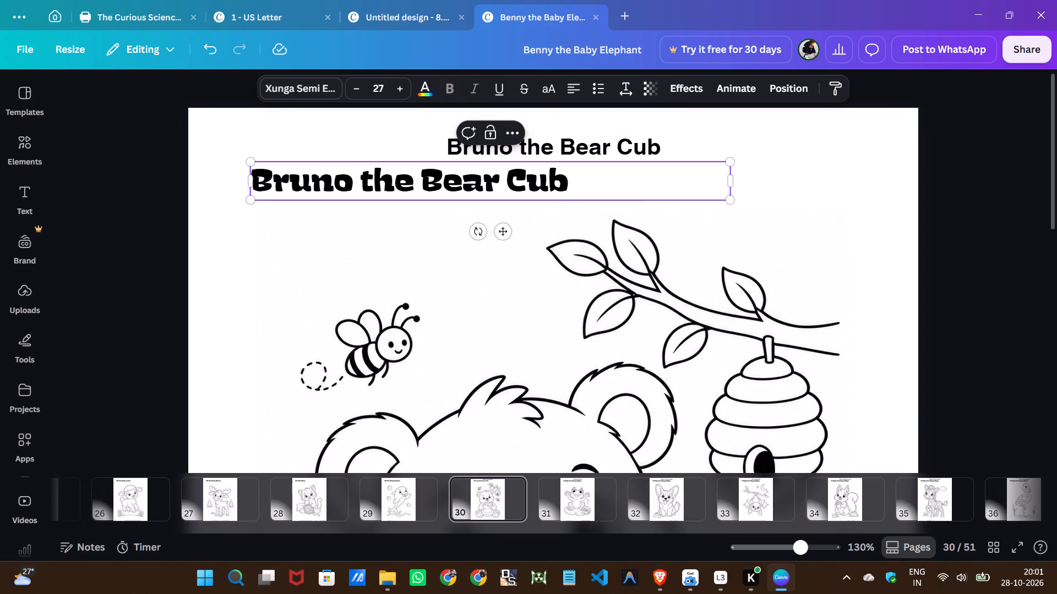
Replace the pet name in page 30's styled title with a number so it reads "29.The Bear Cub".
left_click(372, 184)
key("BackSpace")
key("BackSpace")
key("BackSpace")
key("BackSpace")
key("BackSpace")
key("BackSpace")
key("BackSpace")
key("BackSpace")
key("BackSpace")
key("BackSpace")
key("BackSpace")
key("BackSpace")
key("BackSpace")
key("BackSpace")
key("BackSpace")
key("BackSpace")
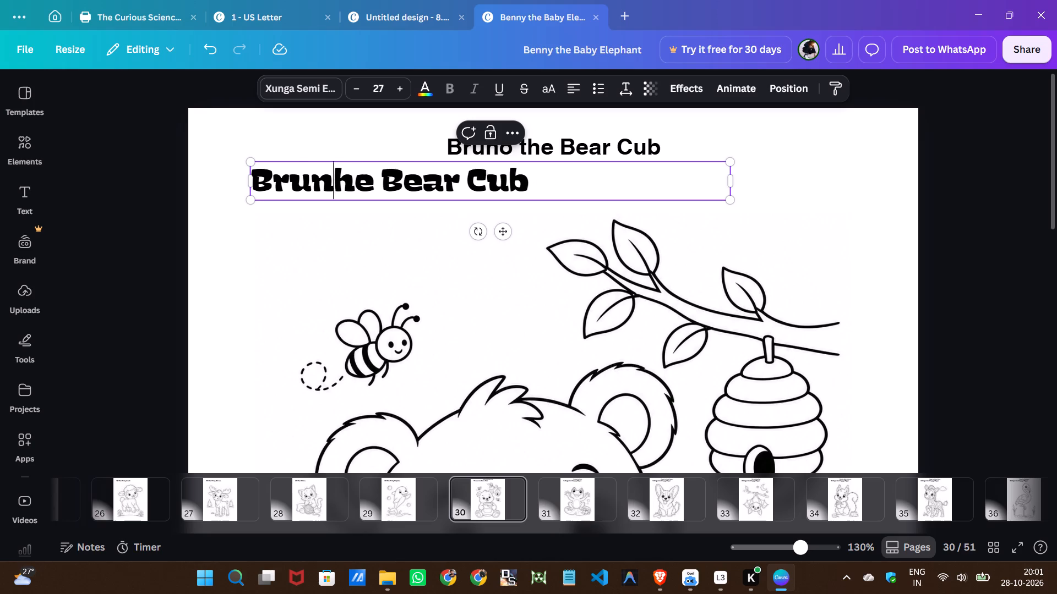
type("29")
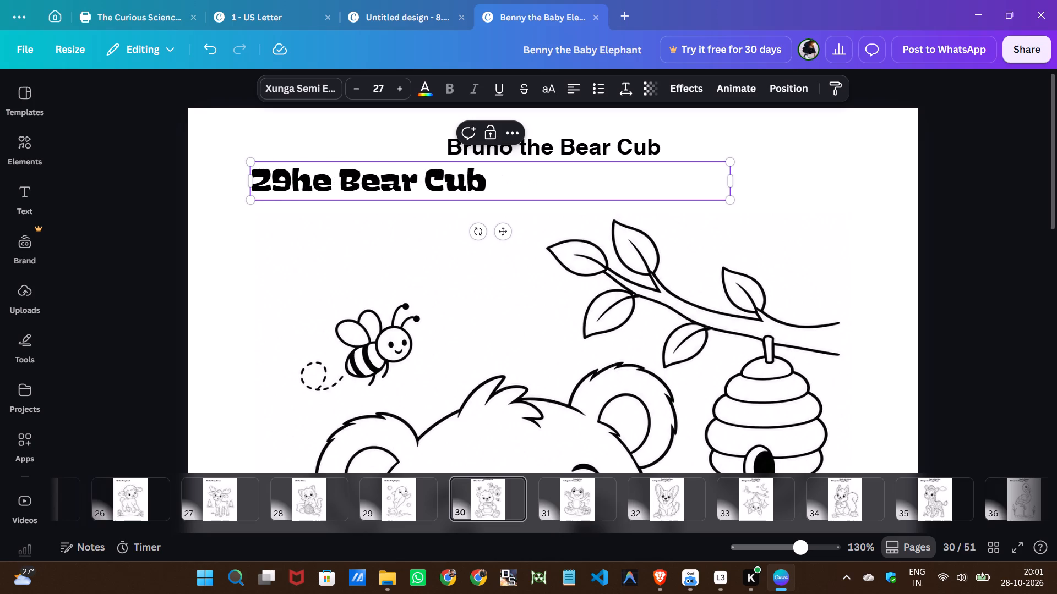
key("period")
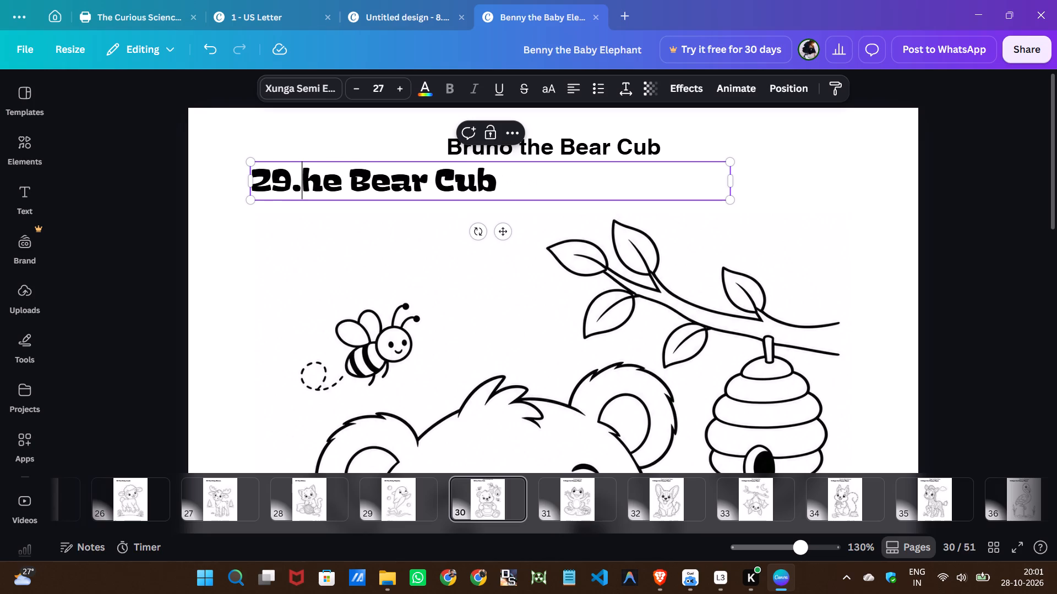
key("shift+t")
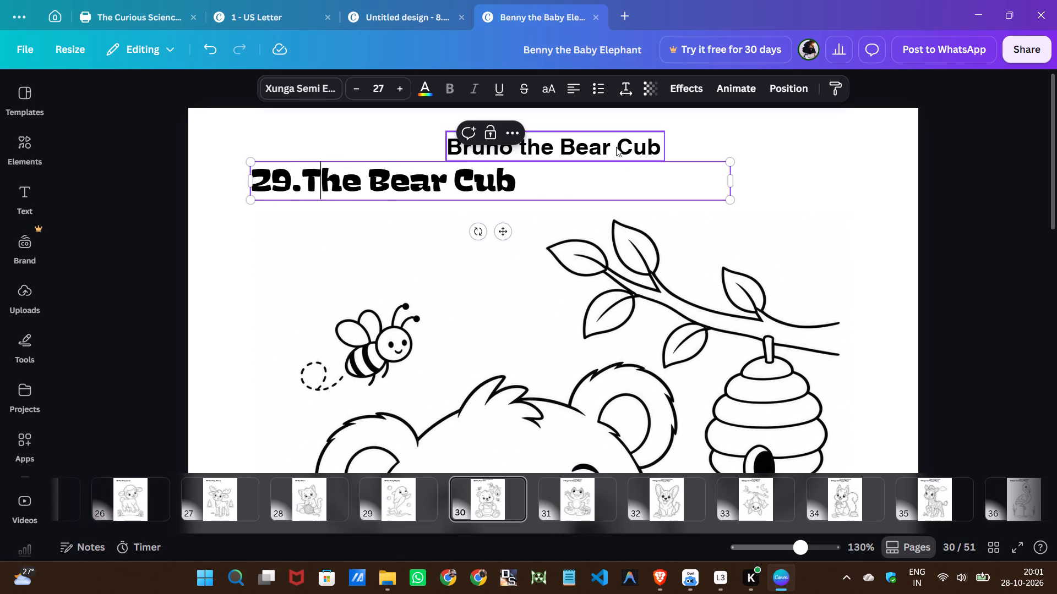
Delete the old plain title "Bruno the Bear Cub" above the styled title on page 30.
left_click(616, 147)
left_click(578, 190)
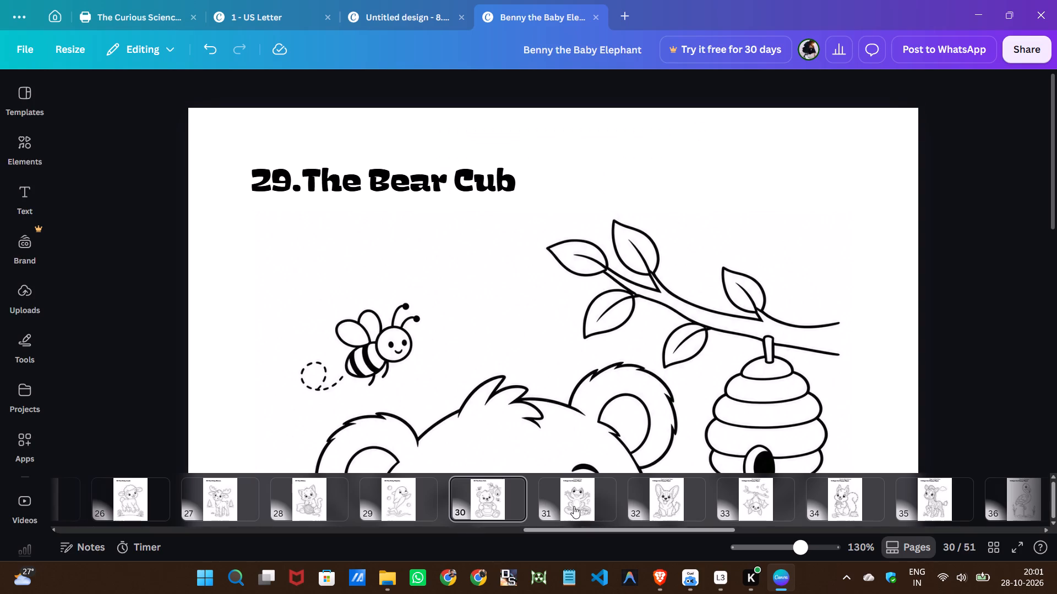
On page 31, copy the plain title "Frankie the Frog" over the styled placeholder text "2.Hugo the Happy Hippo".
left_click(579, 509)
double_click(536, 144)
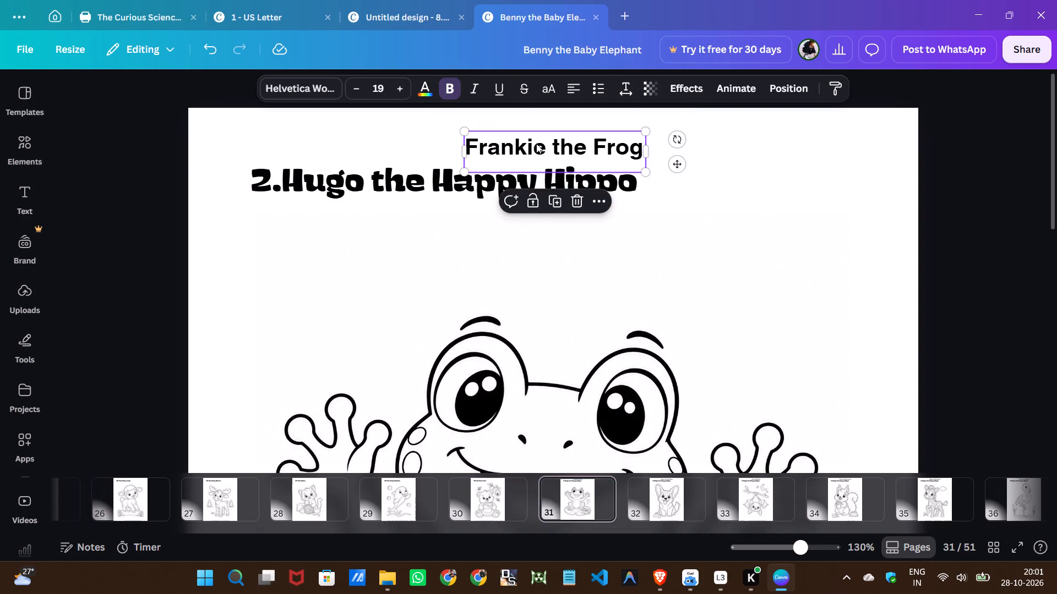
right_click(535, 144)
left_click(570, 216)
double_click(404, 192)
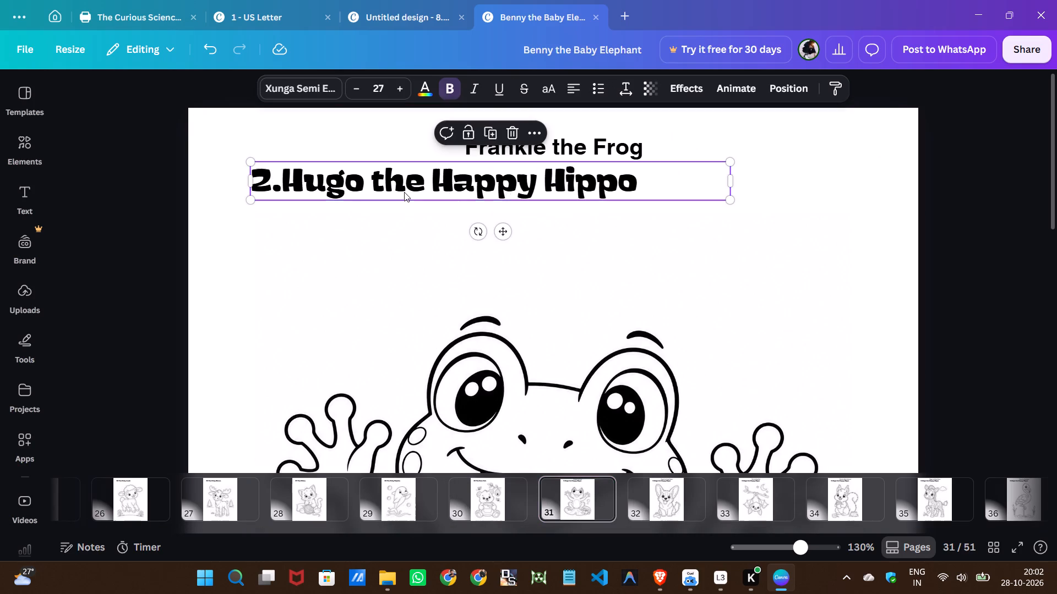
right_click(404, 192)
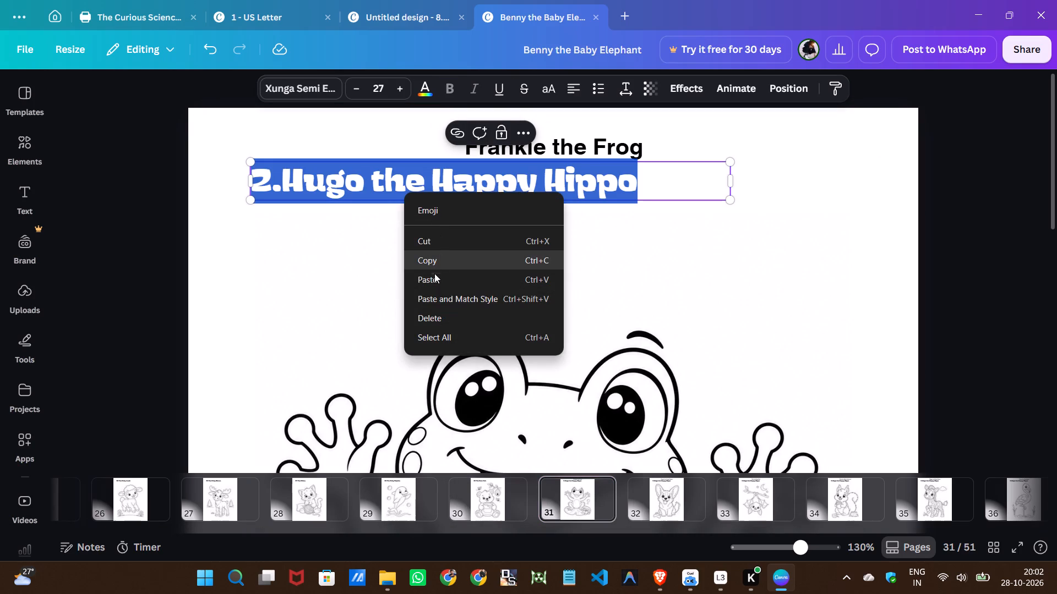
left_click(434, 279)
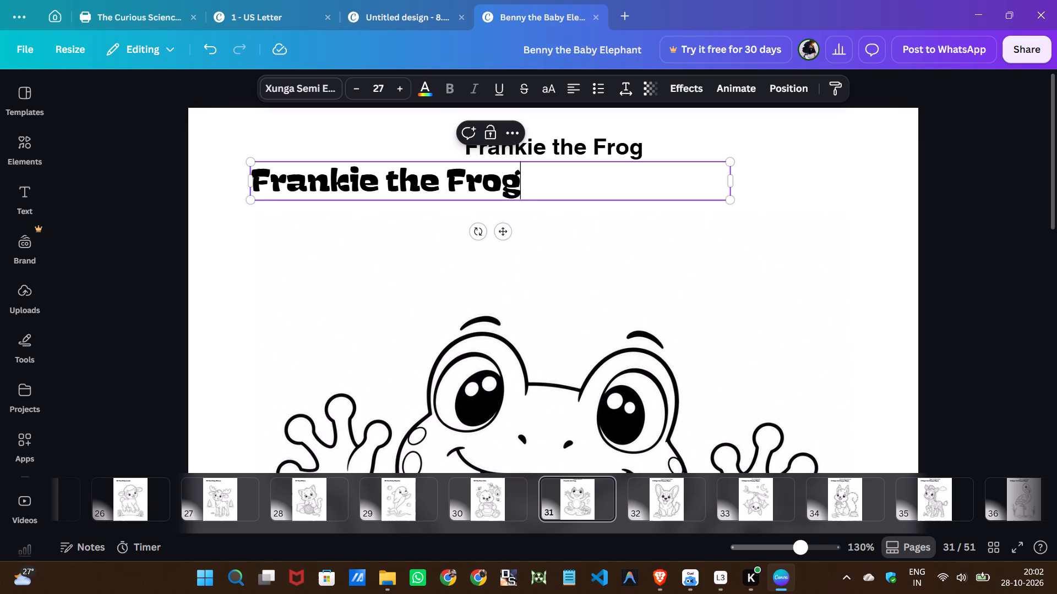
Replace the pet name in page 31's styled title with a number so it reads "30.The Frog".
left_click(397, 183)
key("BackSpace")
key("BackSpace")
key("BackSpace")
key("BackSpace")
key("BackSpace")
key("BackSpace")
key("BackSpace")
key("BackSpace")
key("BackSpace")
key("BackSpace")
key("BackSpace")
key("BackSpace")
key("BackSpace")
key("BackSpace")
key("BackSpace")
key("BackSpace")
key("BackSpace")
key("BackSpace")
key("BackSpace")
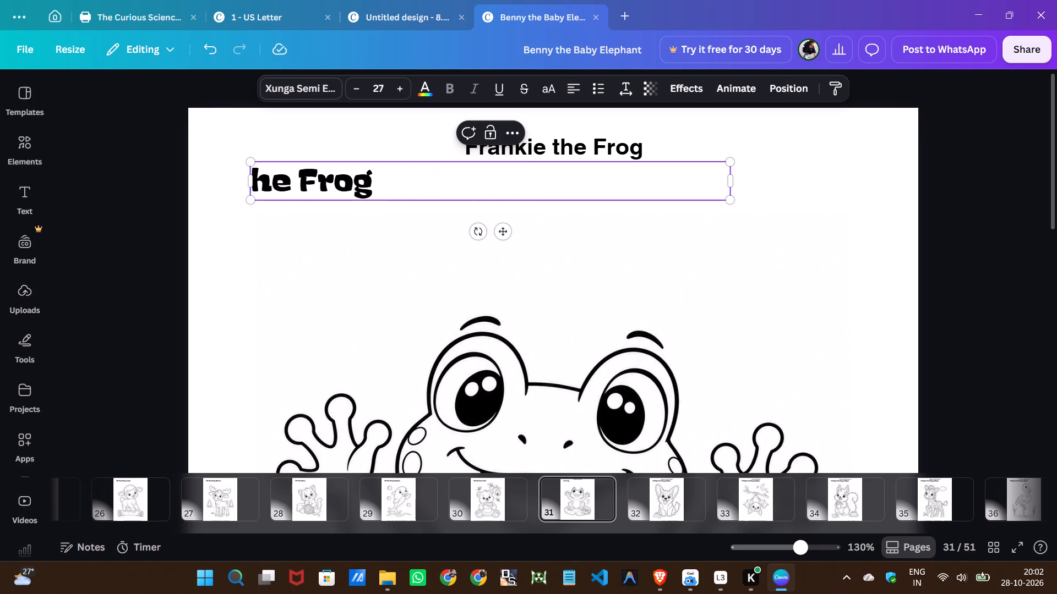
type("30.")
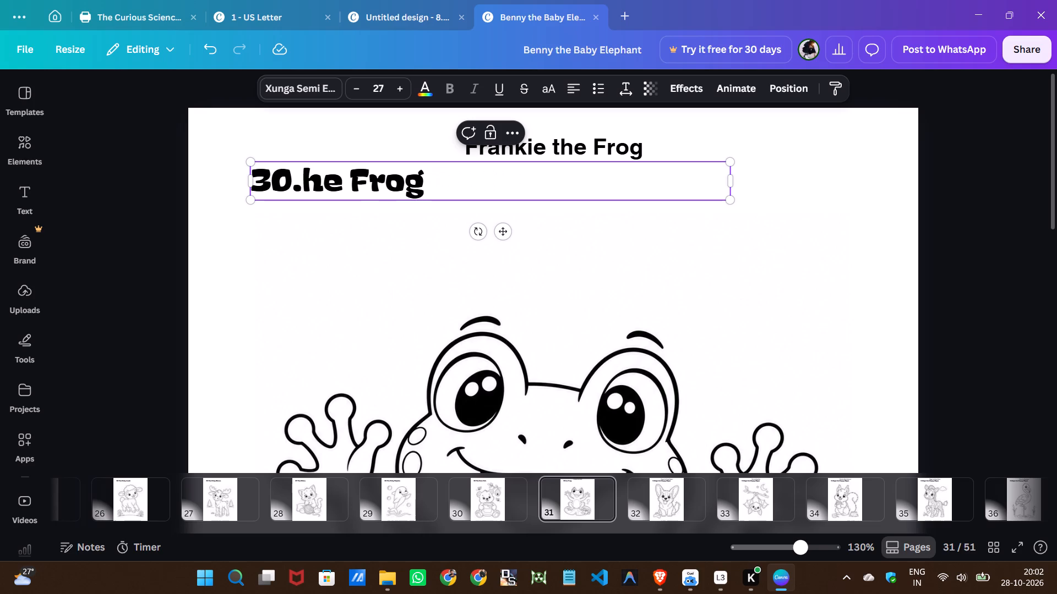
key("shift+t")
Delete the old plain title "Frankie the Frog" above the styled title on page 31.
left_click(583, 144)
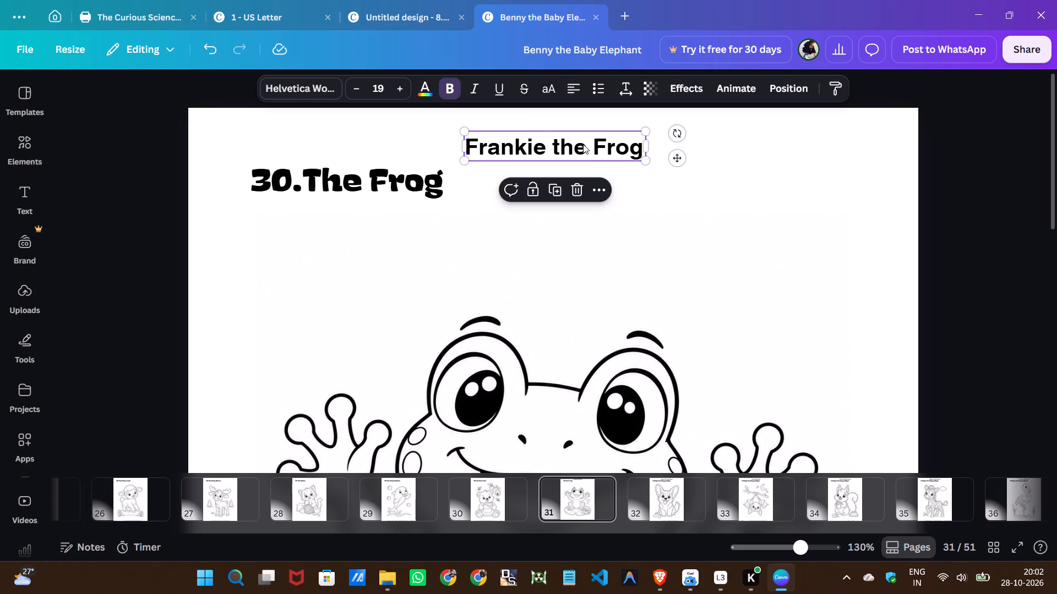
left_click(571, 186)
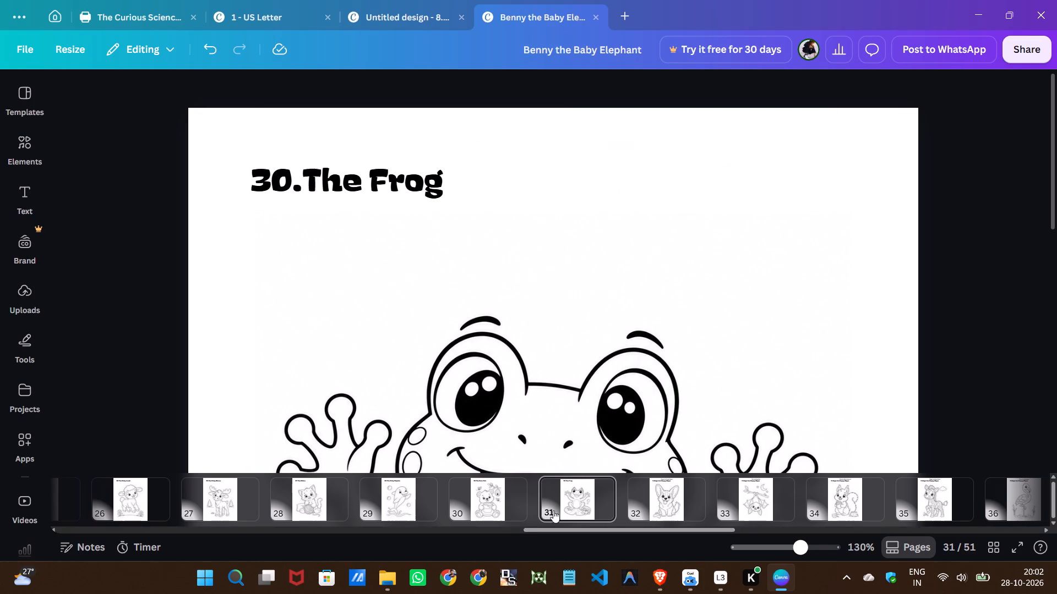
On page 32, copy the plain title "Pippin the Corgi Puppy" over the styled placeholder text "2.Hugo the Happy Hippo".
scroll(465, 505, "down", 3)
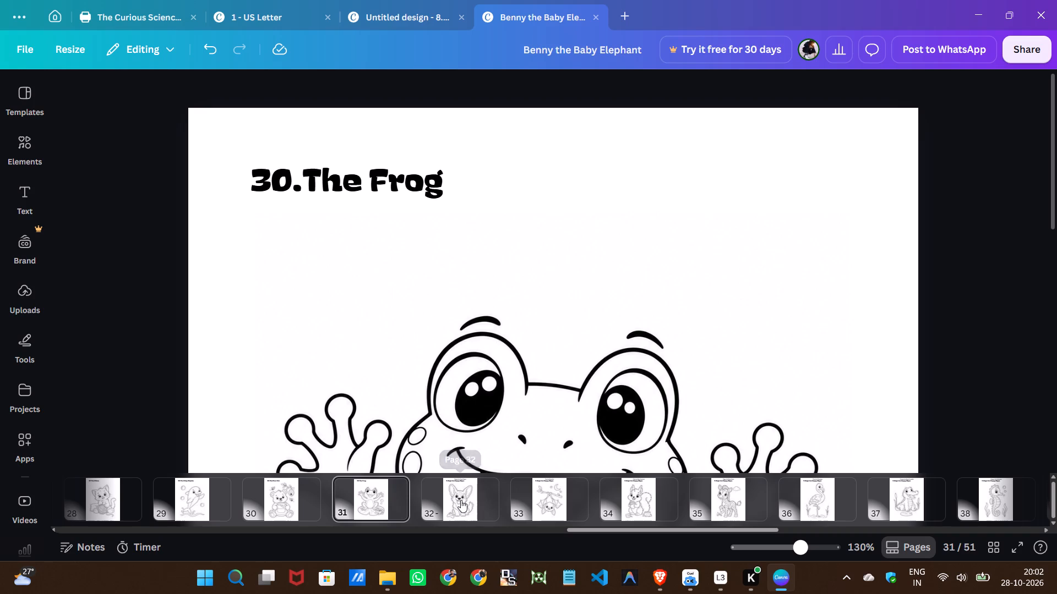
left_click(461, 500)
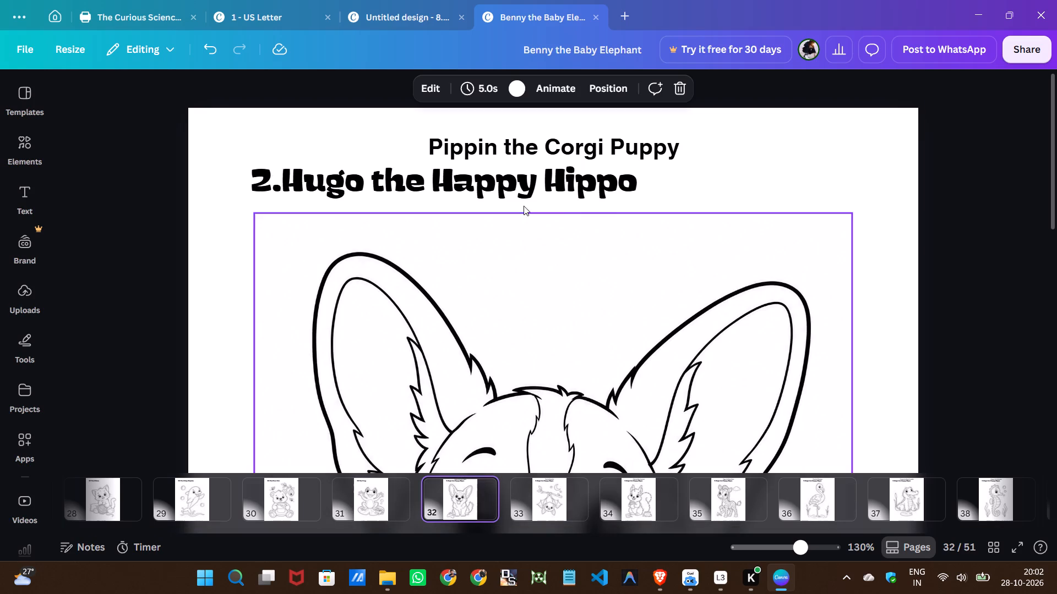
triple_click(496, 145)
right_click(496, 145)
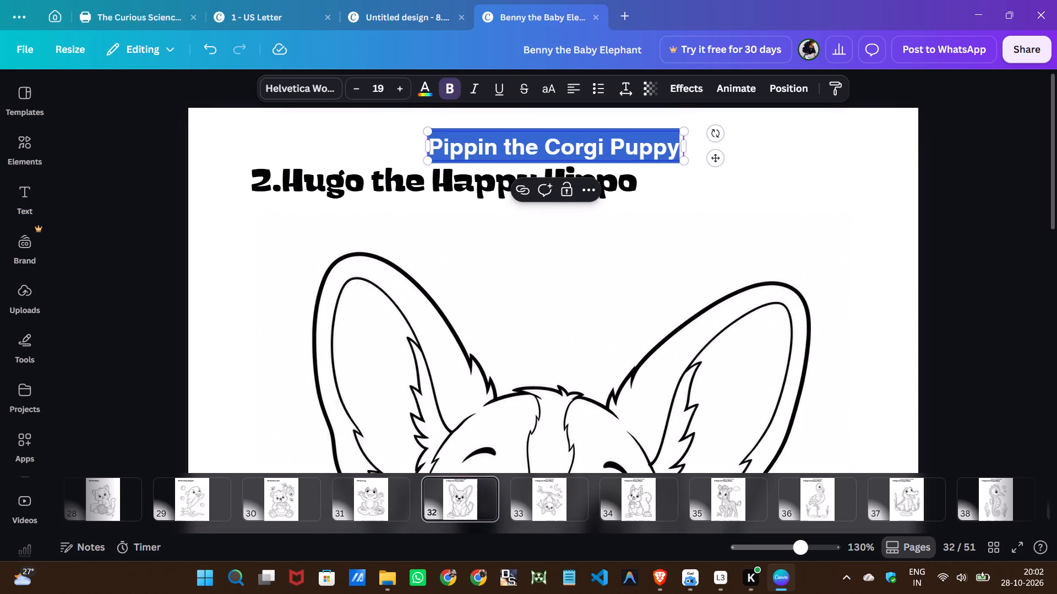
left_click(535, 220)
left_click(322, 175)
left_click(322, 175)
right_click(322, 175)
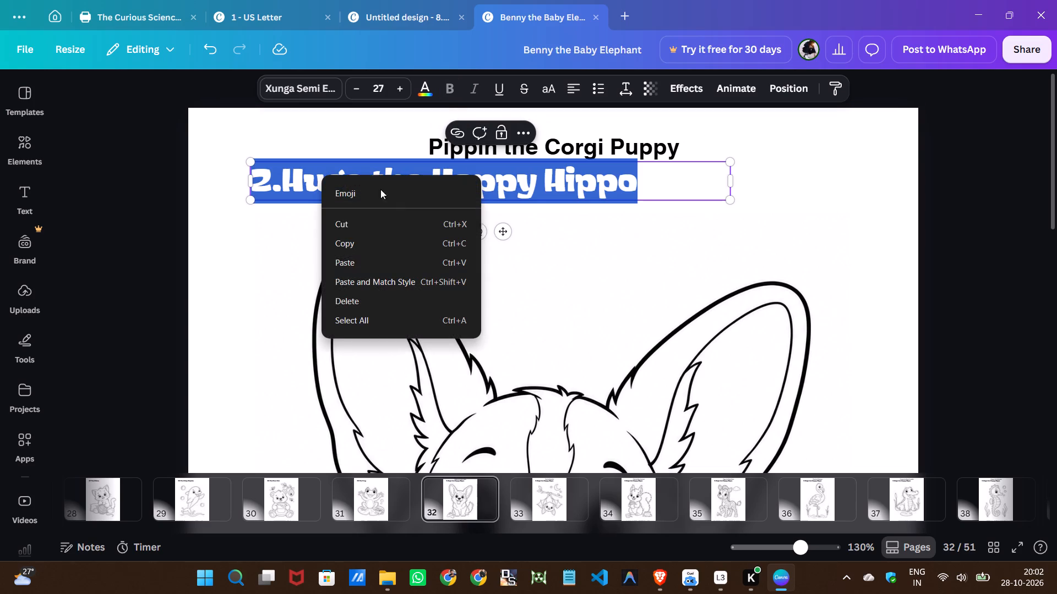
left_click(375, 266)
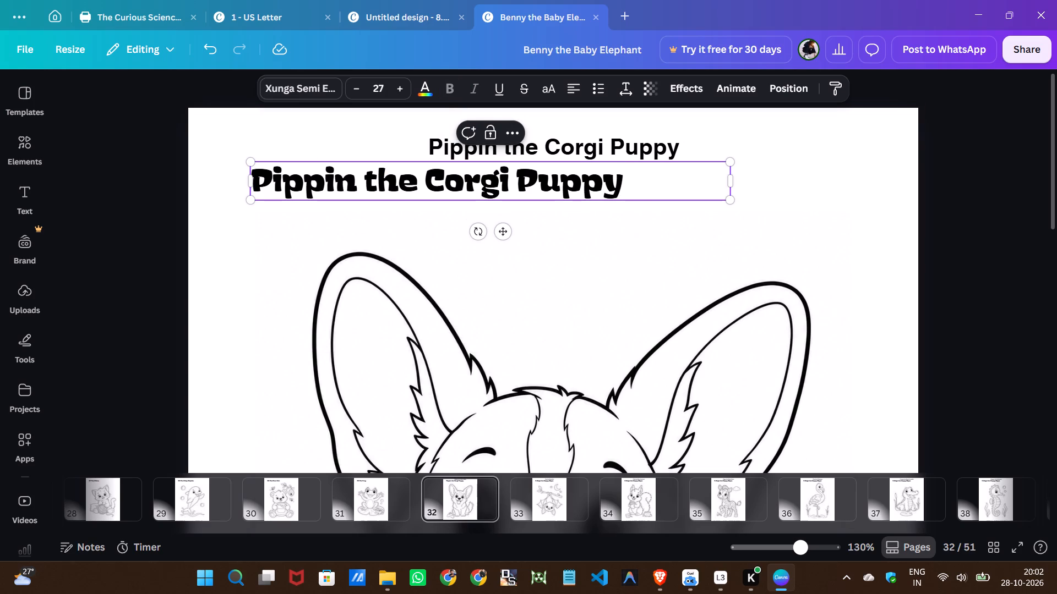
Replace the pet name in page 32's styled title with a number so it reads "31.The Corgi Puppy".
left_click(382, 182)
key("BackSpace")
key("BackSpace")
key("BackSpace")
key("BackSpace")
key("BackSpace")
key("BackSpace")
key("BackSpace")
key("BackSpace")
key("BackSpace")
key("BackSpace")
key("BackSpace")
key("BackSpace")
key("BackSpace")
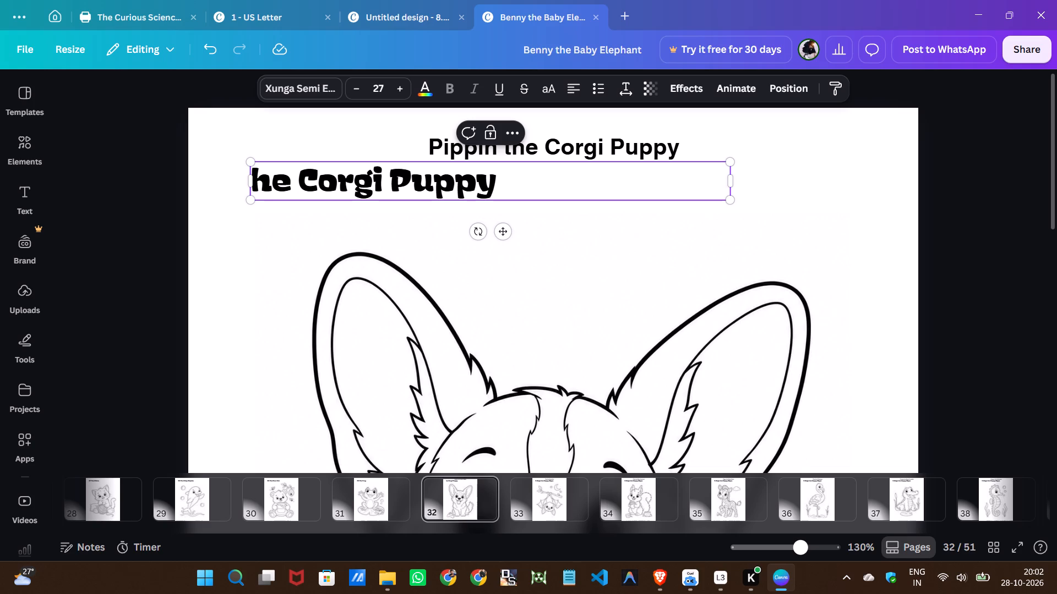
type("31.")
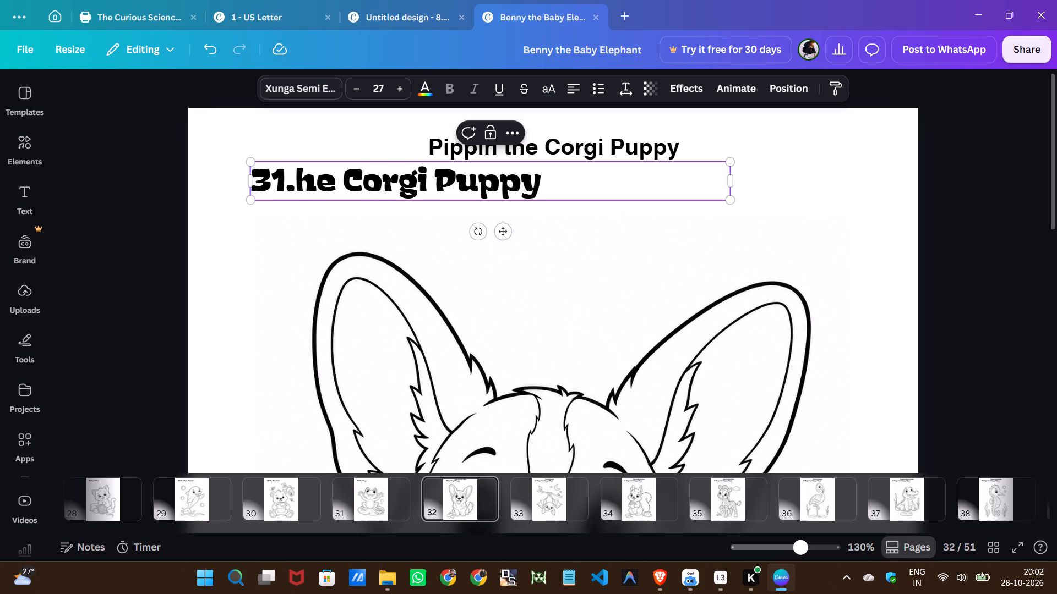
key("shift+t")
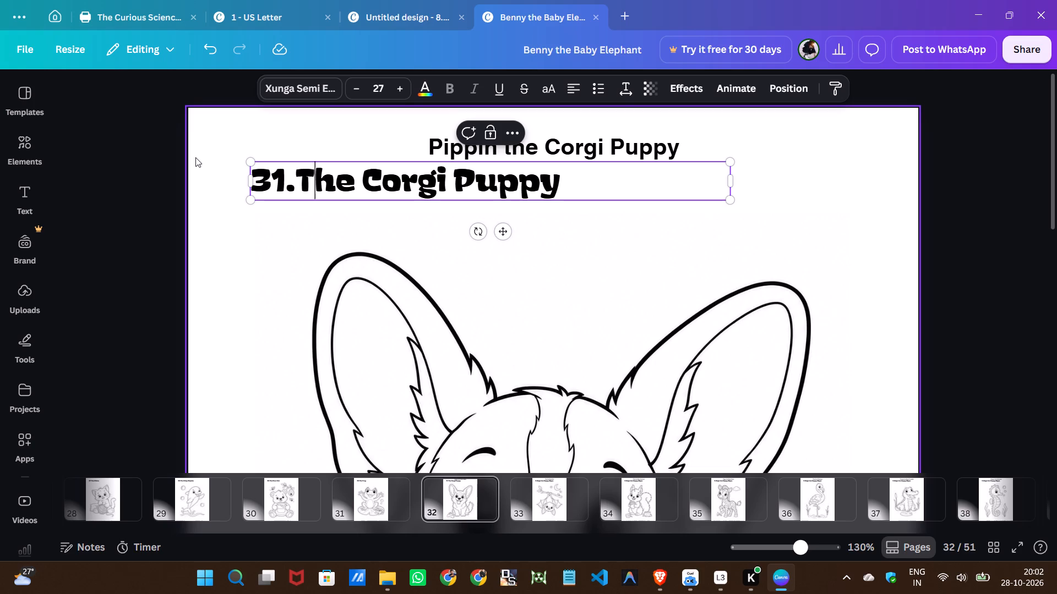
Delete the old plain title "Pippin the Corgi Puppy" above the styled title on page 32.
left_click(536, 141)
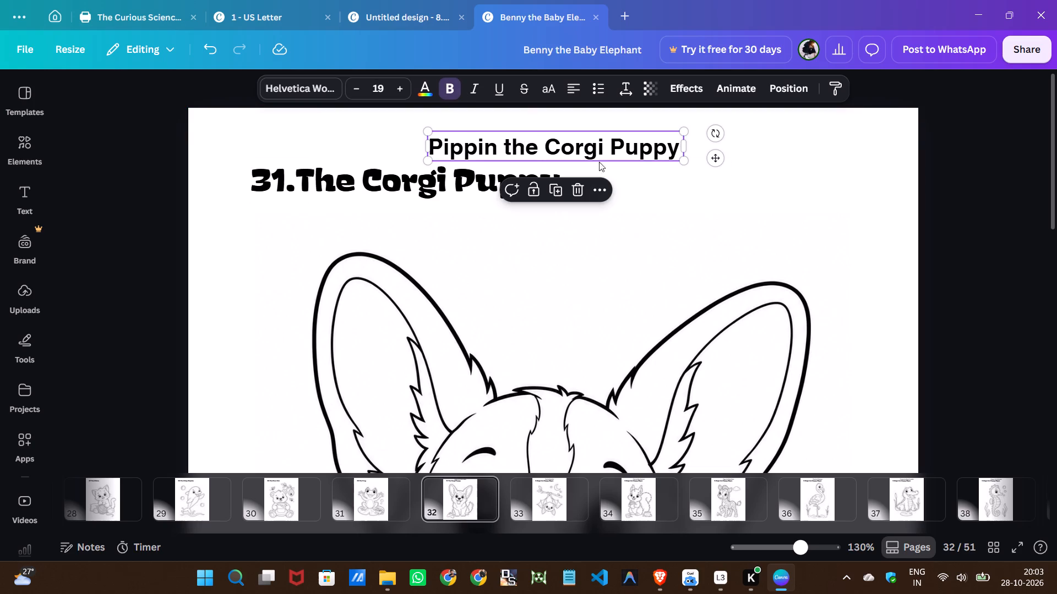
left_click(578, 187)
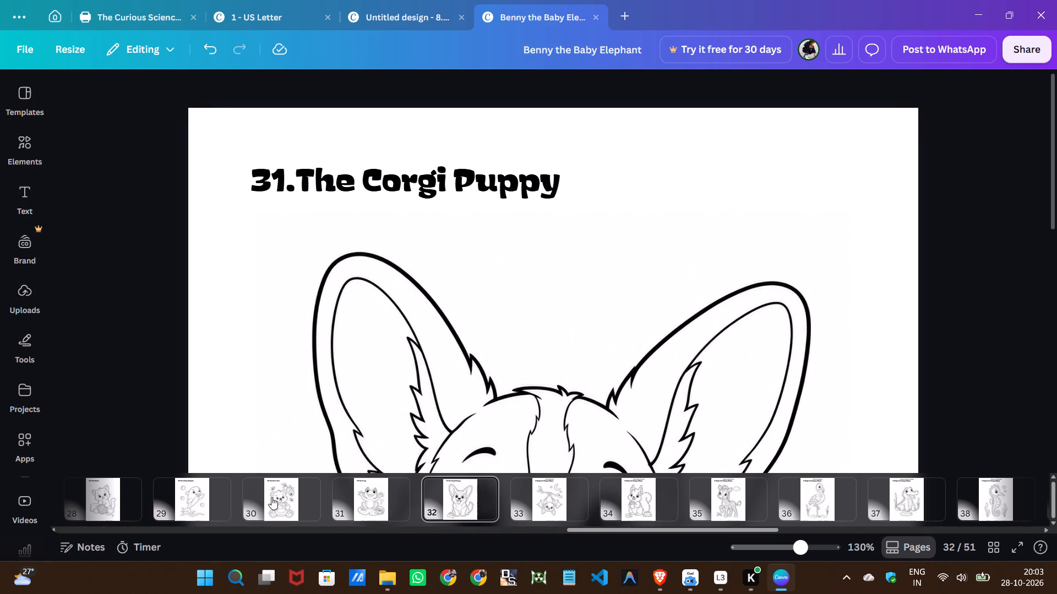
scroll(415, 484, "up", 4)
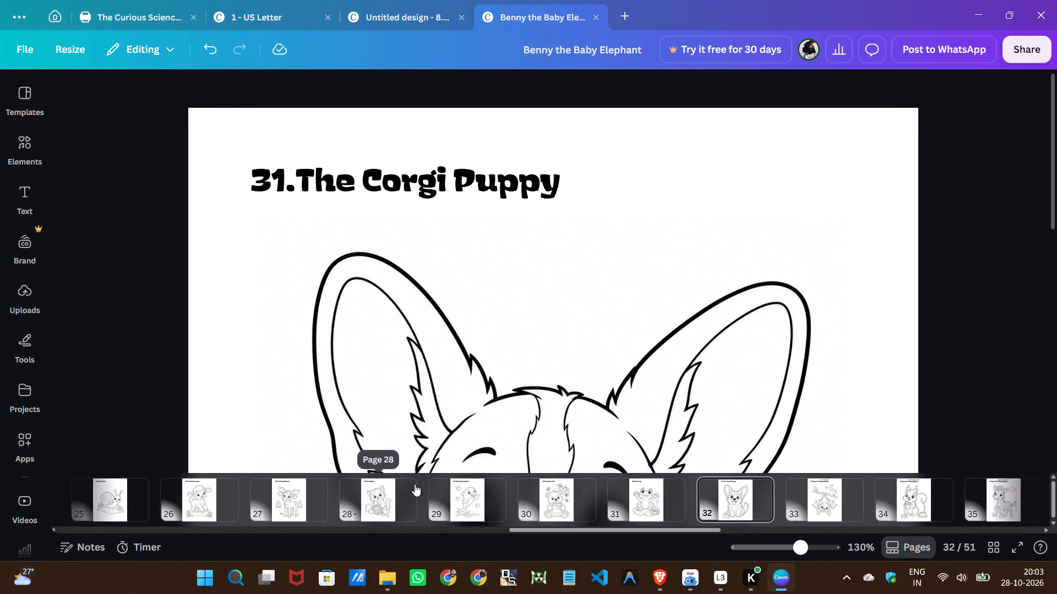
Go to page 33 and look over the baby bat drawing beneath its titles.
scroll(415, 484, "down", 5)
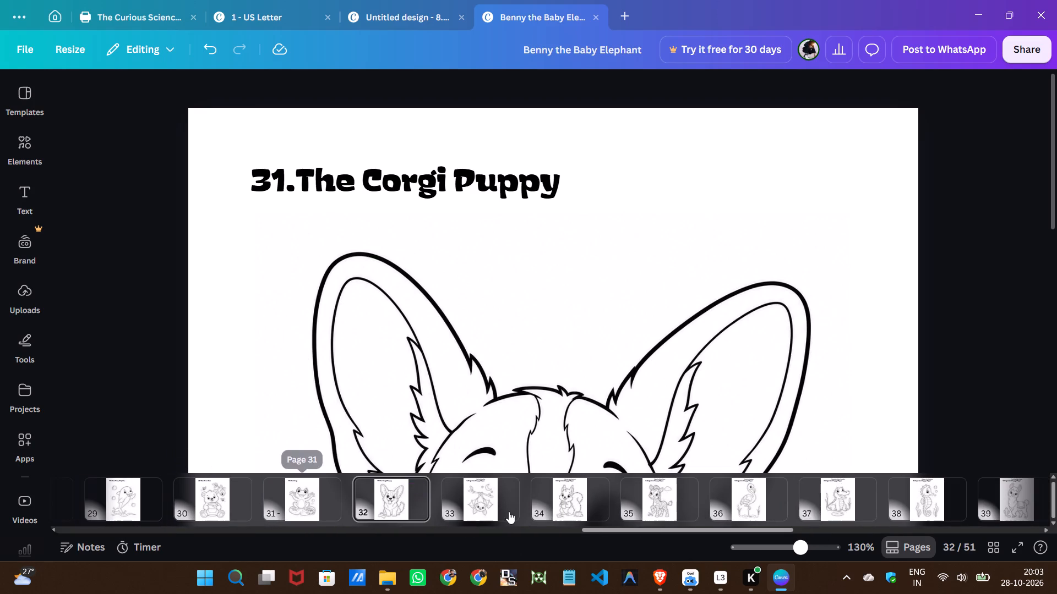
left_click(493, 509)
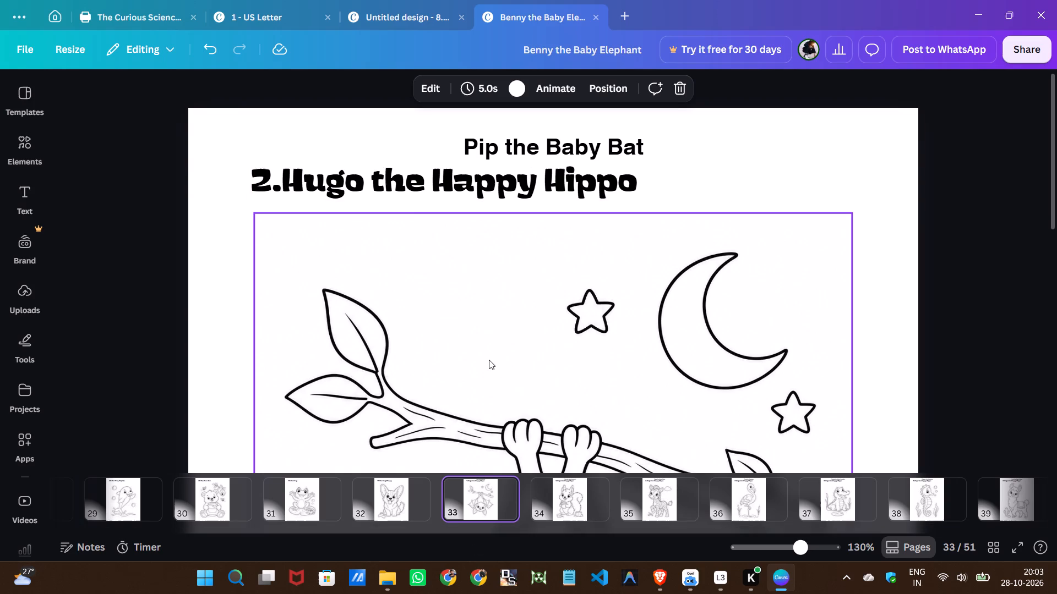
scroll(519, 337, "down", 5)
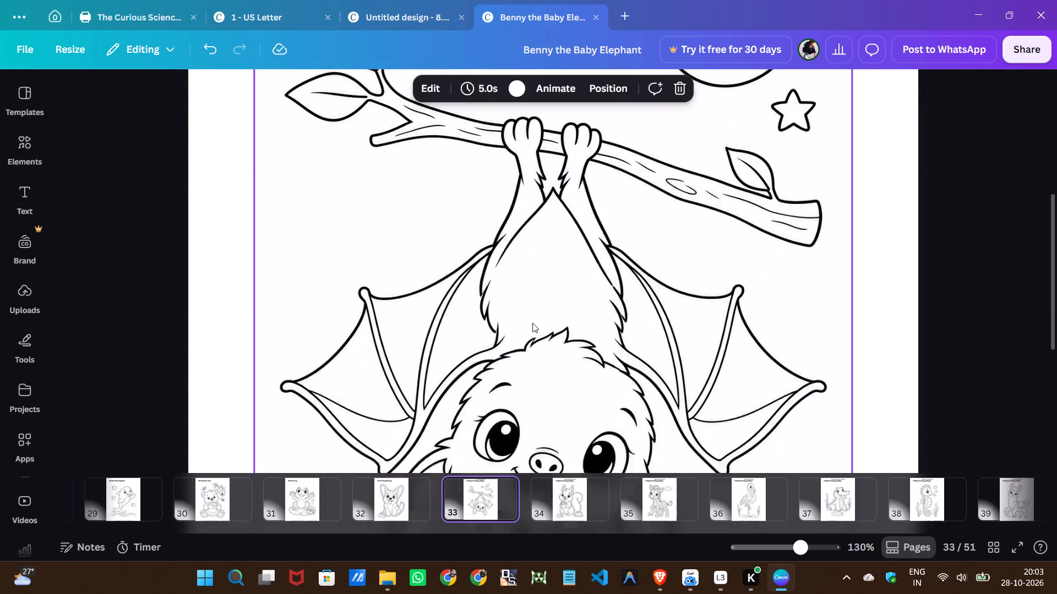
scroll(532, 323, "up", 8)
scroll(532, 323, "down", 5)
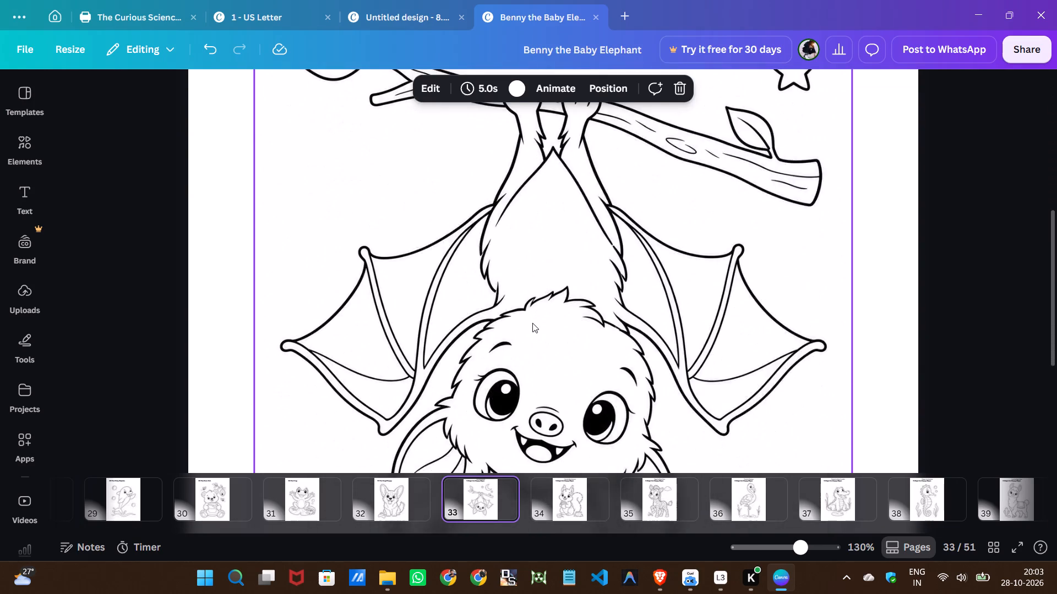
scroll(532, 323, "down", 3)
scroll(532, 323, "up", 5)
scroll(532, 323, "down", 3)
scroll(532, 323, "up", 5)
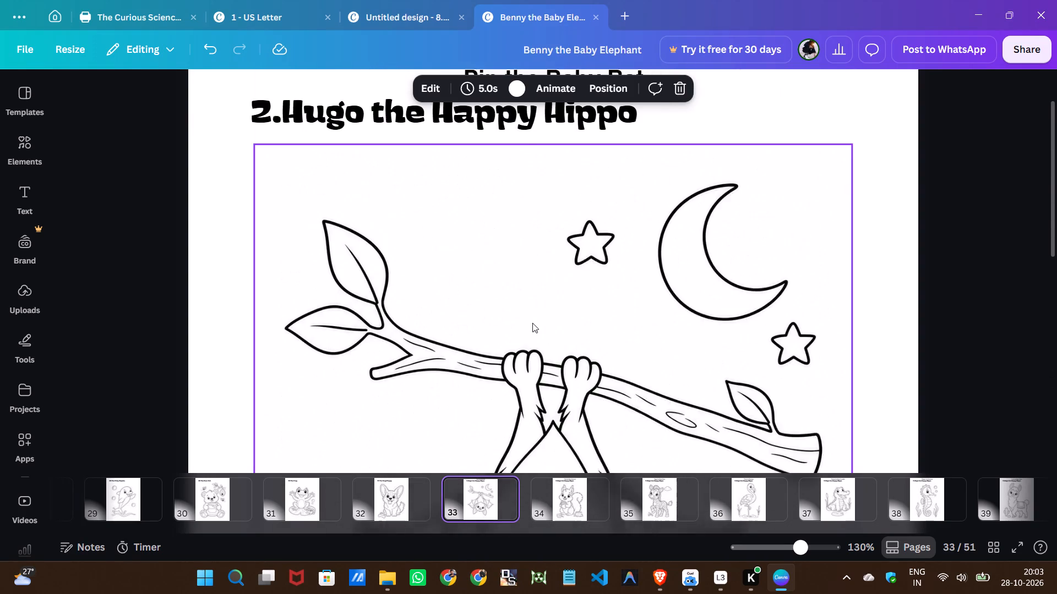
scroll(532, 323, "up", 5)
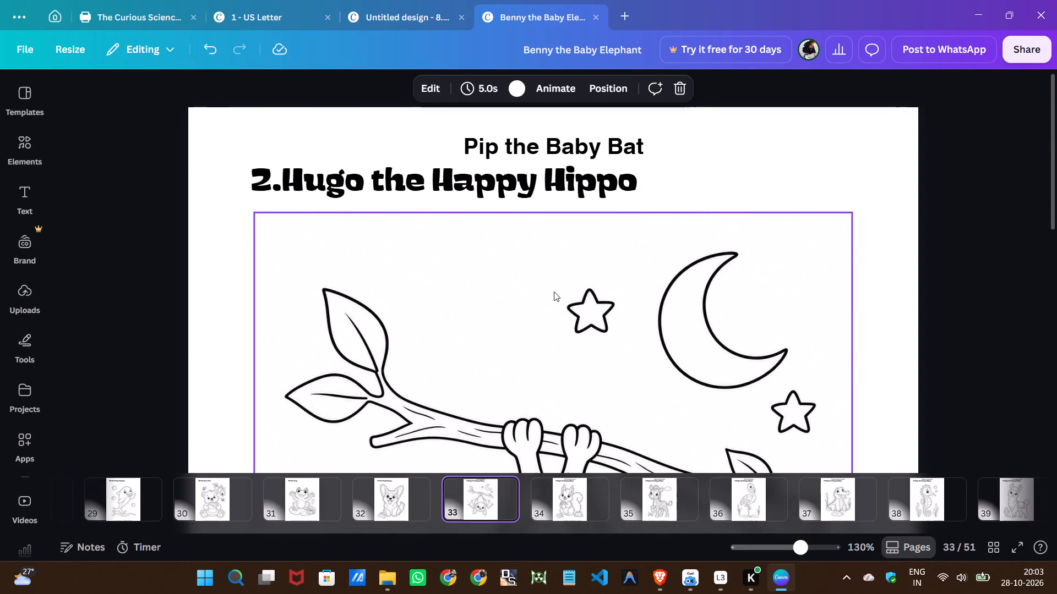
On page 33, copy the plain title "Pip the Baby Bat" over the styled placeholder text "2.Hugo the Happy Hippo".
double_click(504, 178)
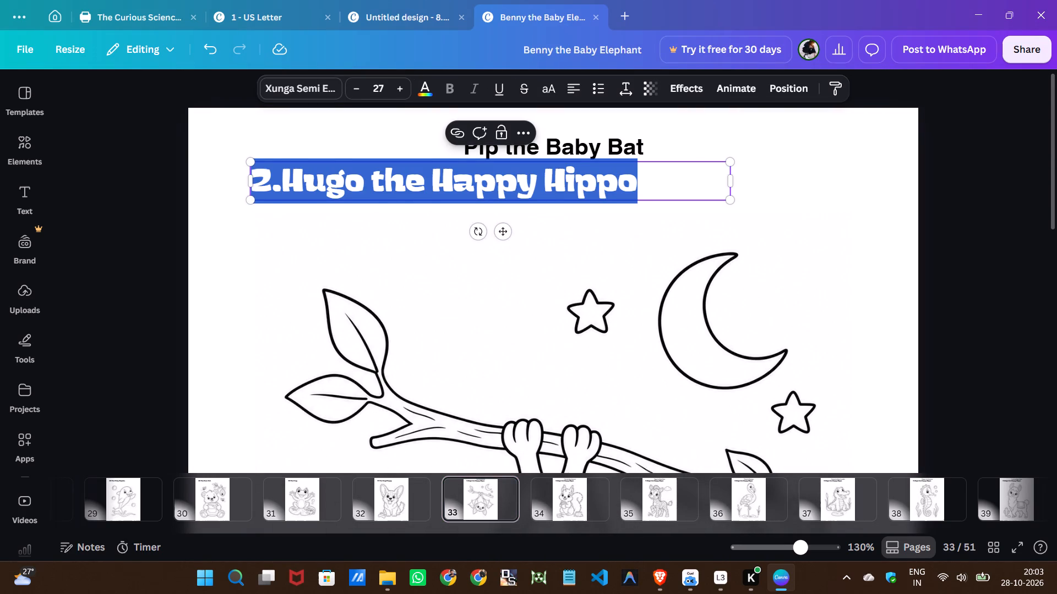
double_click(581, 156)
right_click(581, 156)
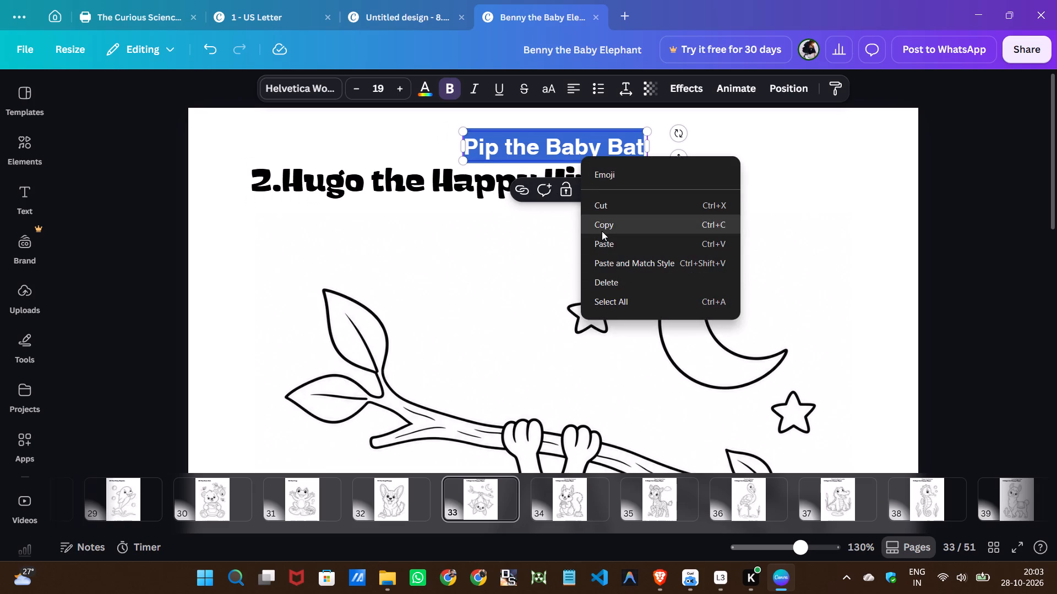
left_click(602, 231)
triple_click(357, 191)
right_click(357, 191)
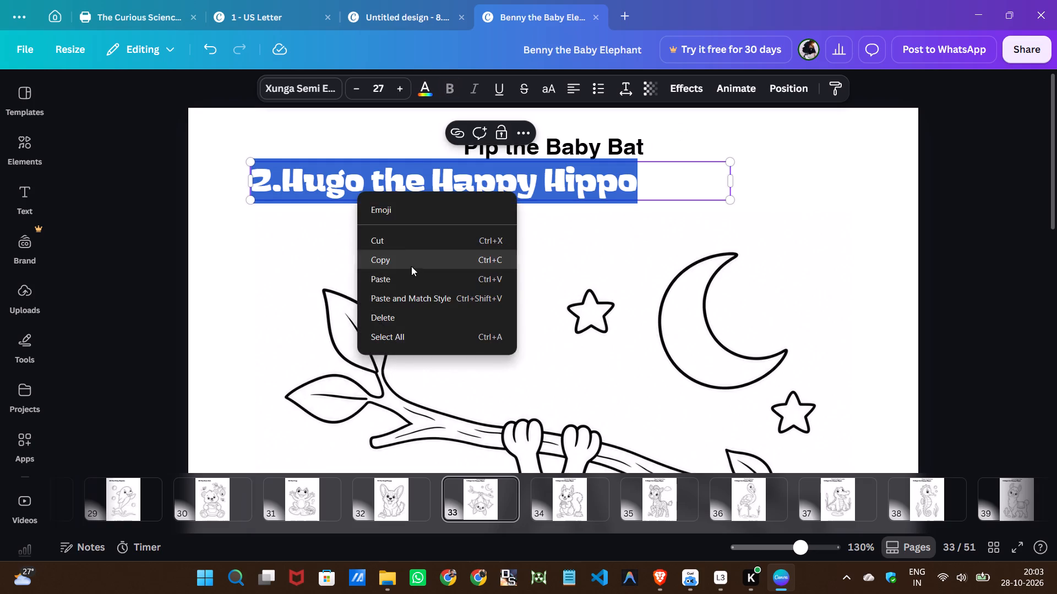
left_click(412, 271)
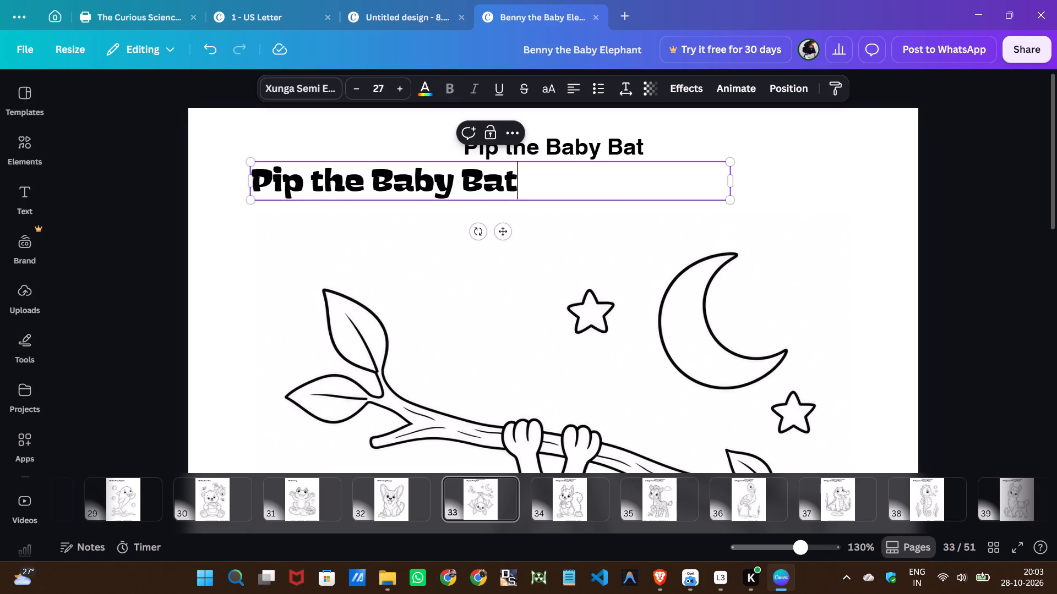
Replace the pet name in page 33's styled title with a number so it reads "32.The Baby Bat".
left_click(326, 184)
key("BackSpace")
key("BackSpace")
key("BackSpace")
key("BackSpace")
key("BackSpace")
key("BackSpace")
key("BackSpace")
key("BackSpace")
key("BackSpace")
key("BackSpace")
key("BackSpace")
key("BackSpace")
key("BackSpace")
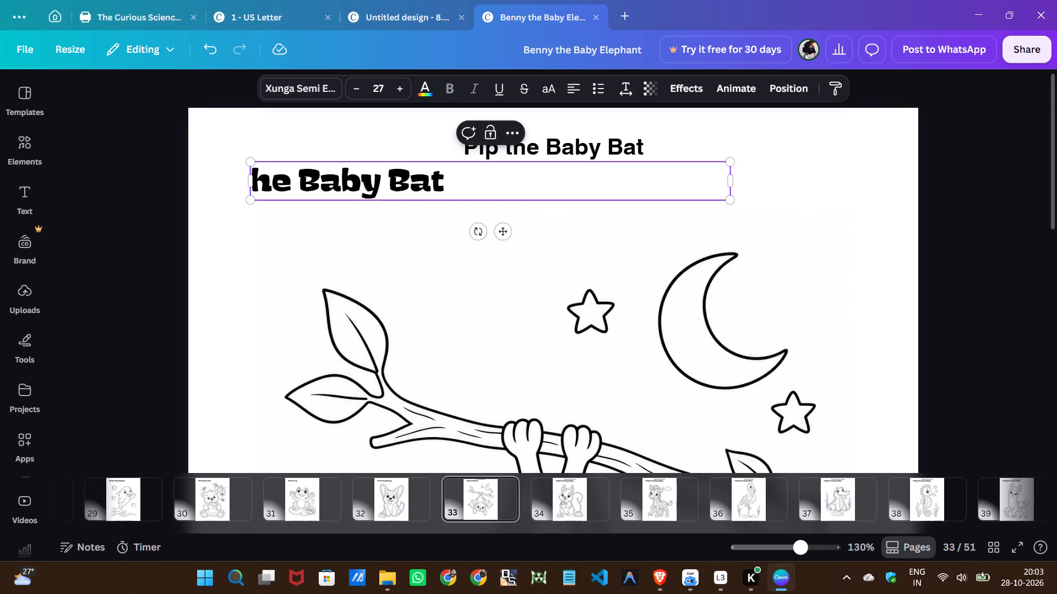
key("3")
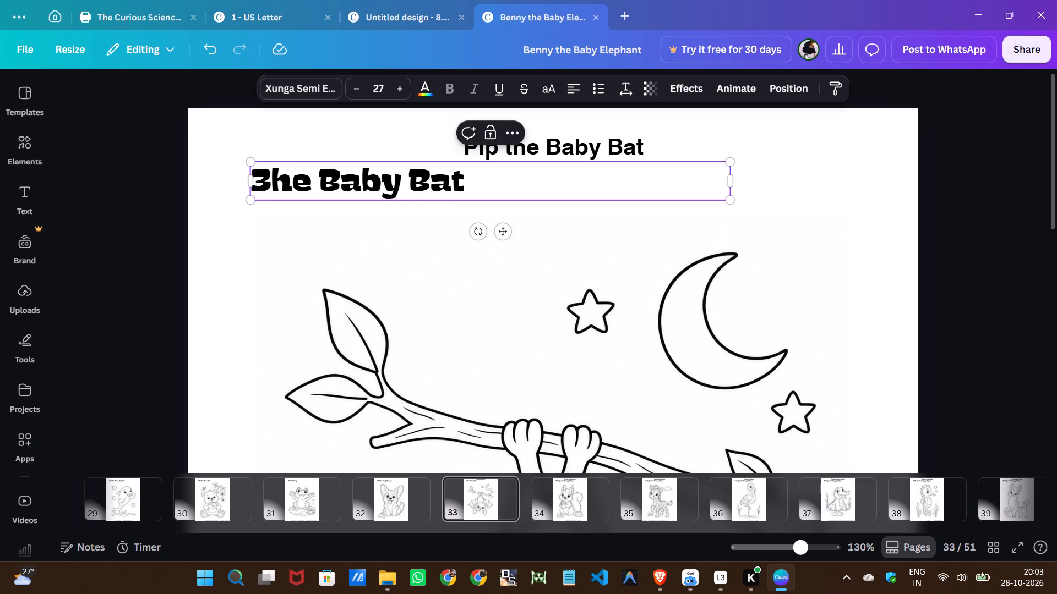
type("2.")
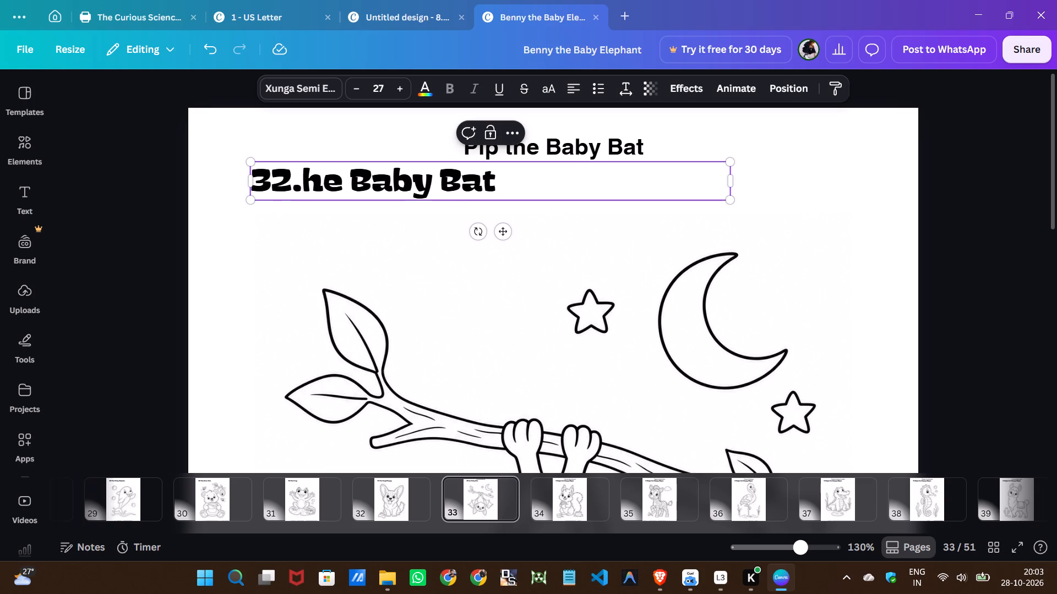
key("shift+t")
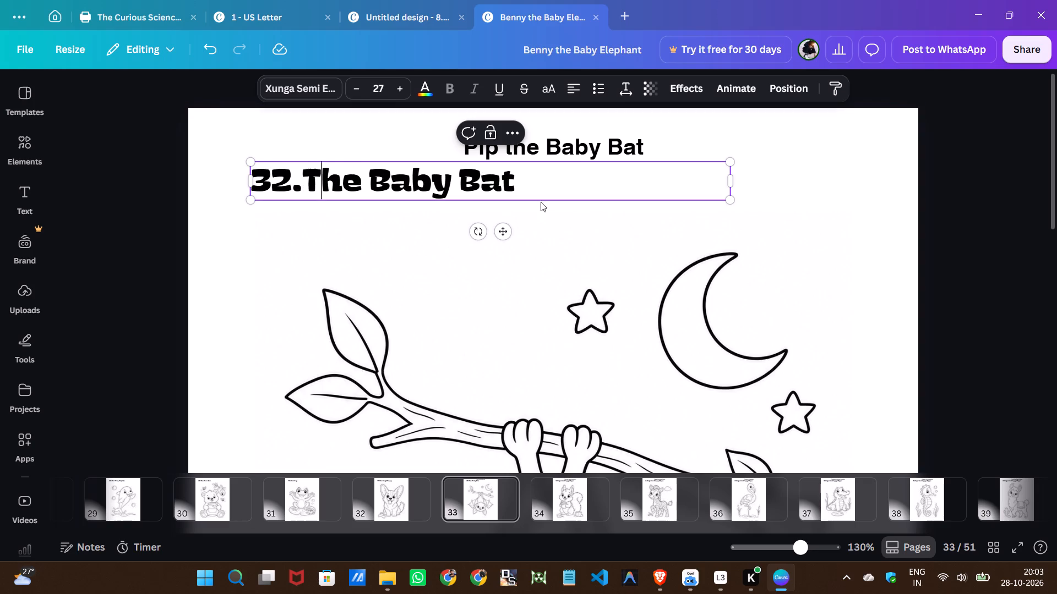
Delete the old plain title "Pip the Baby Bat" above the styled title on page 33.
left_click(599, 159)
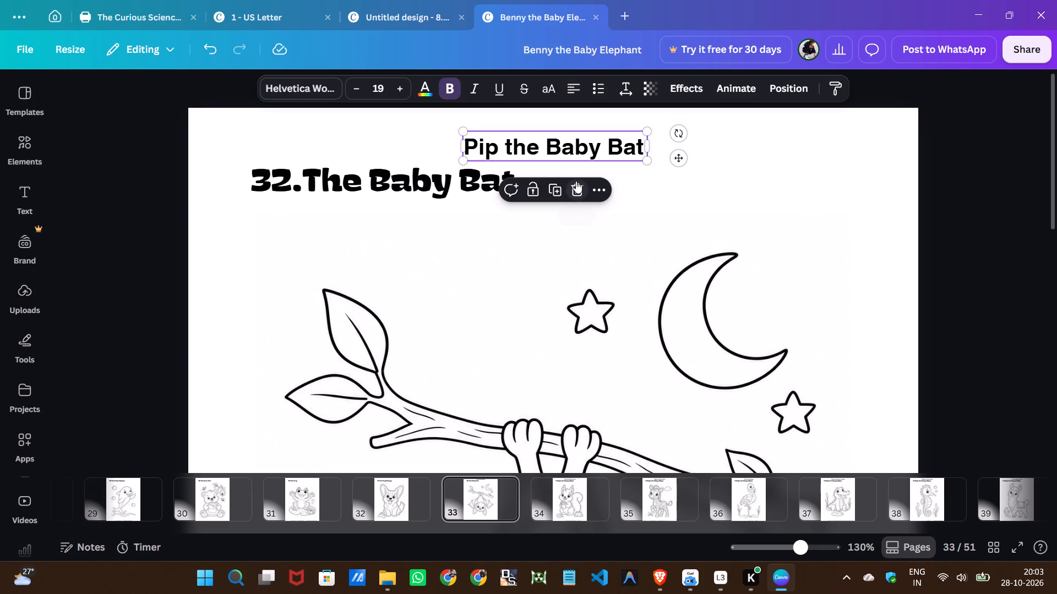
left_click(576, 181)
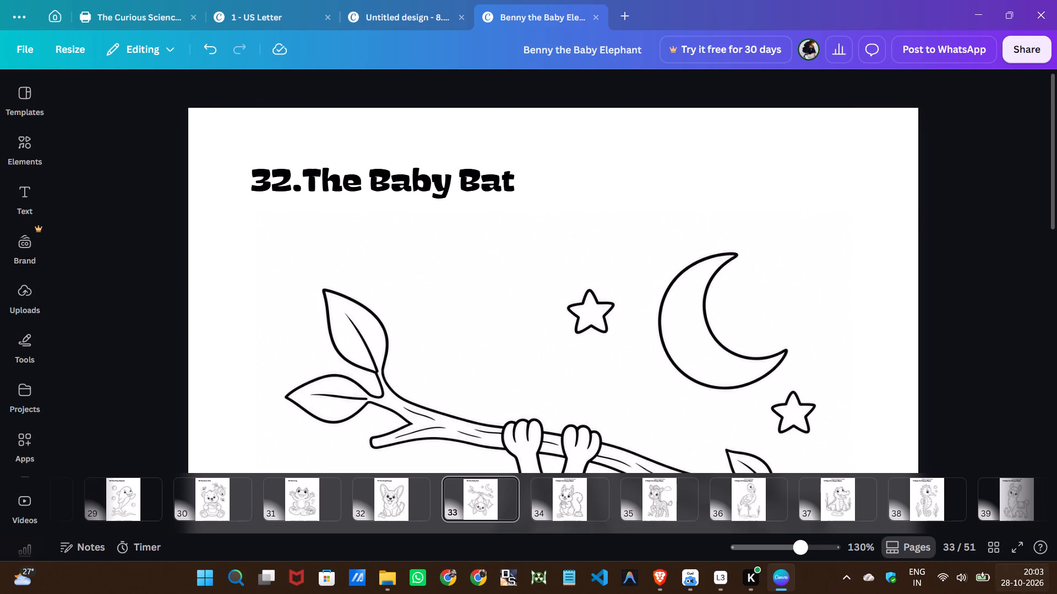
On page 34, copy the plain title "Chip the Baby Squirrel" over the styled placeholder text "2.Hugo the Happy Hippo".
left_click(584, 510)
double_click(489, 139)
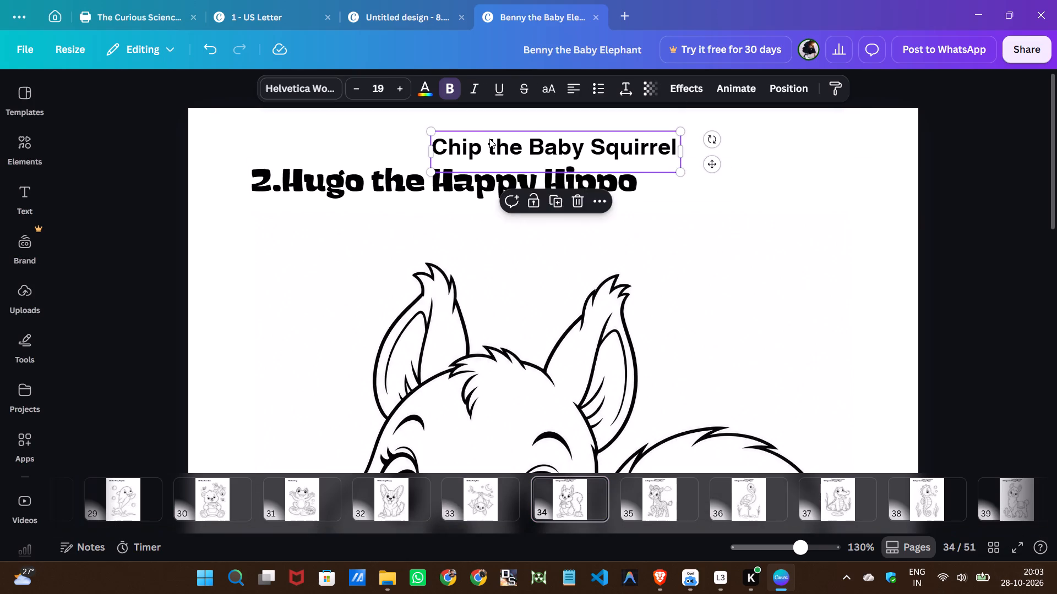
right_click(489, 137)
left_click(538, 205)
double_click(441, 184)
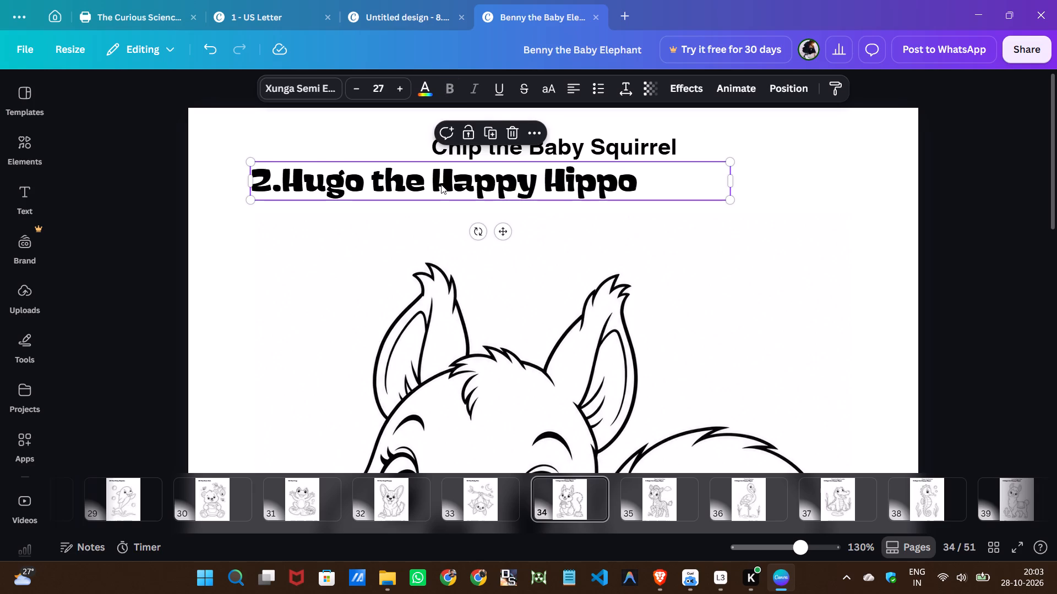
right_click(441, 184)
left_click(472, 272)
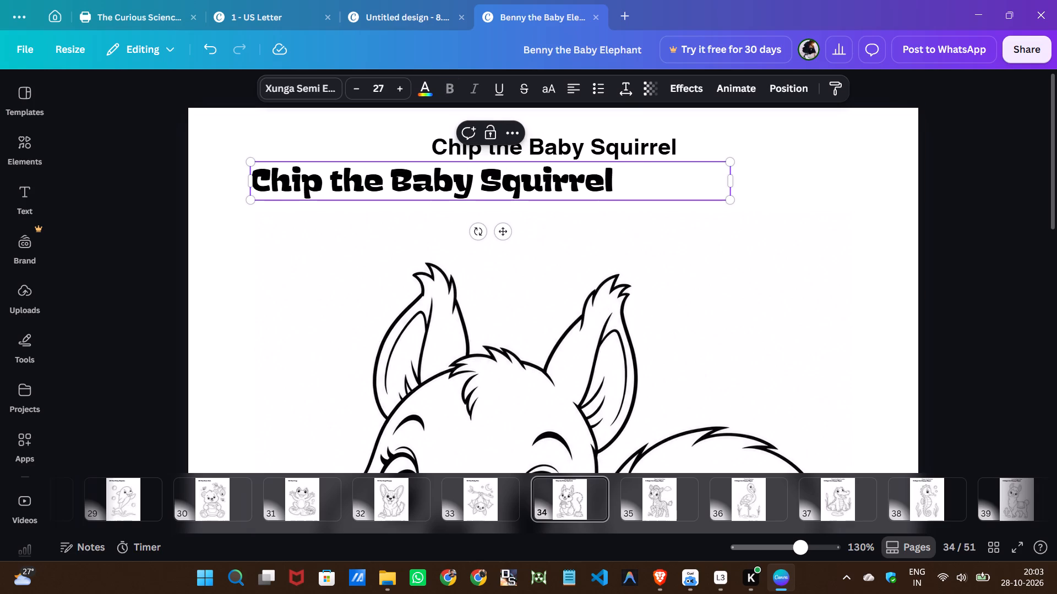
Replace the pet name in page 34's styled title with a number so it reads "33.The Baby Squirrel".
left_click(343, 184)
key("BackSpace")
key("BackSpace")
key("BackSpace")
key("BackSpace")
key("BackSpace")
key("BackSpace")
key("BackSpace")
key("BackSpace")
key("BackSpace")
key("BackSpace")
key("BackSpace")
key("BackSpace")
key("BackSpace")
type("33.")
key("shift+t")
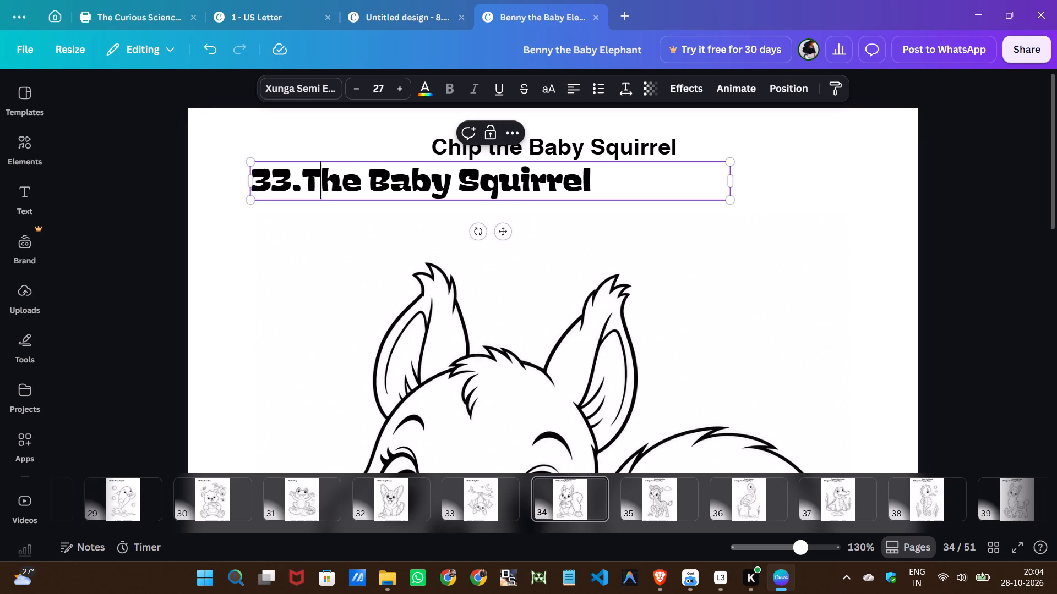
Delete the old plain title "Chip the Baby Squirrel" above the styled title on page 34.
left_click(601, 140)
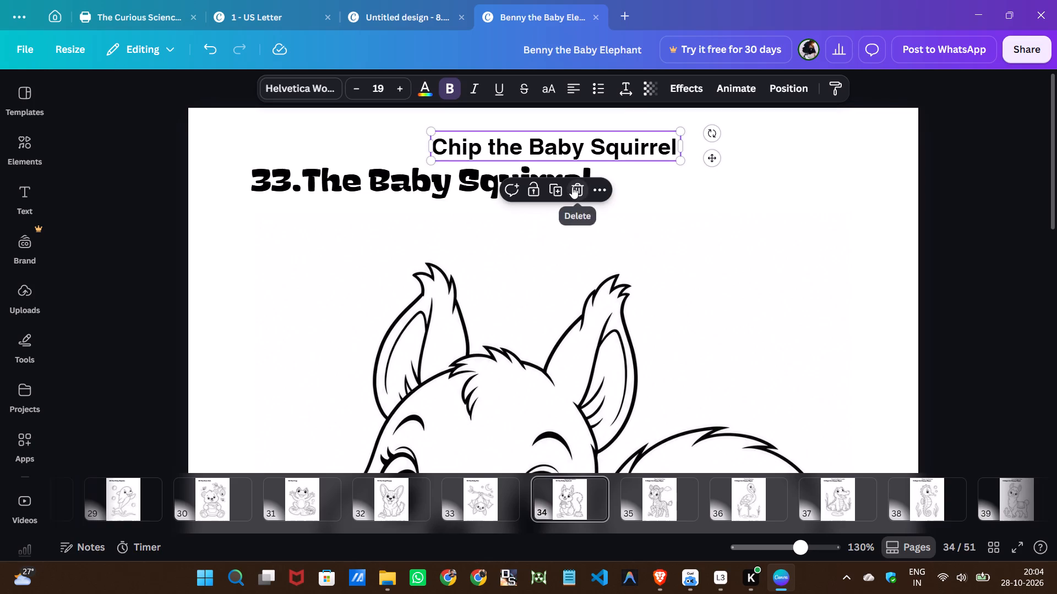
left_click(572, 186)
Go to page 35 with the baby zebra drawing.
left_click(642, 498)
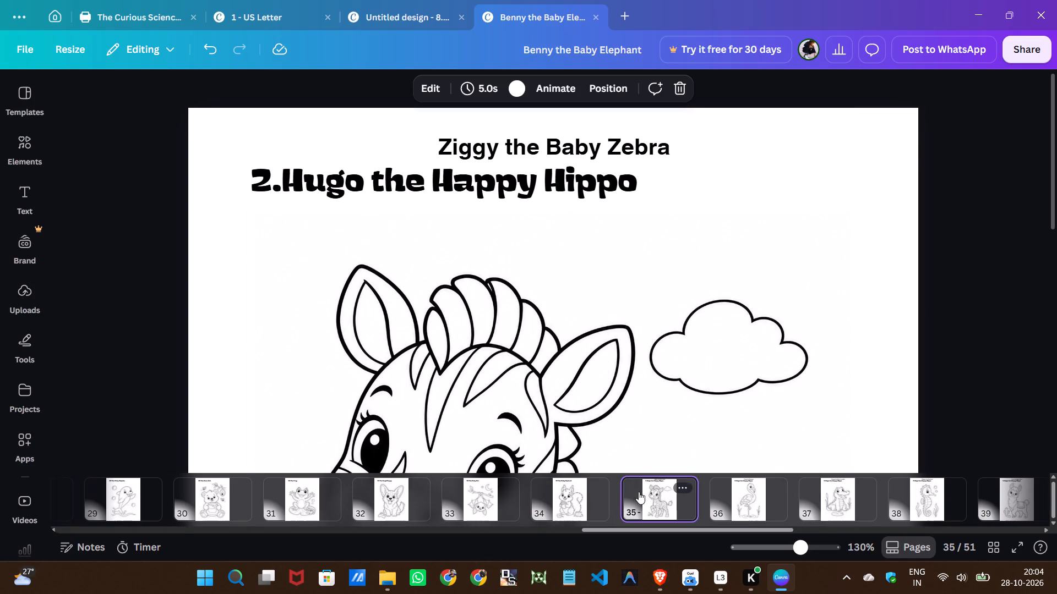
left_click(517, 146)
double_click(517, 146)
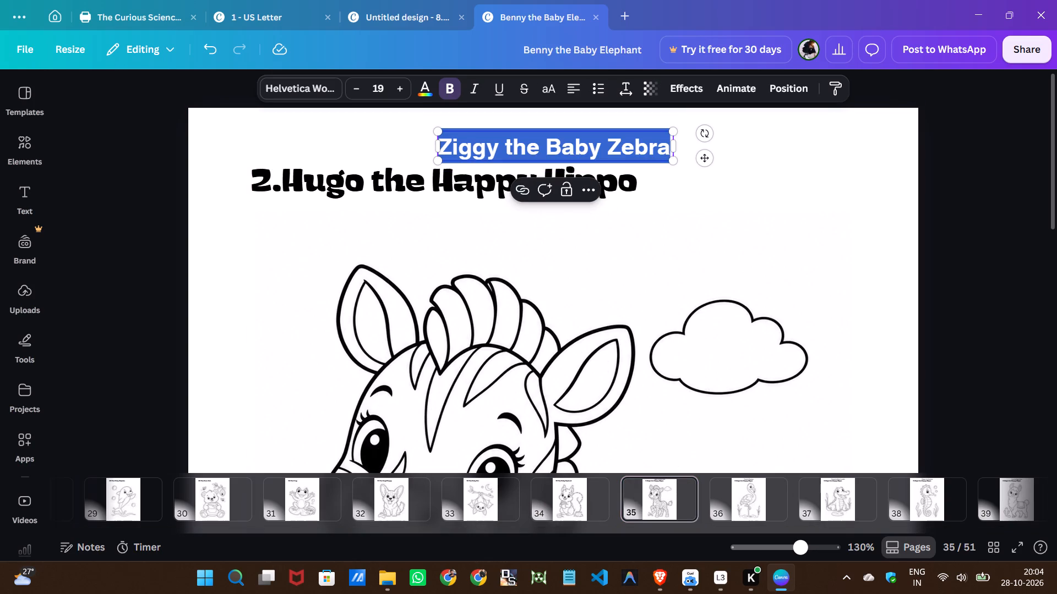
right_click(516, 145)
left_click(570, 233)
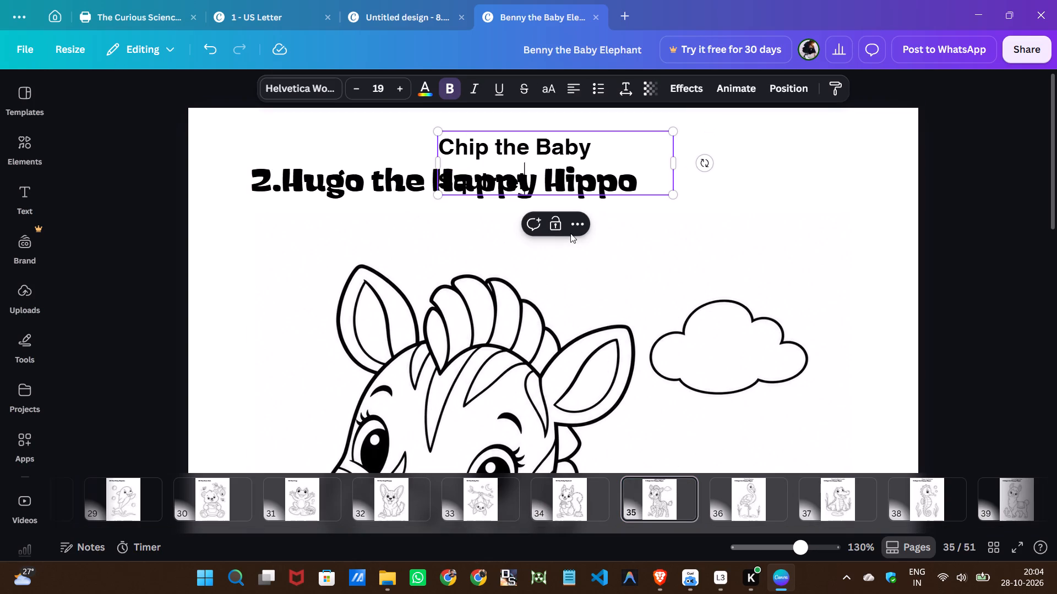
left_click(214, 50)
On page 35, copy the plain title "Ziggy the Baby Zebra" over the styled placeholder text "2.Hugo the Happy Hippo".
double_click(524, 151)
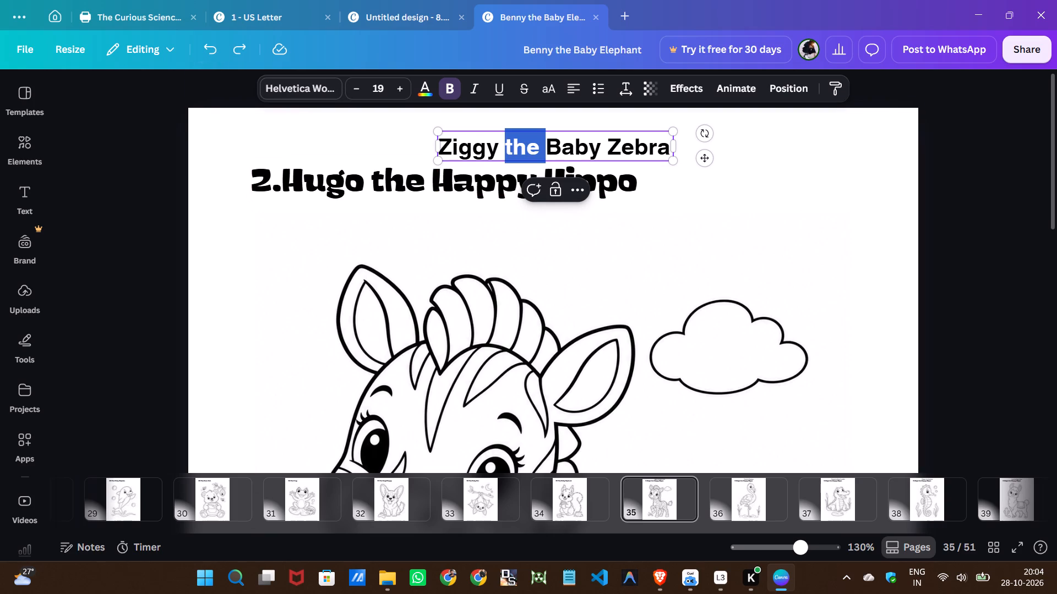
left_click(524, 151)
double_click(524, 151)
left_click(524, 151)
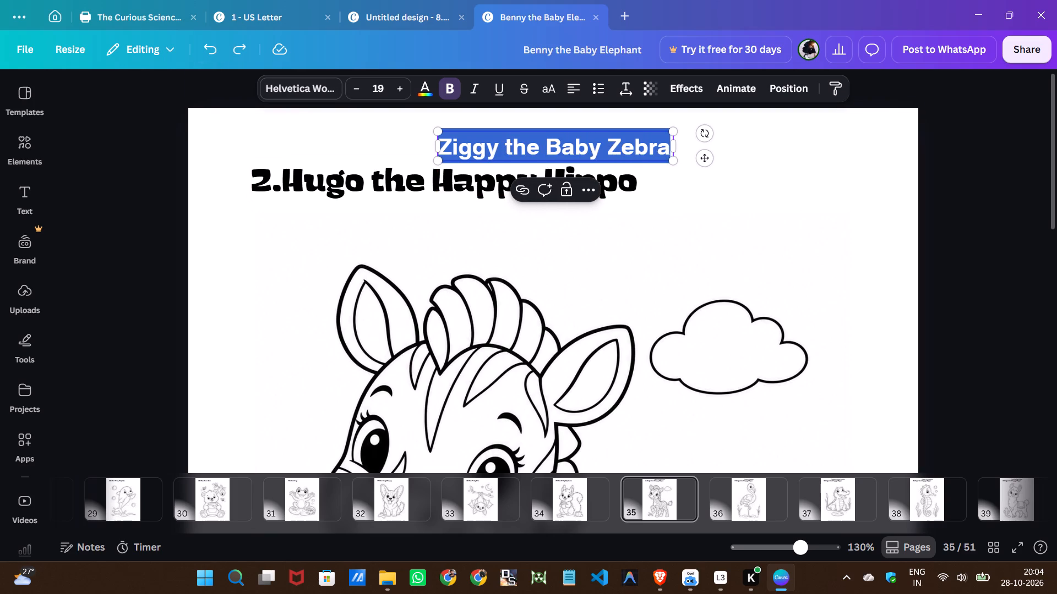
right_click(524, 151)
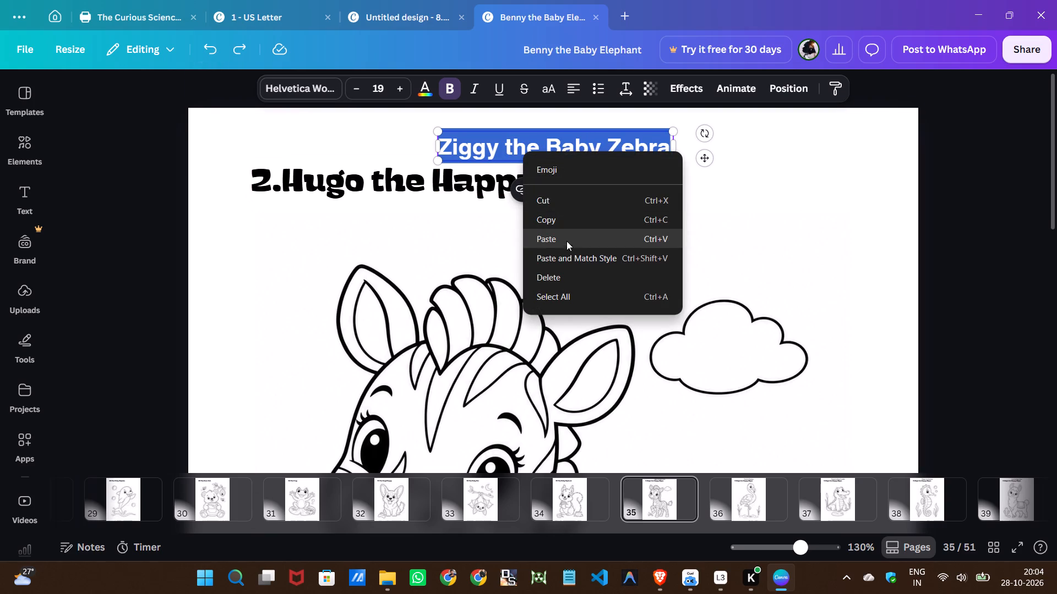
left_click(559, 220)
double_click(420, 179)
right_click(420, 179)
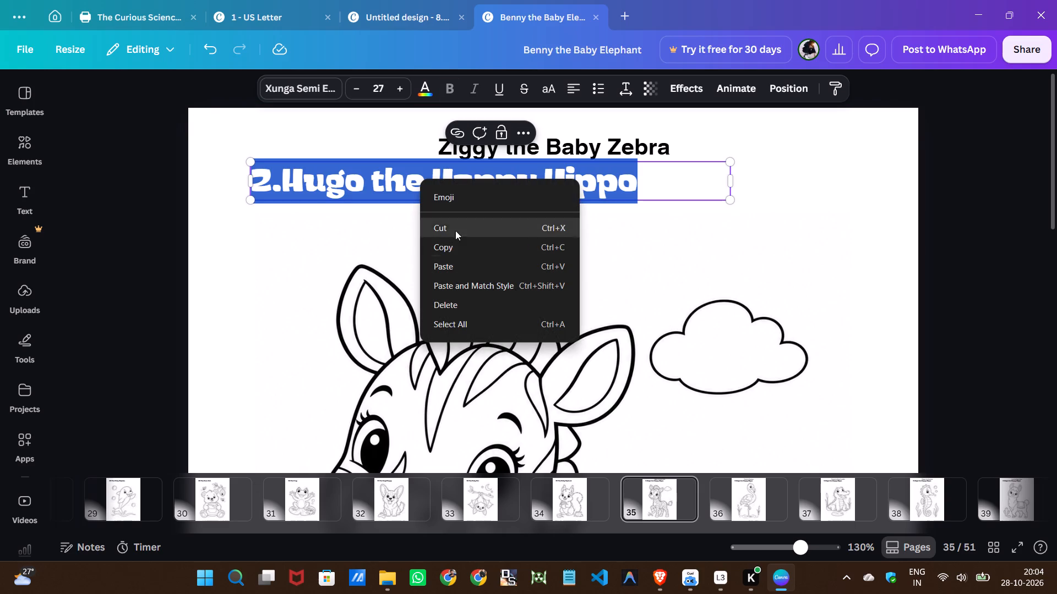
left_click(444, 263)
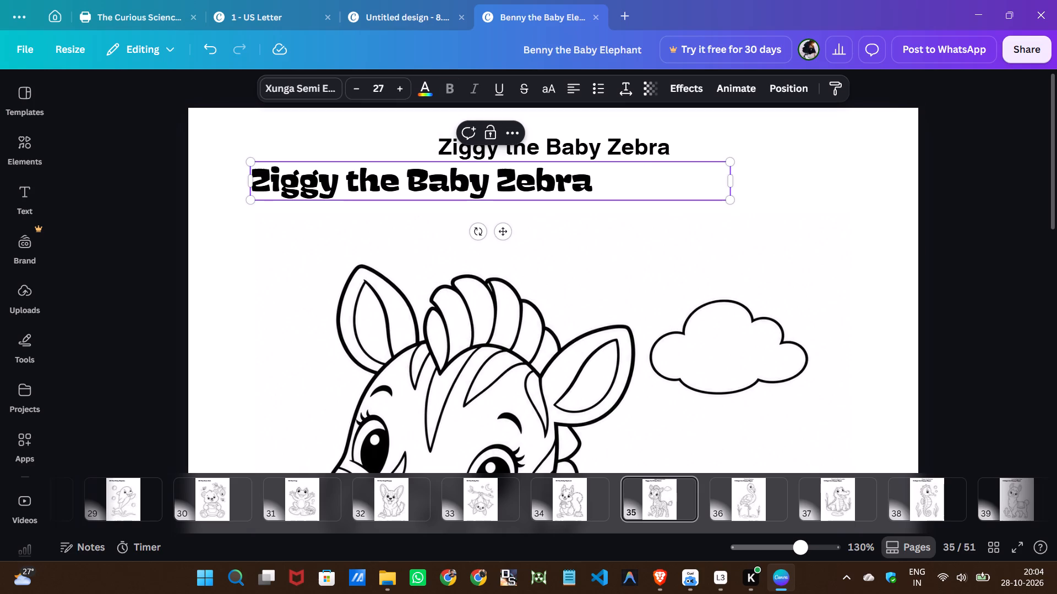
Replace the pet name in page 35's styled title with a number so it reads "34.The Baby Zebra".
left_click(360, 178)
key("BackSpace")
key("BackSpace")
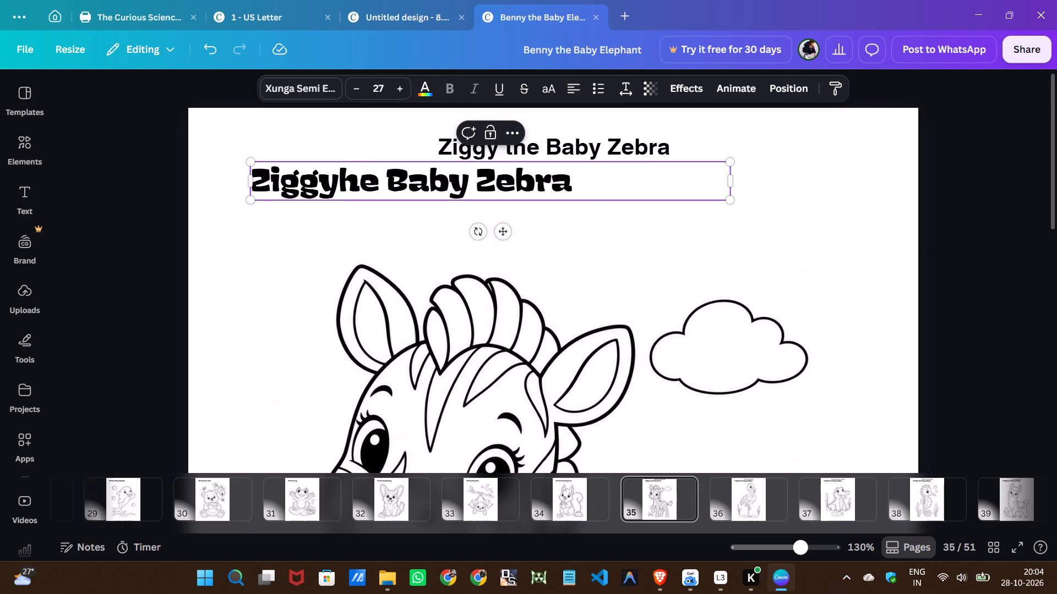
key("BackSpace")
key("BackSpace")
key("BackSpace")
key("BackSpace")
key("BackSpace")
key("BackSpace")
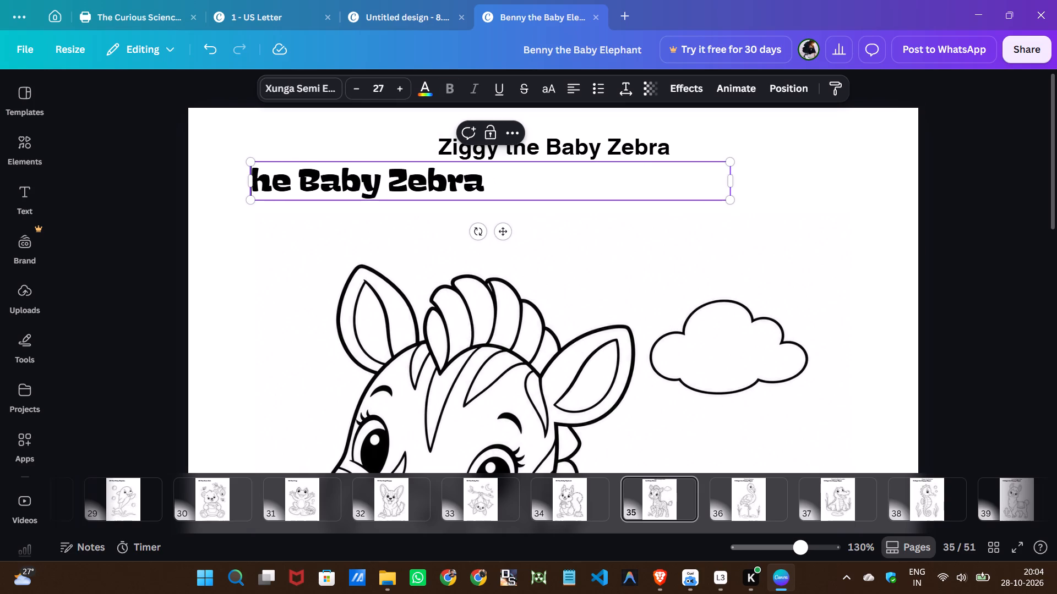
type("33.")
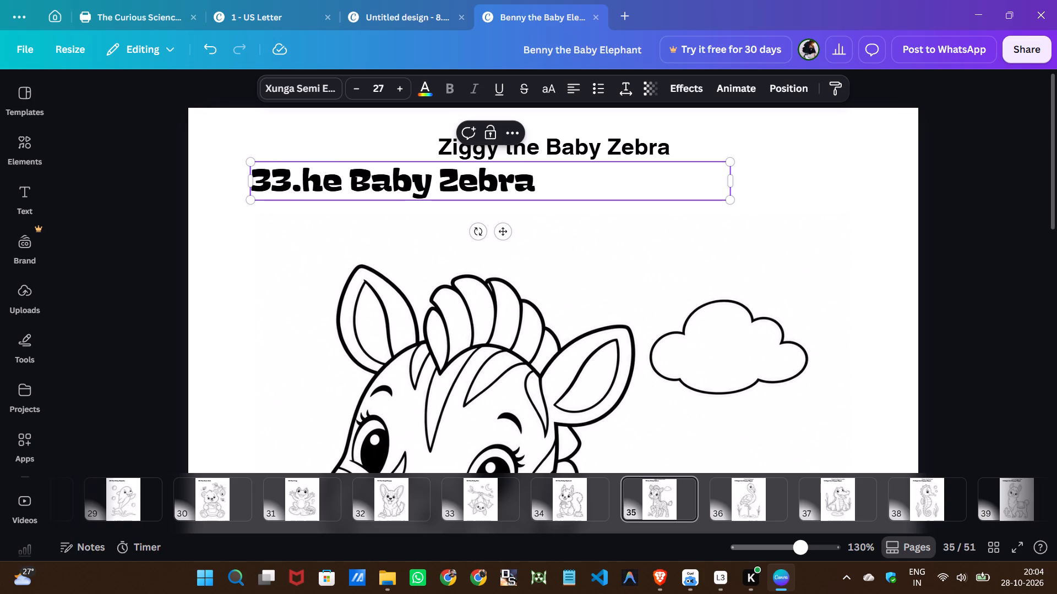
key("BackSpace")
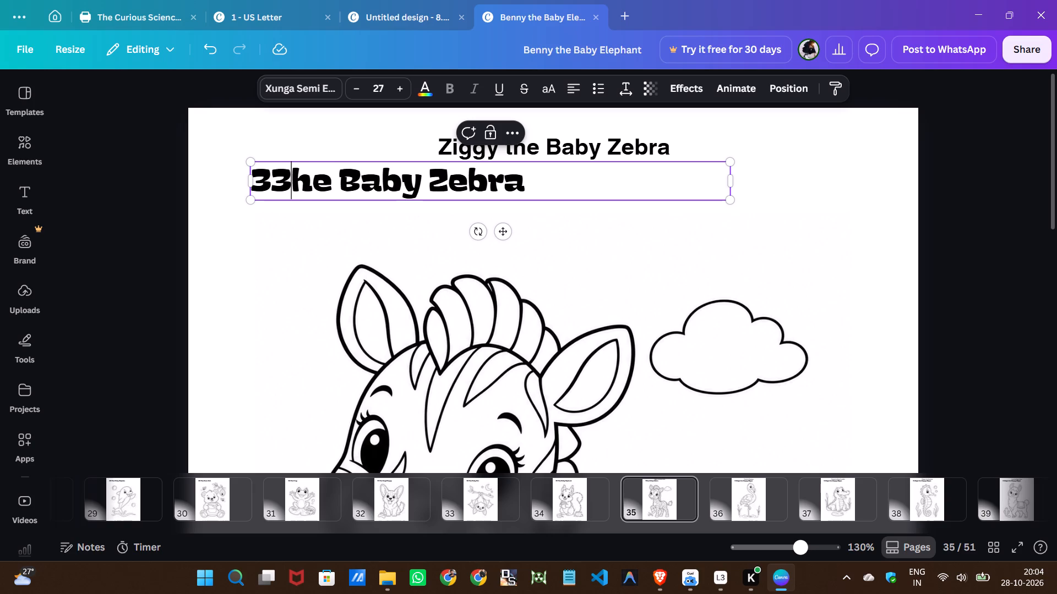
key("BackSpace")
type("4.")
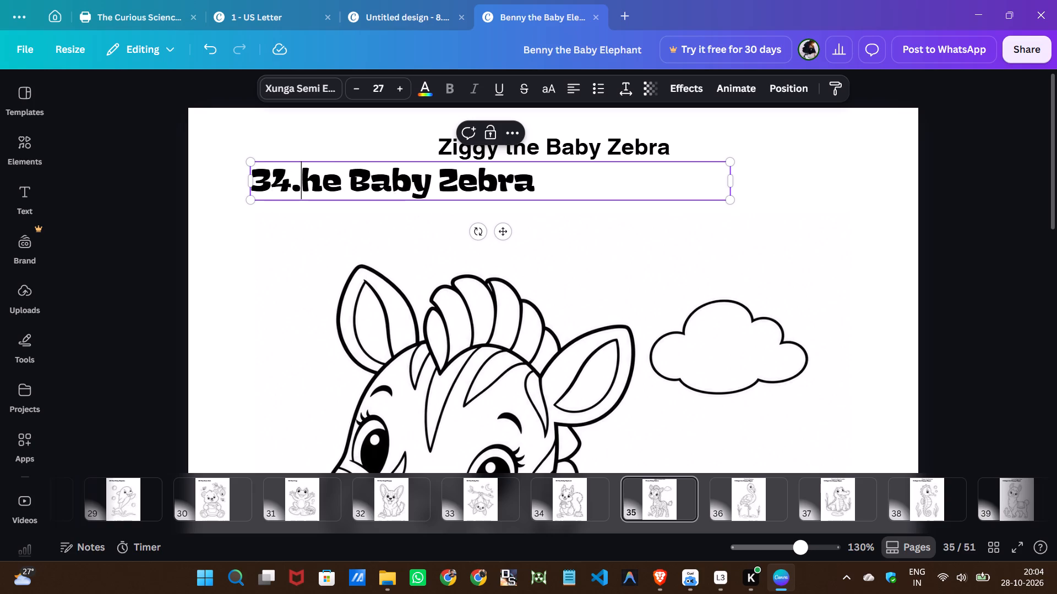
key("shift+t")
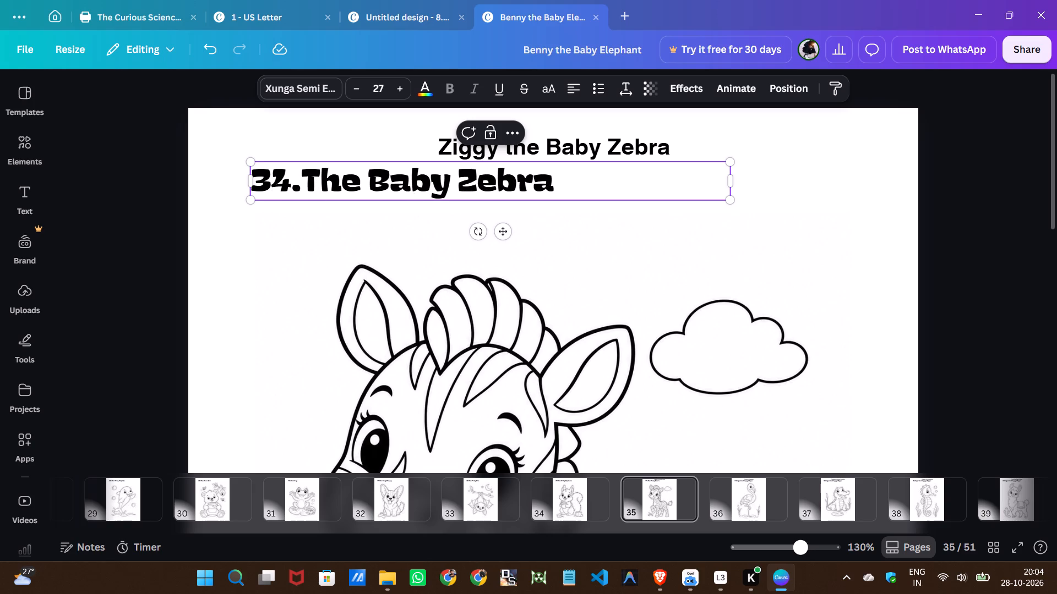
Check page 34's title number, return to page 35 and delete its old plain title "Ziggy the Baby Zebra".
left_click(574, 508)
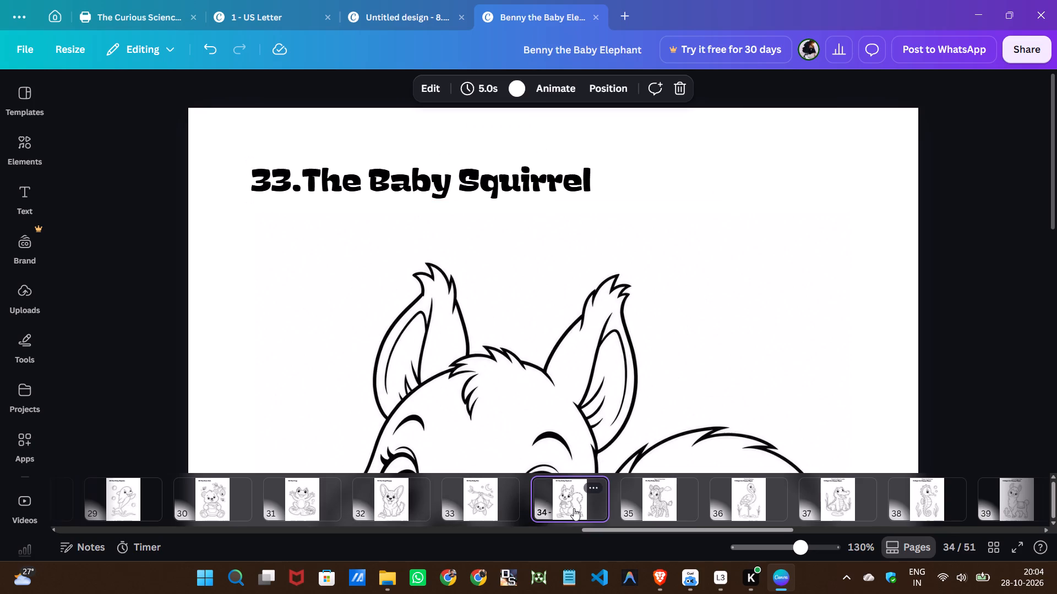
left_click(646, 505)
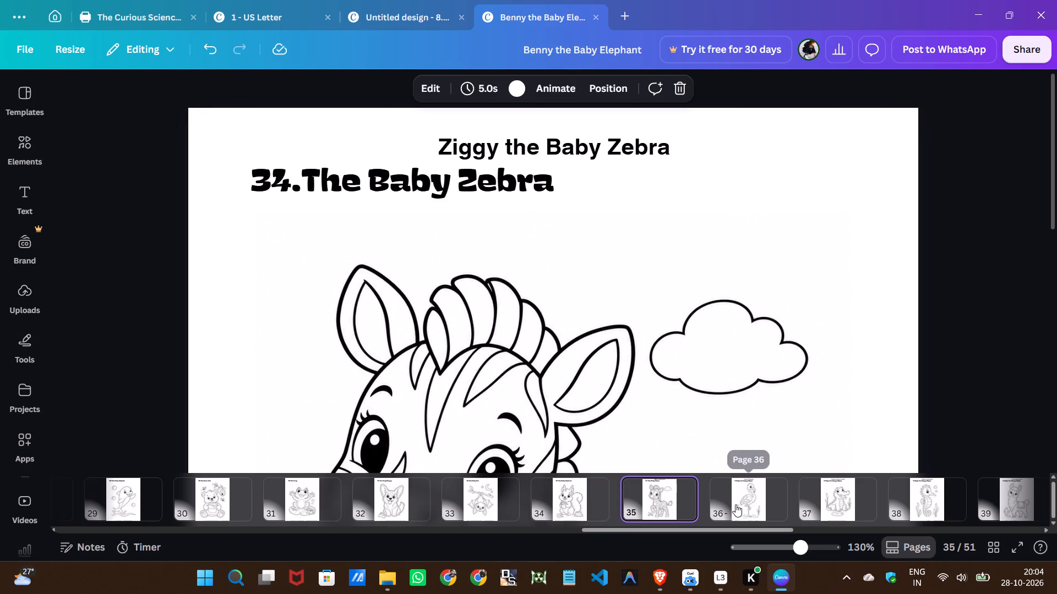
left_click(585, 144)
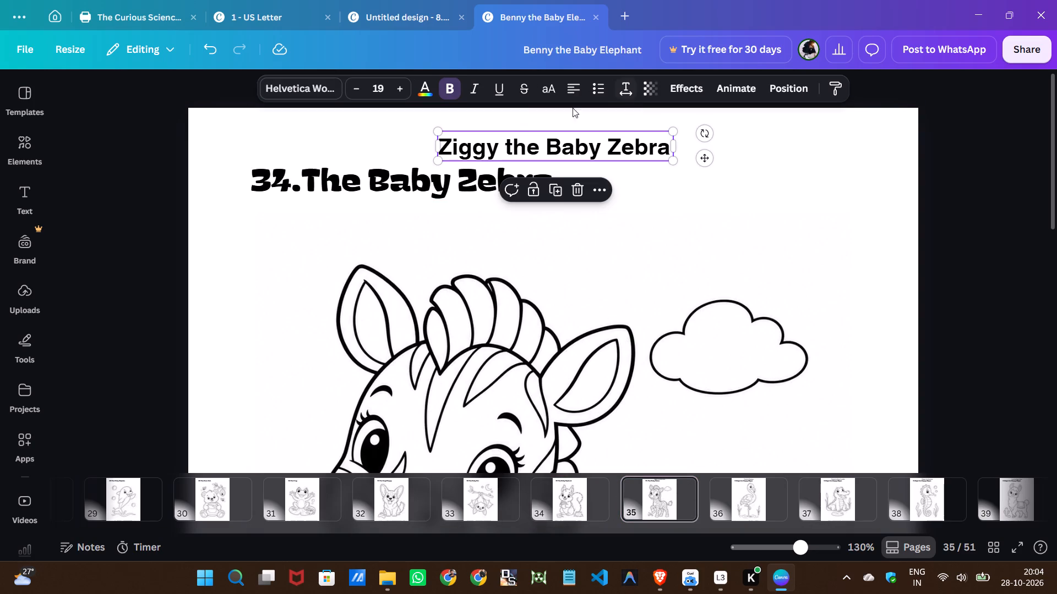
left_click(580, 193)
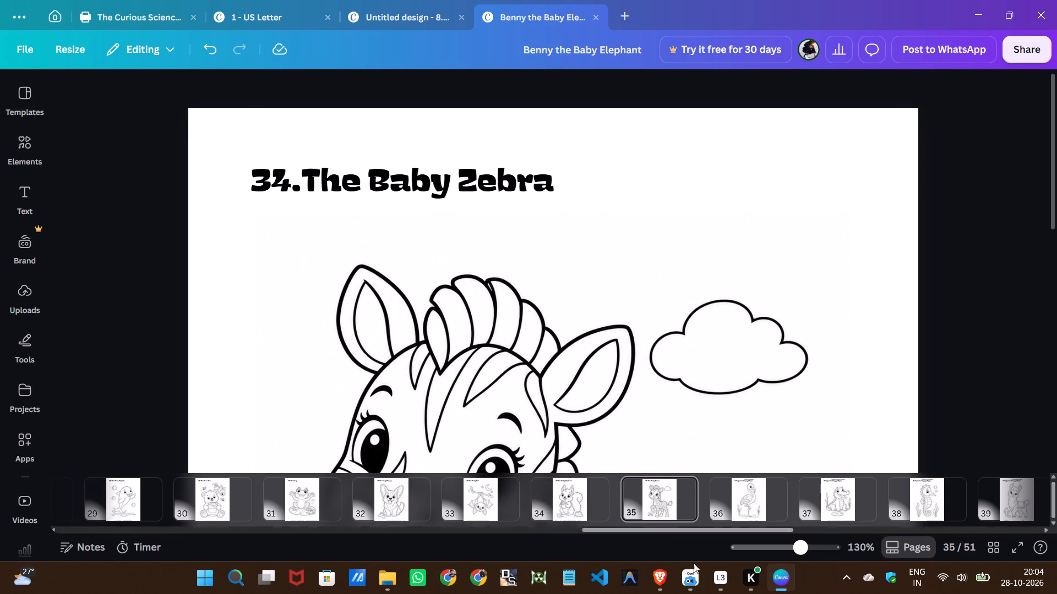
On page 36, copy the plain title "Flora the Flamingo" over the styled placeholder text "2.Hugo the Happy Hippo".
left_click(748, 497)
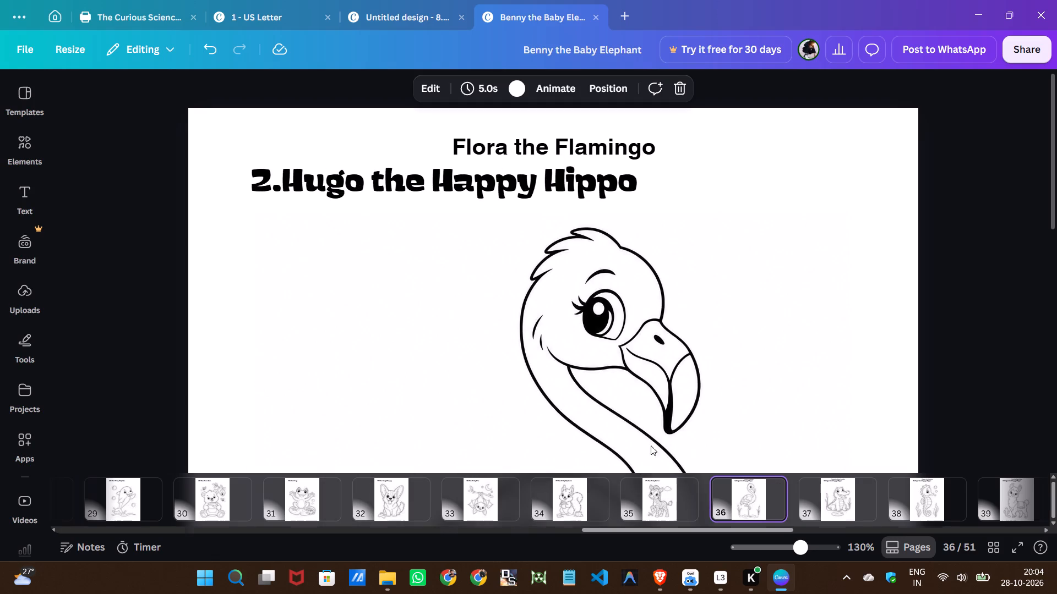
double_click(536, 153)
right_click(536, 153)
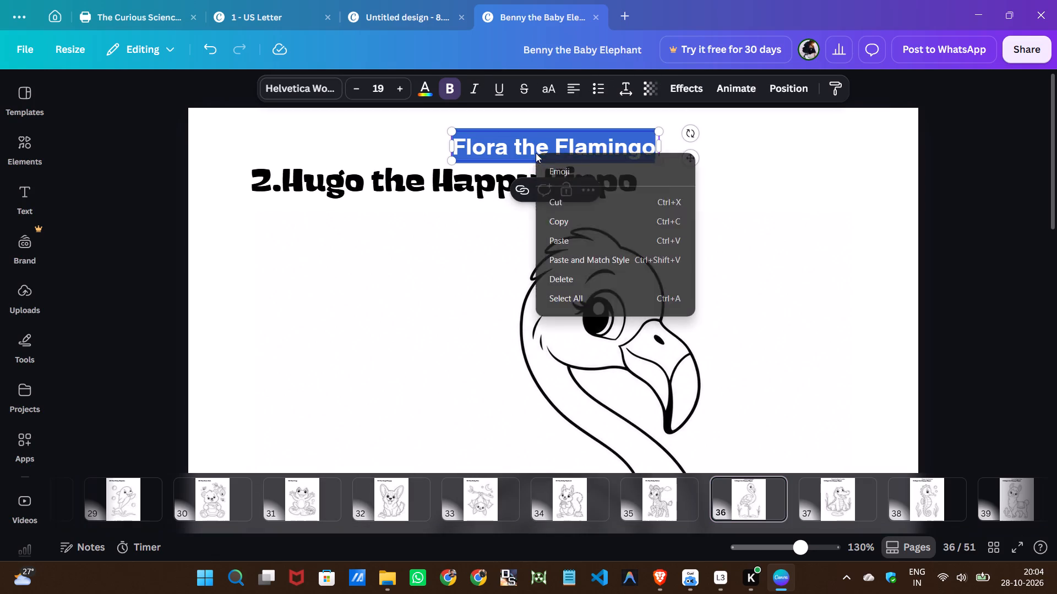
left_click(568, 224)
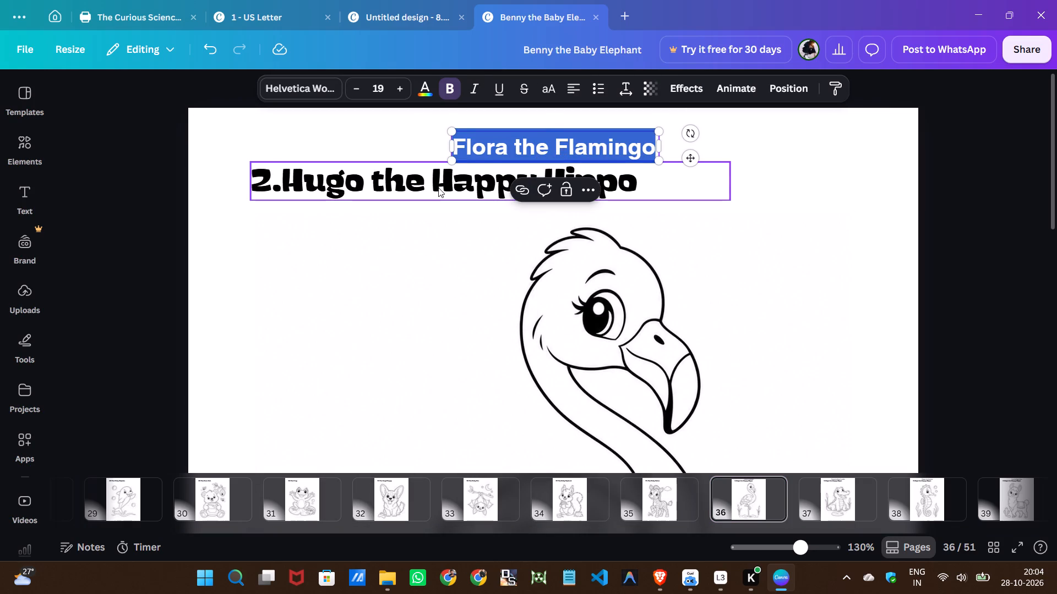
double_click(438, 188)
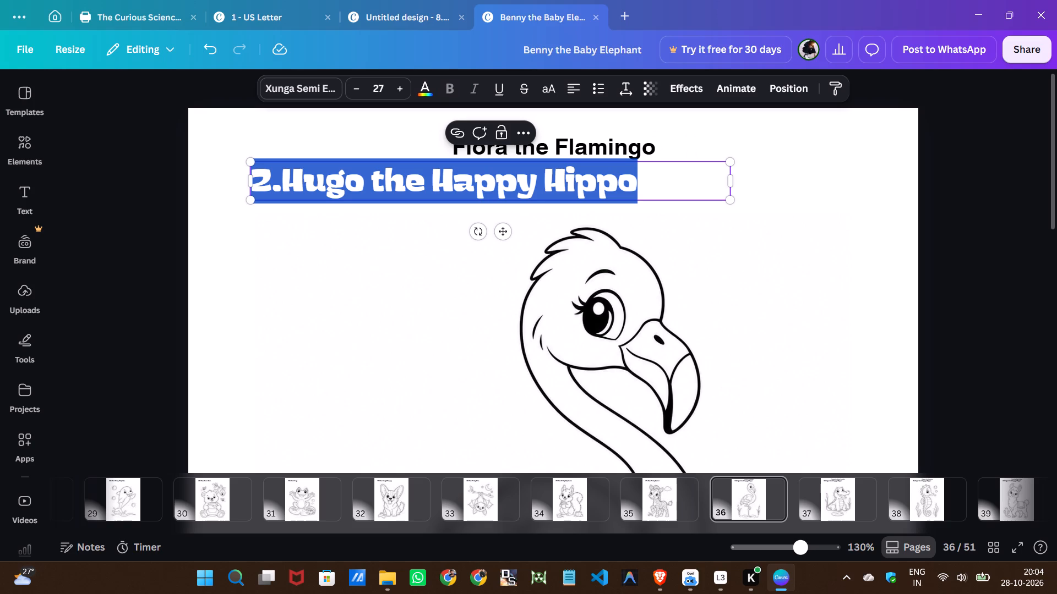
key("ctrl+v")
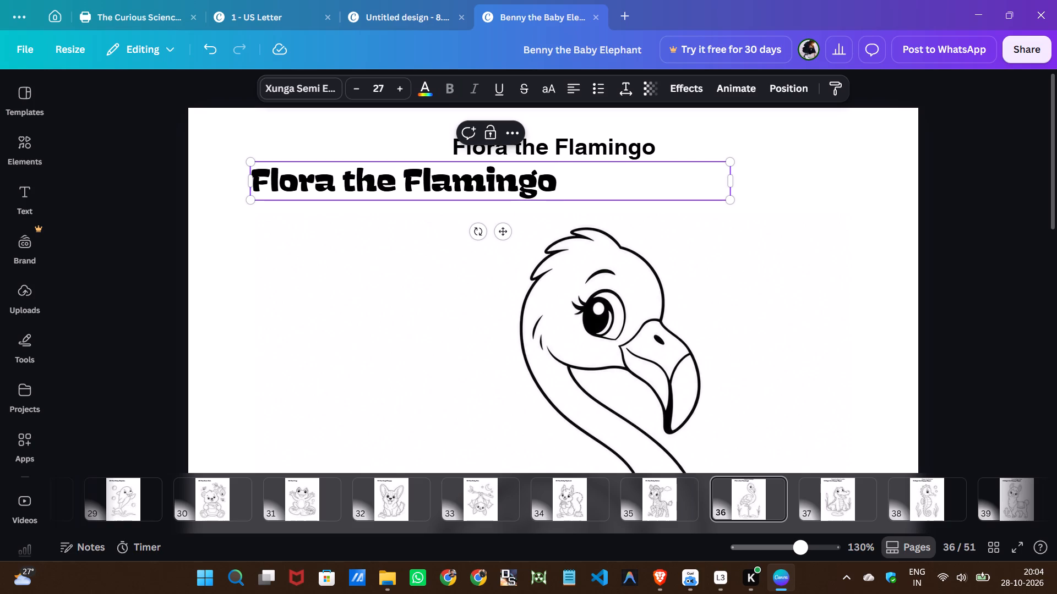
Replace the pet name in page 36's styled title with a number so it reads "35.The Flamingo".
left_click(358, 183)
key("BackSpace")
key("BackSpace")
key("BackSpace")
key("BackSpace")
key("BackSpace")
key("BackSpace")
key("BackSpace")
key("BackSpace")
key("BackSpace")
key("BackSpace")
key("BackSpace")
key("BackSpace")
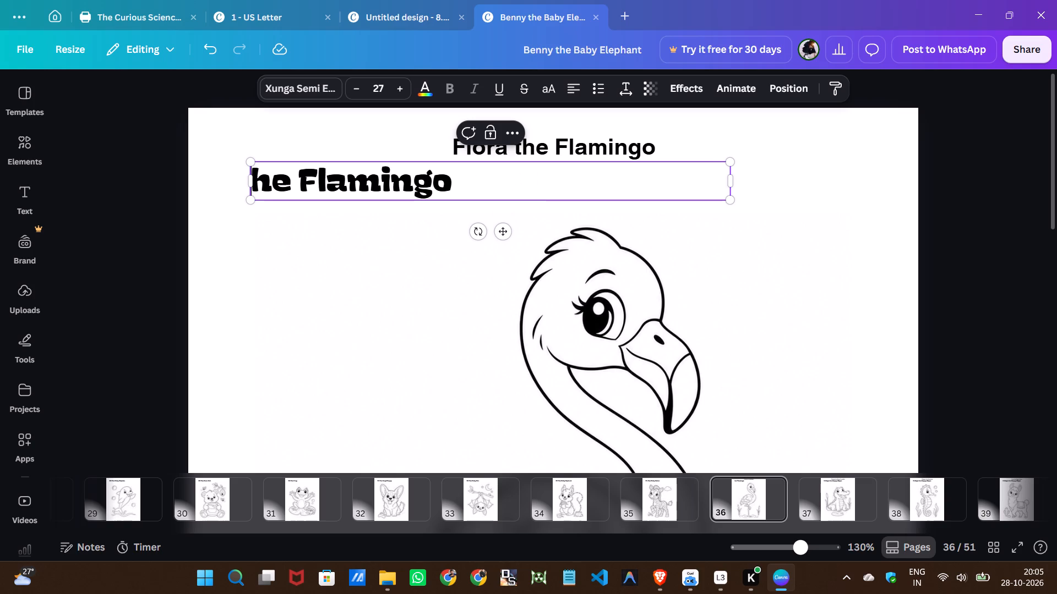
key("3")
key("4")
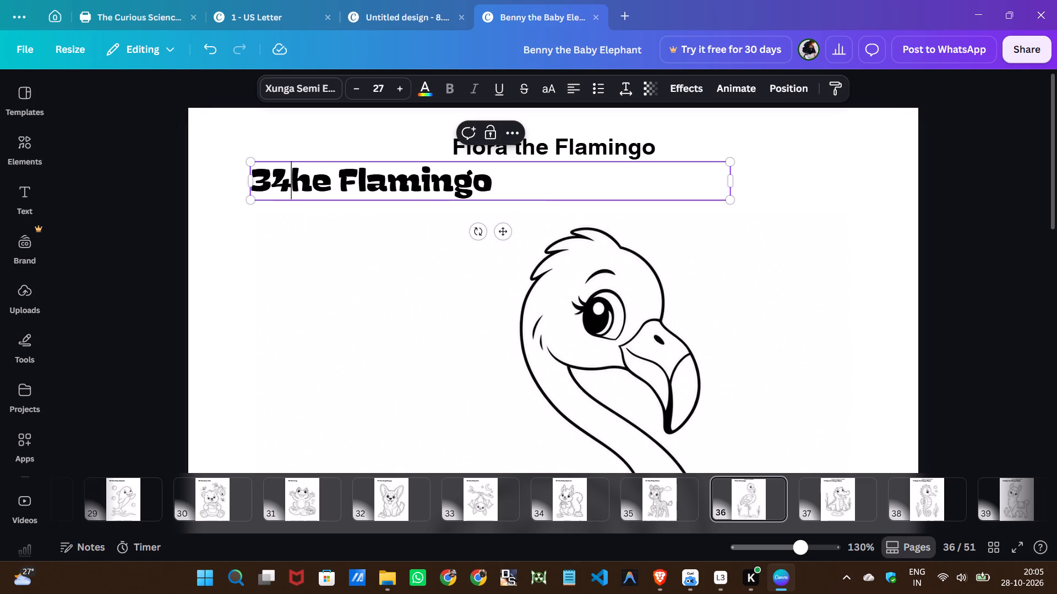
key("BackSpace")
type("5.")
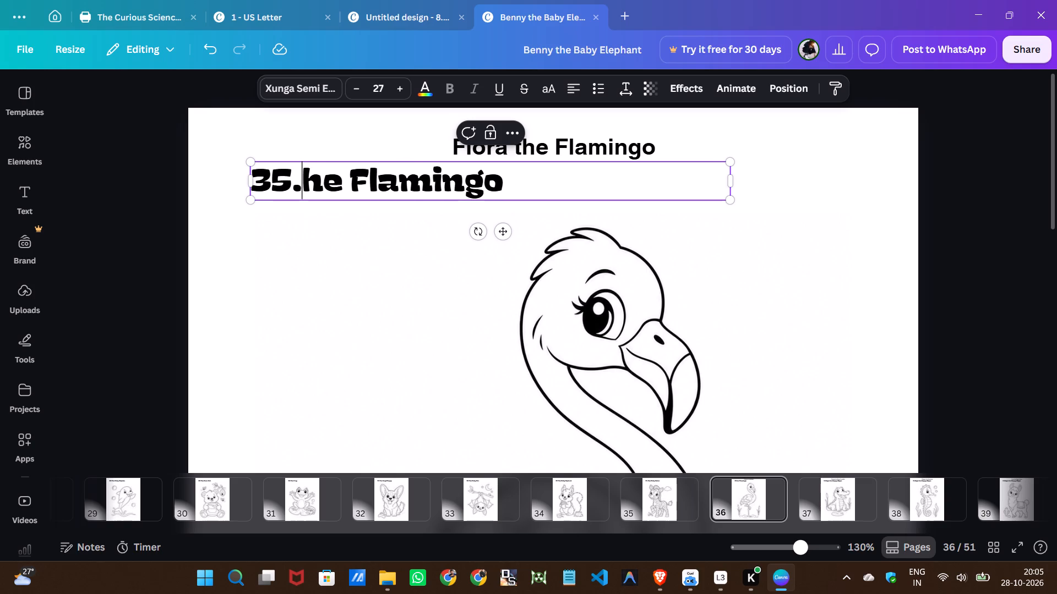
key("shift+t")
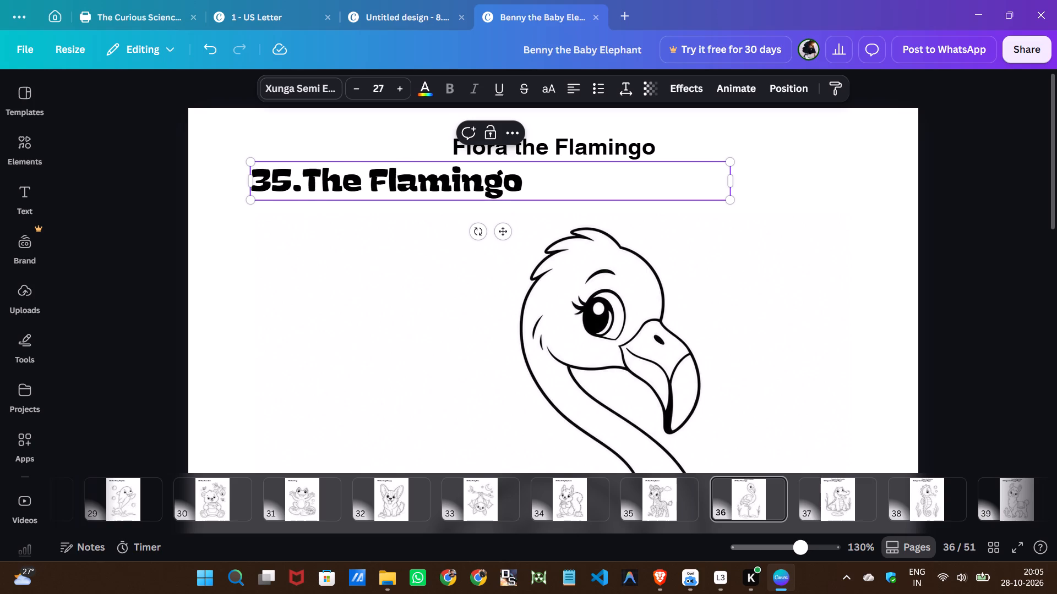
Delete the old plain title "Flora the Flamingo" above the styled title on page 36.
left_click(594, 150)
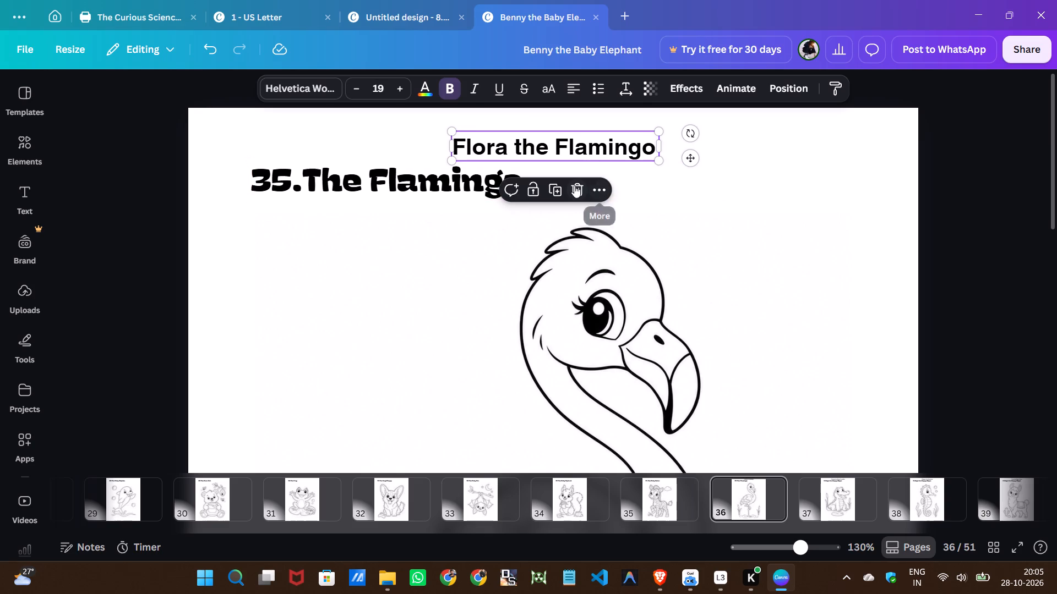
left_click(574, 185)
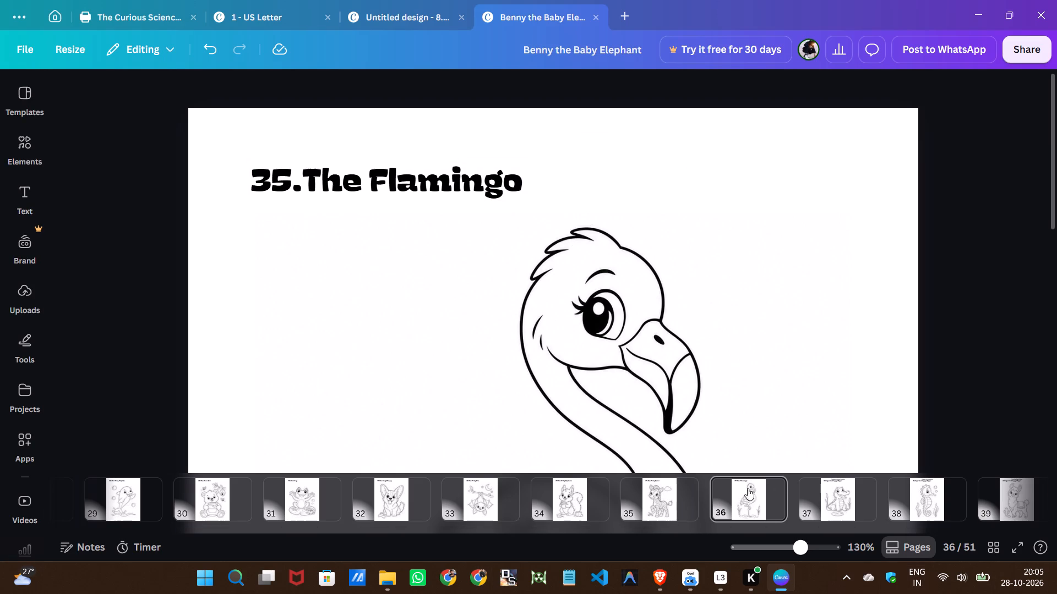
On page 37, copy the plain title "Chomp the Baby Crocodile" over the styled placeholder text "2.Hugo the Happy Hippo".
left_click(840, 501)
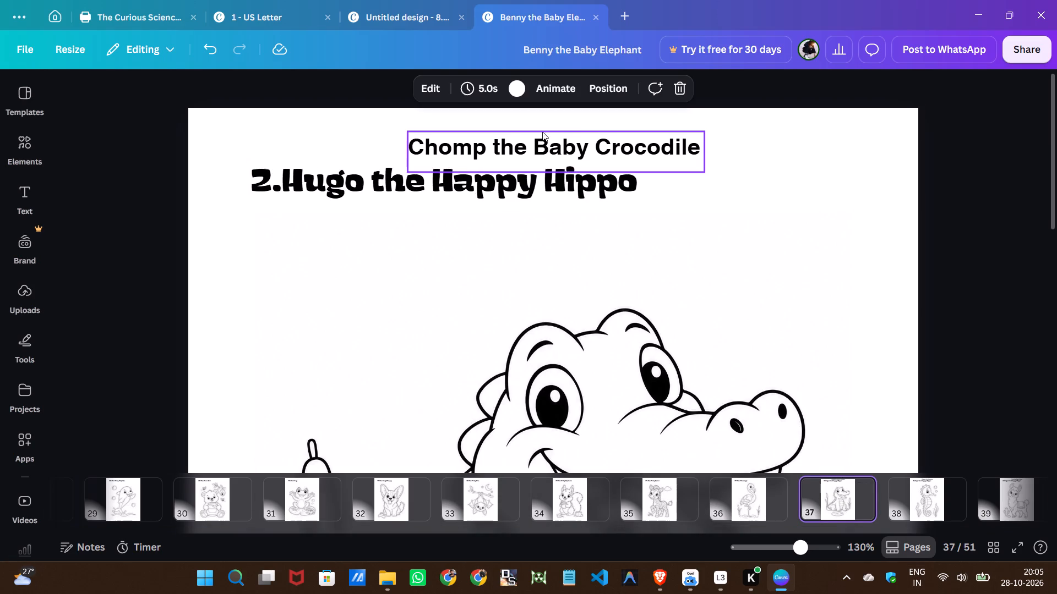
left_click(529, 144)
left_click(529, 144)
right_click(529, 144)
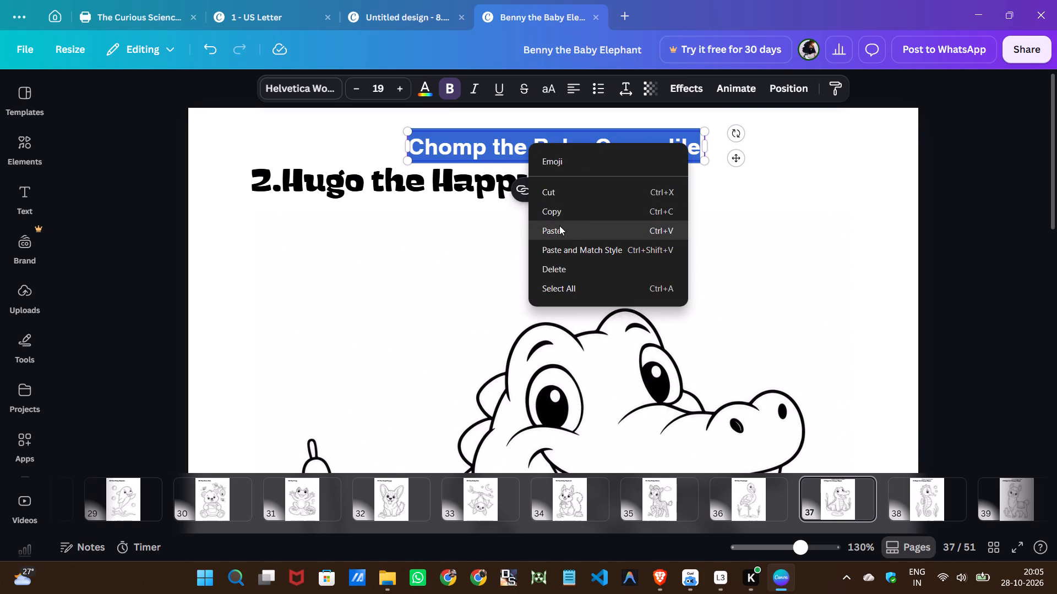
left_click(562, 210)
double_click(421, 173)
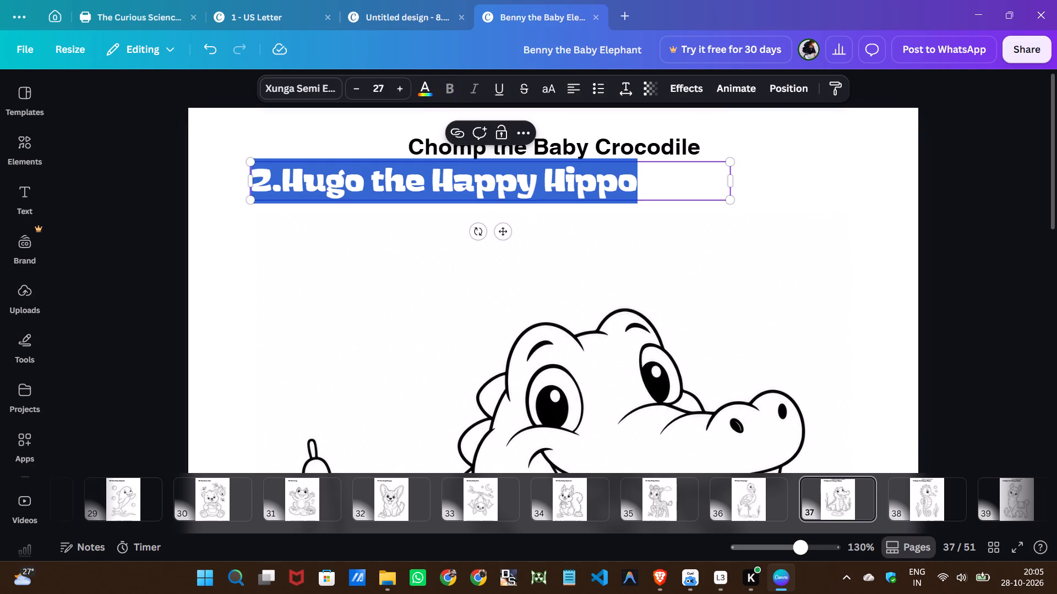
right_click(424, 173)
left_click(452, 260)
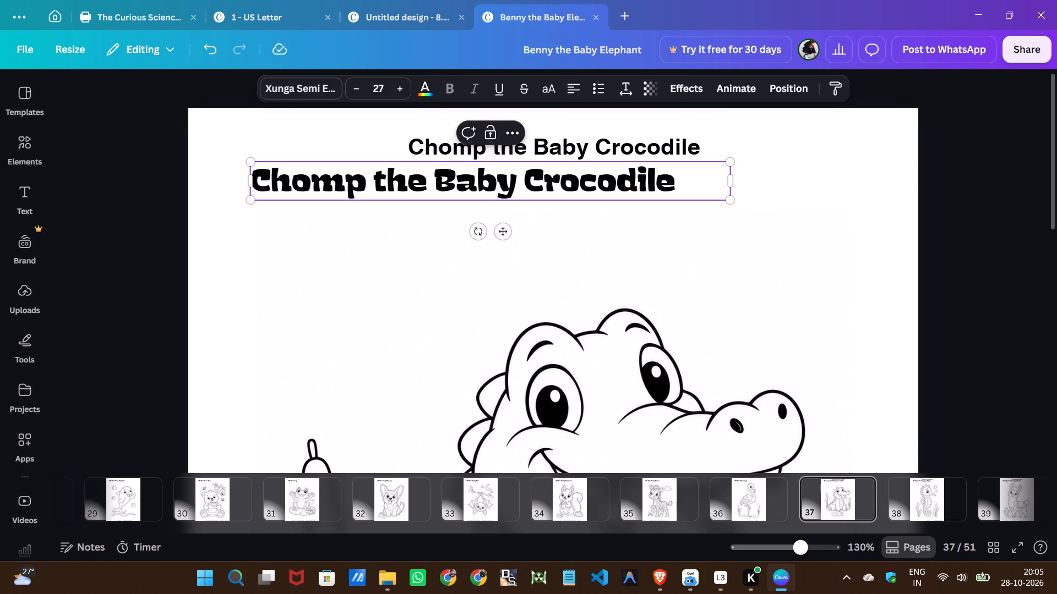
Replace the pet name in page 37's styled title with a number so it reads "36.The Baby Crocodile".
left_click(386, 180)
key("BackSpace")
key("BackSpace")
key("BackSpace")
key("BackSpace")
key("BackSpace")
key("BackSpace")
key("BackSpace")
key("BackSpace")
key("BackSpace")
key("BackSpace")
key("BackSpace")
key("BackSpace")
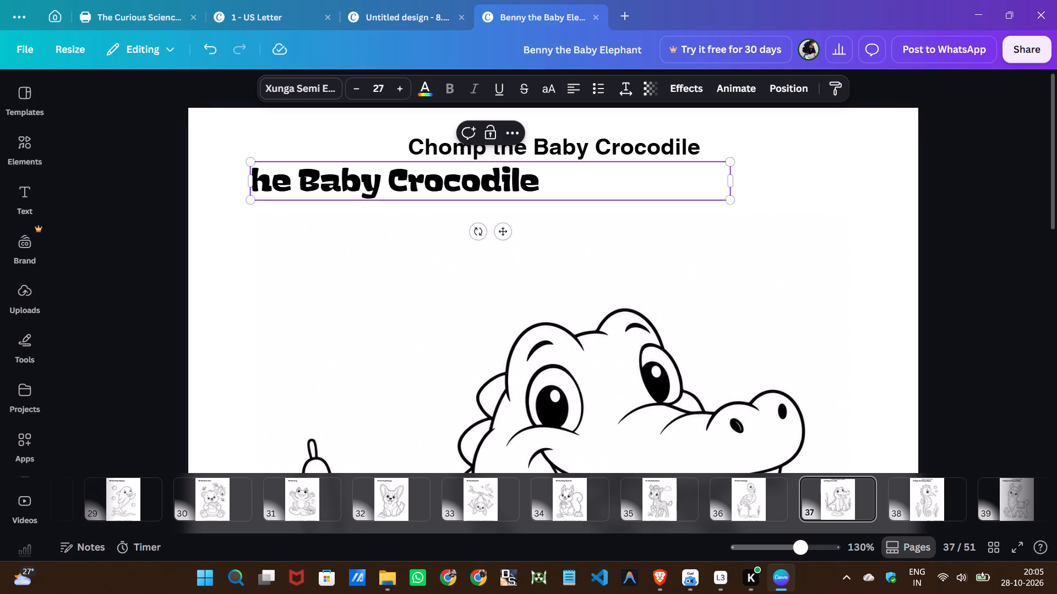
type("36")
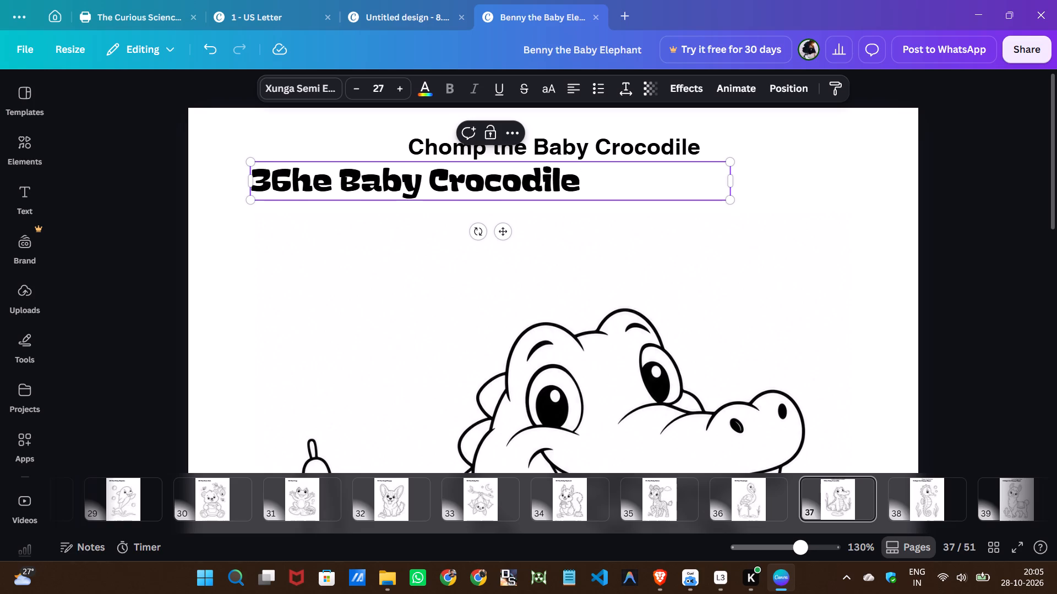
key("period")
key("shift+t")
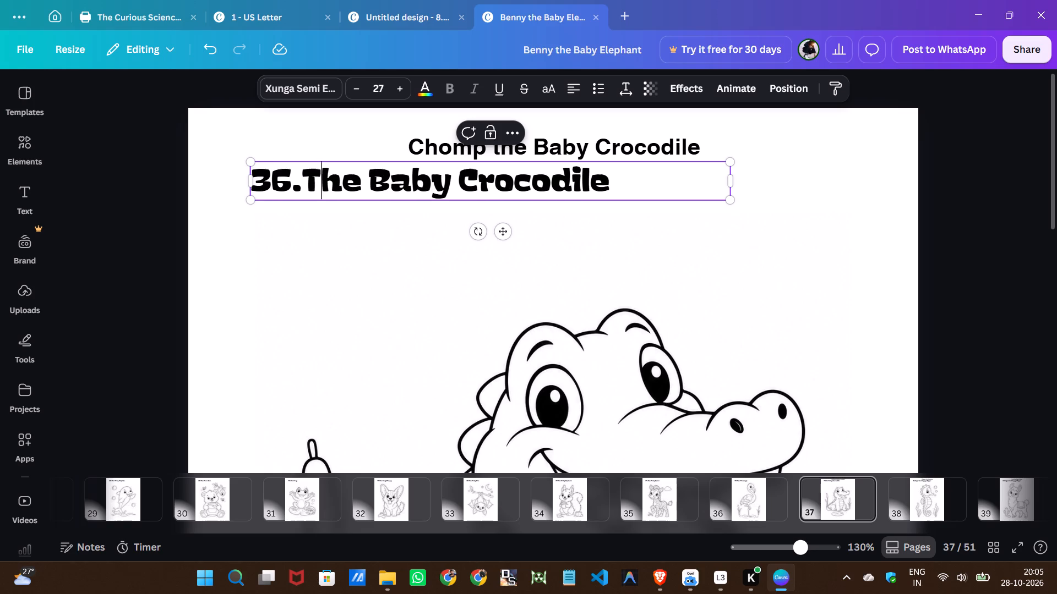
Delete the old plain title "Chomp the Baby Crocodile" above the styled title on page 37.
left_click(593, 140)
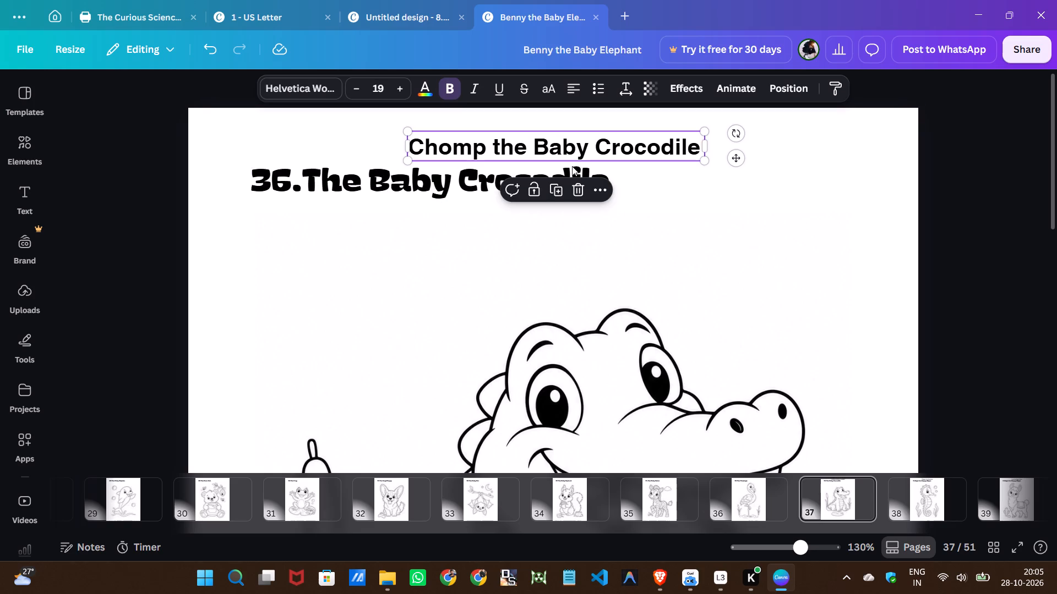
left_click(576, 184)
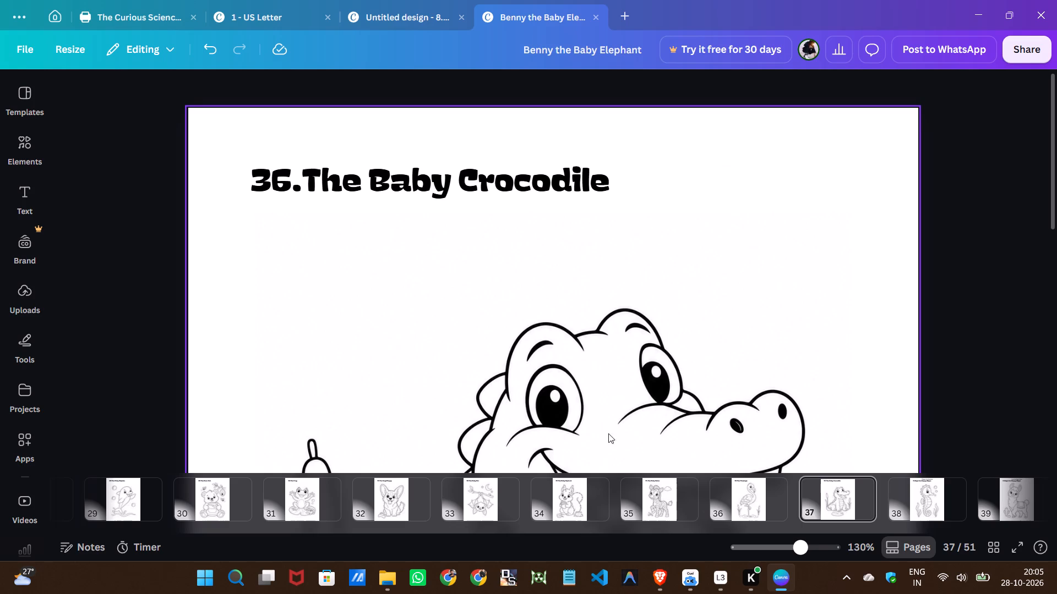
On page 38, copy the plain title "Skipper the Seahorse" over the styled placeholder text "2.Hugo the Happy Hippo".
scroll(543, 506, "down", 7)
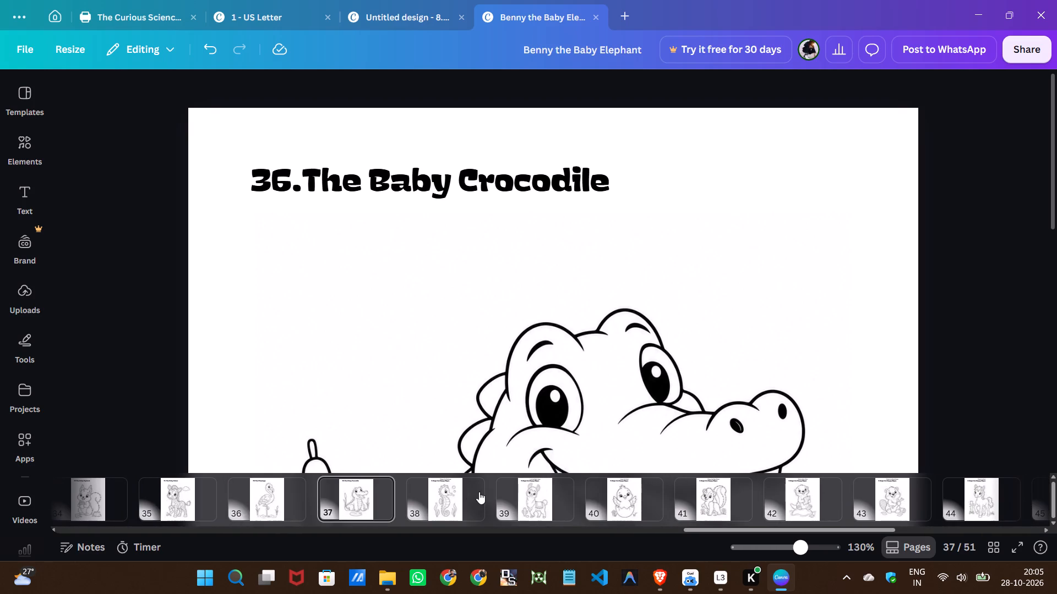
left_click(457, 491)
double_click(519, 147)
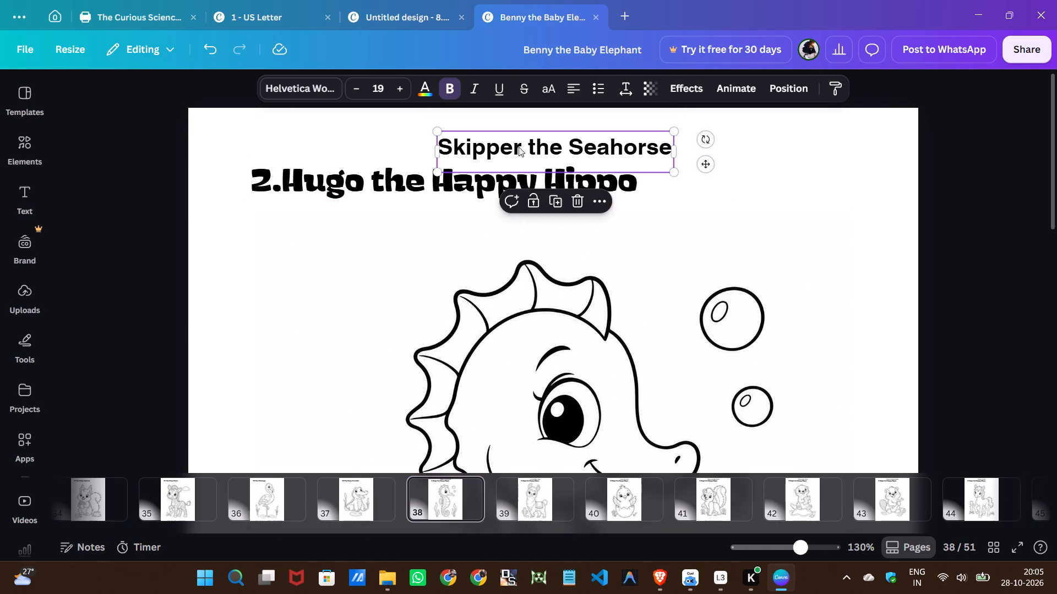
right_click(519, 147)
left_click(551, 218)
double_click(396, 186)
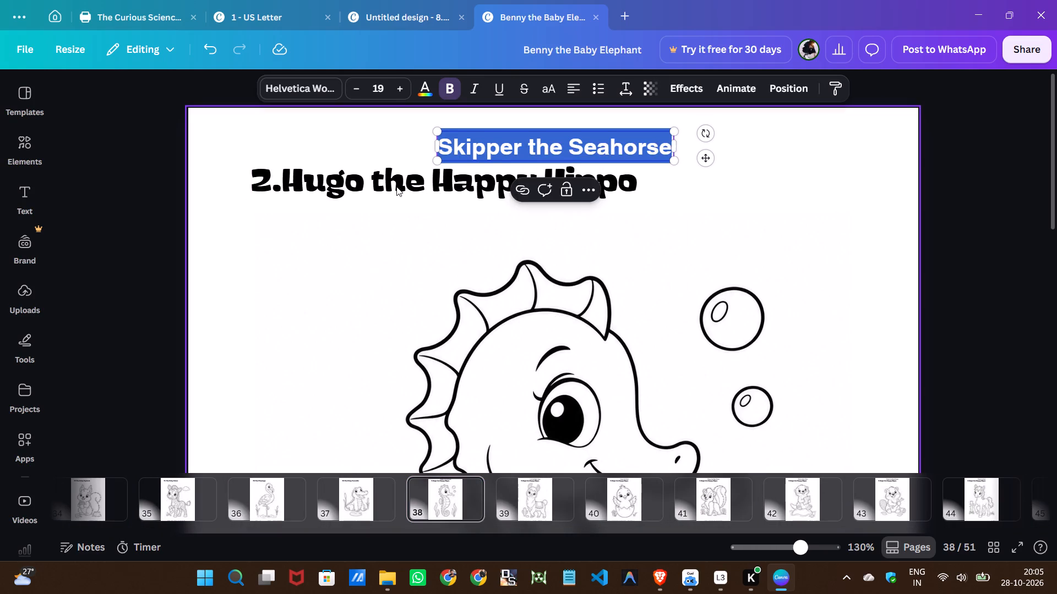
right_click(395, 186)
left_click(449, 270)
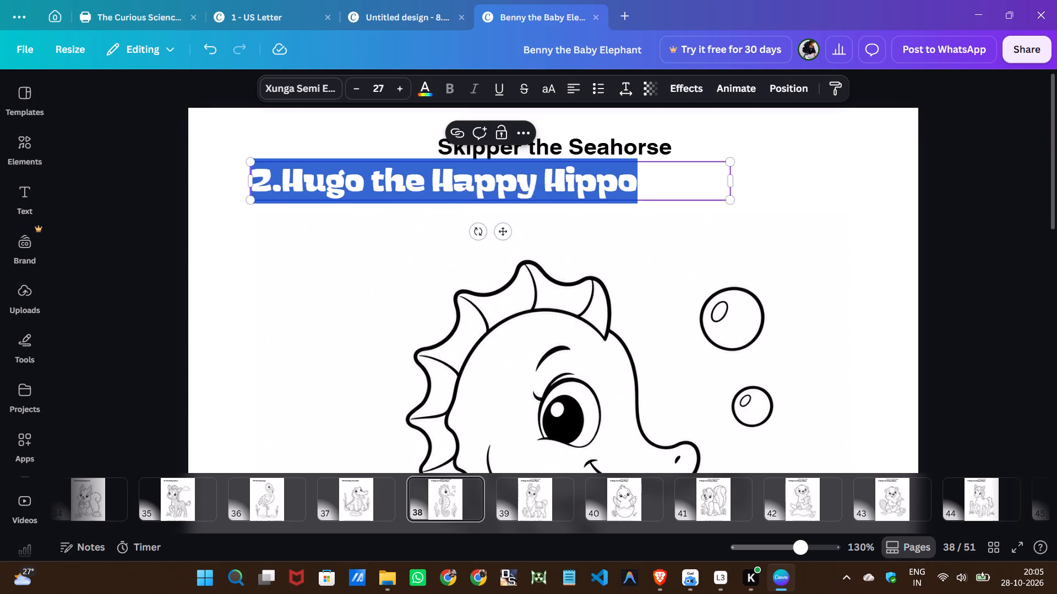
Replace the pet name in page 38's styled title with a number so it reads "37.The Seahorse".
left_click(400, 180)
key("BackSpace")
key("BackSpace")
key("BackSpace")
key("BackSpace")
key("BackSpace")
key("BackSpace")
key("BackSpace")
key("BackSpace")
key("BackSpace")
key("BackSpace")
key("BackSpace")
key("BackSpace")
key("BackSpace")
key("BackSpace")
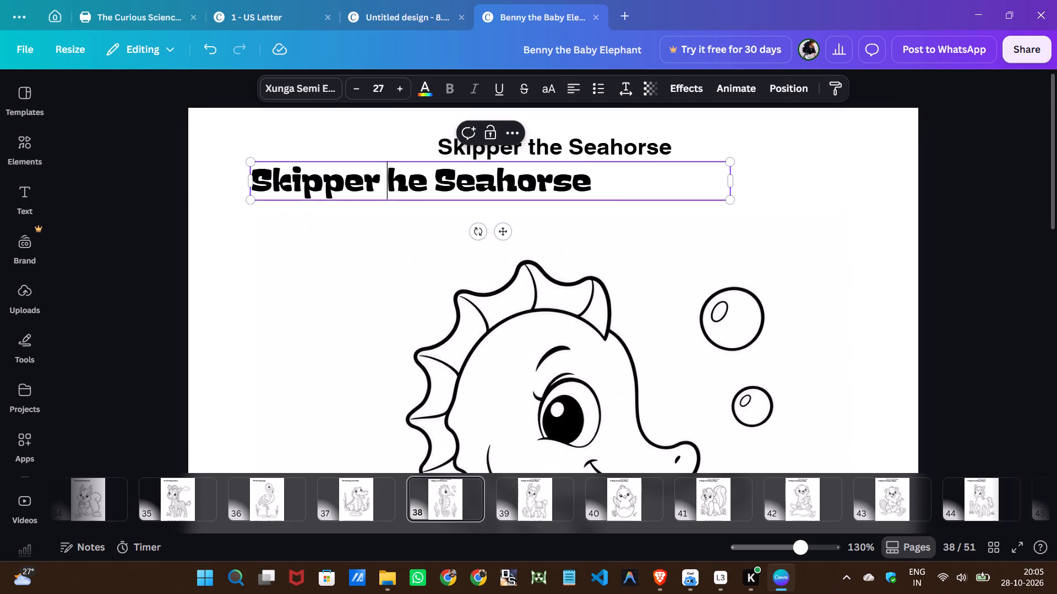
type("37.")
key("shift+t")
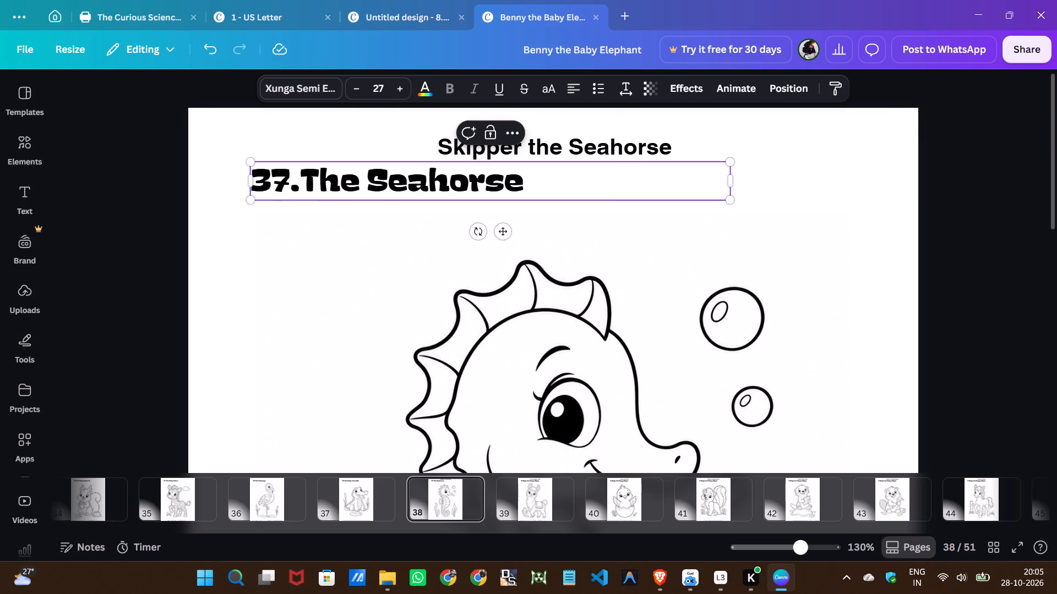
Delete the old plain title "Skipper the Seahorse" above the styled title on page 38.
left_click(590, 142)
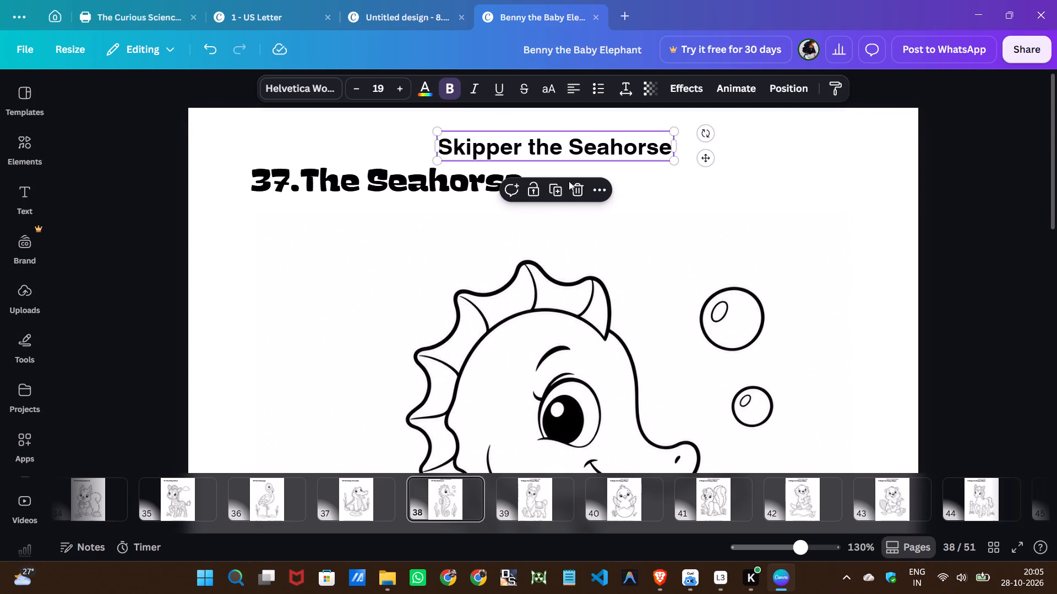
left_click(570, 191)
On page 39, copy the plain title "Lolo the Baby Llama" over the styled placeholder text "2.Hugo the Happy Hippo".
left_click(537, 511)
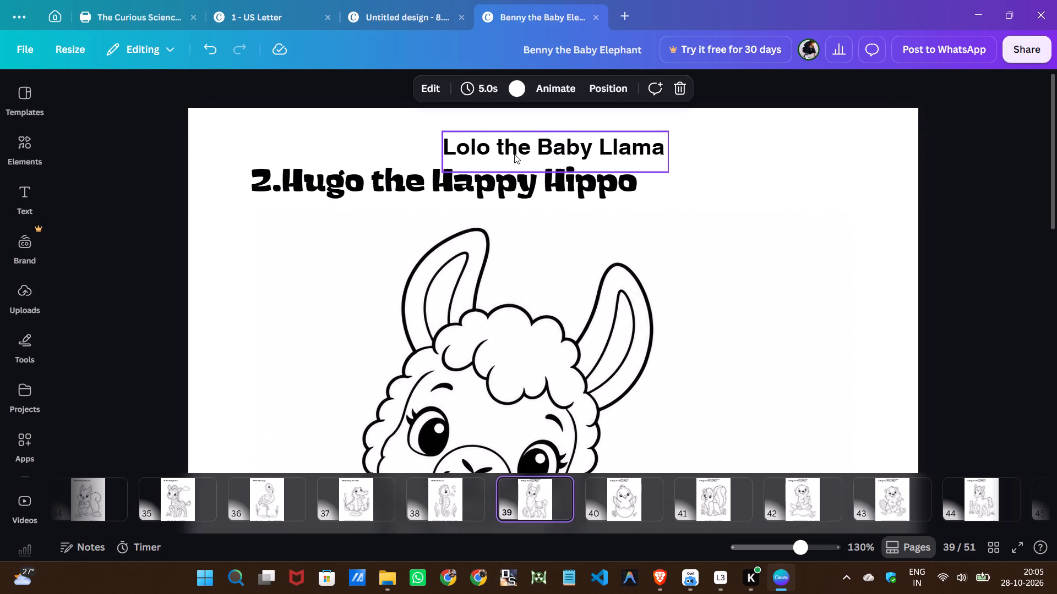
left_click(514, 154)
double_click(514, 154)
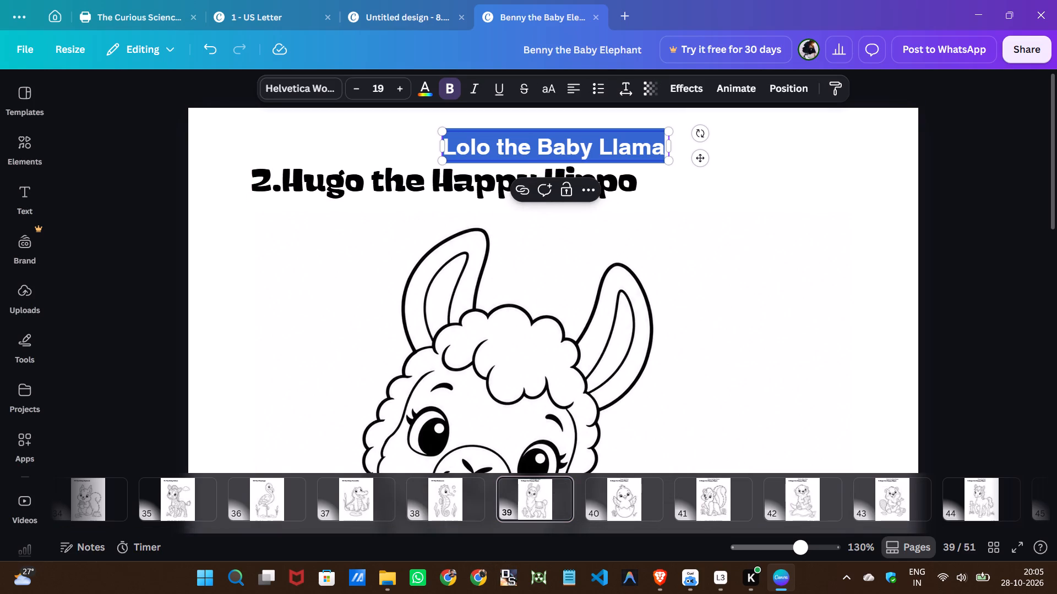
right_click(514, 154)
left_click(543, 228)
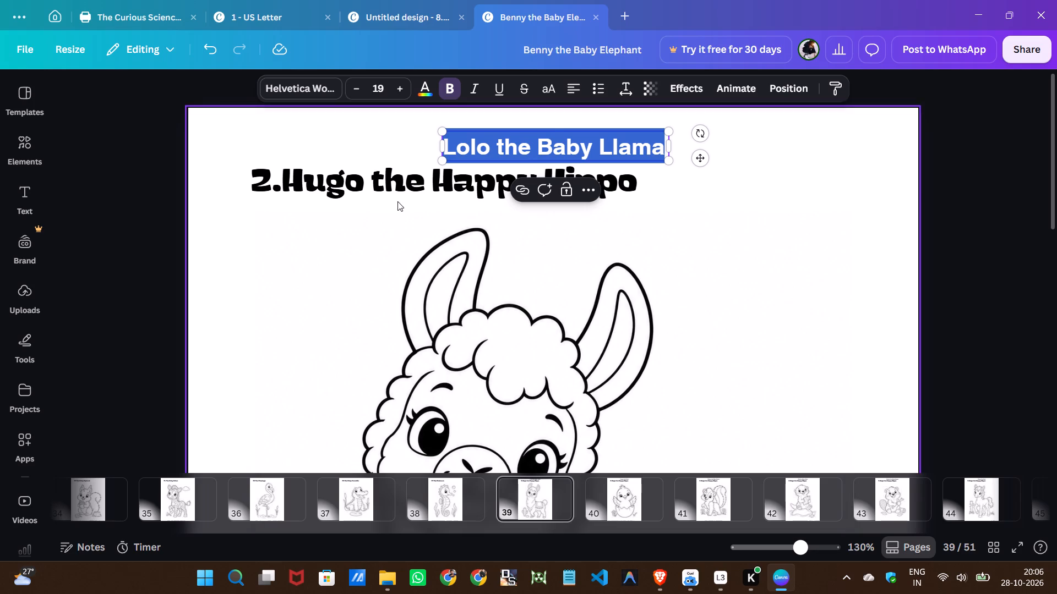
double_click(391, 188)
right_click(390, 187)
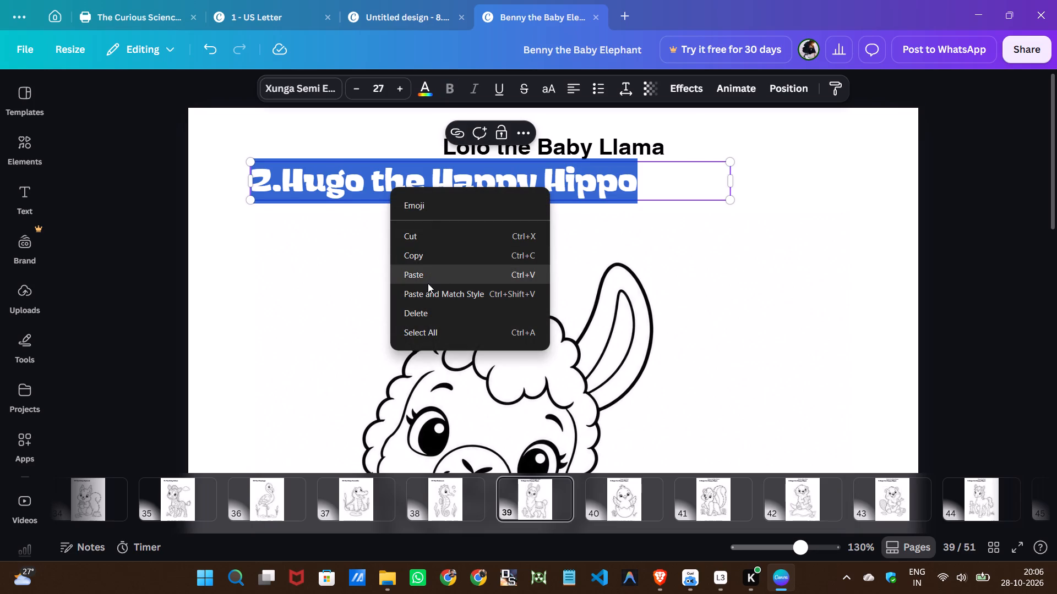
left_click(428, 283)
Replace the pet name in page 39's styled title with a number so it reads "38.The Baby Llama".
left_click(334, 183)
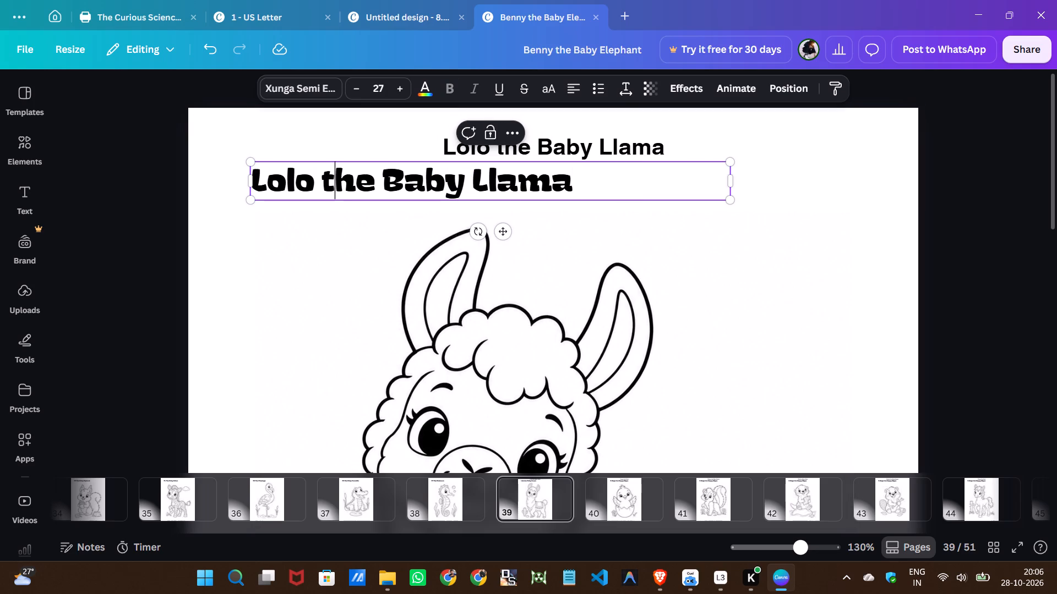
key("BackSpace")
key("BackSpace")
key("BackSpace")
key("BackSpace")
key("BackSpace")
key("BackSpace")
key("BackSpace")
key("BackSpace")
key("BackSpace")
key("BackSpace")
key("BackSpace")
key("BackSpace")
type("38.")
key("shift+t")
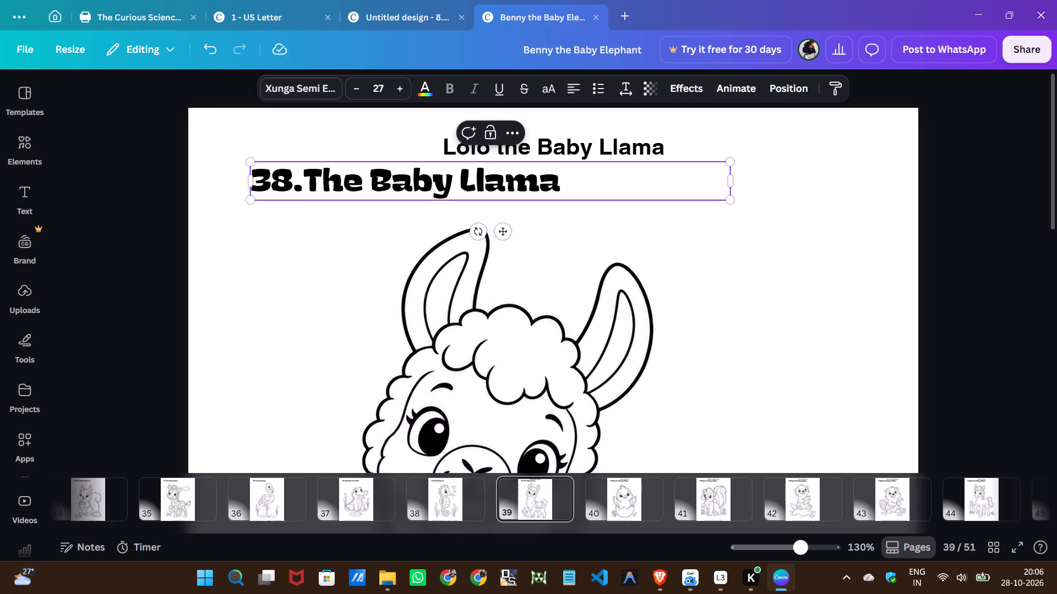
Delete the old plain title "Lolo the Baby Llama" above the styled title on page 39.
left_click(576, 153)
left_click_drag(576, 185, 573, 191)
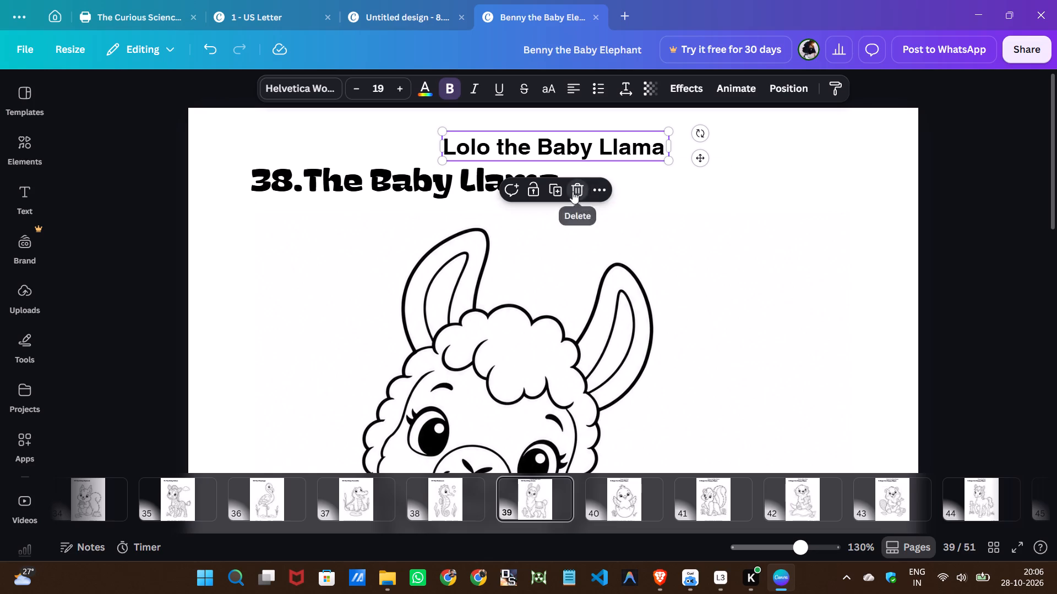
left_click_drag(573, 191, 569, 196)
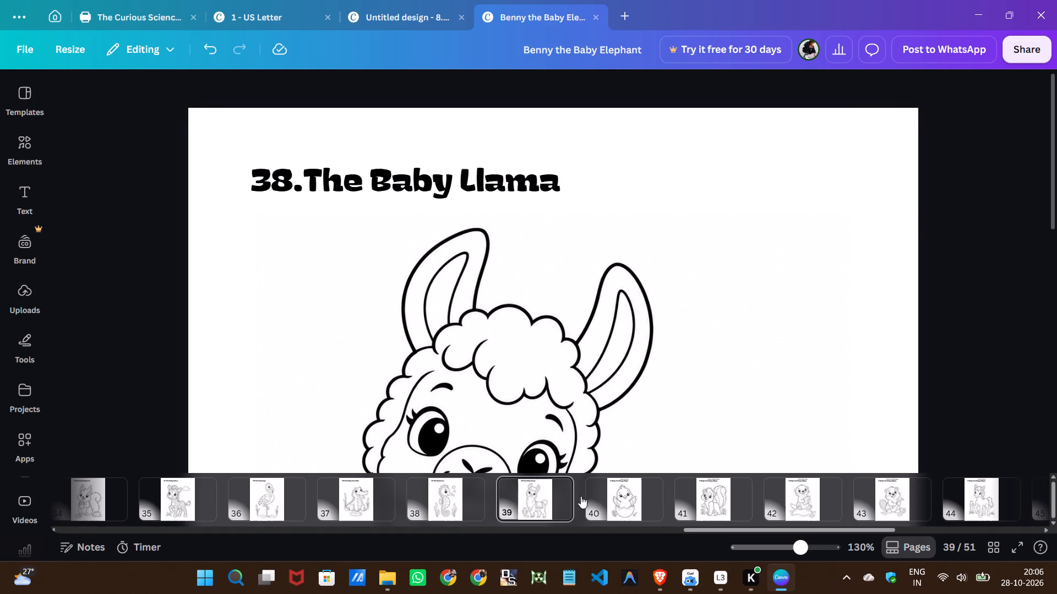
Go to page 40 with the chick drawing.
left_click(620, 507)
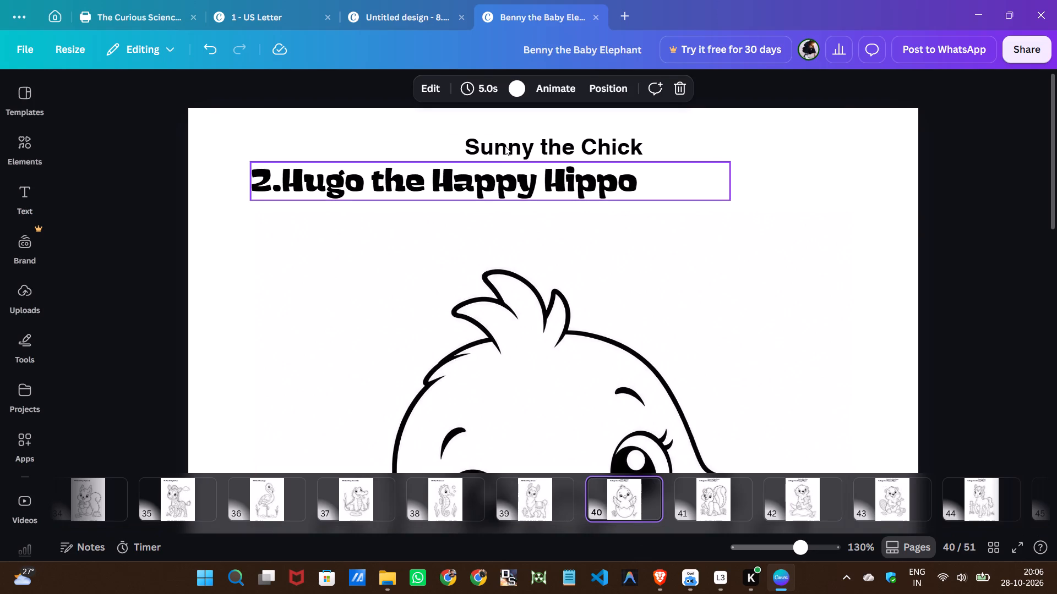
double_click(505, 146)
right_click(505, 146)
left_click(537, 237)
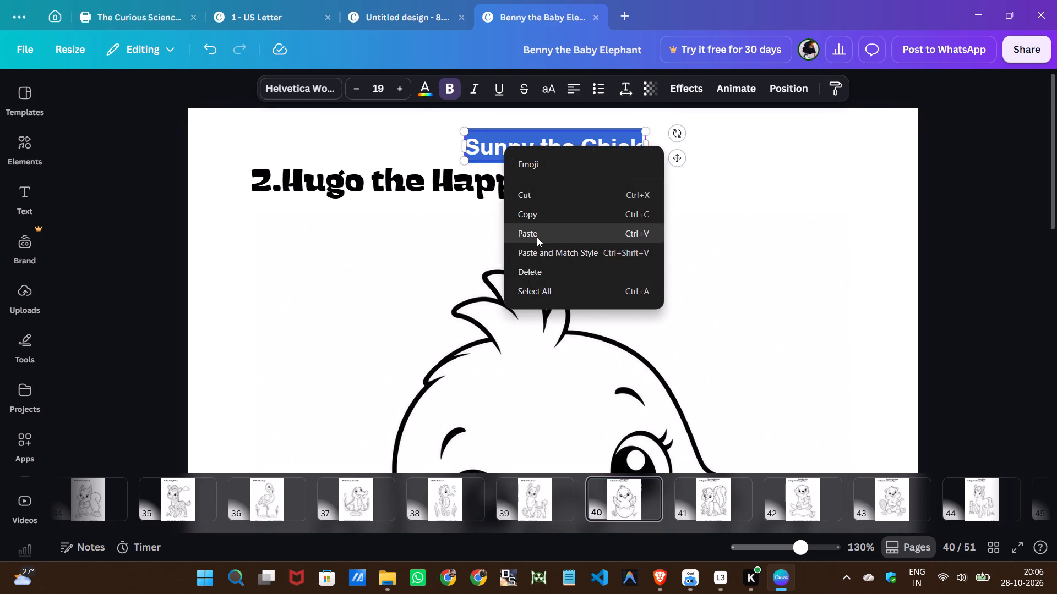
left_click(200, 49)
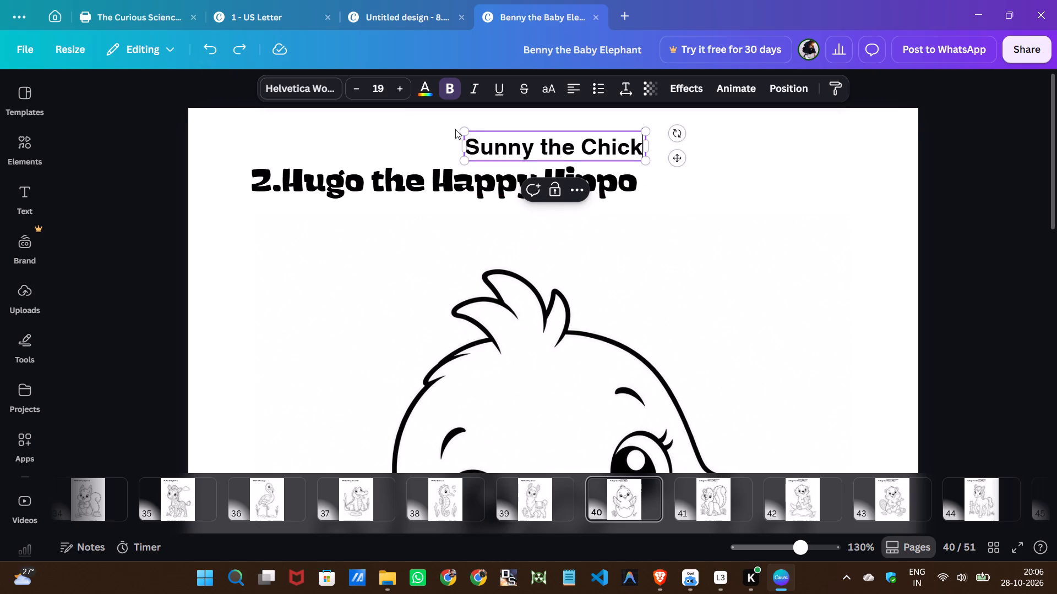
On page 40, copy the plain title "Sunny the Chick" over the styled placeholder text "2.Hugo the Happy Hippo".
double_click(502, 150)
right_click(502, 150)
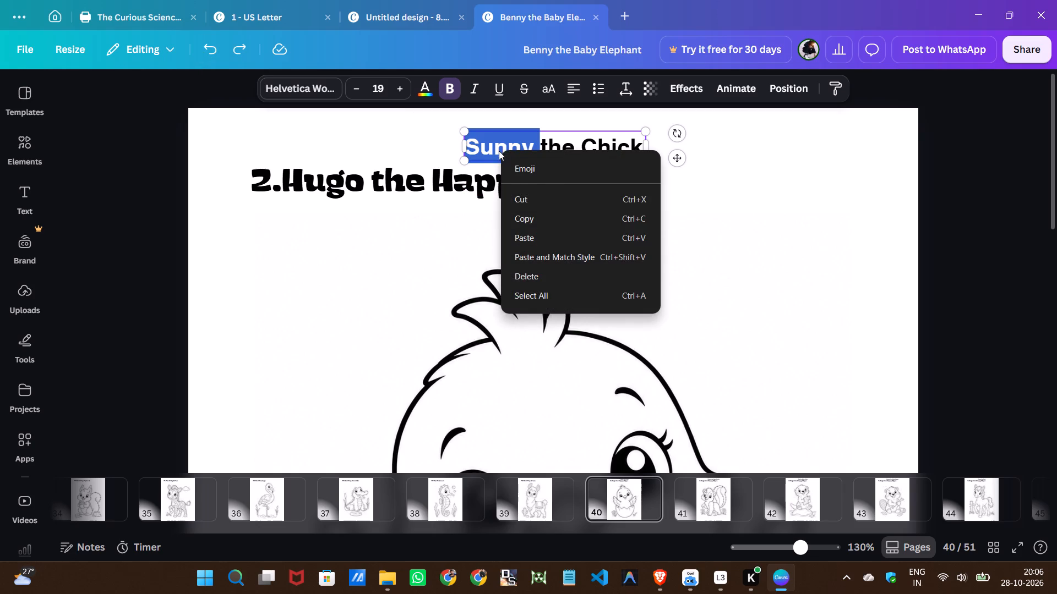
triple_click(488, 142)
right_click(488, 142)
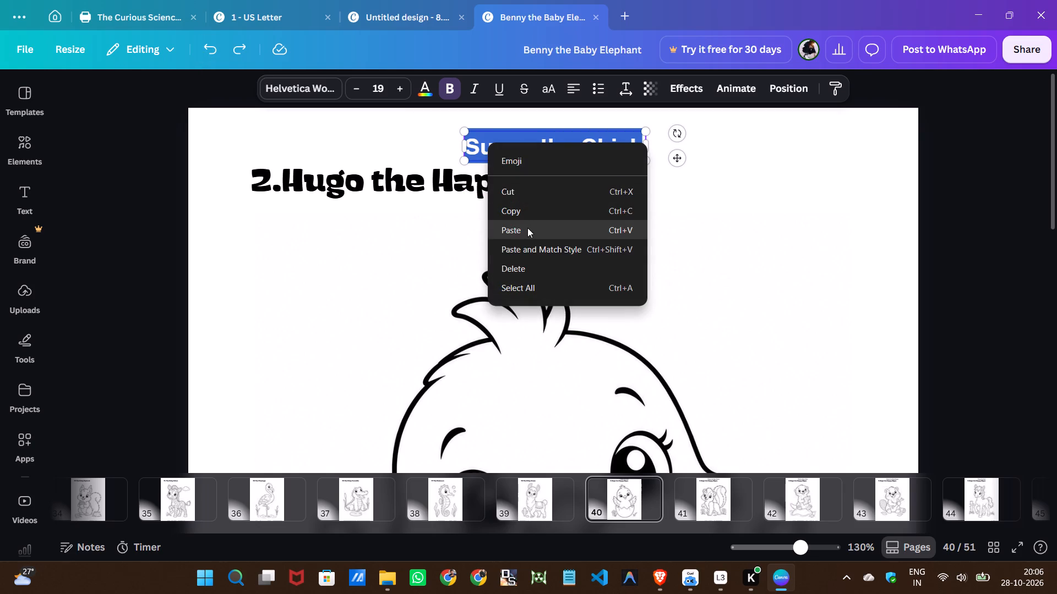
left_click(527, 216)
double_click(404, 194)
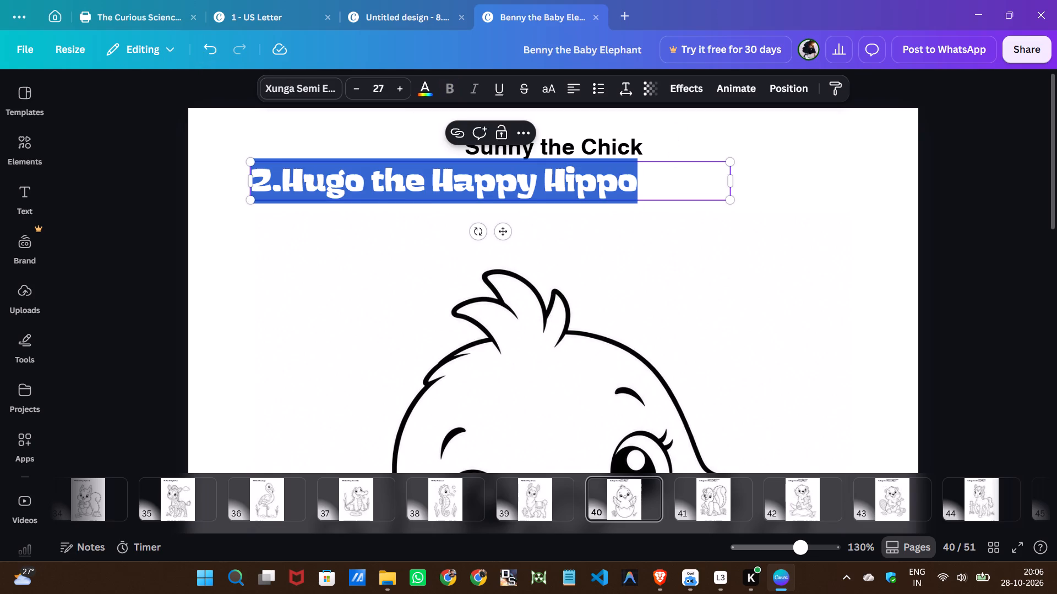
key("ctrl+v")
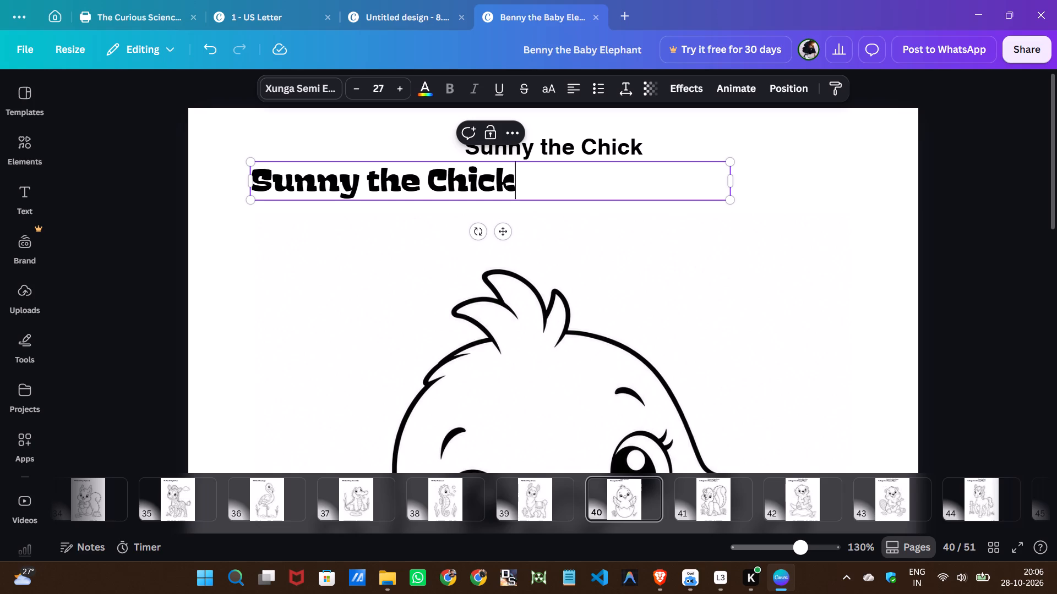
Replace the pet name in page 40's styled title with a number so it reads "39.The Chick".
left_click(376, 181)
key("BackSpace")
key("BackSpace")
key("BackSpace")
key("BackSpace")
key("BackSpace")
key("BackSpace")
key("BackSpace")
key("BackSpace")
key("BackSpace")
key("BackSpace")
key("BackSpace")
key("BackSpace")
key("BackSpace")
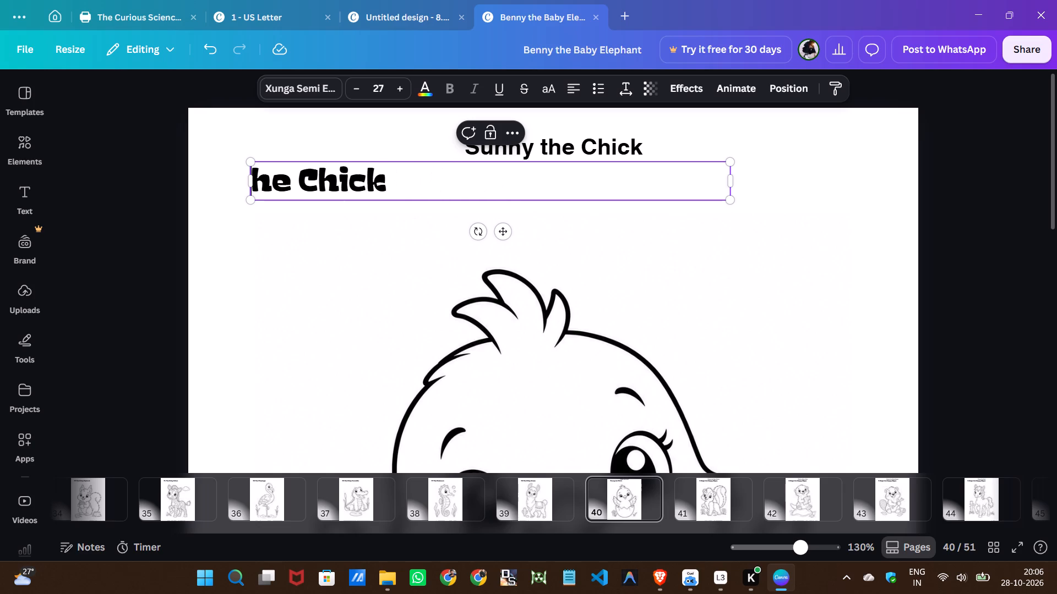
key("3")
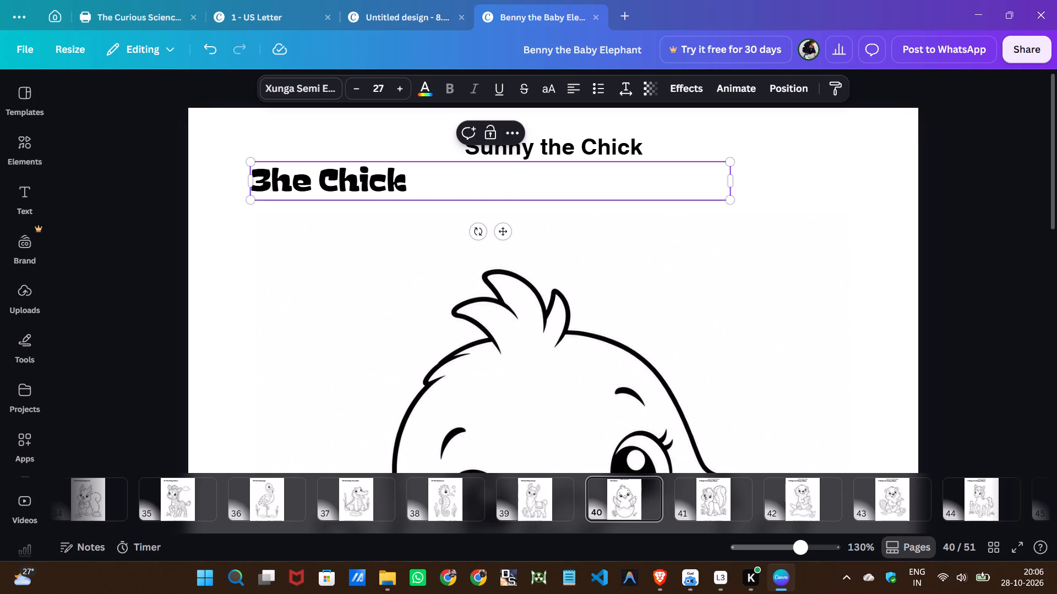
key("9")
type("..")
key("BackSpace")
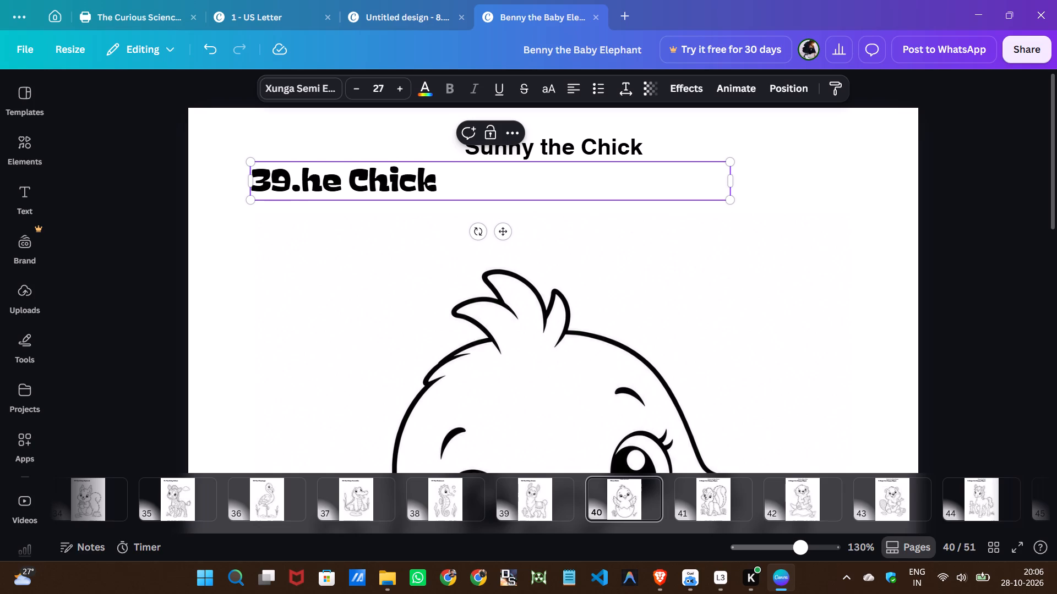
key("shift+t")
Delete the old plain title "Sunny the Chick" above the styled title on page 40.
left_click(565, 147)
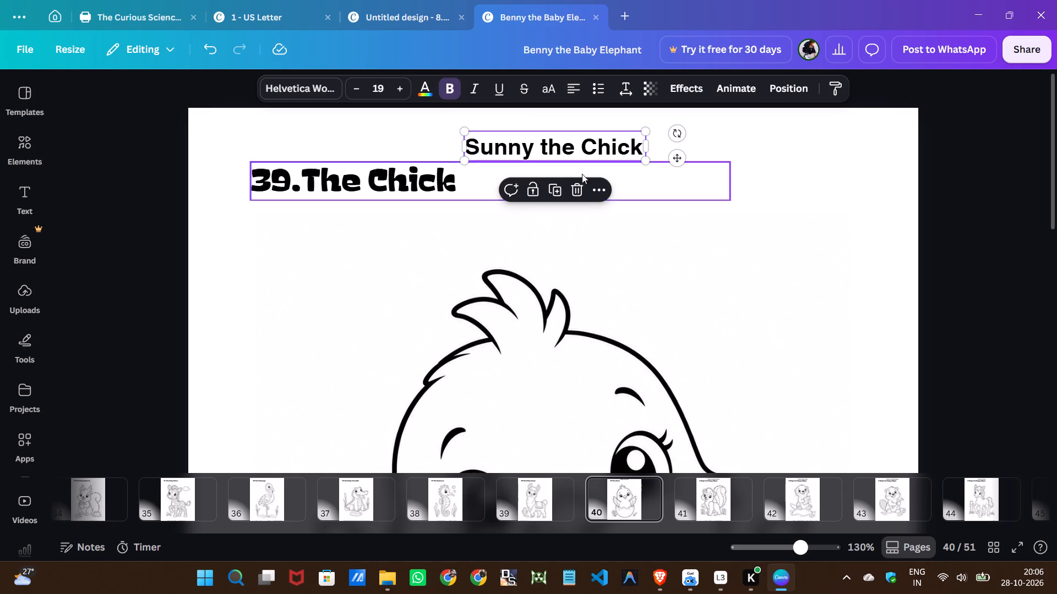
left_click(575, 185)
On page 41, copy the plain title "Skippy the Baby Skunk" over the styled placeholder text "2.Hugo the Happy Hippo".
left_click(684, 511)
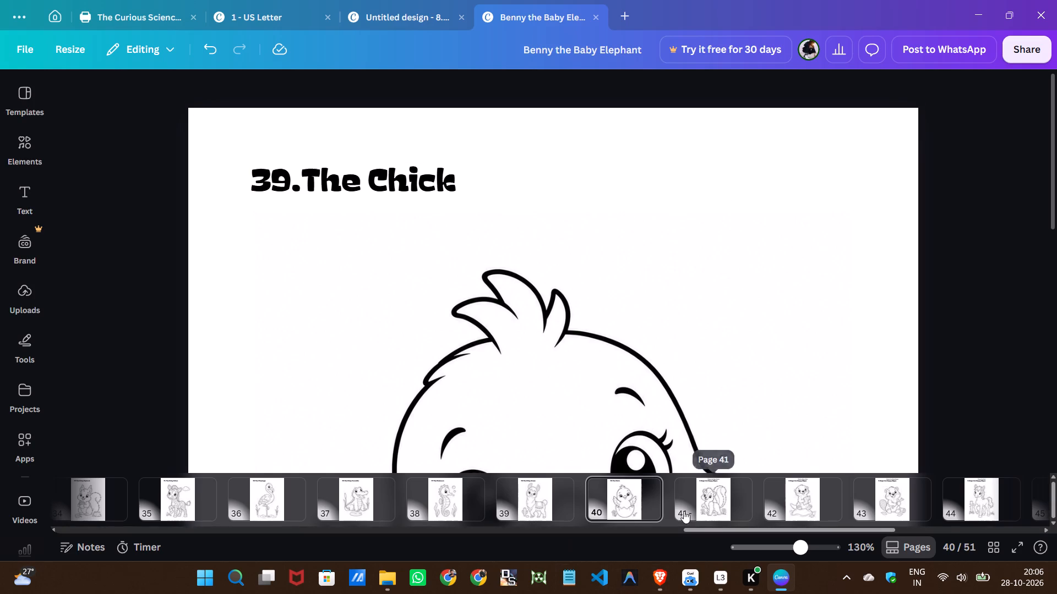
double_click(463, 152)
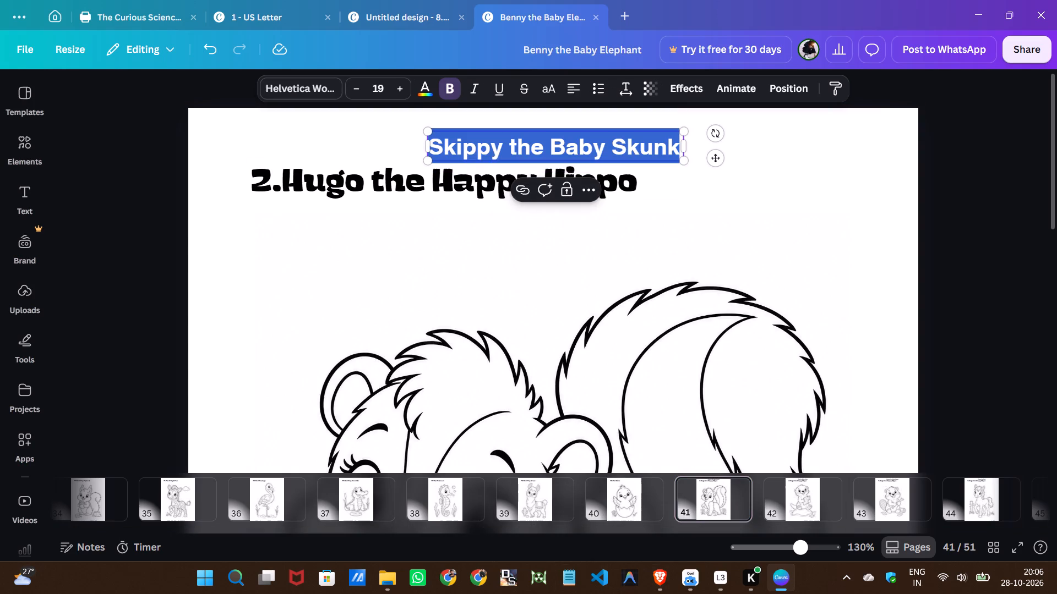
right_click(463, 152)
left_click(489, 216)
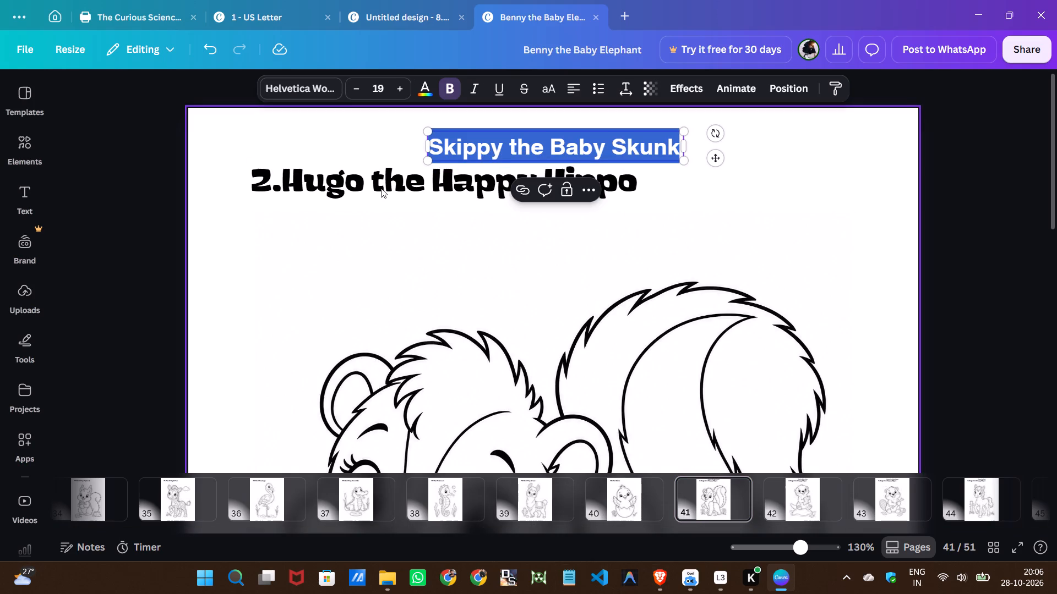
double_click(380, 187)
key("ctrl+v")
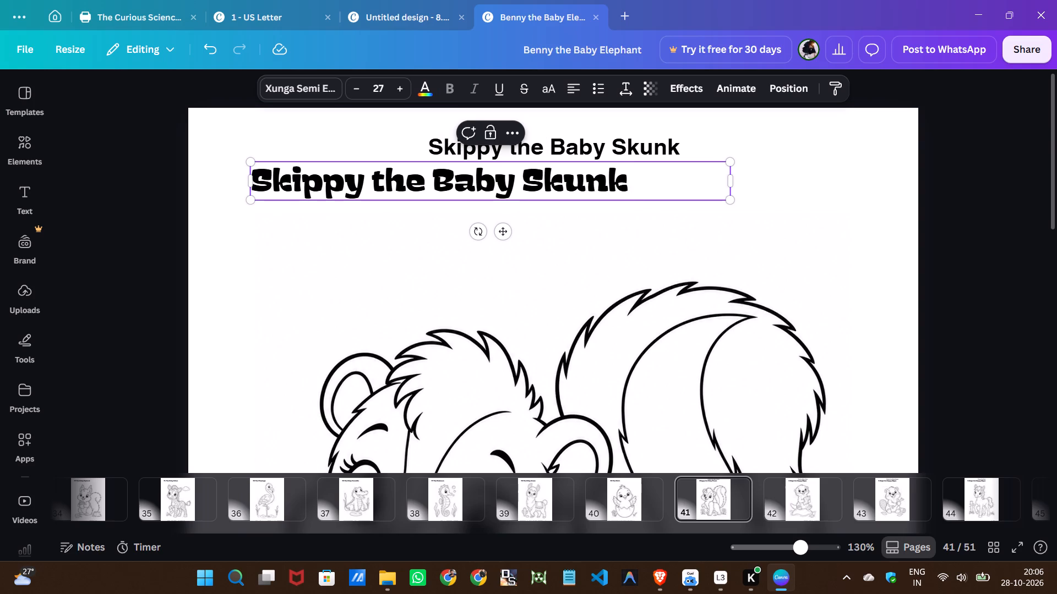
Replace the pet name in page 41's styled title with a number so it reads "40.The Baby Skunk".
left_click(388, 179)
key("BackSpace")
key("BackSpace")
key("BackSpace")
key("BackSpace")
key("BackSpace")
key("BackSpace")
key("BackSpace")
key("BackSpace")
key("BackSpace")
key("BackSpace")
key("BackSpace")
key("BackSpace")
key("BackSpace")
key("BackSpace")
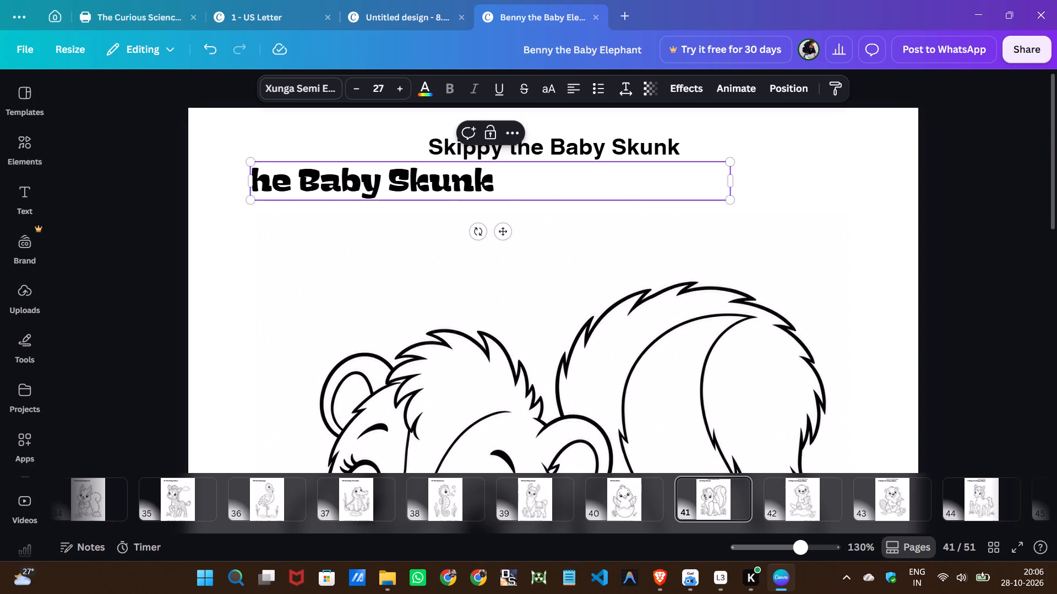
type("40.")
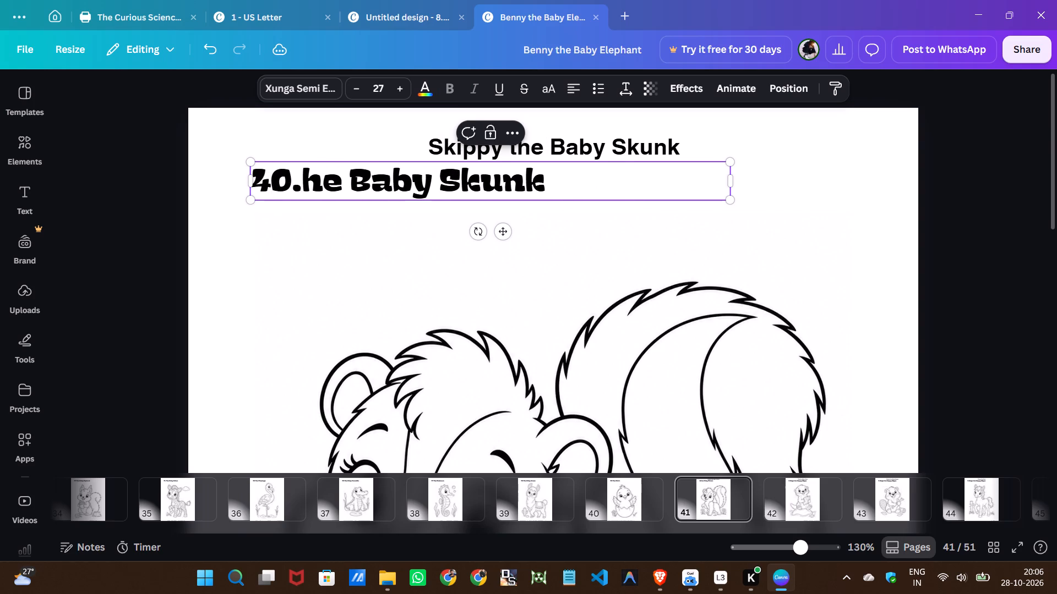
key("shift+t")
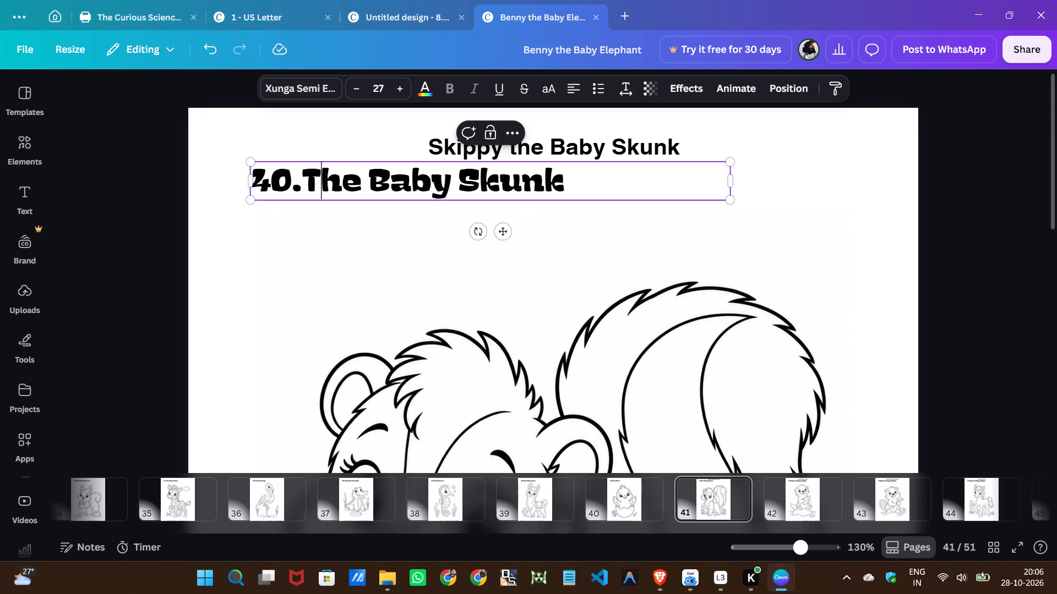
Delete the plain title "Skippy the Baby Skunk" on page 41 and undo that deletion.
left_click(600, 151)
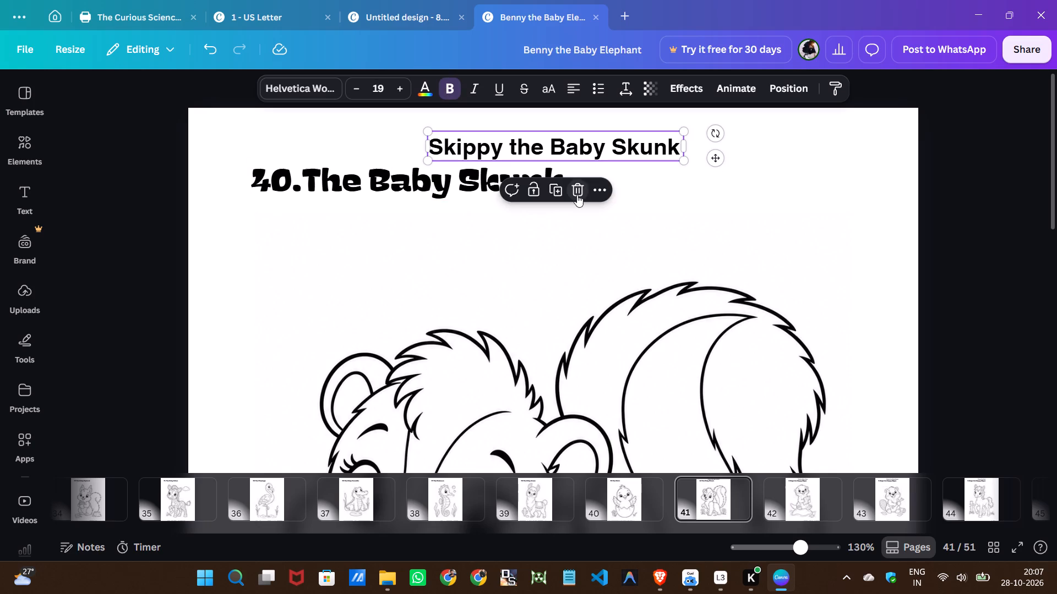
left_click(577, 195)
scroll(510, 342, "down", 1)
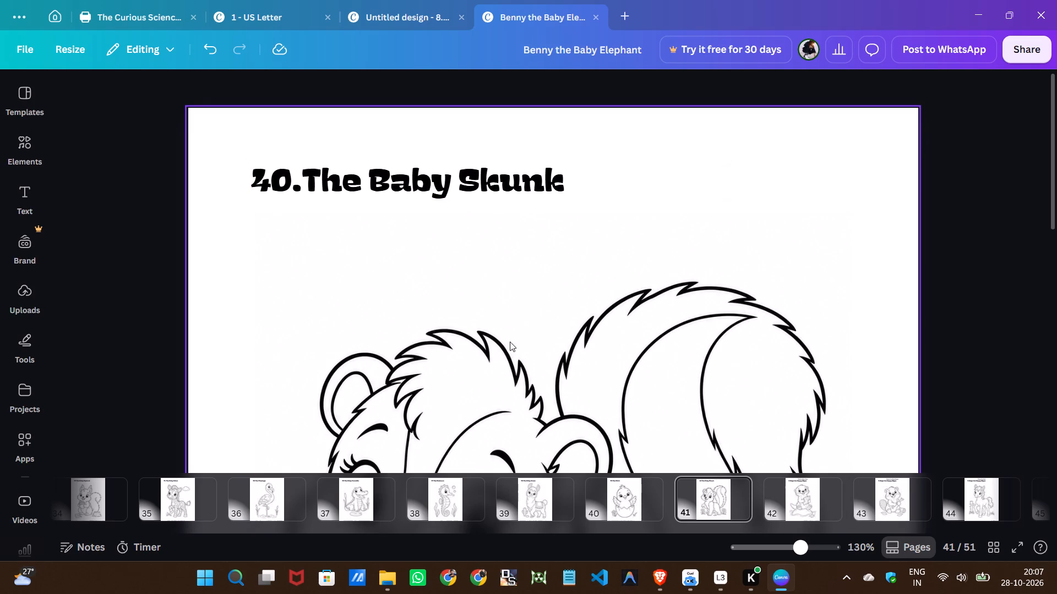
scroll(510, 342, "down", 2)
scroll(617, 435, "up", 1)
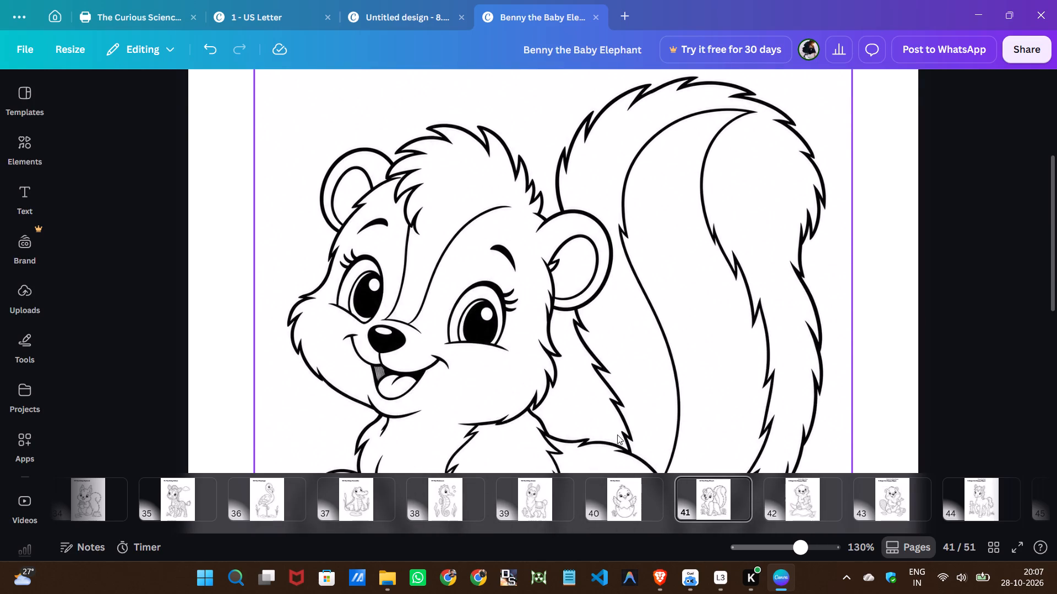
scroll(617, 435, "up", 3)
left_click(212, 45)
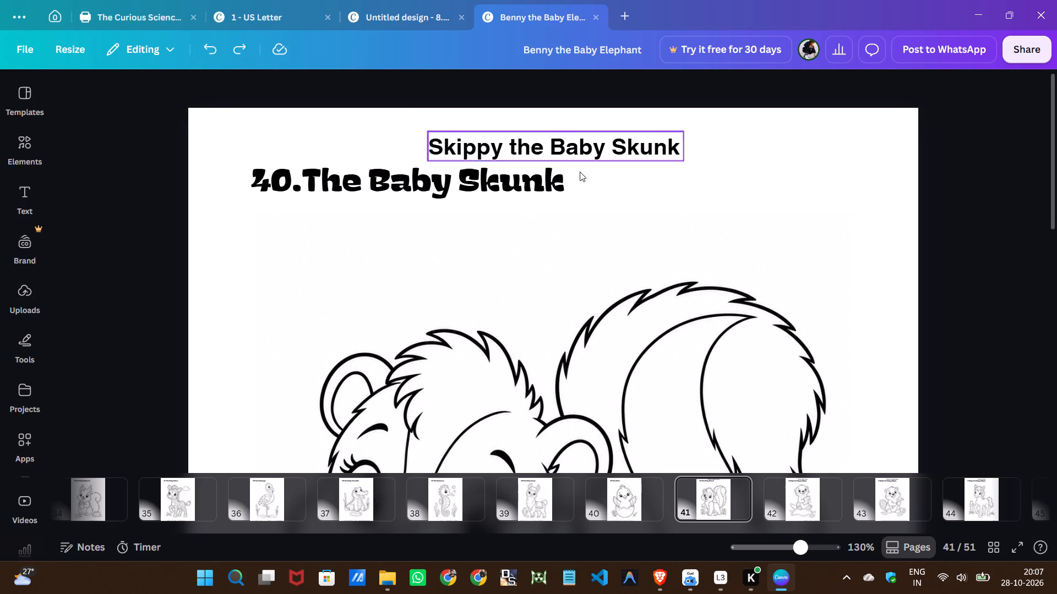
Delete the old plain title "Skippy the Baby Skunk" above the styled title on page 41.
left_click(556, 146)
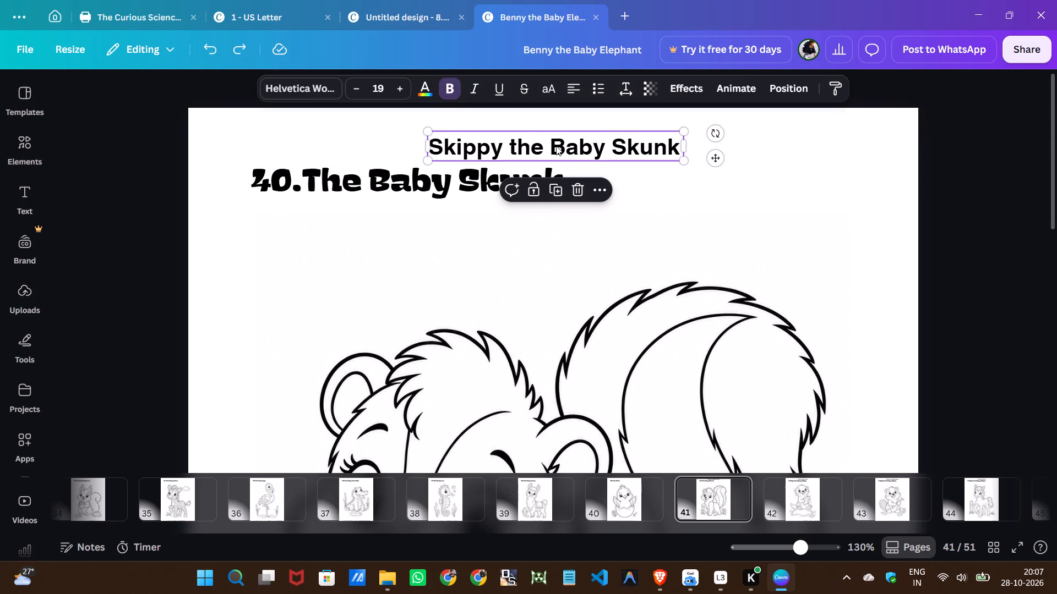
left_click(580, 191)
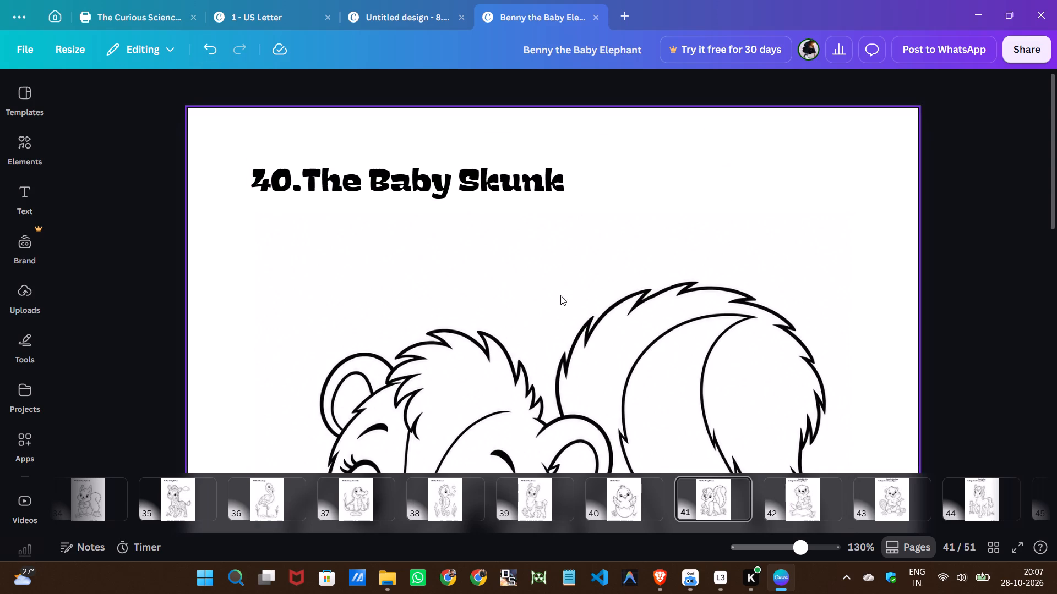
On page 42, copy the plain title "Otis the Baby Otter" over the styled placeholder text "2.Hugo the Happy Hippo".
scroll(514, 277, "down", 2)
scroll(580, 454, "up", 3)
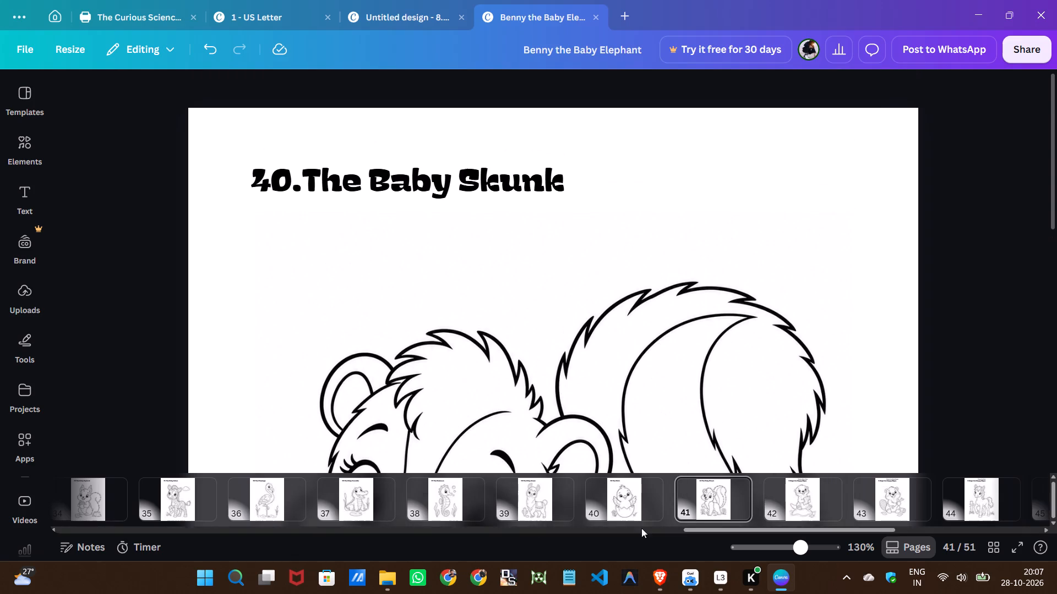
scroll(582, 507, "down", 3)
left_click(592, 506)
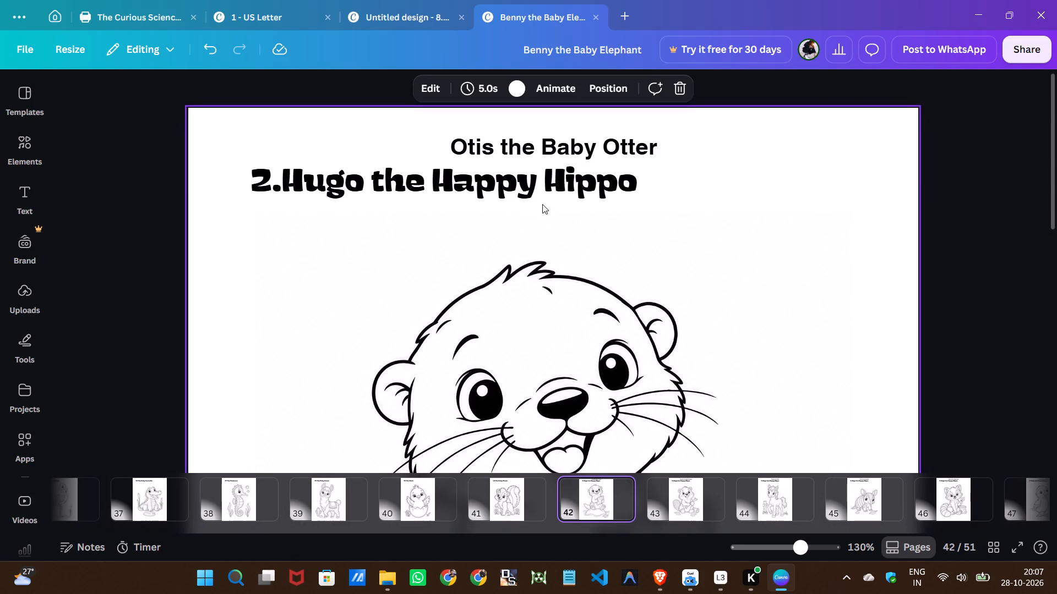
double_click(539, 155)
right_click(538, 154)
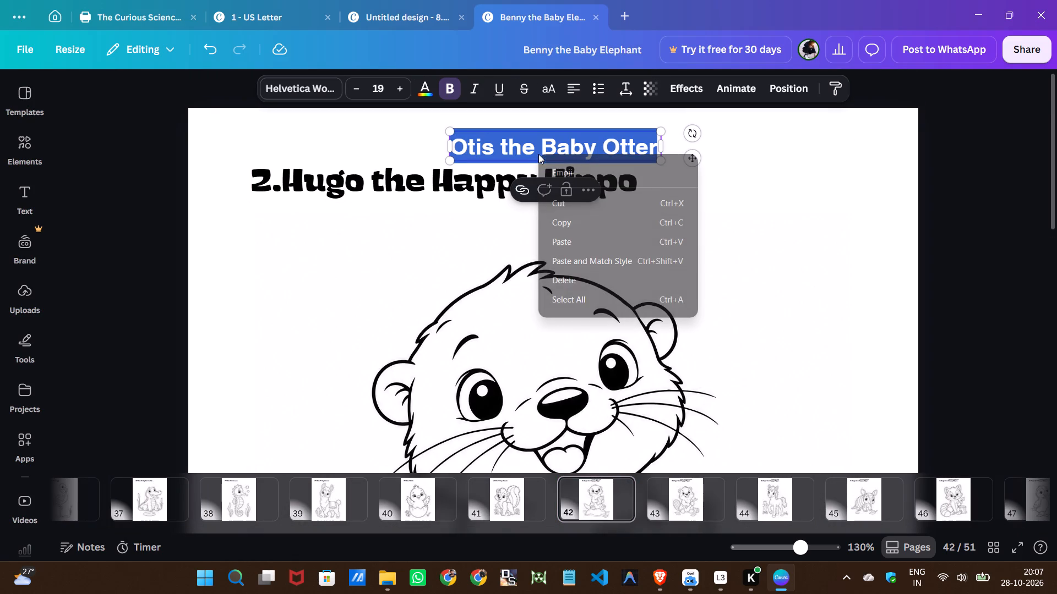
left_click(581, 228)
double_click(452, 188)
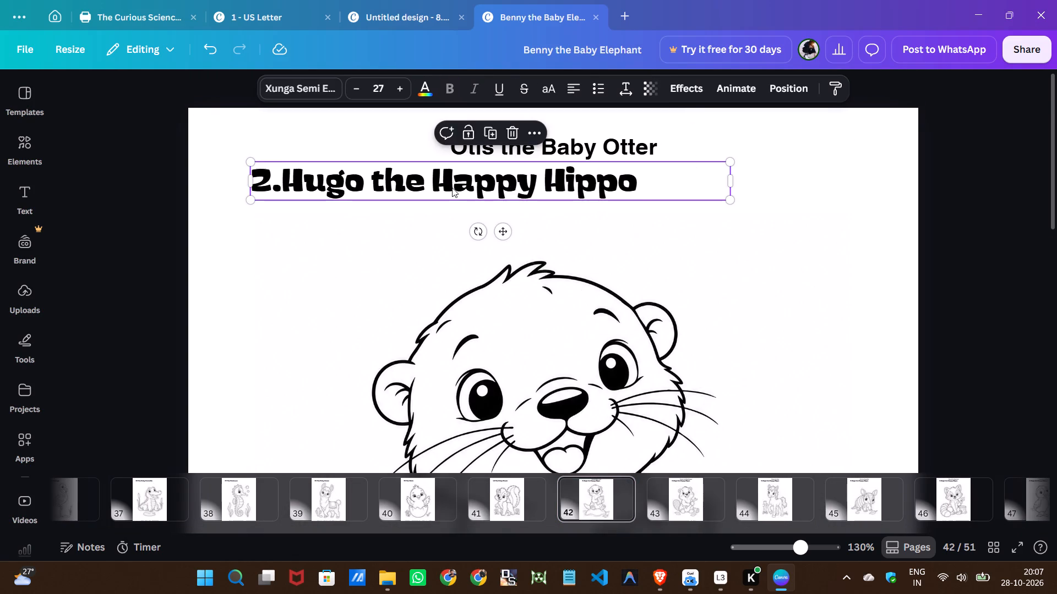
right_click(451, 188)
left_click(481, 278)
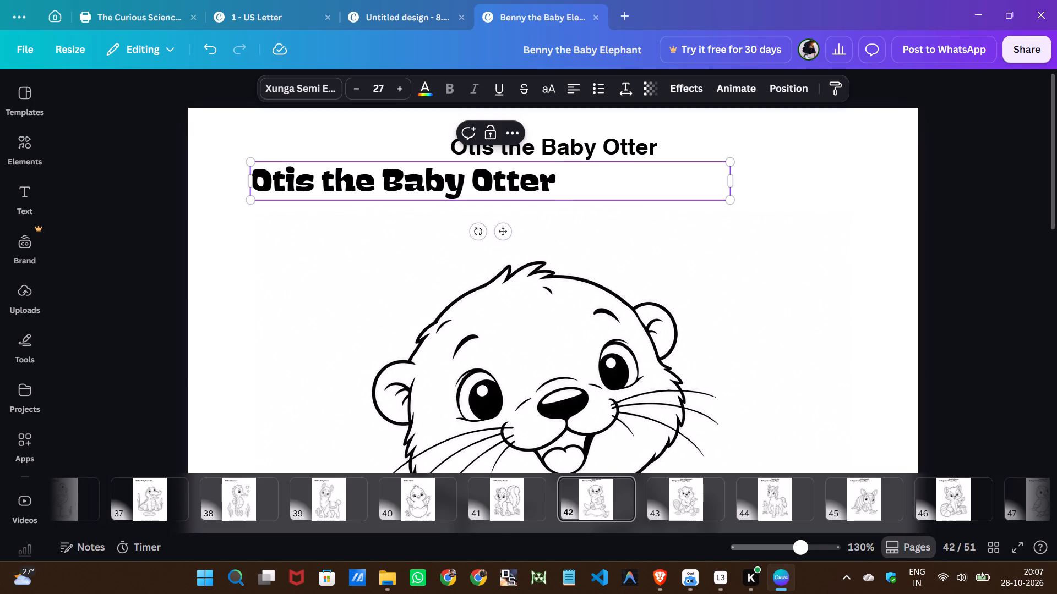
Replace the pet name in page 42's styled title with a number so it reads "41.The Baby Otter".
left_click(333, 183)
key("BackSpace")
key("BackSpace")
key("BackSpace")
key("BackSpace")
key("BackSpace")
key("BackSpace")
key("BackSpace")
key("BackSpace")
key("BackSpace")
key("BackSpace")
key("BackSpace")
key("BackSpace")
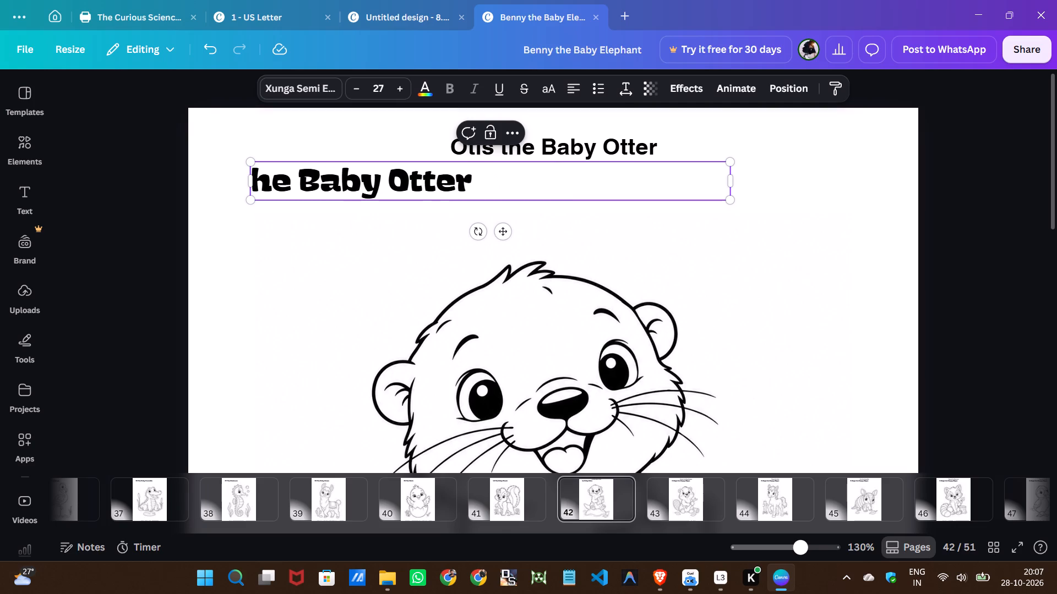
type("41.")
key("shift+t")
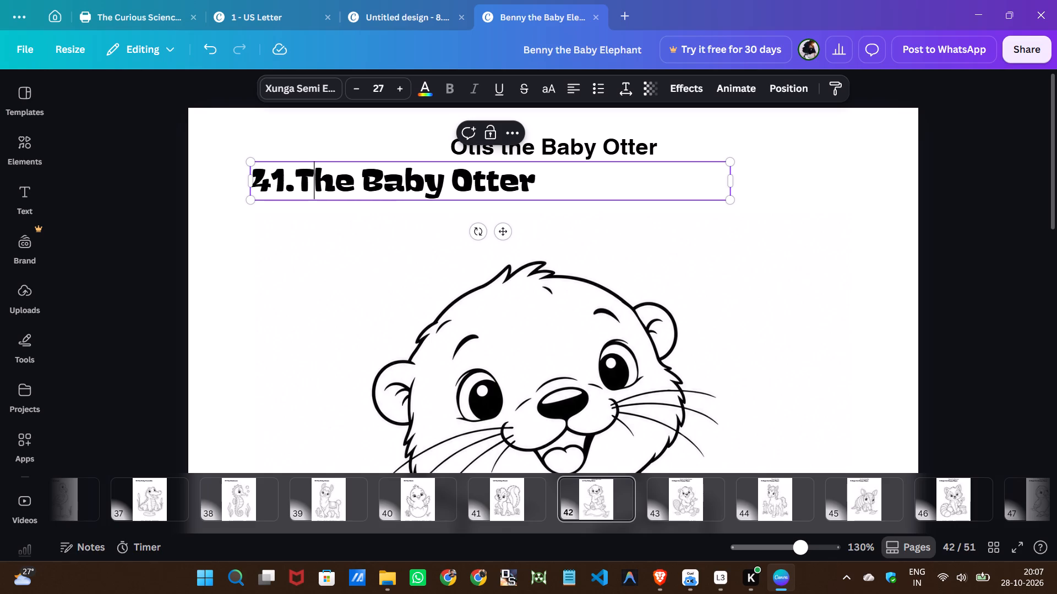
Delete the old plain title "Otis the Baby Otter" above the styled title on page 42.
left_click(554, 154)
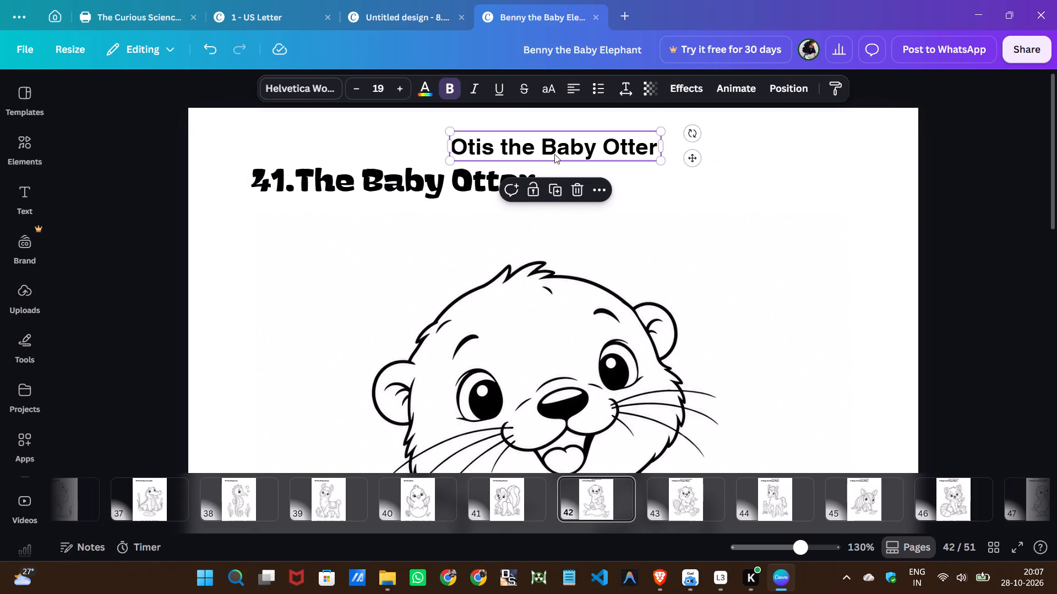
left_click(574, 187)
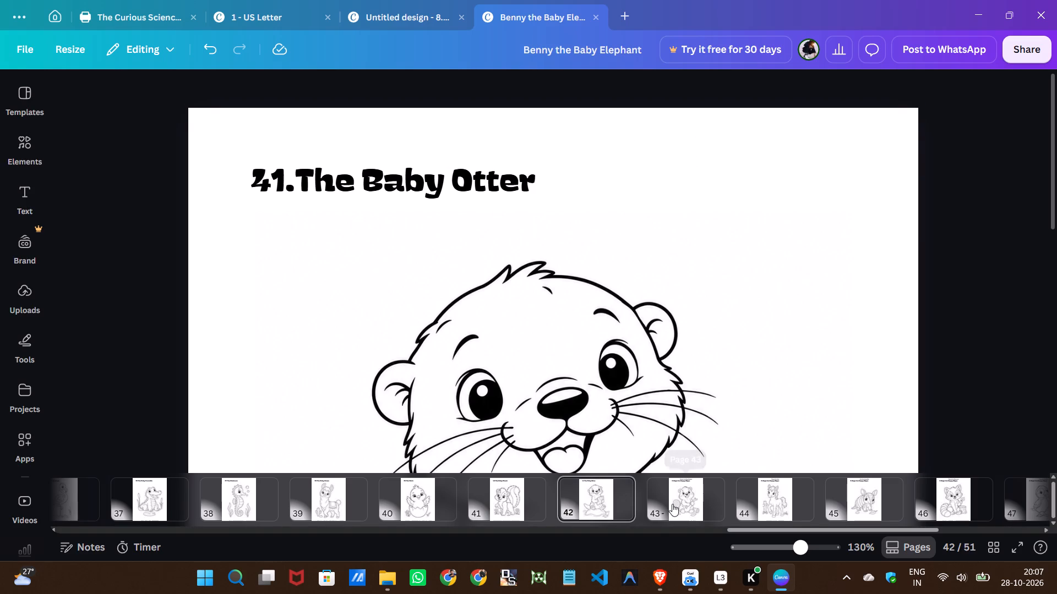
On page 43, copy the plain title "Buster the Baby Beaver" over the styled placeholder text "2.Hugo the Happy Hippo".
left_click(672, 504)
left_click(671, 508)
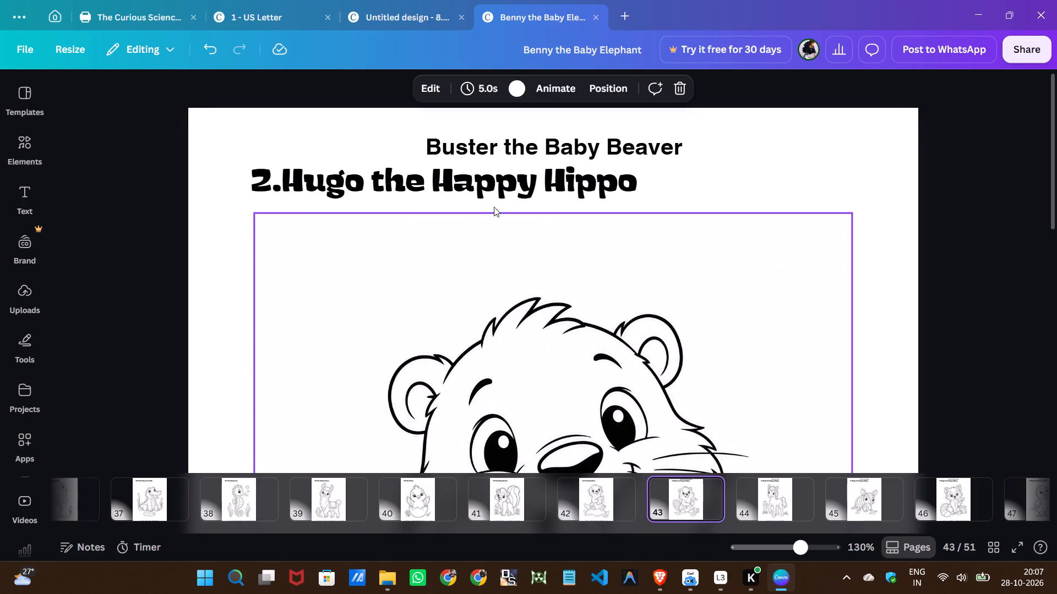
double_click(533, 148)
right_click(533, 148)
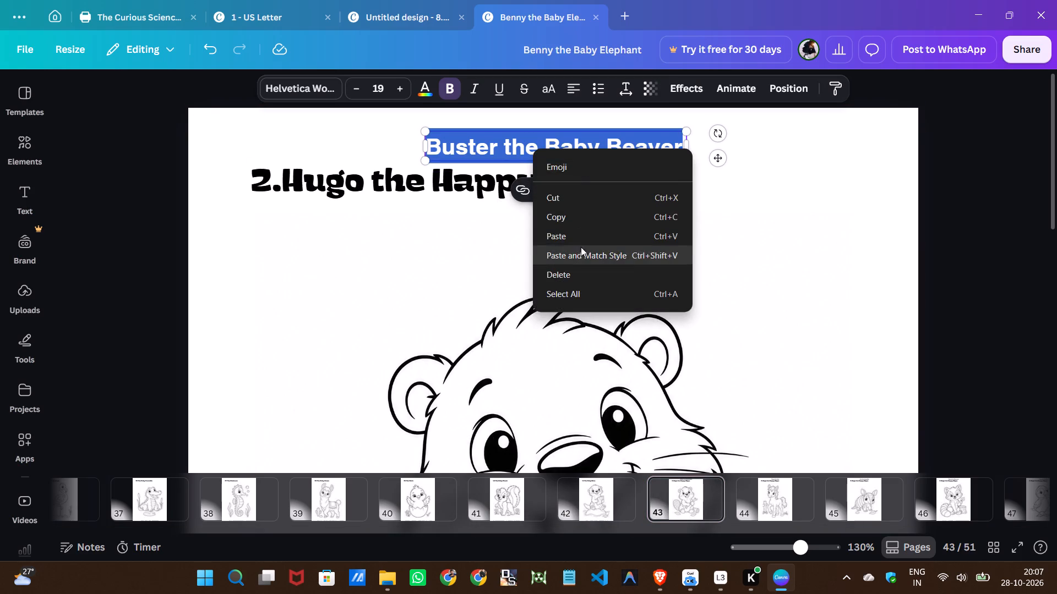
left_click(576, 224)
double_click(415, 175)
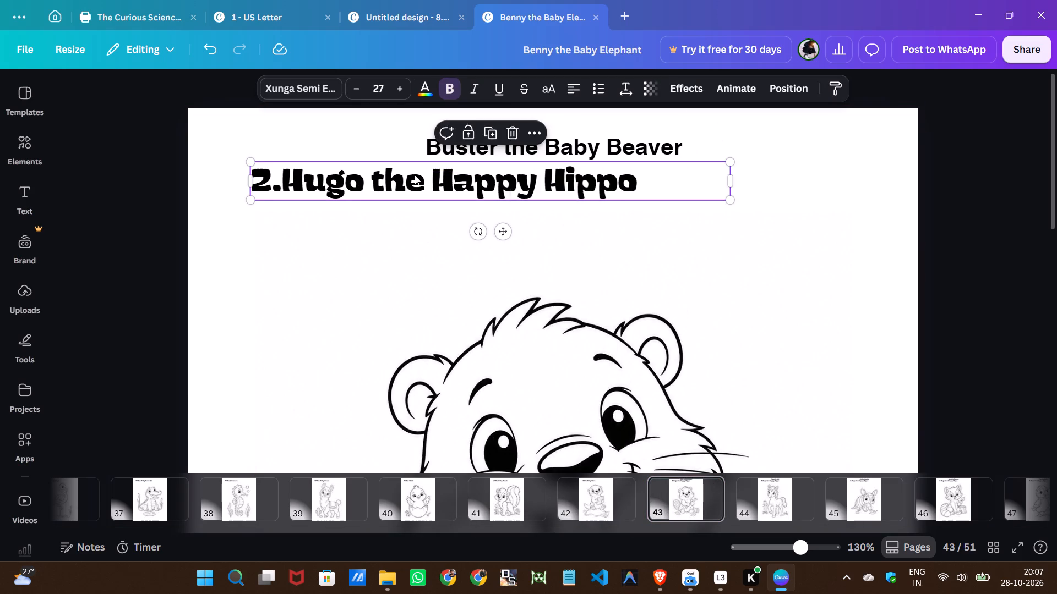
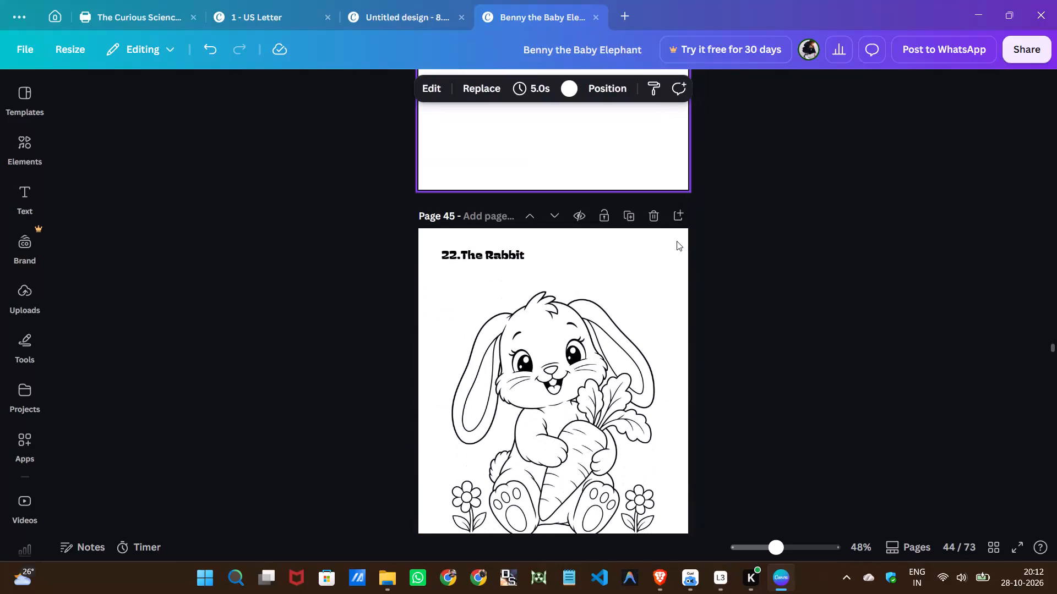
Insert a blank page after each coloring page from "22.The Rabbit" through "26.The Baby Moose".
left_click(678, 213)
scroll(678, 213, "down", 7)
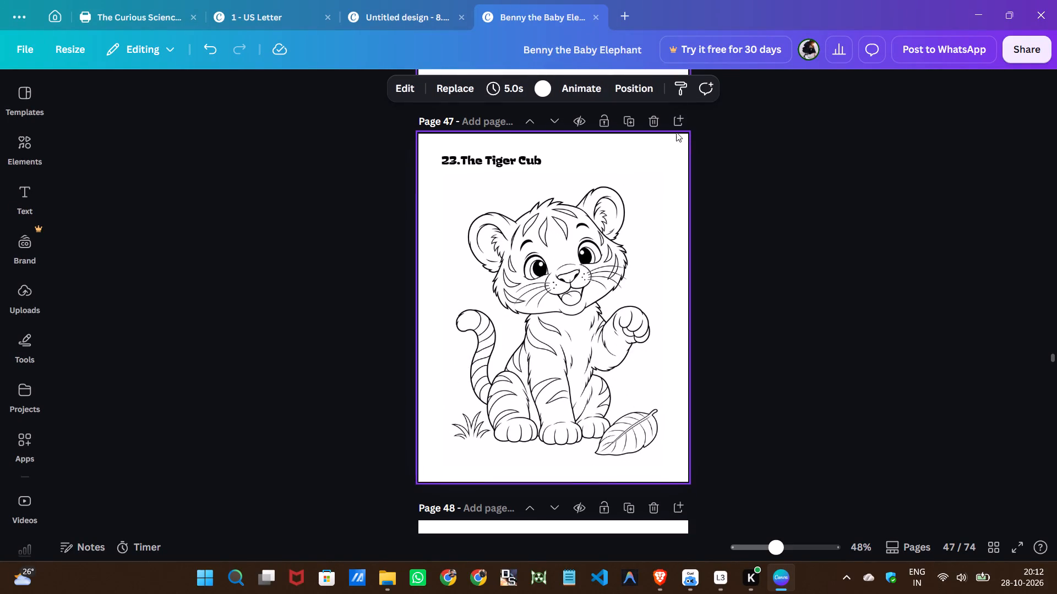
left_click(680, 124)
scroll(668, 162, "down", 5)
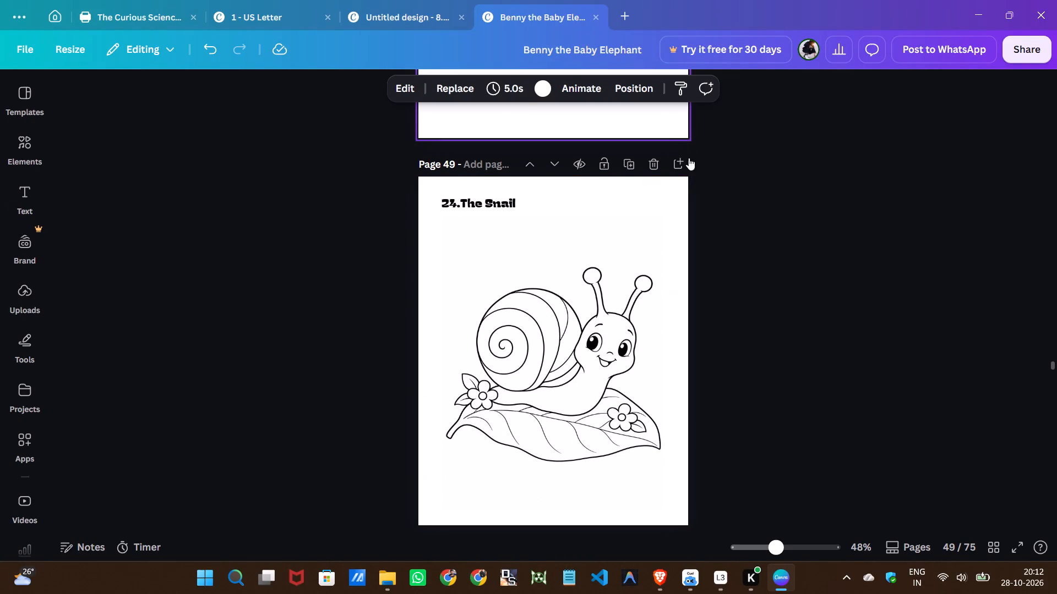
left_click(683, 164)
scroll(683, 164, "down", 6)
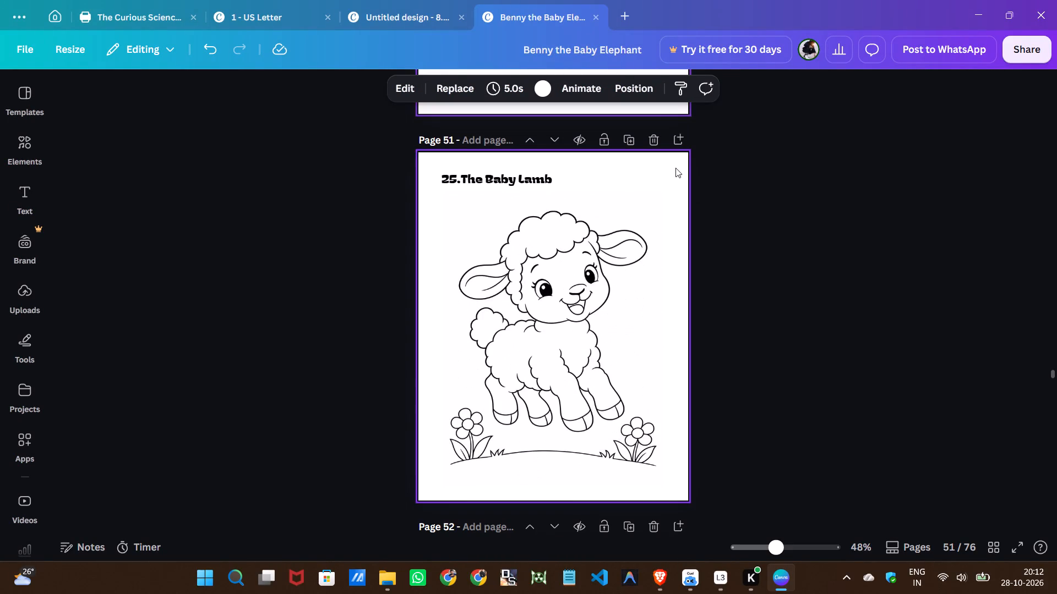
left_click(677, 142)
scroll(677, 144, "down", 6)
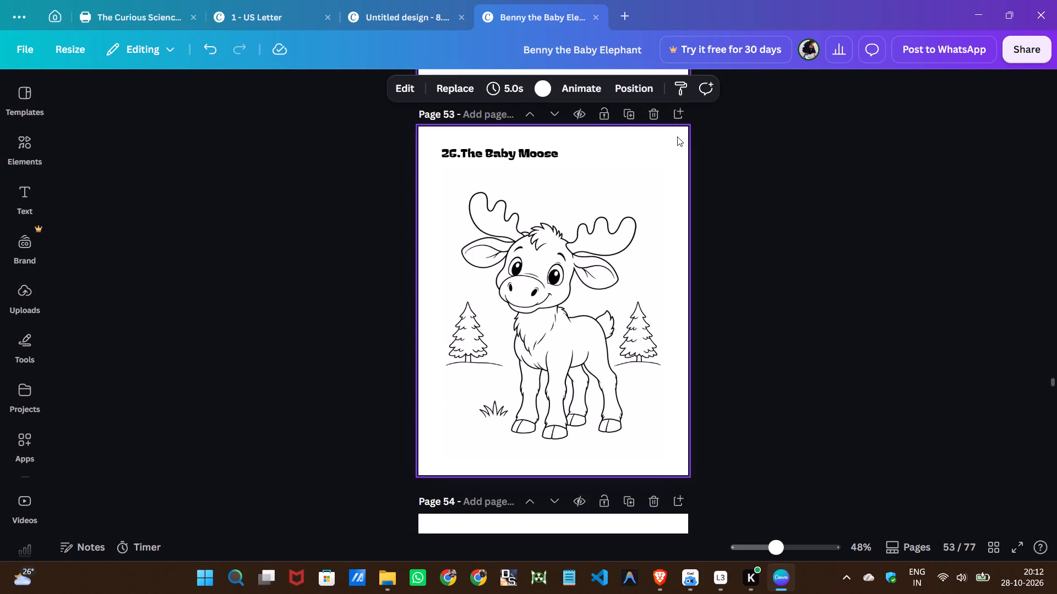
left_click(679, 115)
Insert a blank page after each coloring page from "27.The Kitten" through "30.The Frog".
scroll(679, 118, "down", 5)
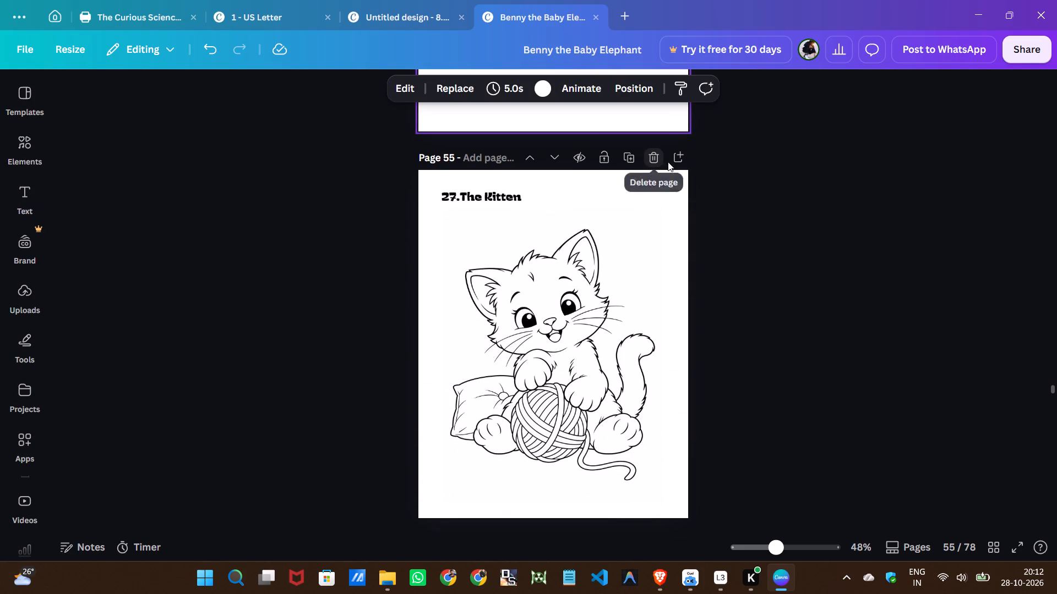
left_click(671, 161)
scroll(671, 161, "down", 6)
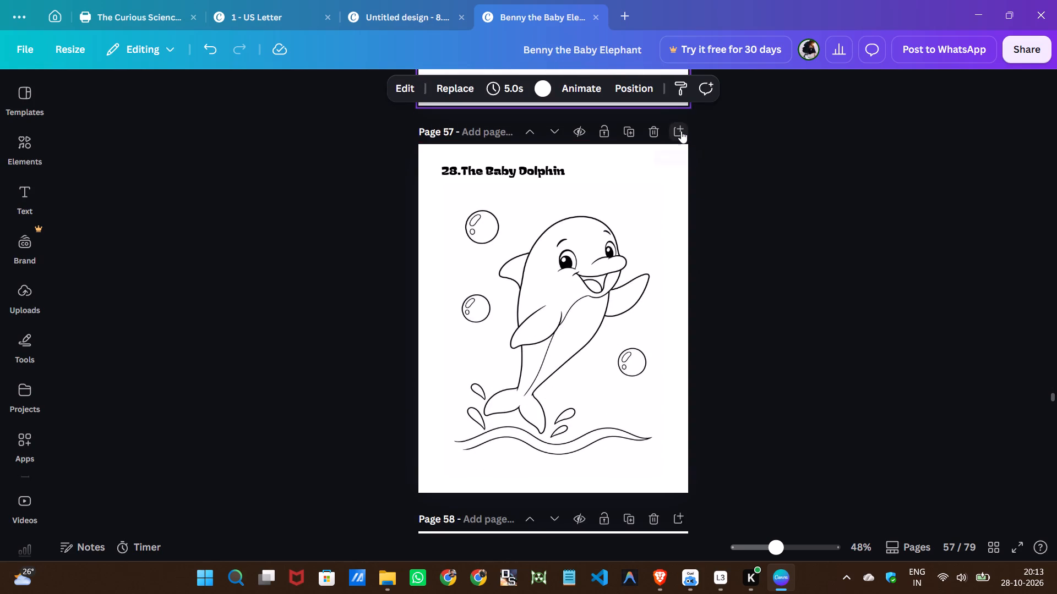
left_click(680, 131)
scroll(680, 131, "down", 6)
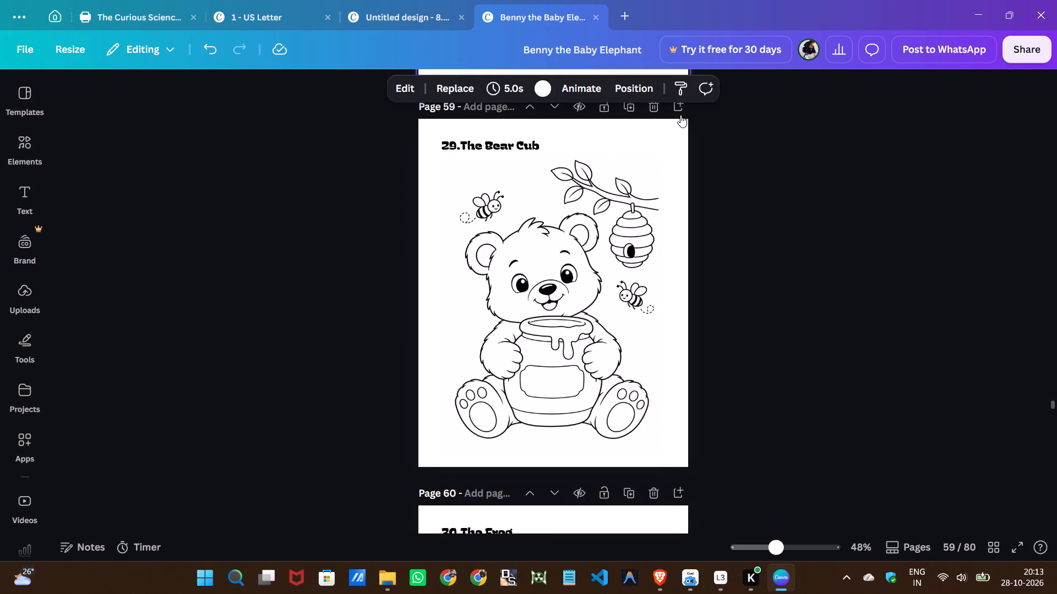
left_click(679, 110)
scroll(672, 137, "down", 6)
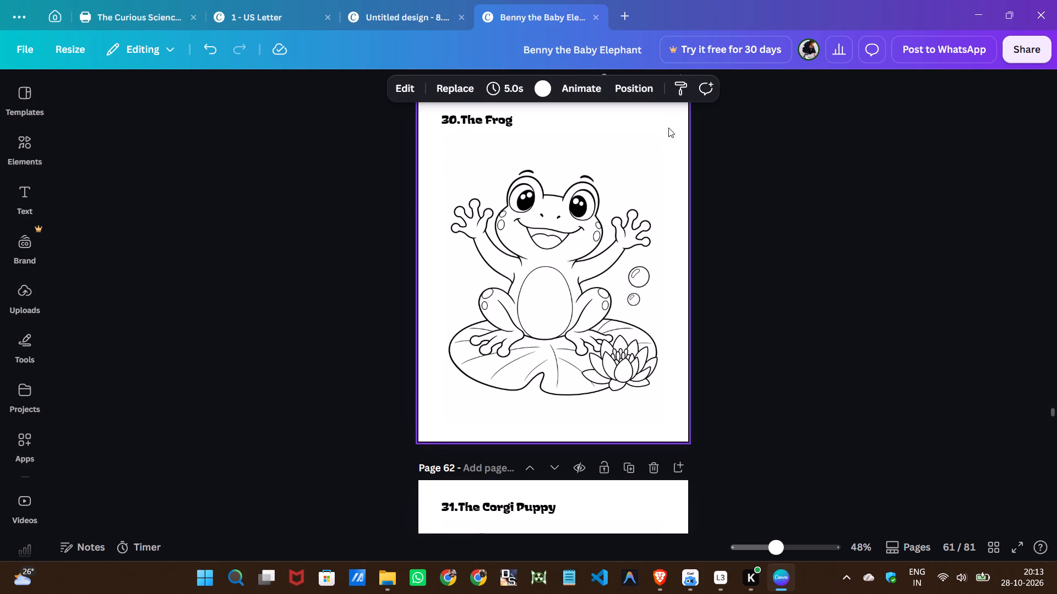
scroll(667, 131, "up", 2)
left_click(683, 213)
Insert a blank page after each coloring page from "31.The Corgi Puppy" through "35.The Flamingo".
scroll(678, 213, "down", 2)
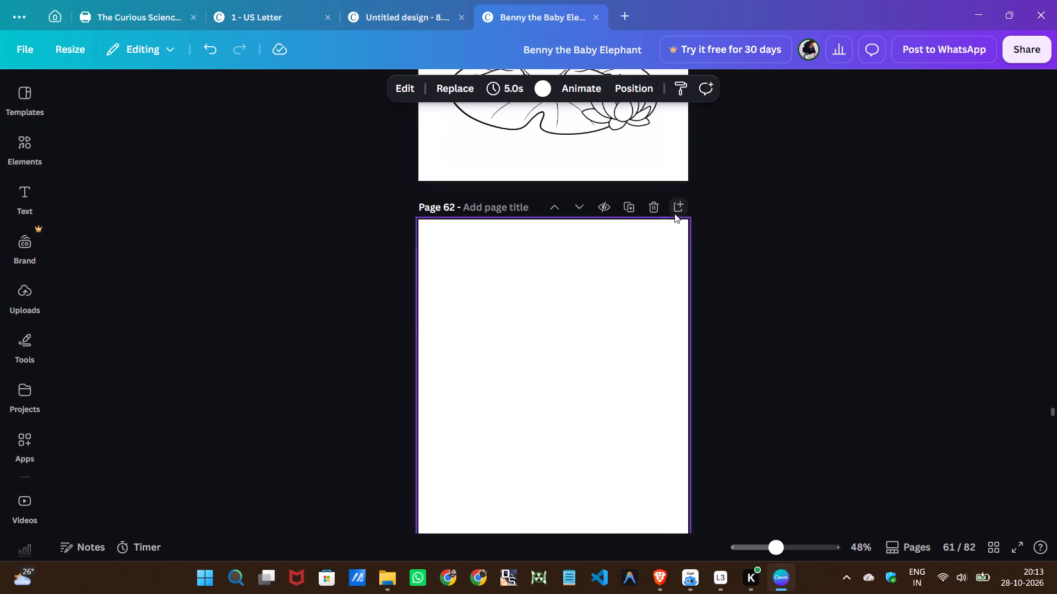
scroll(674, 213, "down", 3)
left_click(678, 266)
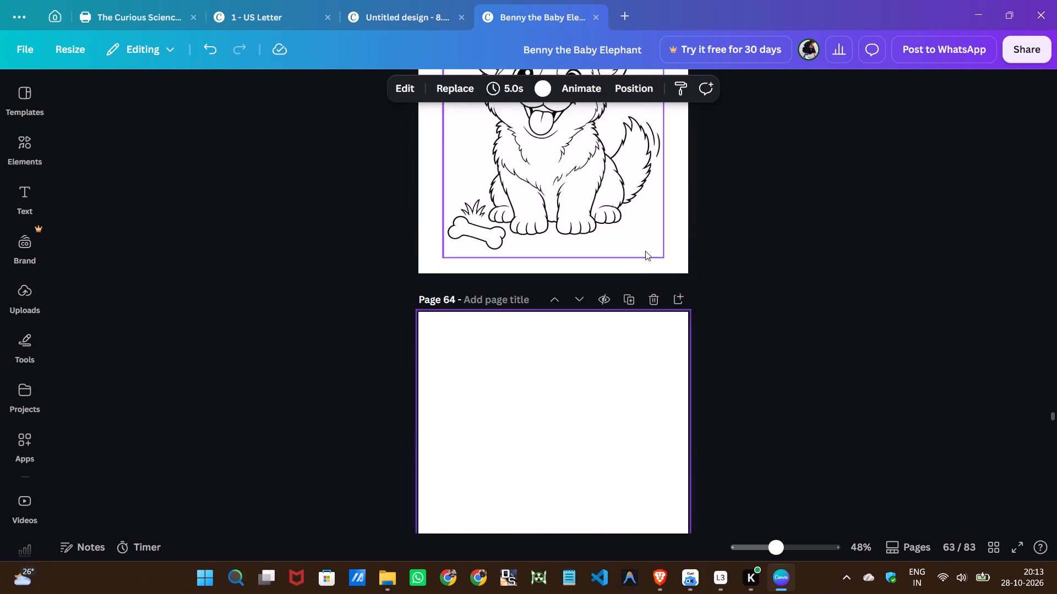
scroll(645, 251, "down", 6)
left_click(676, 240)
scroll(674, 238, "down", 2)
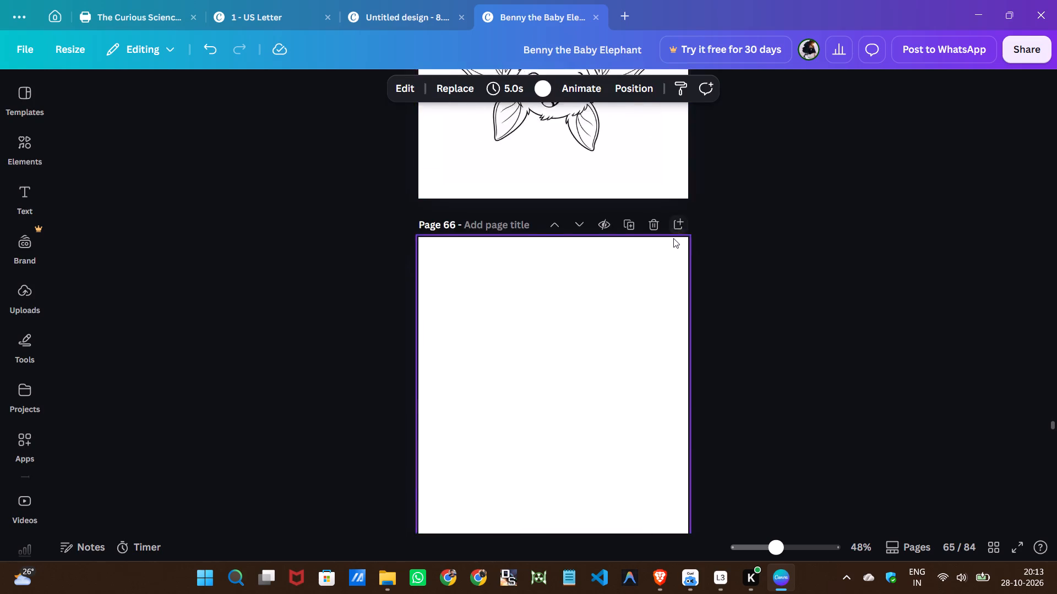
scroll(673, 238, "down", 4)
left_click(674, 208)
scroll(674, 208, "down", 2)
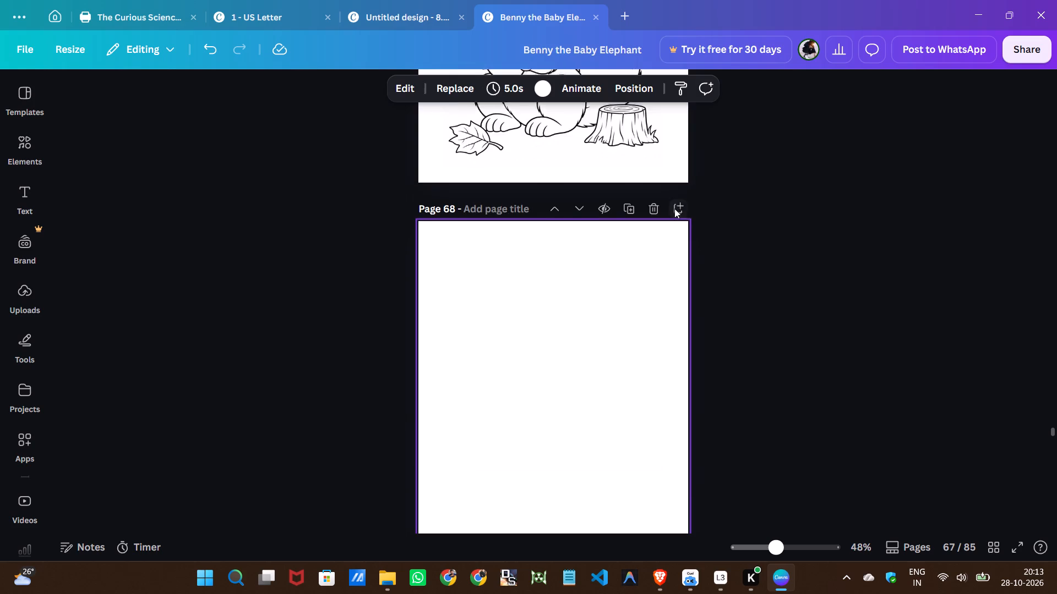
scroll(674, 208, "down", 4)
left_click(682, 184)
scroll(682, 184, "down", 4)
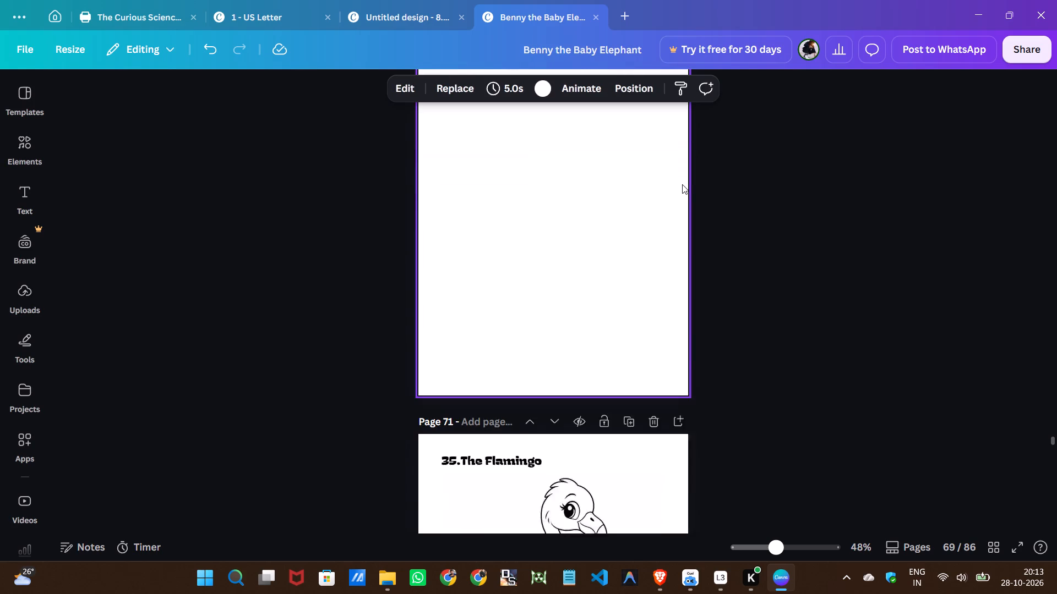
scroll(682, 184, "down", 1)
left_click(671, 228)
Insert a blank page after each coloring page from "36.The Baby Crocodile" through number 40, on page 81.
scroll(671, 228, "down", 6)
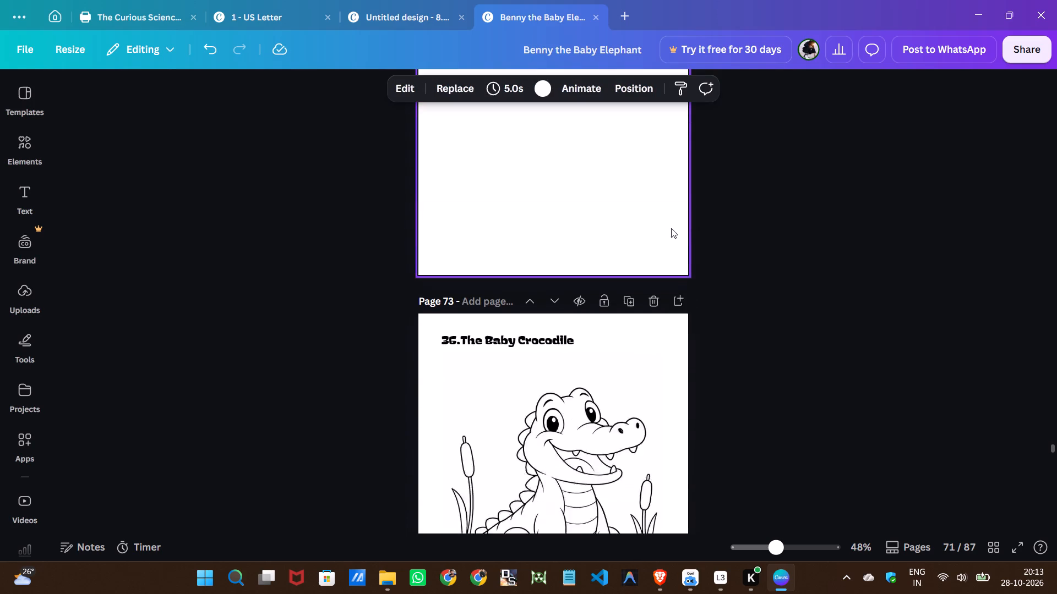
left_click(683, 207)
scroll(683, 207, "down", 5)
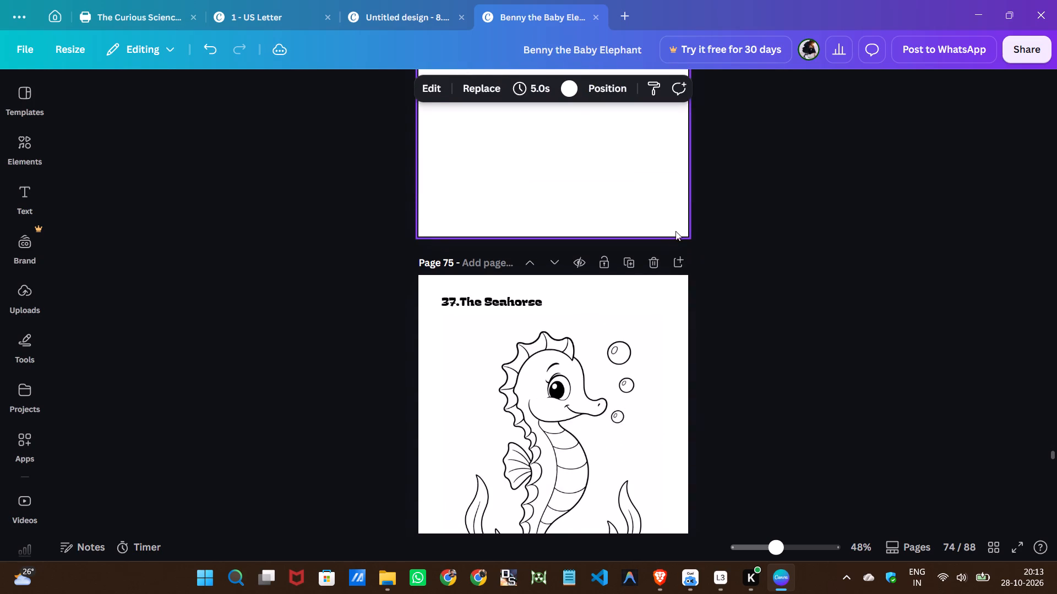
left_click(675, 259)
scroll(674, 254, "down", 5)
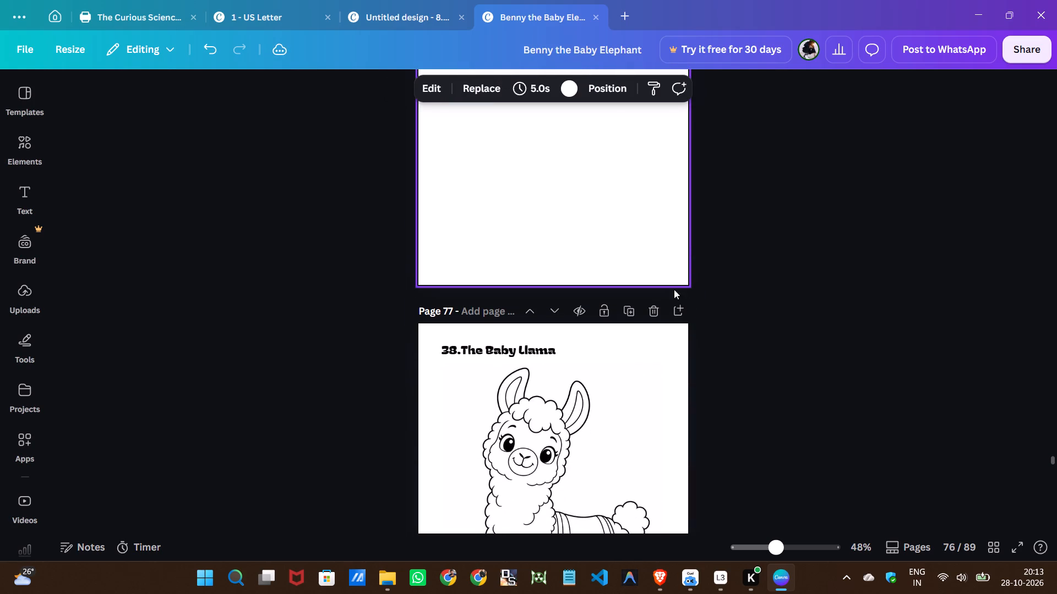
left_click(678, 313)
scroll(647, 283, "down", 6)
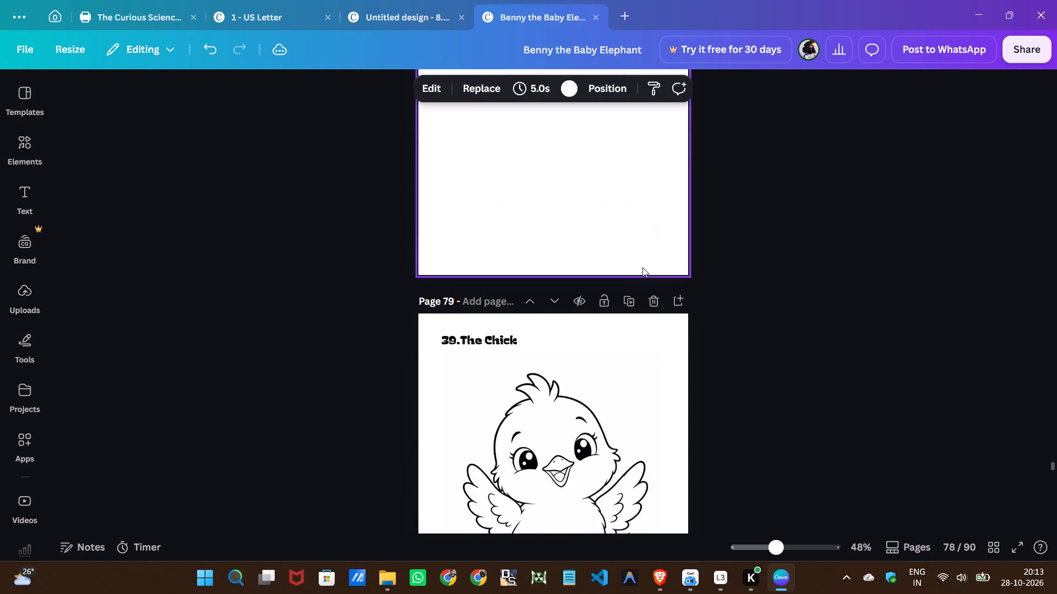
left_click(689, 282)
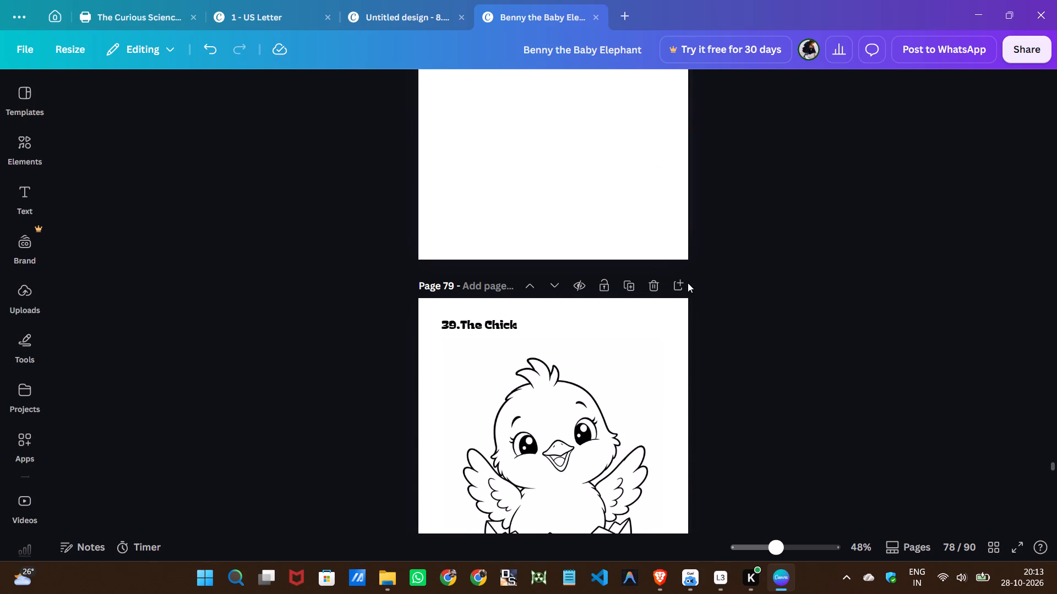
left_click(685, 283)
scroll(678, 275, "down", 4)
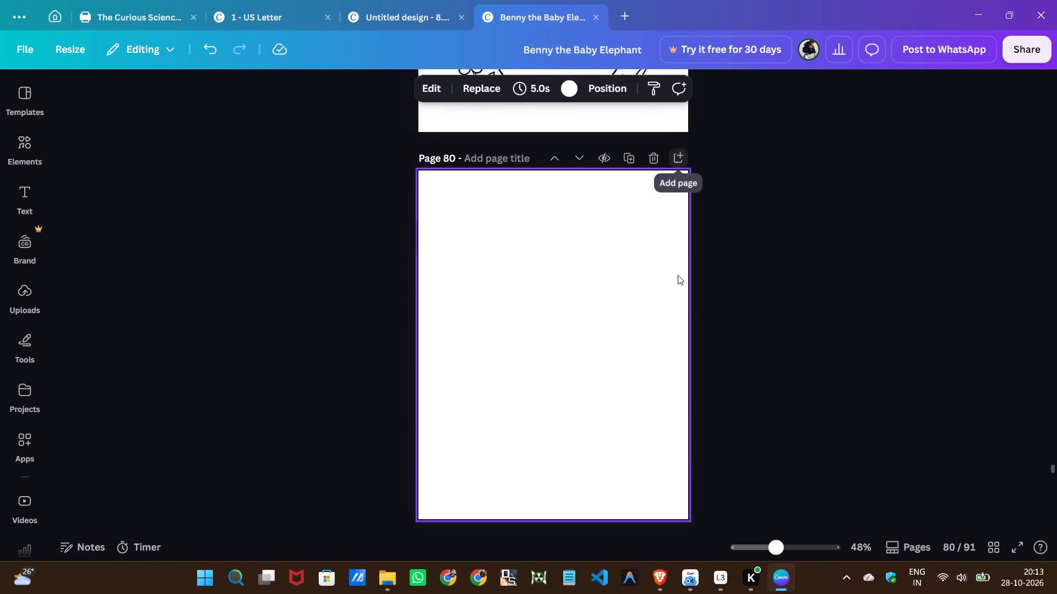
scroll(678, 275, "down", 2)
left_click(669, 263)
Insert a blank page after each coloring page from "41.The Baby Otter" through number 45, the raccoon on page 91.
scroll(669, 263, "down", 5)
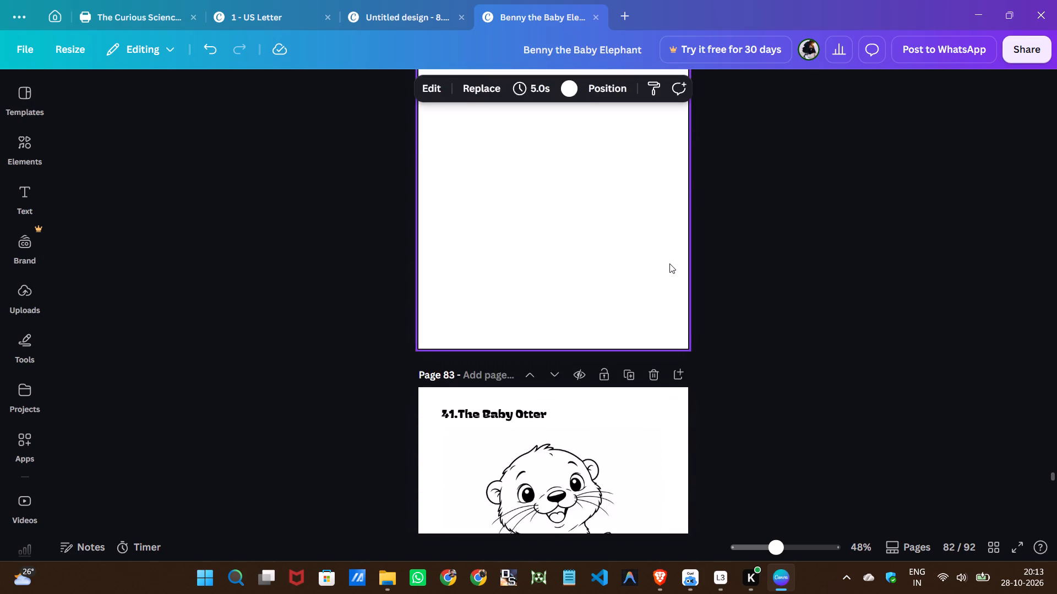
scroll(669, 263, "down", 1)
left_click(679, 237)
scroll(679, 237, "down", 3)
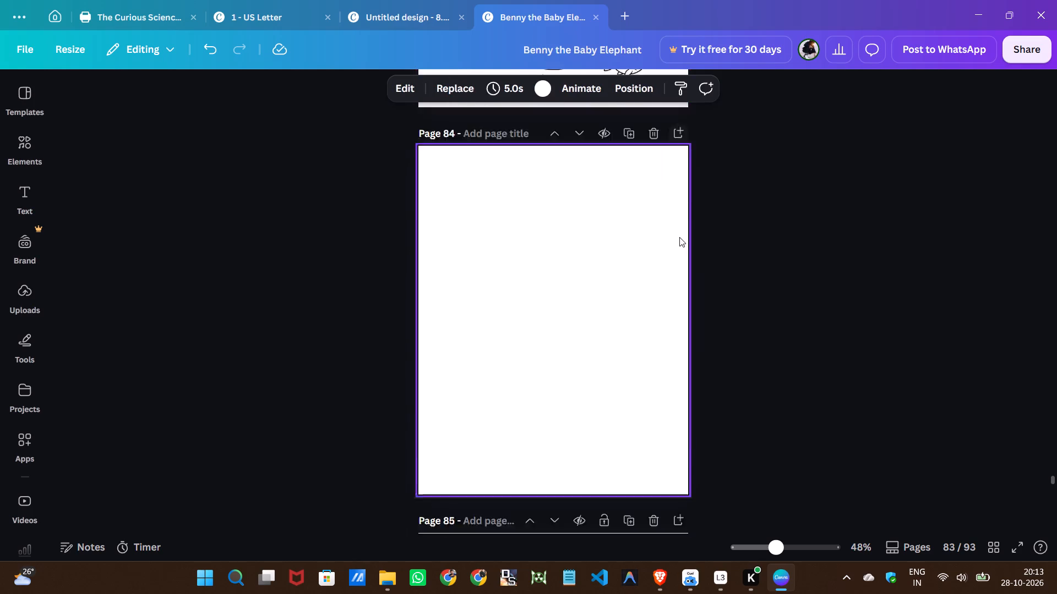
scroll(679, 237, "down", 2)
left_click(674, 277)
scroll(674, 277, "down", 5)
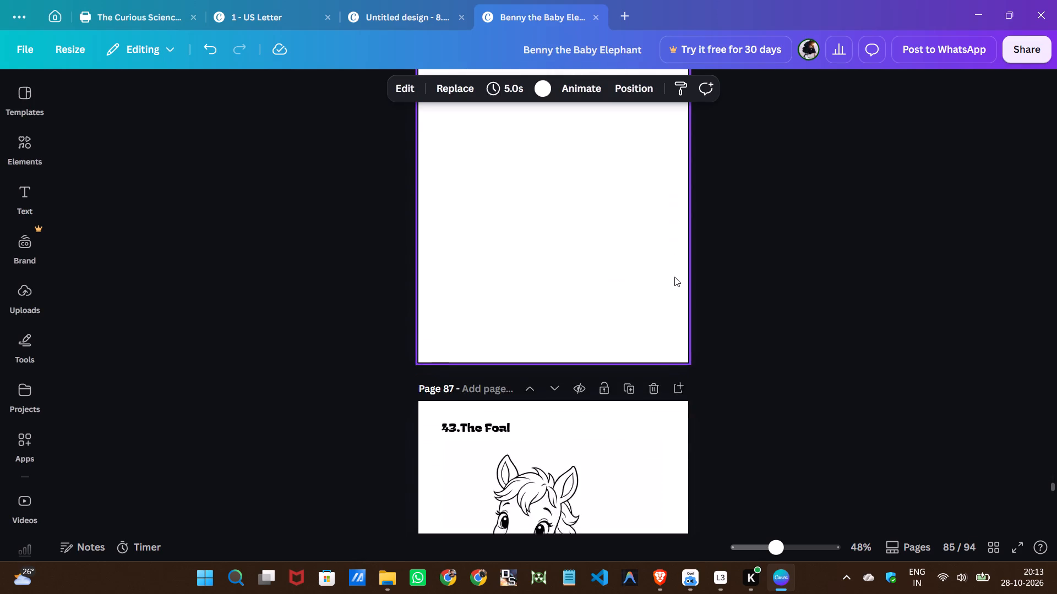
scroll(674, 277, "down", 1)
left_click(674, 257)
scroll(674, 257, "down", 5)
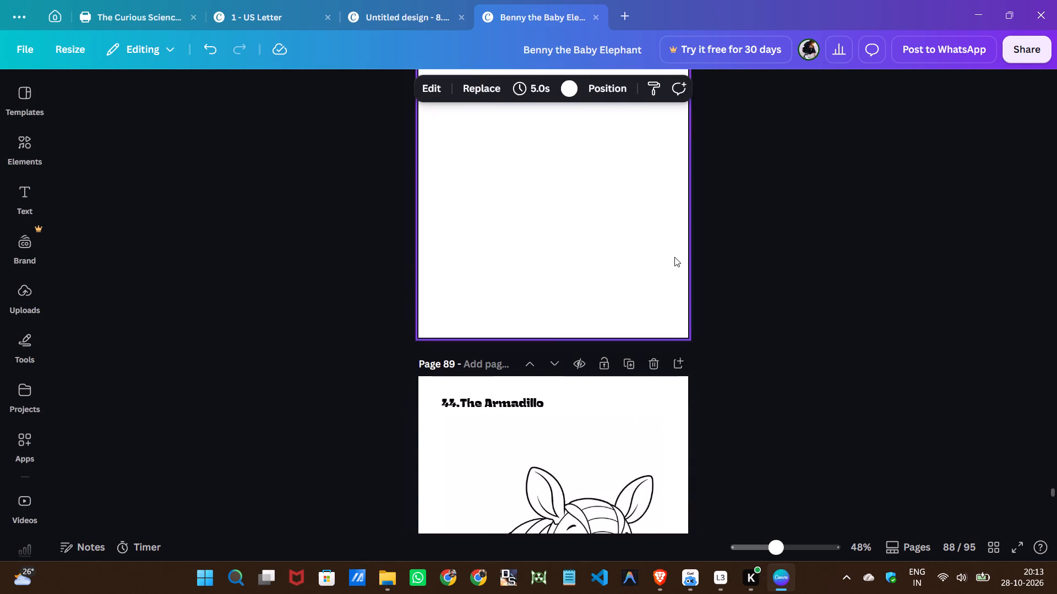
left_click(675, 287)
scroll(675, 287, "down", 2)
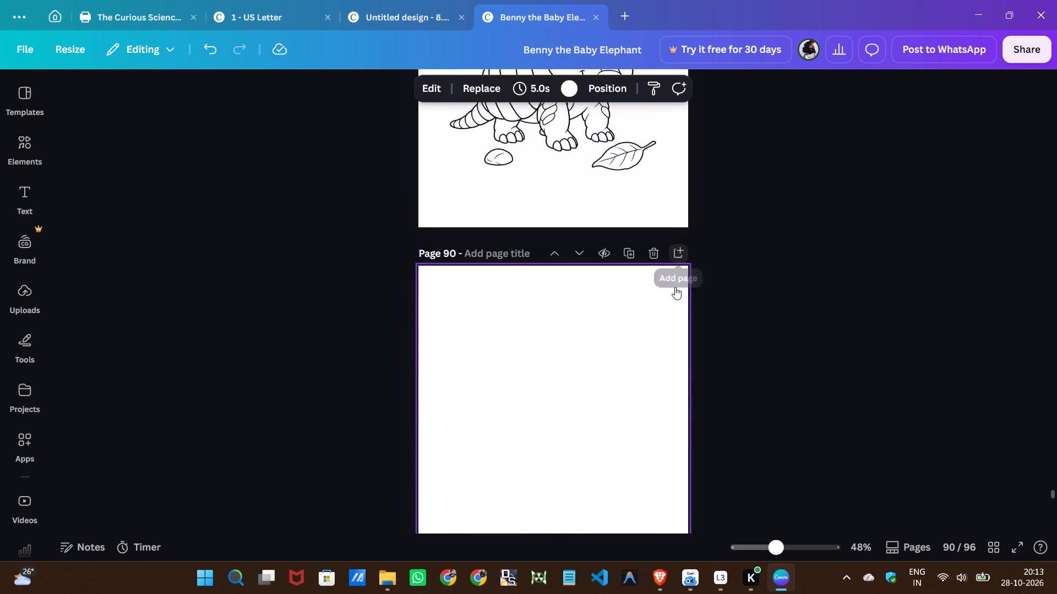
scroll(675, 287, "down", 3)
left_click(682, 331)
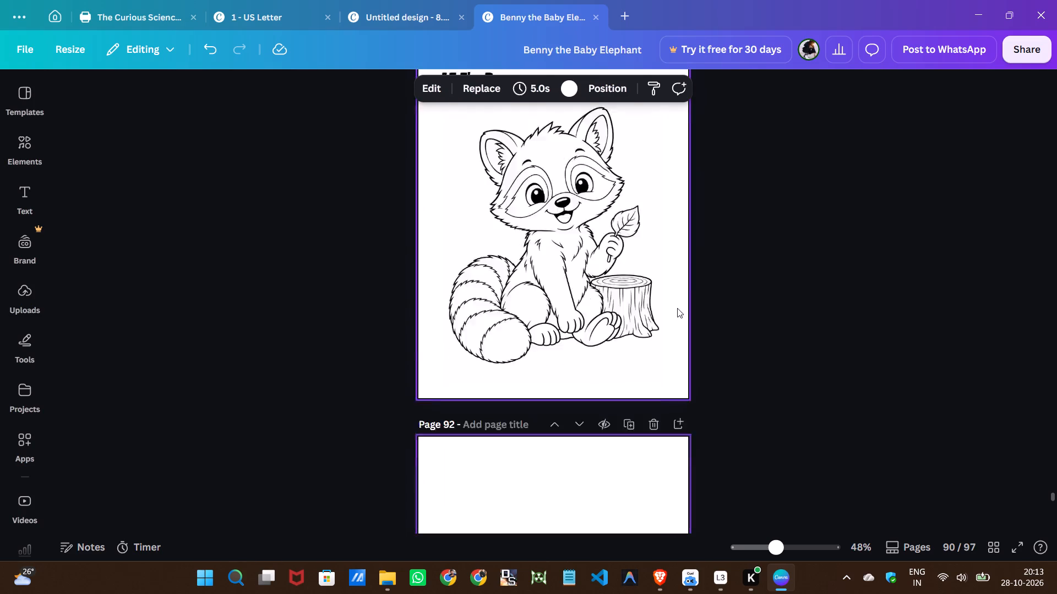
Insert a blank page after each coloring page from "46.The Puffin" through "50.The Sloth".
scroll(677, 308, "down", 7)
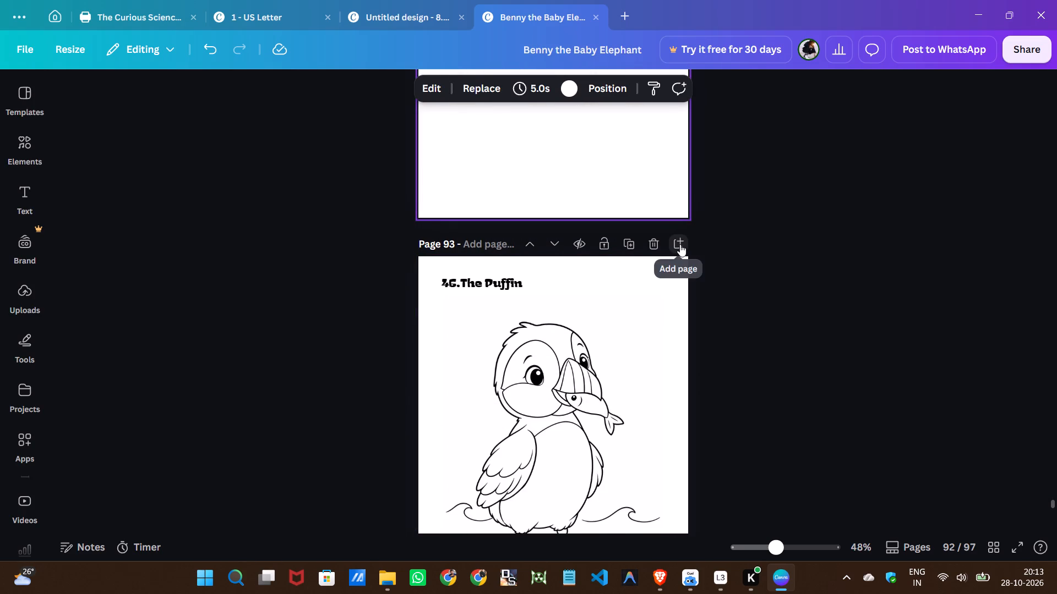
left_click(680, 244)
scroll(680, 244, "down", 6)
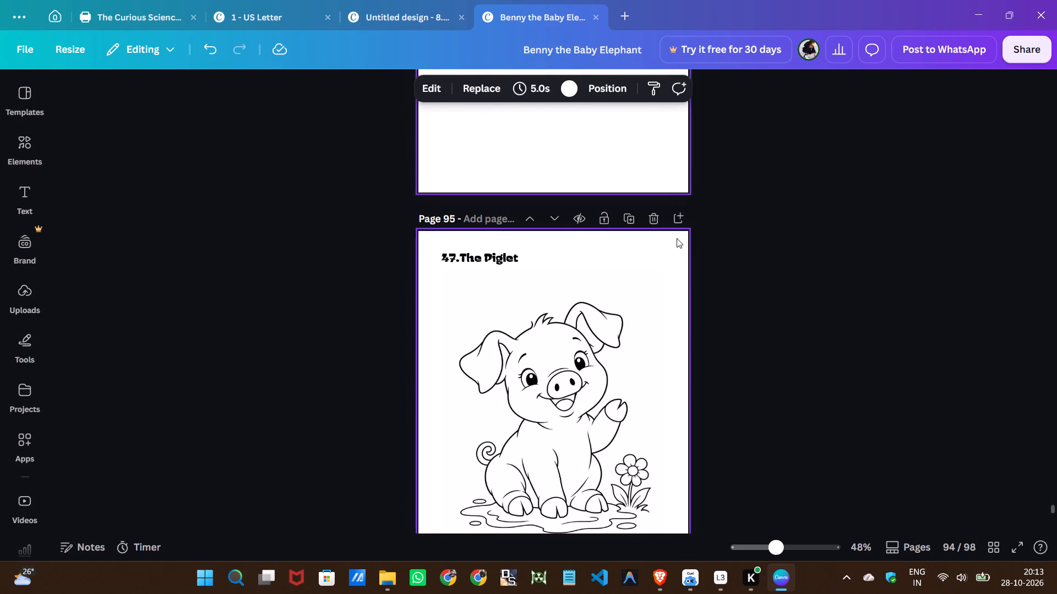
left_click(677, 220)
scroll(677, 220, "down", 5)
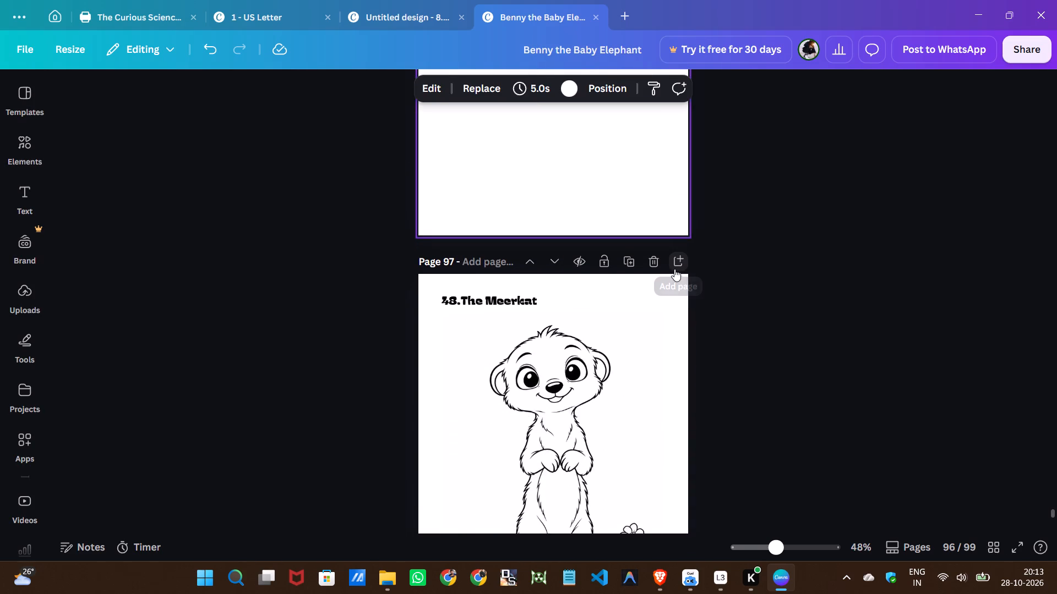
left_click(674, 269)
scroll(674, 267, "down", 6)
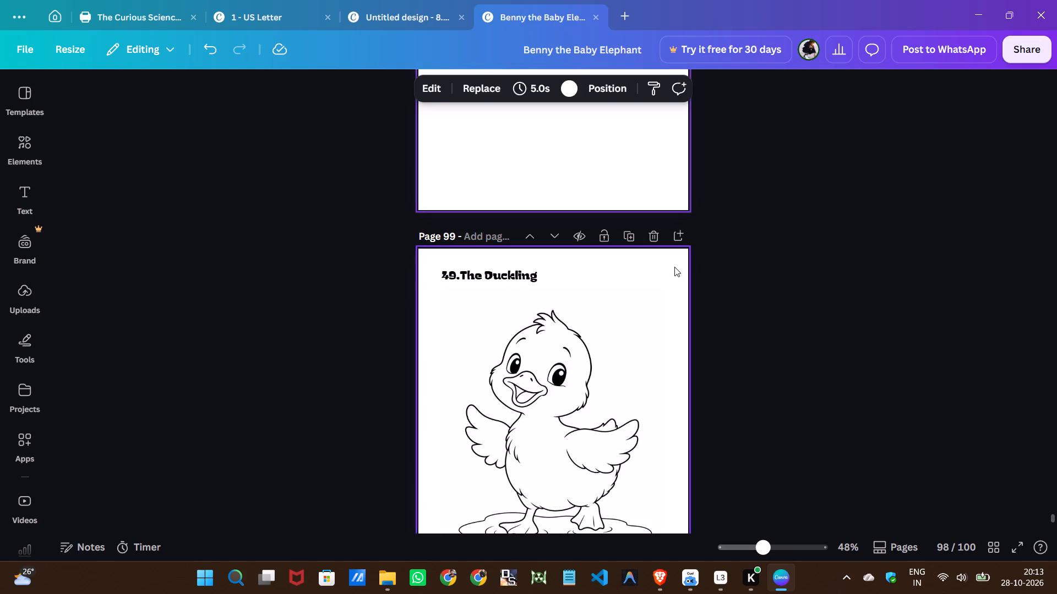
left_click(680, 238)
scroll(680, 238, "down", 6)
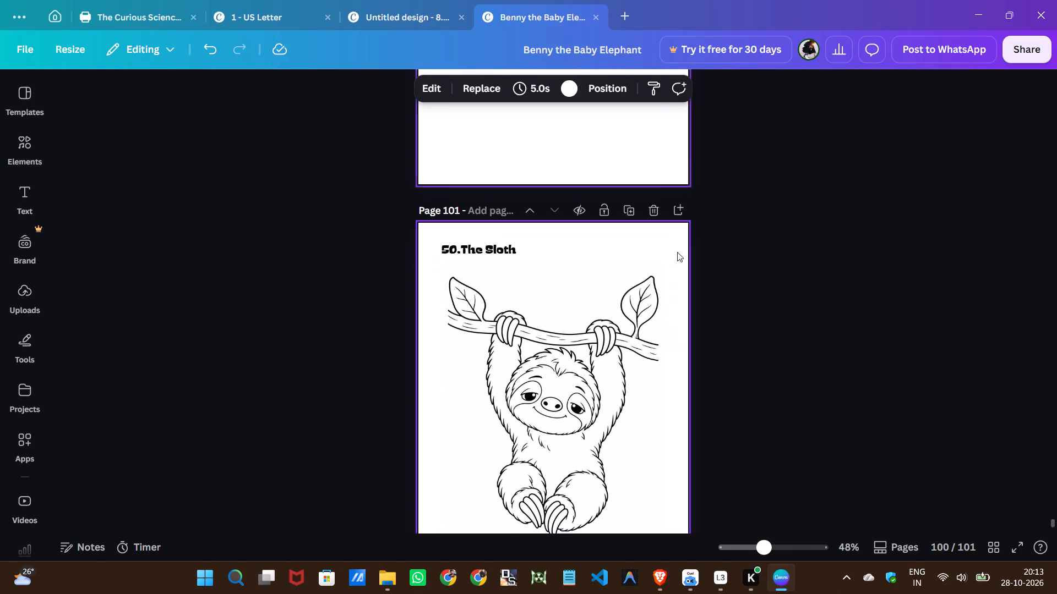
left_click(681, 213)
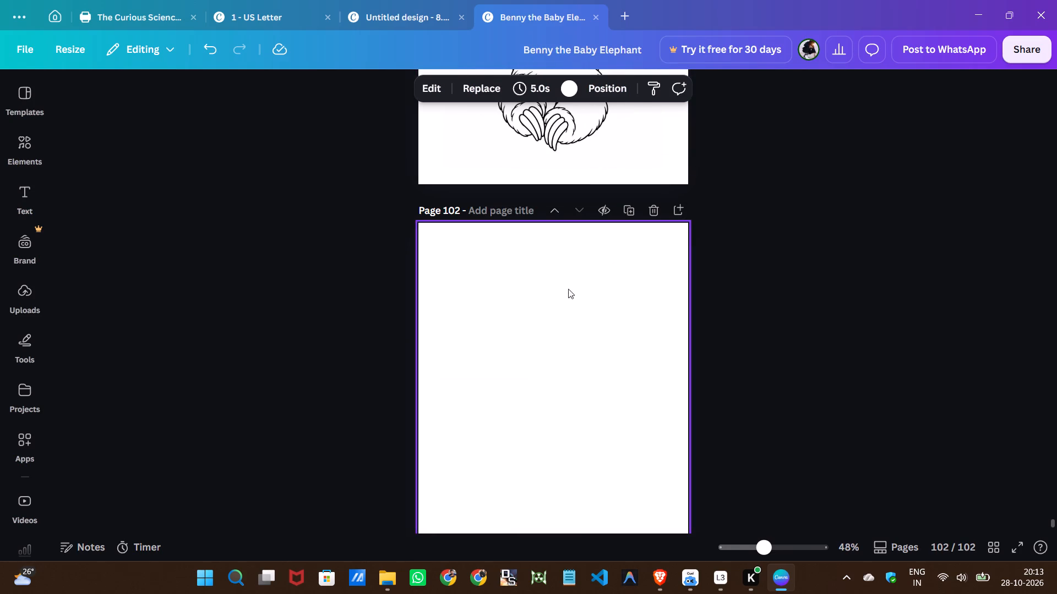
Display the page thumbnails and look through them from the last page back to the cover.
scroll(509, 321, "down", 5)
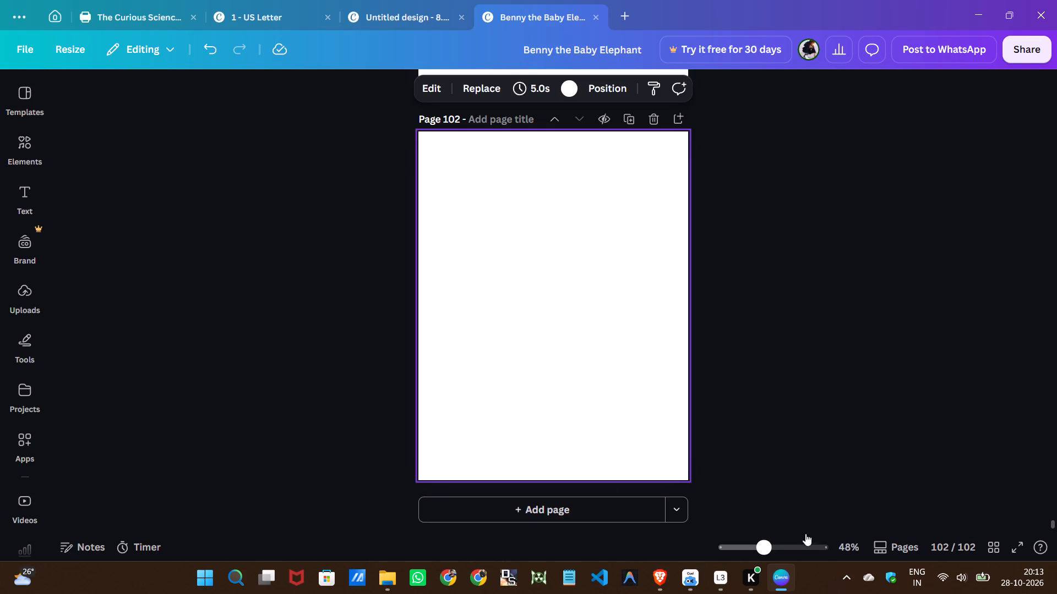
left_click(870, 551)
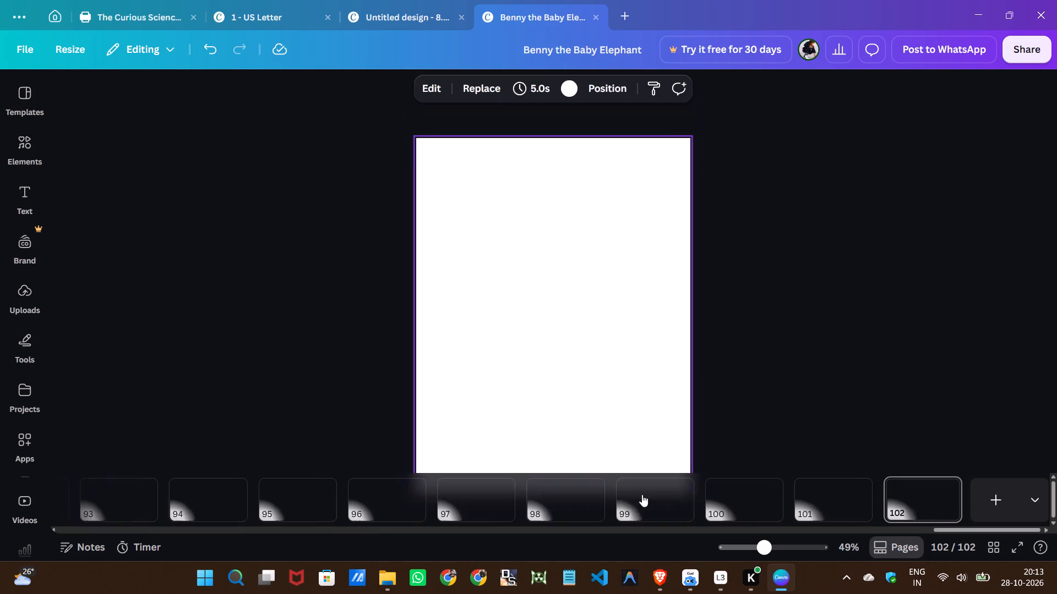
scroll(423, 517, "up", 13)
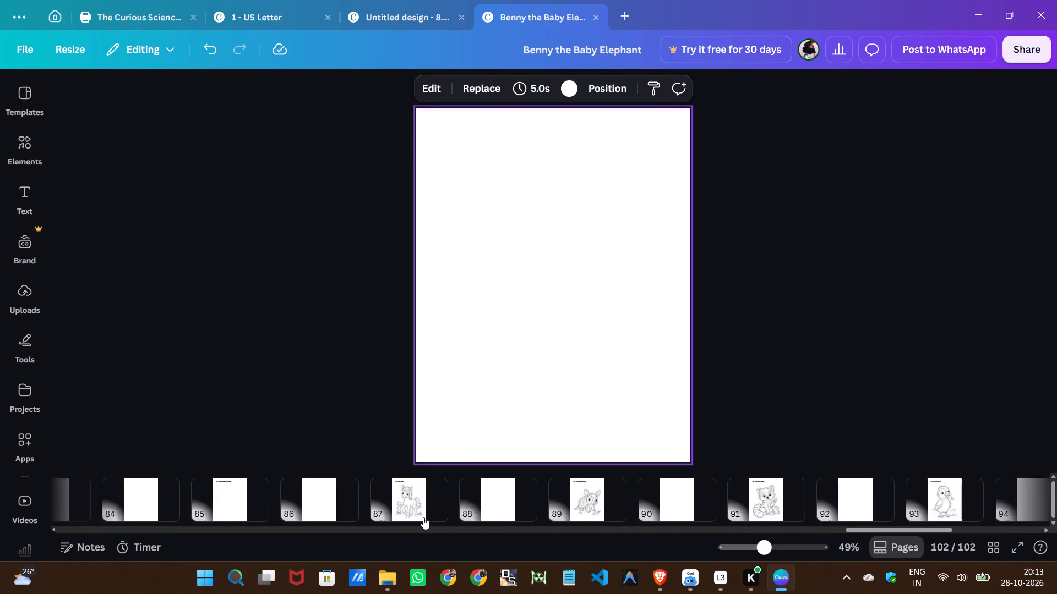
scroll(423, 517, "up", 13)
scroll(423, 517, "down", 3)
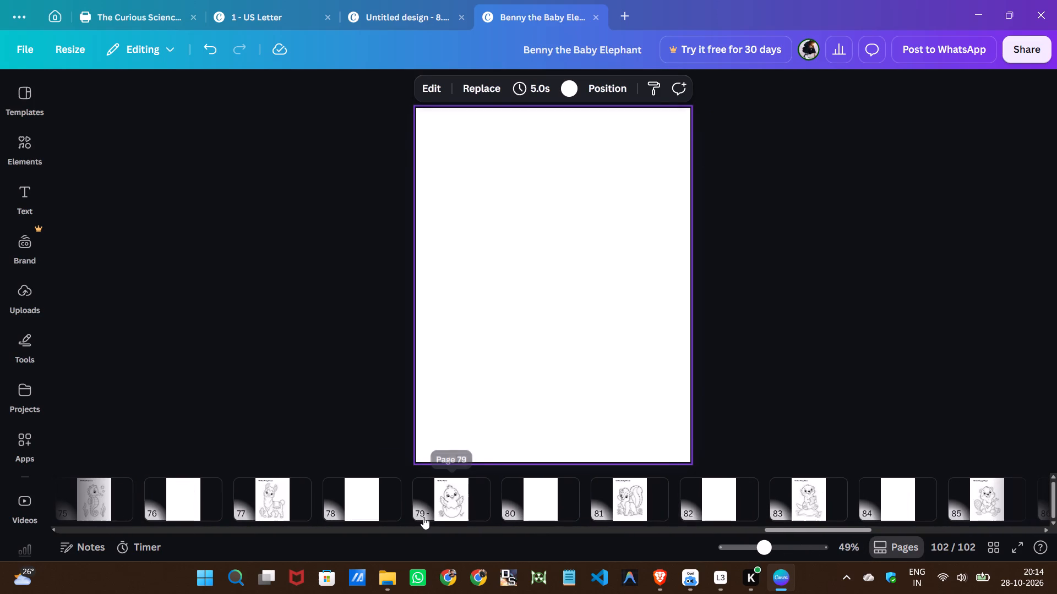
scroll(423, 517, "up", 17)
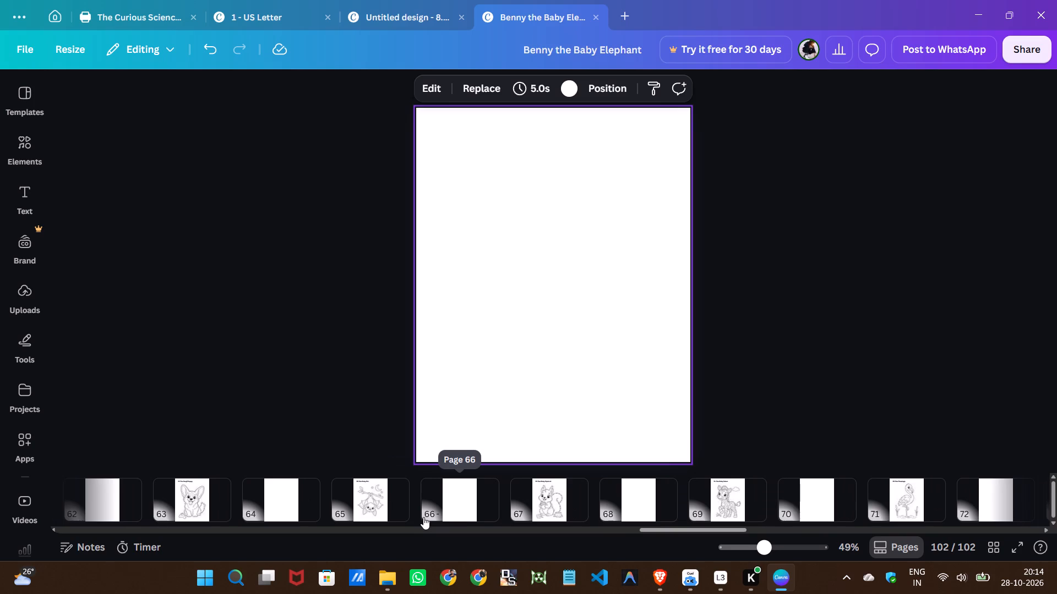
scroll(423, 517, "up", 5)
scroll(423, 517, "up", 20)
scroll(423, 517, "up", 2)
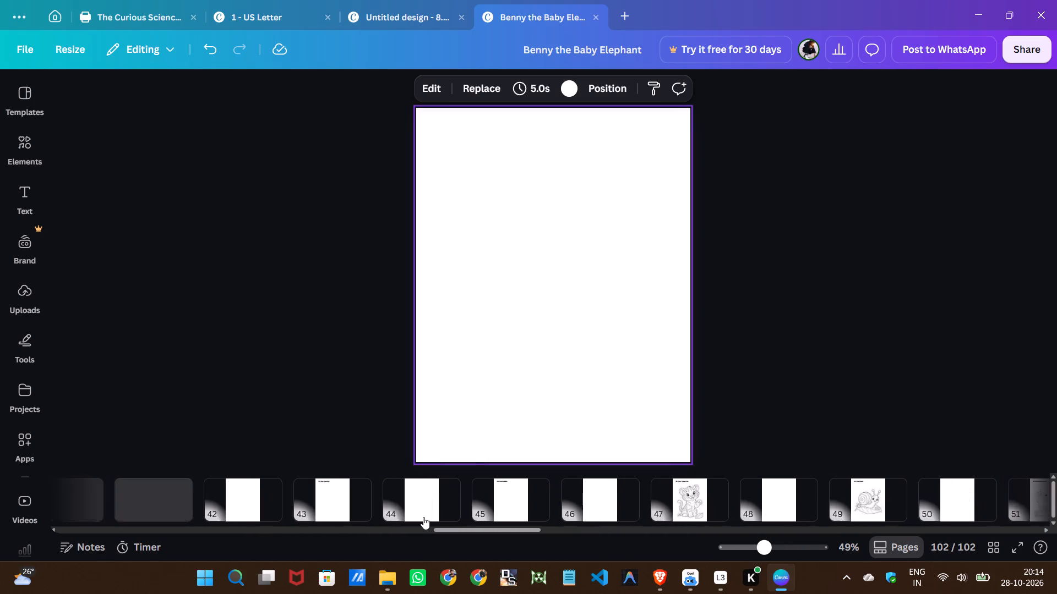
scroll(423, 517, "up", 20)
scroll(423, 517, "up", 5)
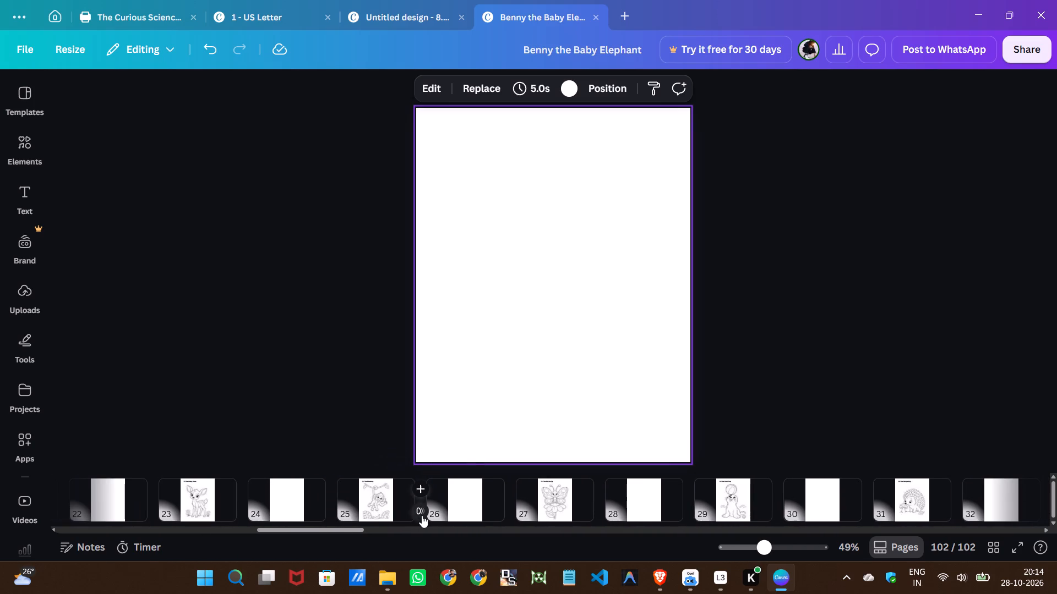
scroll(422, 515, "up", 6)
scroll(422, 515, "down", 6)
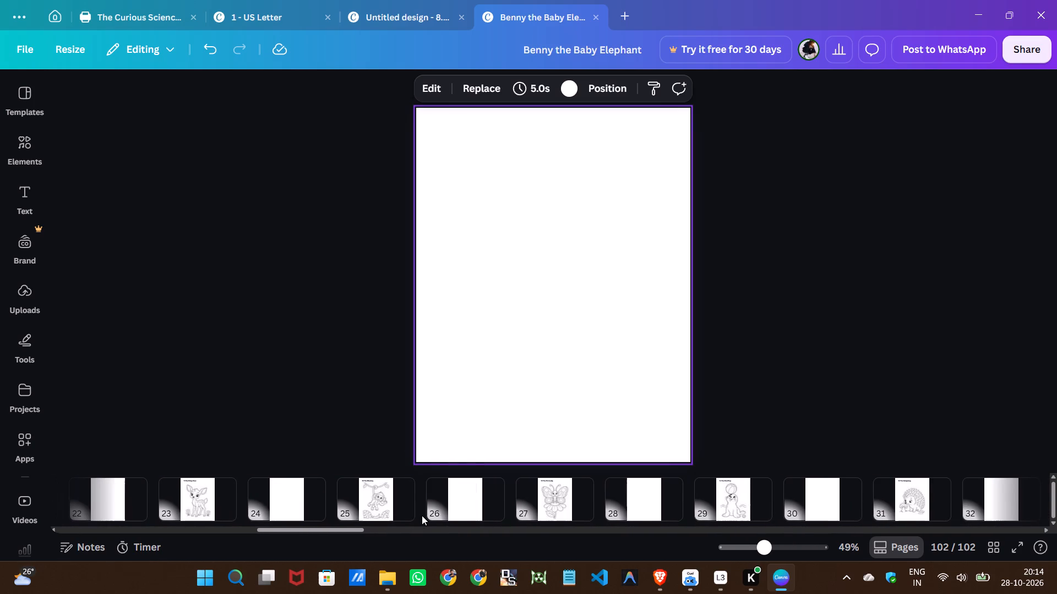
scroll(422, 515, "down", 3)
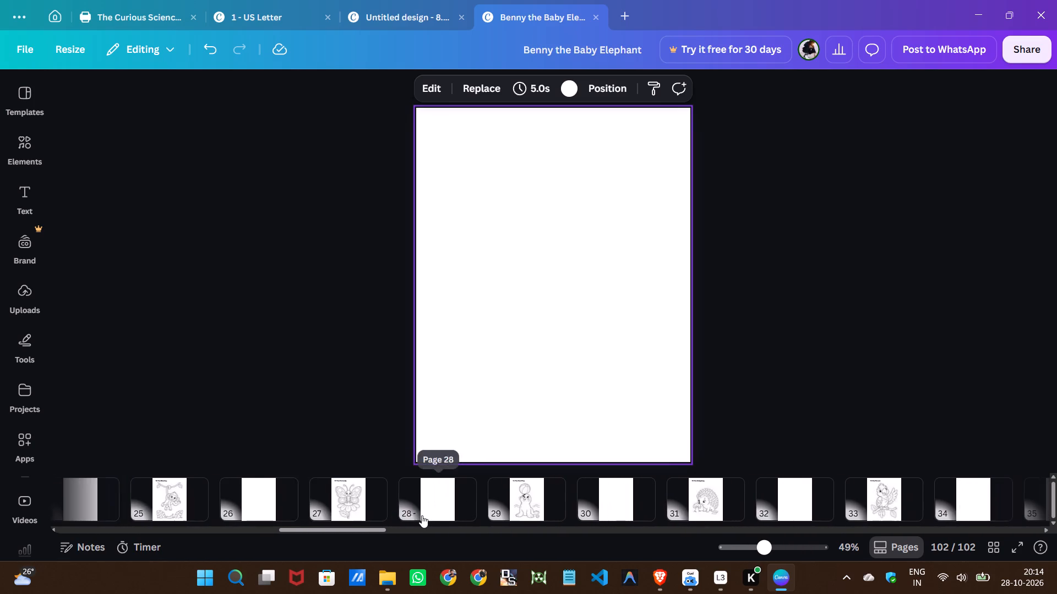
scroll(422, 515, "down", 1)
scroll(422, 515, "up", 20)
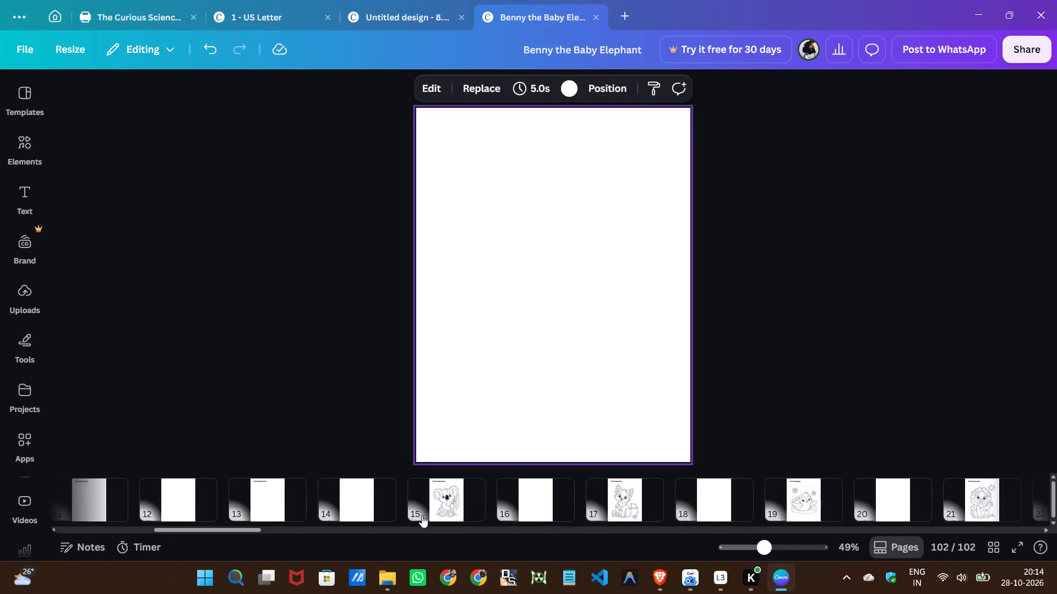
scroll(422, 515, "up", 9)
scroll(422, 515, "up", 13)
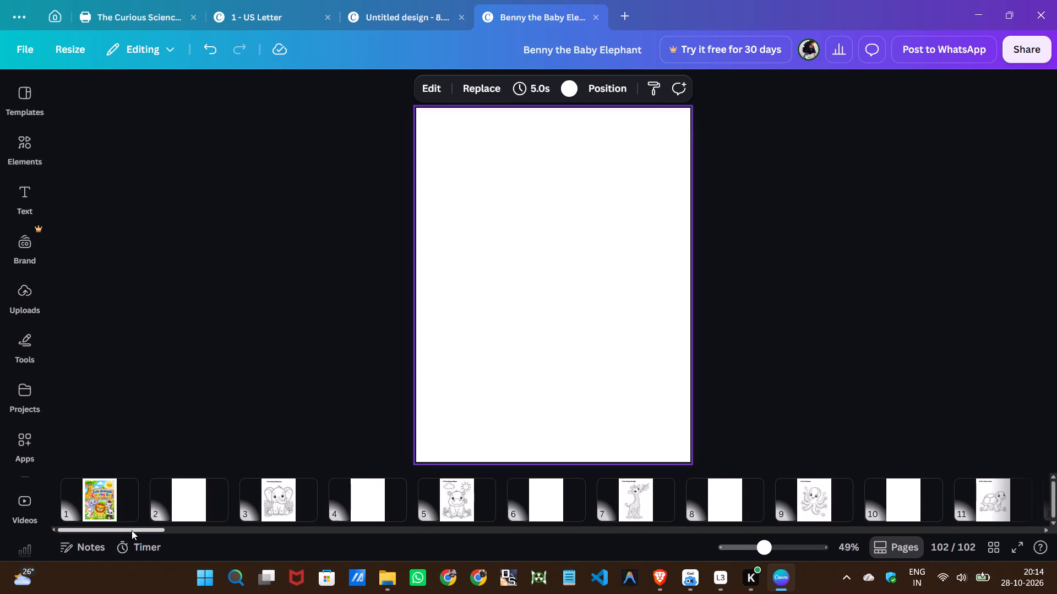
Review the page thumbnails in order from the cover onward, checking that a blank page follows each coloring page.
left_click_drag(132, 530, 139, 538)
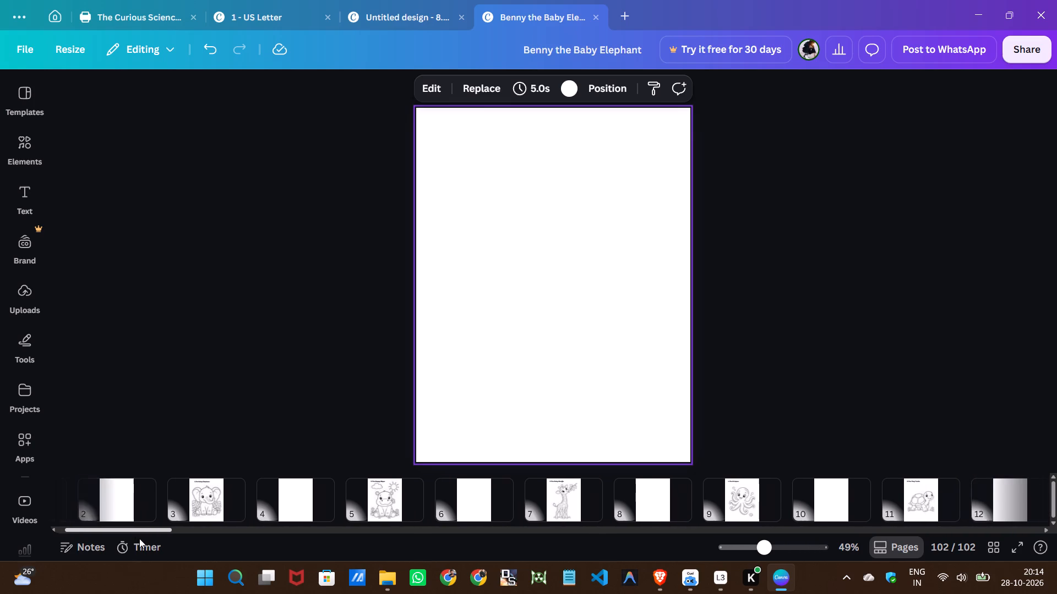
left_click_drag(139, 538, 176, 571)
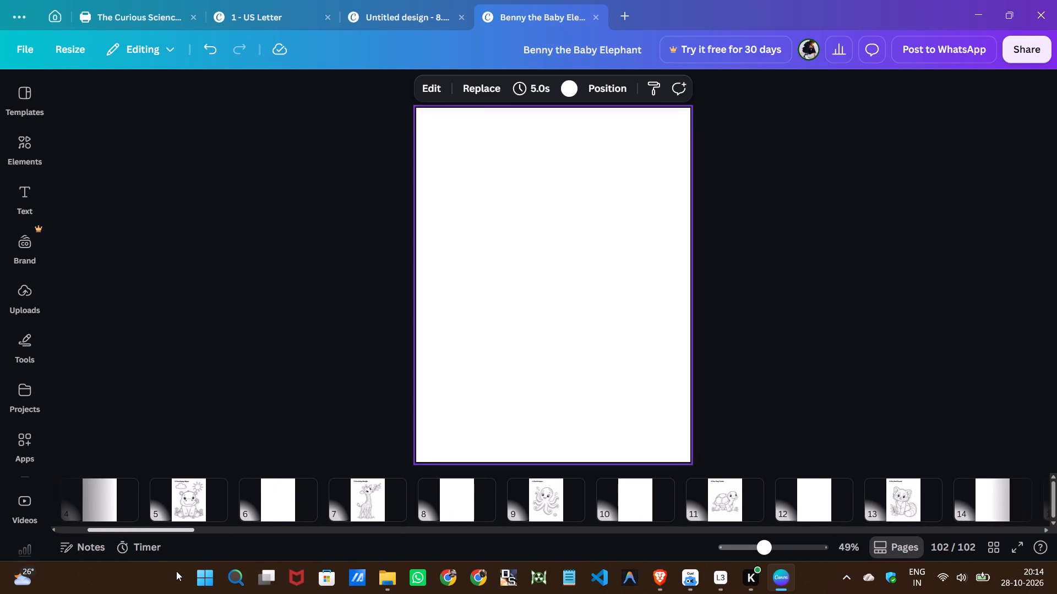
left_click_drag(176, 571, 224, 585)
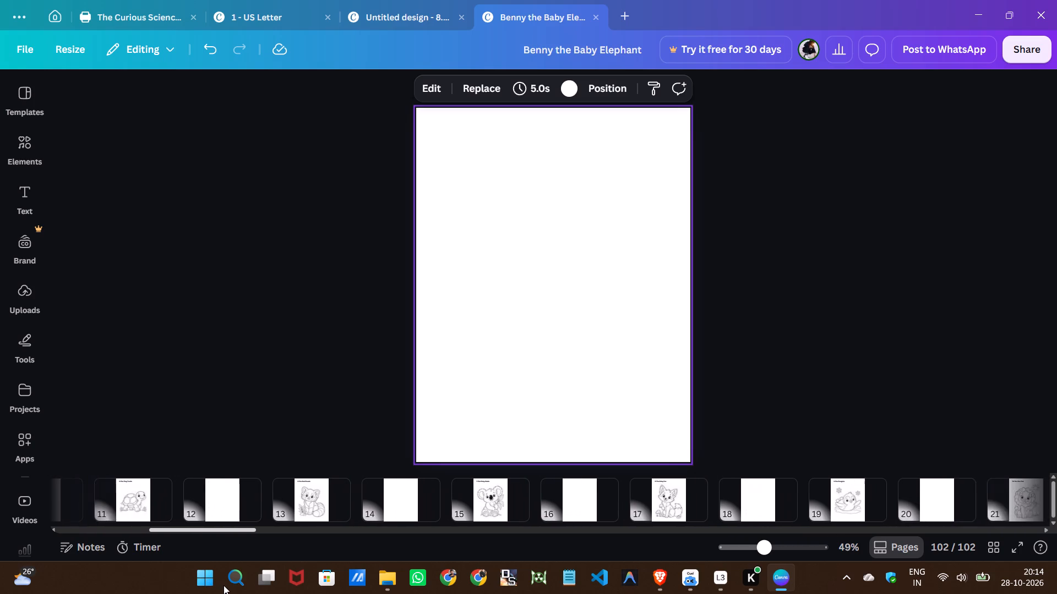
left_click_drag(224, 585, 252, 585)
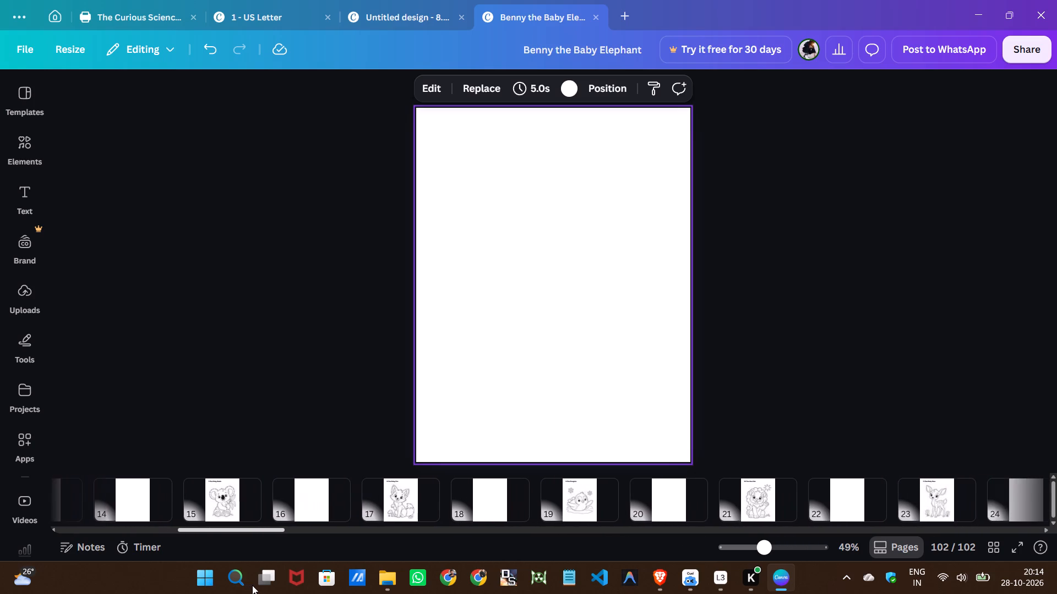
left_click_drag(252, 585, 279, 586)
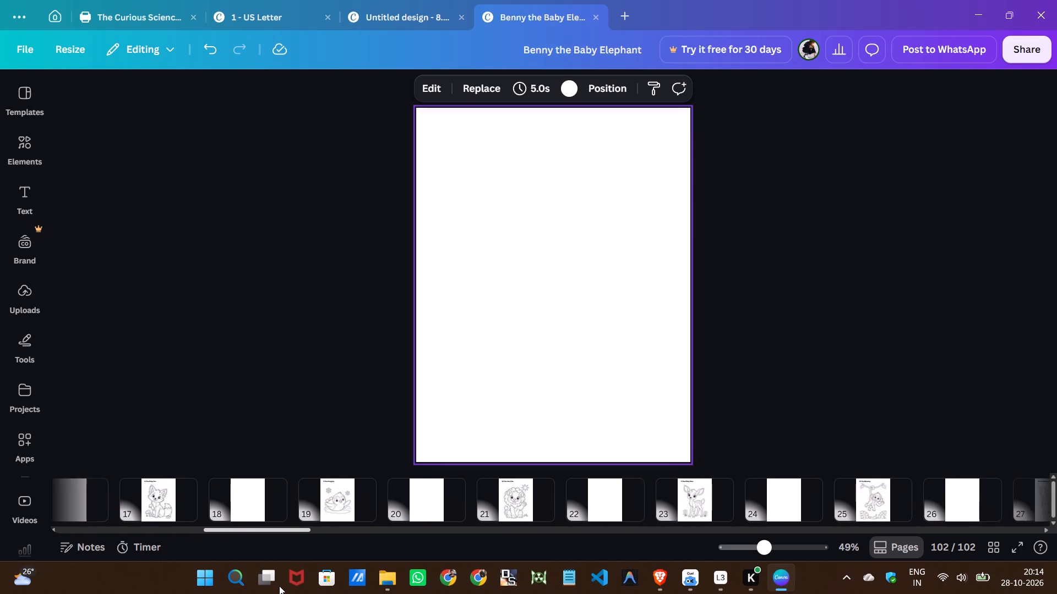
left_click_drag(279, 586, 309, 587)
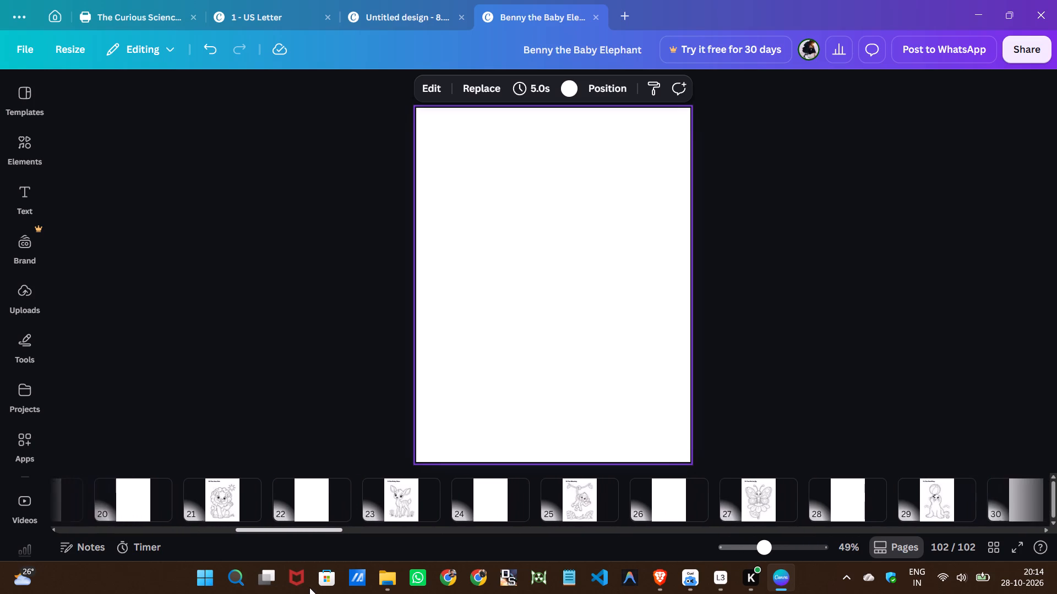
left_click_drag(309, 587, 340, 592)
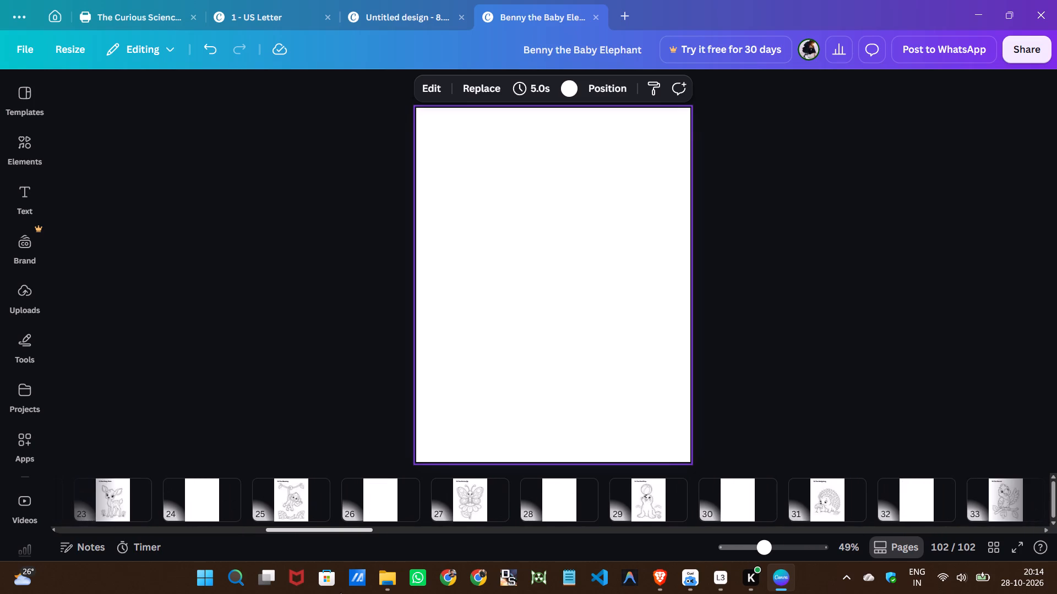
left_click_drag(340, 592, 386, 593)
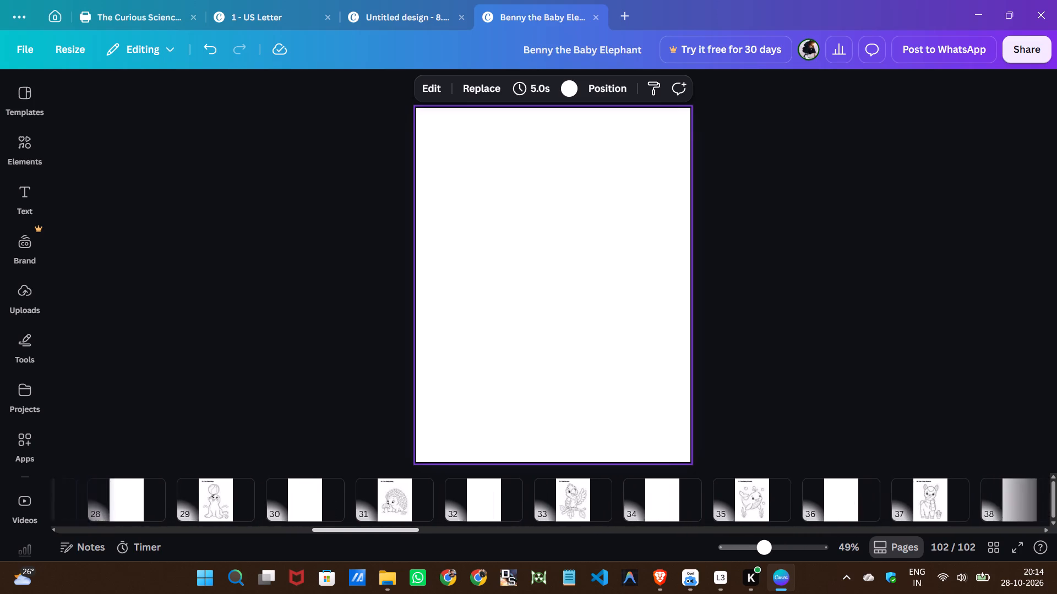
left_click_drag(386, 593, 429, 593)
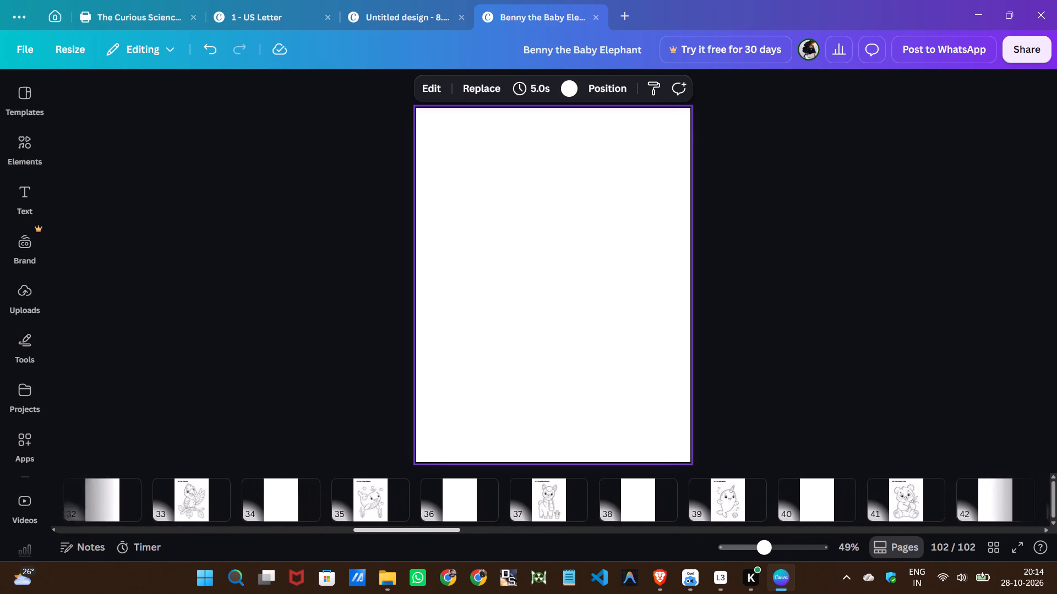
left_click_drag(429, 593, 470, 593)
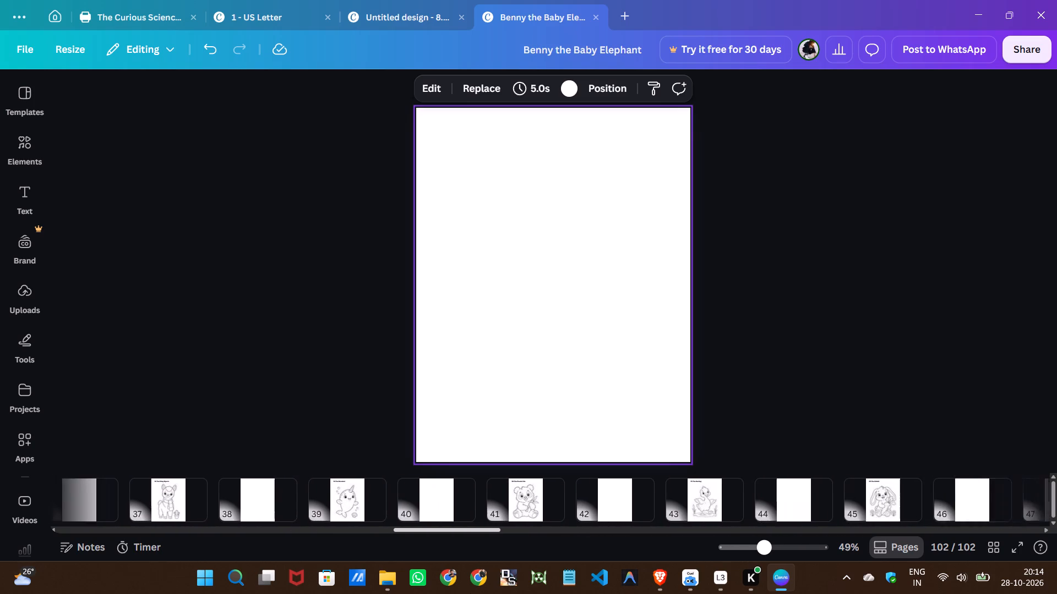
left_click_drag(470, 593, 531, 593)
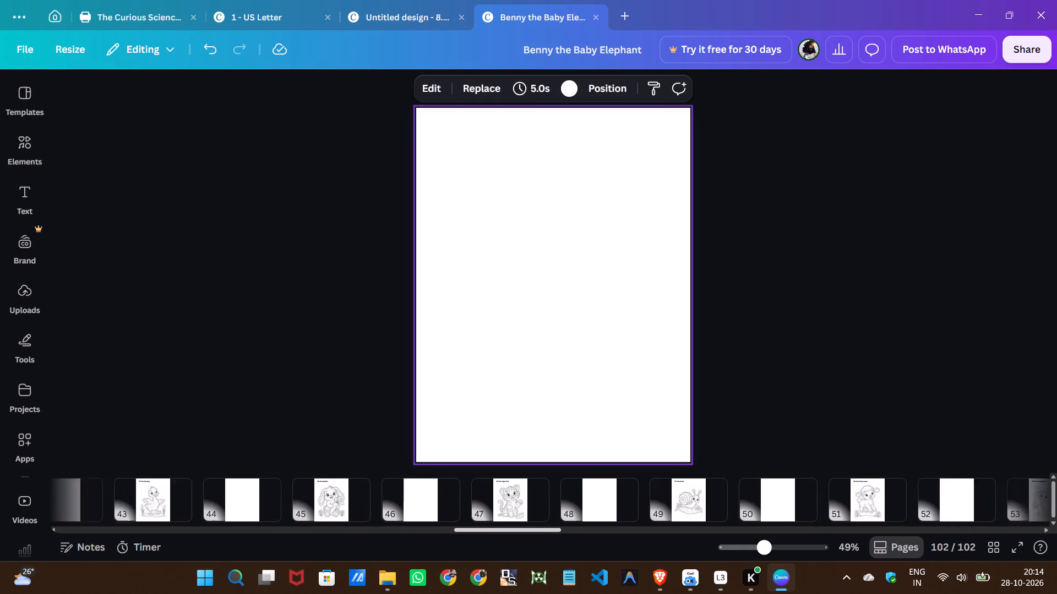
left_click_drag(531, 593, 585, 593)
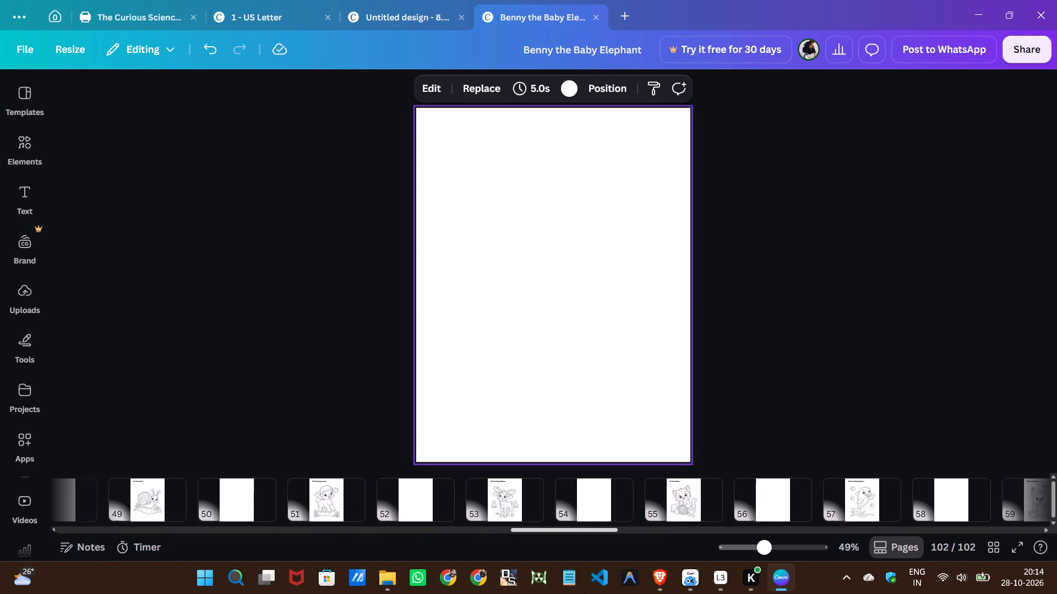
left_click_drag(585, 593, 625, 593)
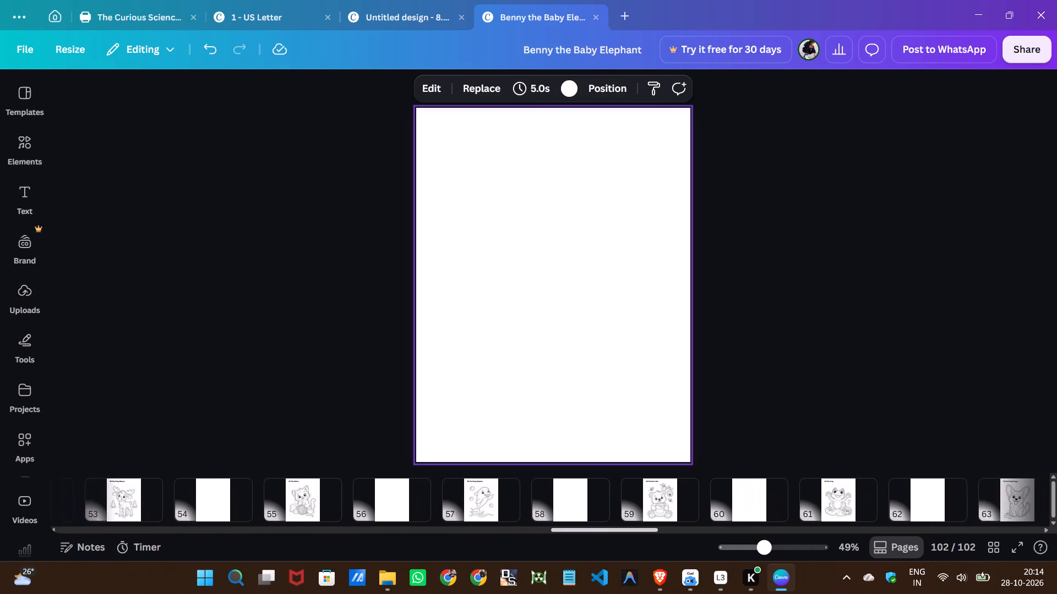
left_click_drag(625, 593, 664, 593)
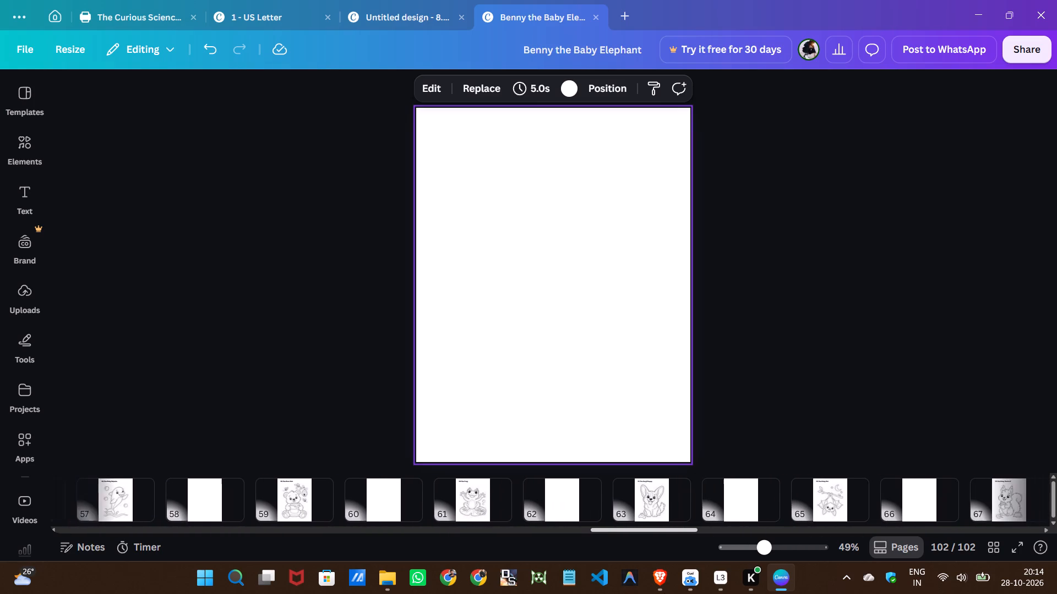
left_click_drag(664, 593, 685, 593)
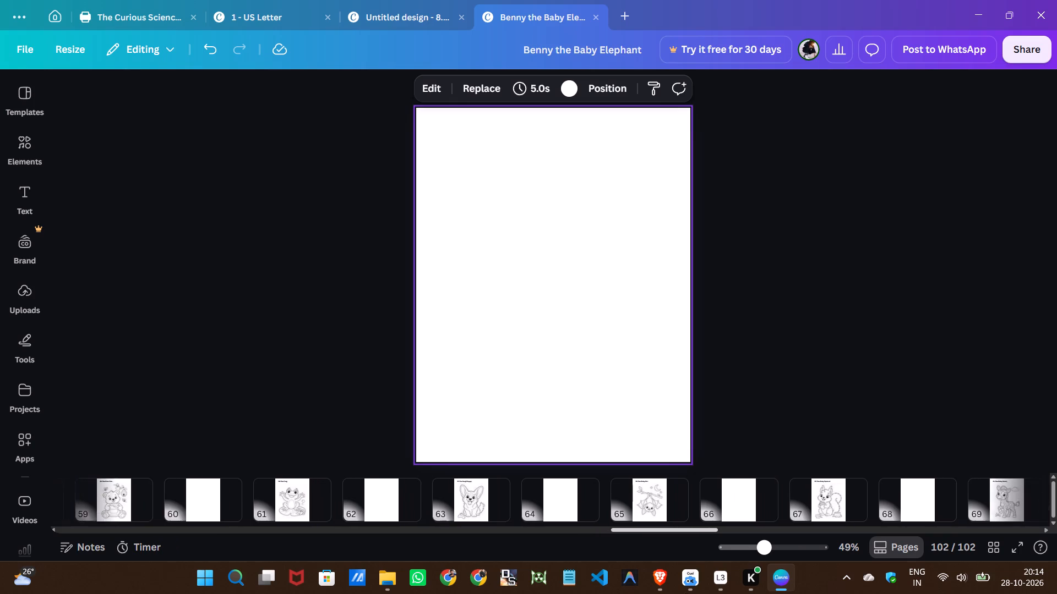
left_click_drag(685, 593, 729, 593)
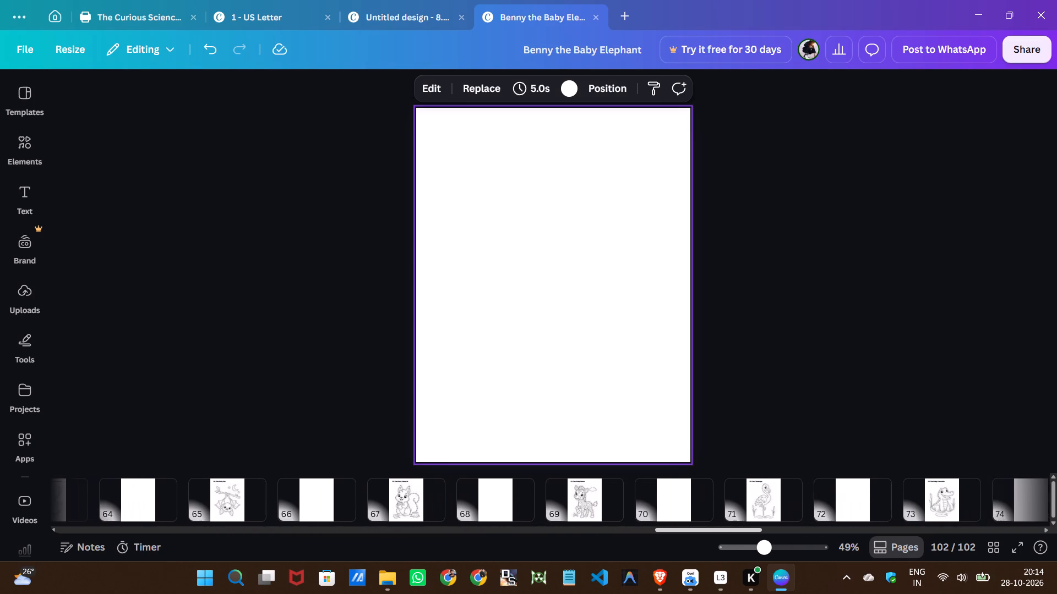
left_click_drag(729, 593, 776, 593)
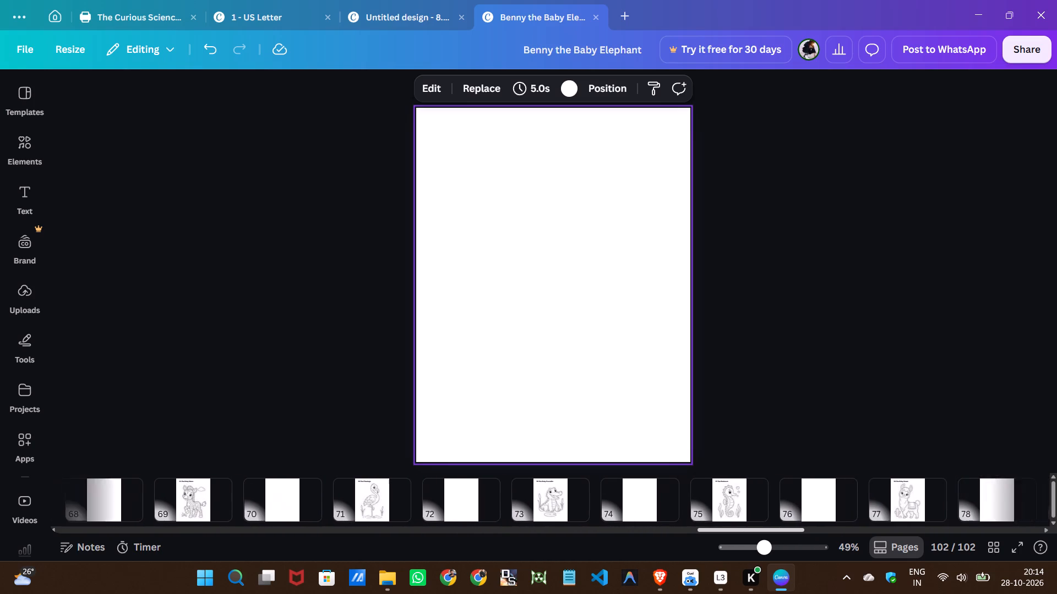
left_click_drag(776, 593, 805, 593)
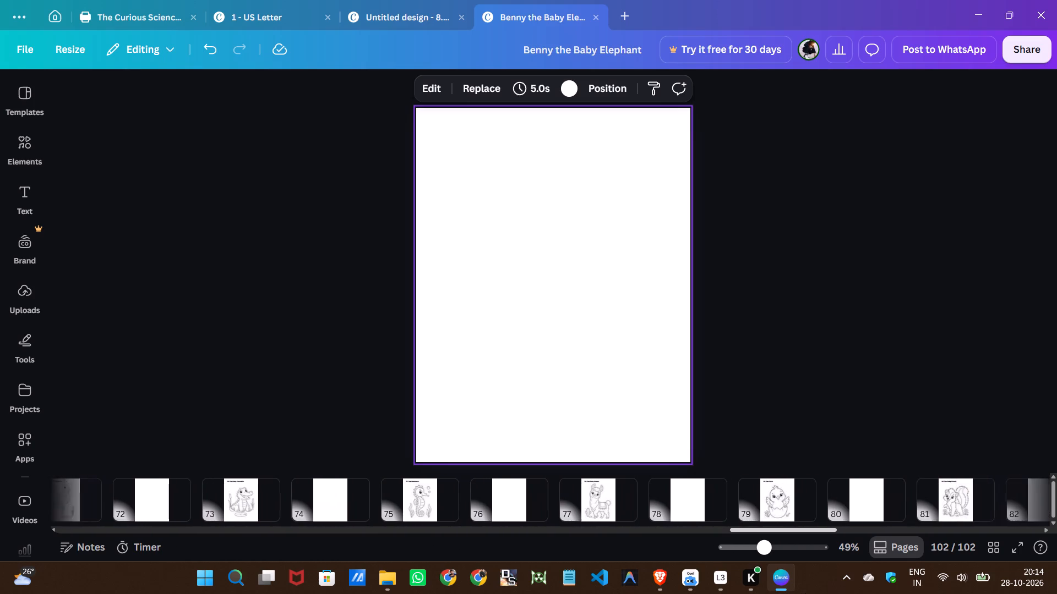
left_click_drag(805, 593, 856, 593)
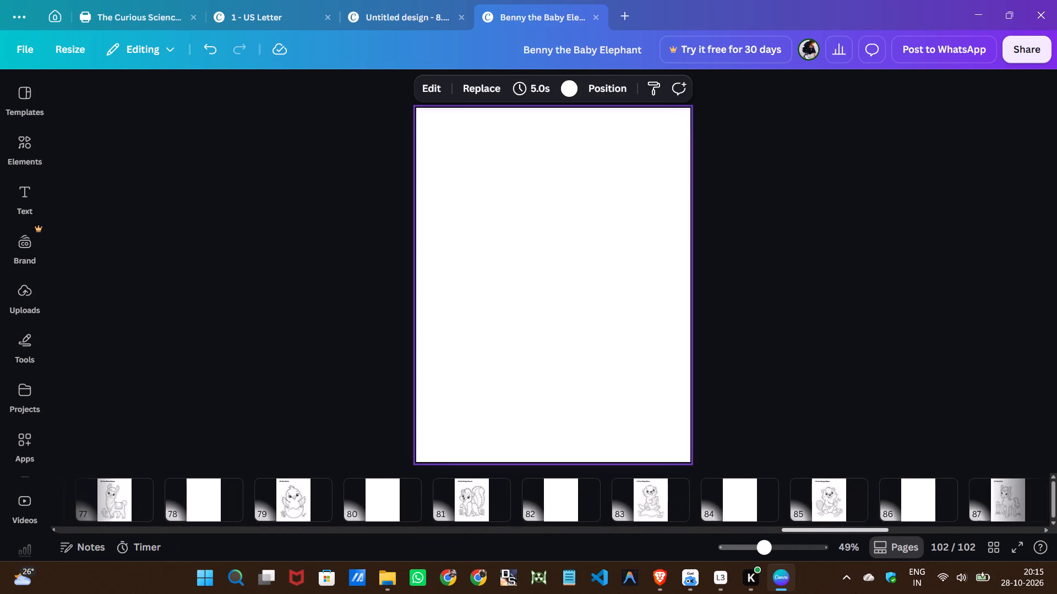
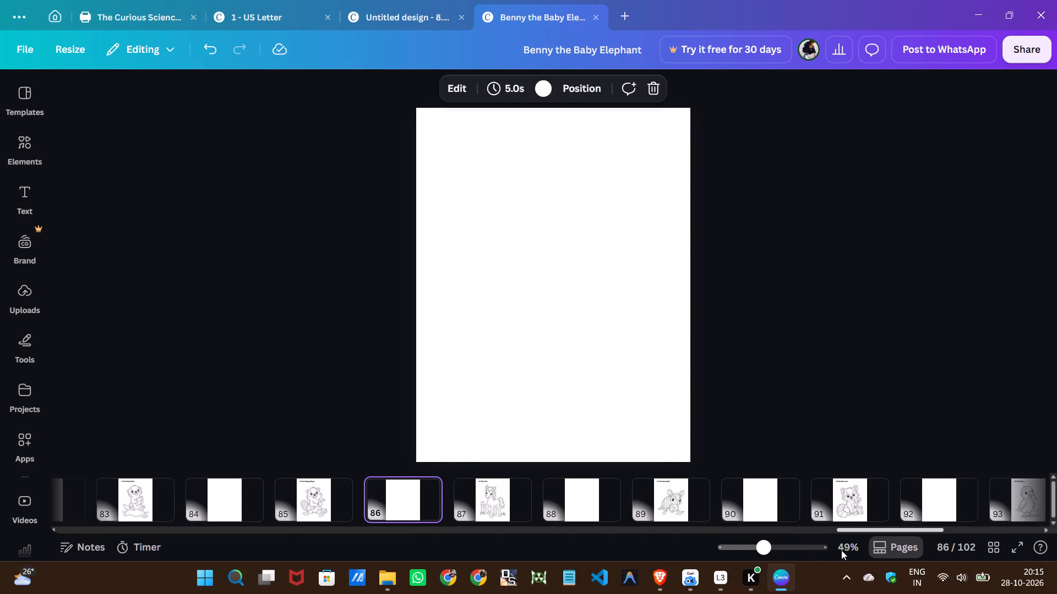
Look through the remaining page thumbnails to page 102, then go back through them toward the cover.
left_click_drag(841, 550, 880, 555)
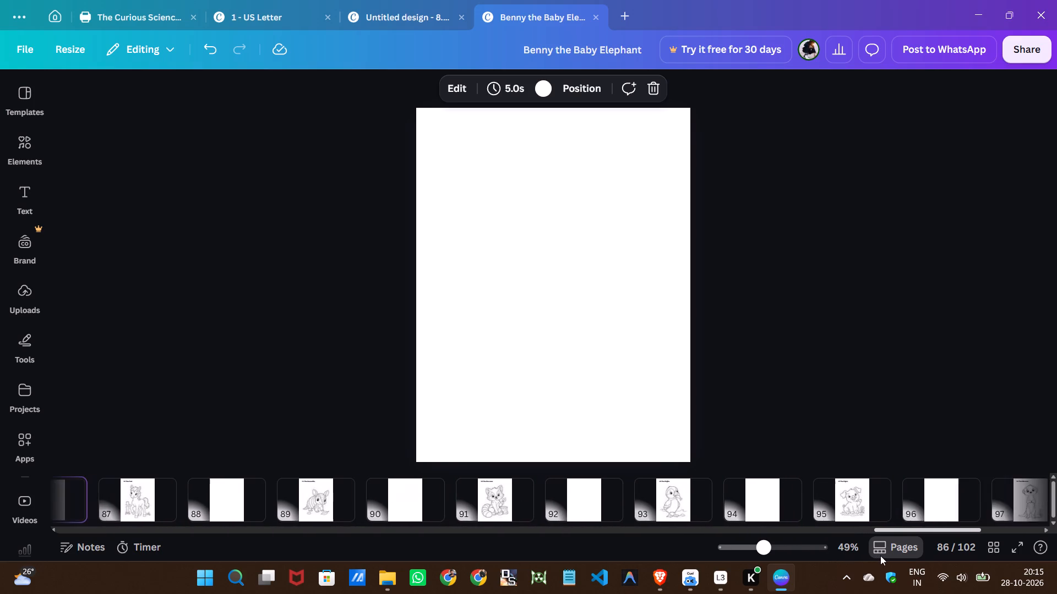
left_click_drag(880, 555, 950, 560)
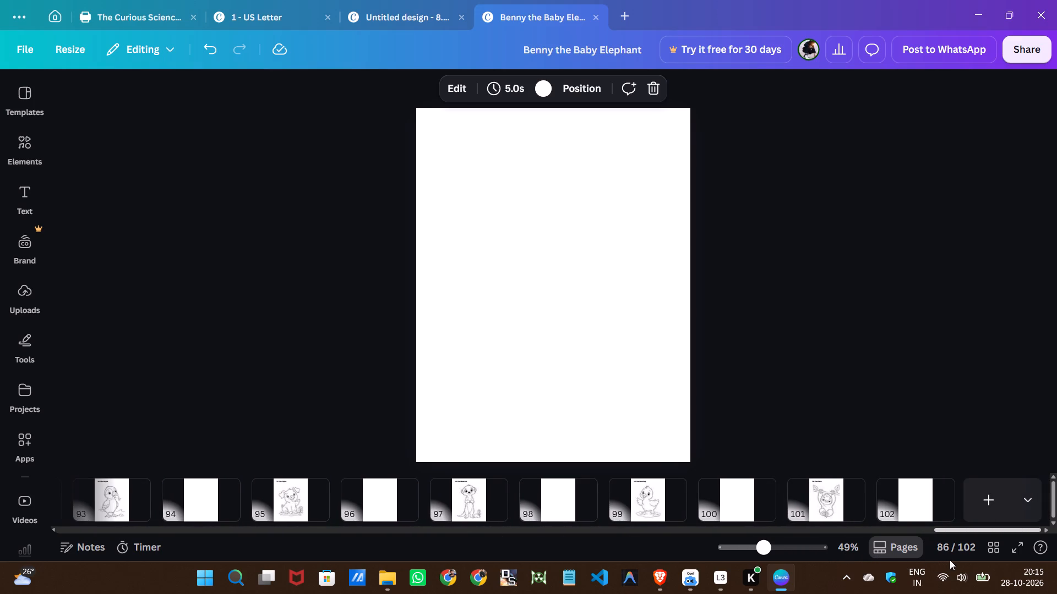
left_click_drag(950, 560, 499, 470)
left_click_drag(232, 431, 212, 431)
left_click_drag(199, 431, 186, 432)
left_click_drag(181, 433, 147, 463)
left_click(147, 466)
left_click_drag(147, 469, 138, 477)
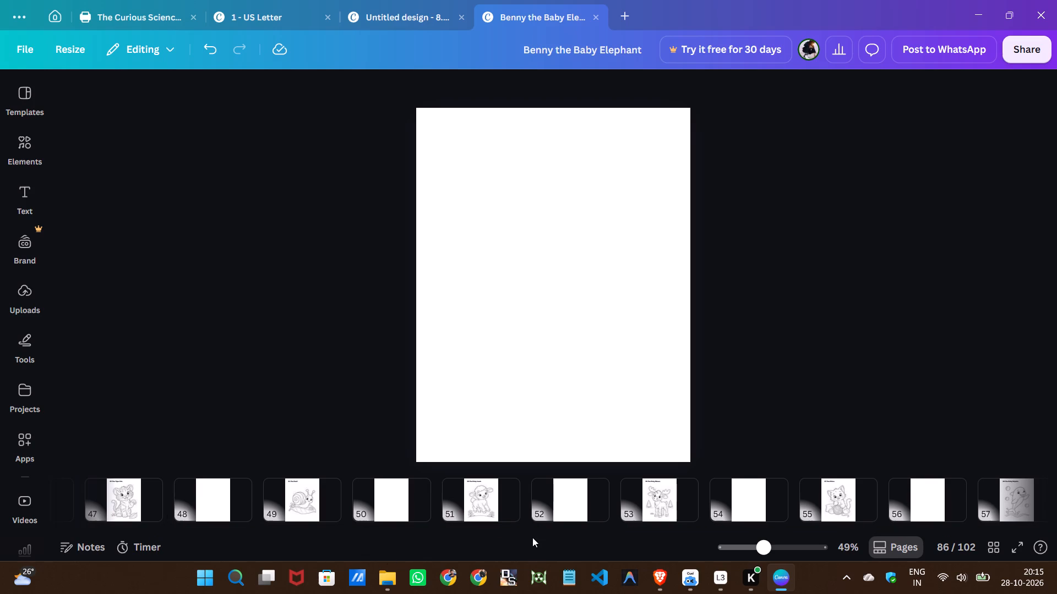
left_click_drag(533, 529, 293, 522)
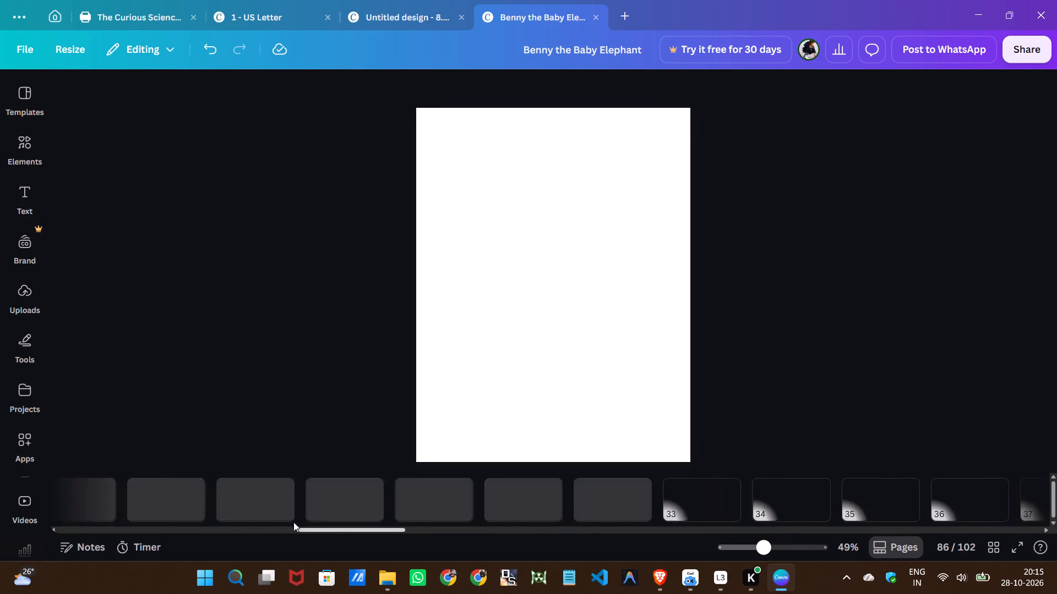
left_click_drag(293, 522, 233, 519)
left_click_drag(231, 519, 94, 516)
left_click(94, 516)
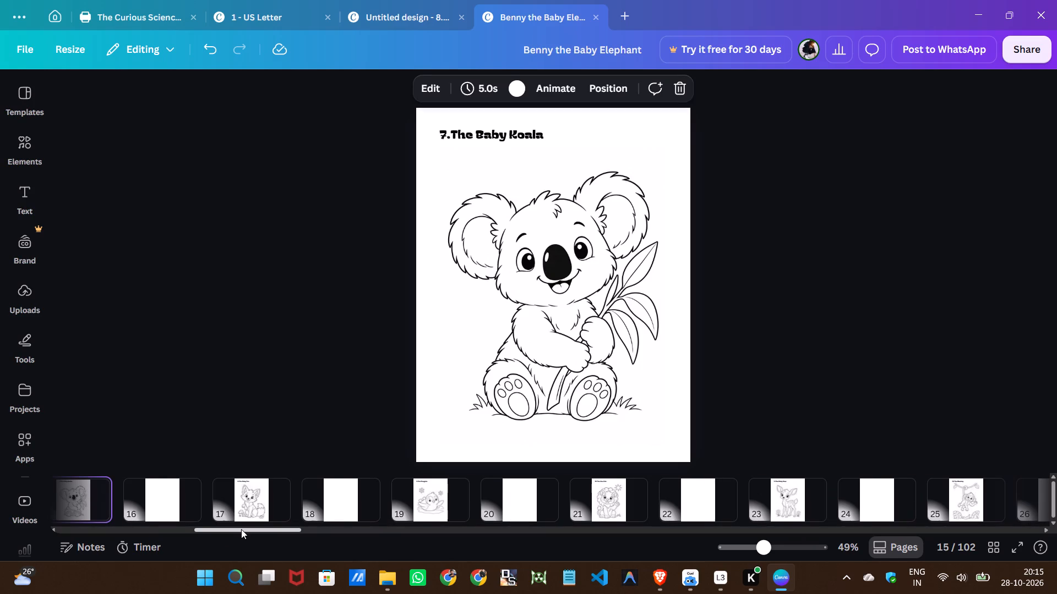
left_click_drag(241, 529, 76, 526)
Add page numbers to all pages, starting from the cover page.
left_click(90, 497)
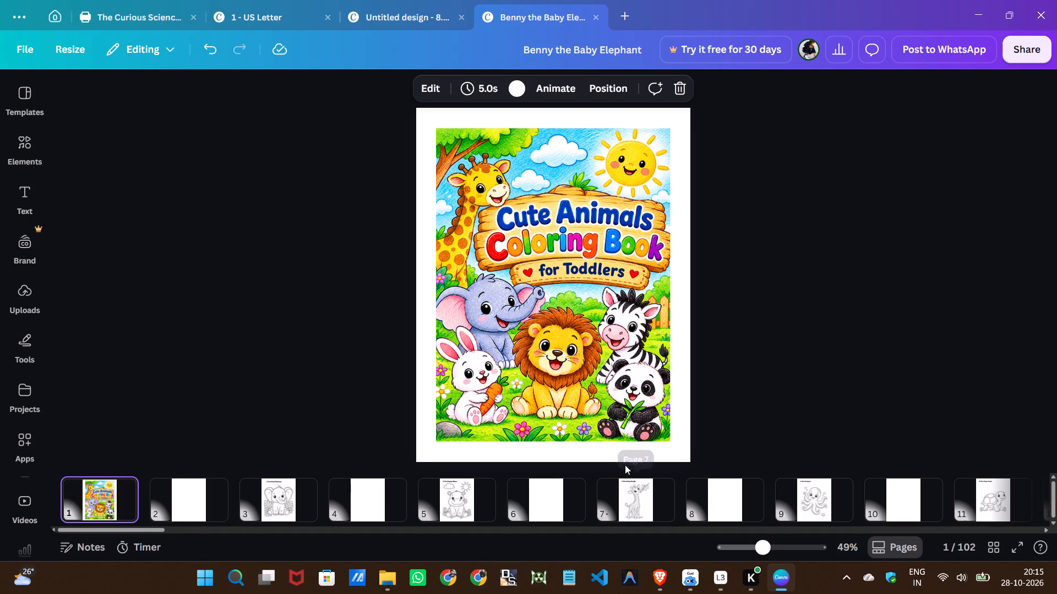
left_click(15, 194)
left_click(96, 470)
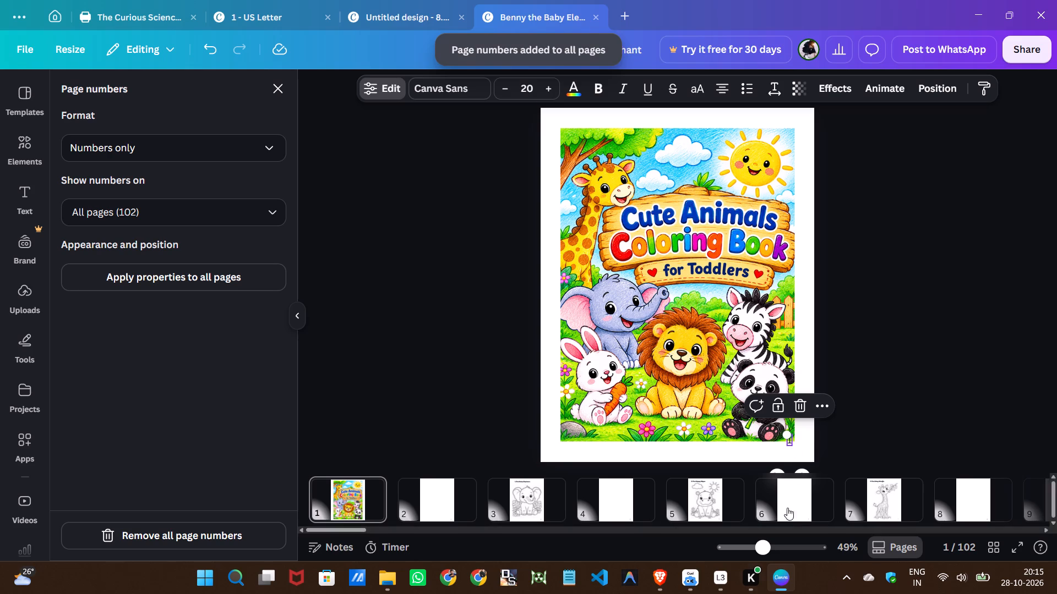
Set the font size of the cover's page number to 9.
left_click(777, 548)
scroll(749, 415, "down", 5)
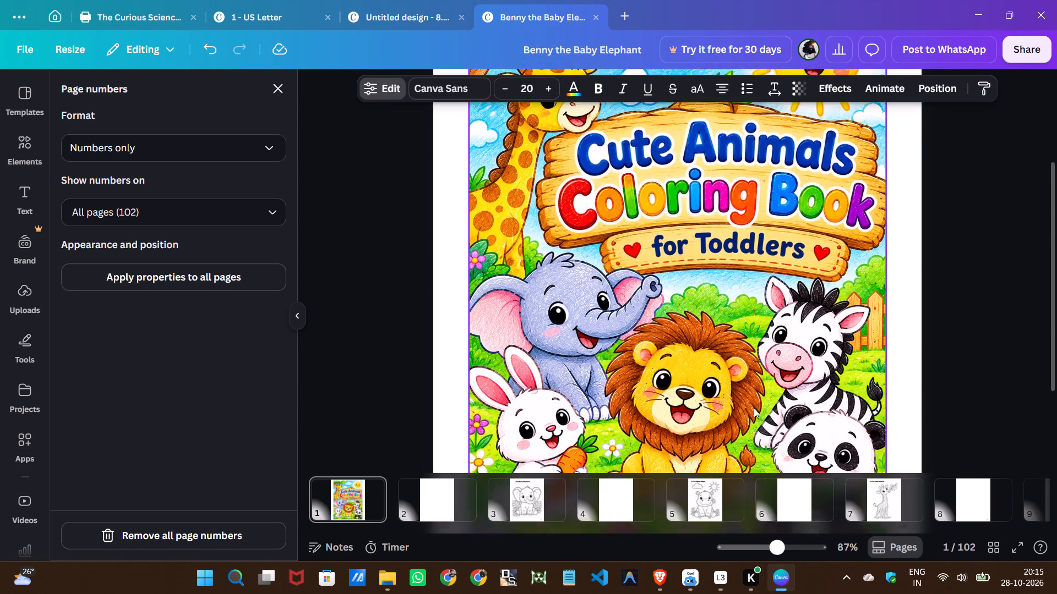
left_click(759, 367)
left_click_drag(680, 426, 680, 414)
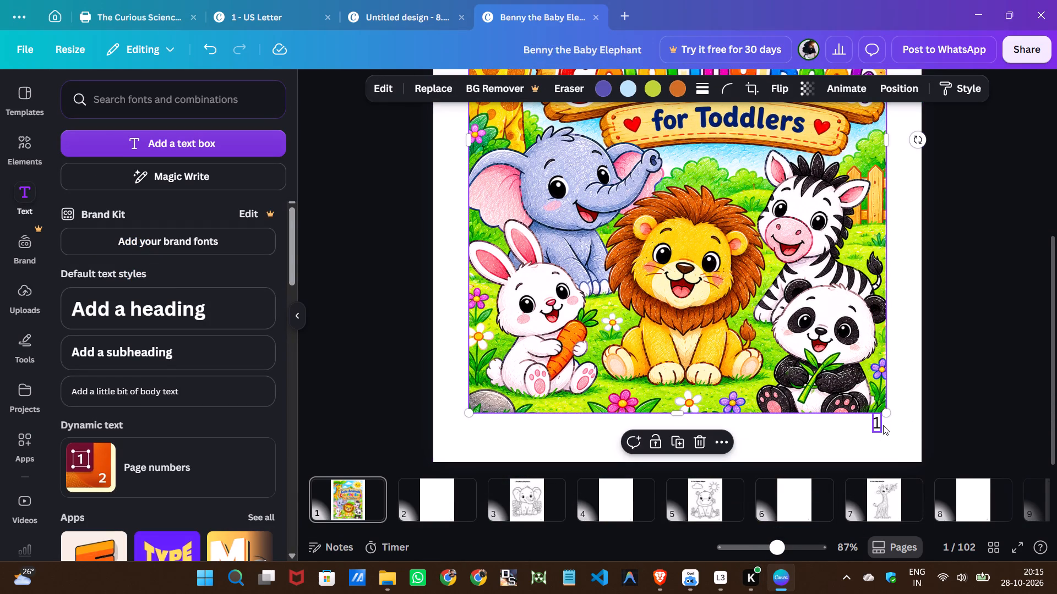
left_click(878, 425)
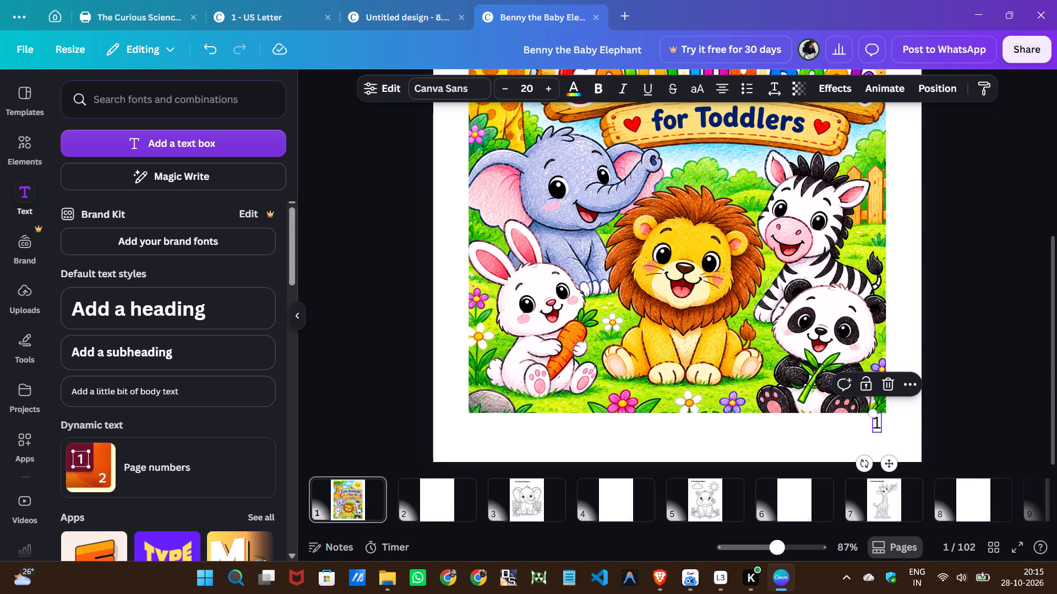
left_click(524, 87)
scroll(523, 174, "up", 2)
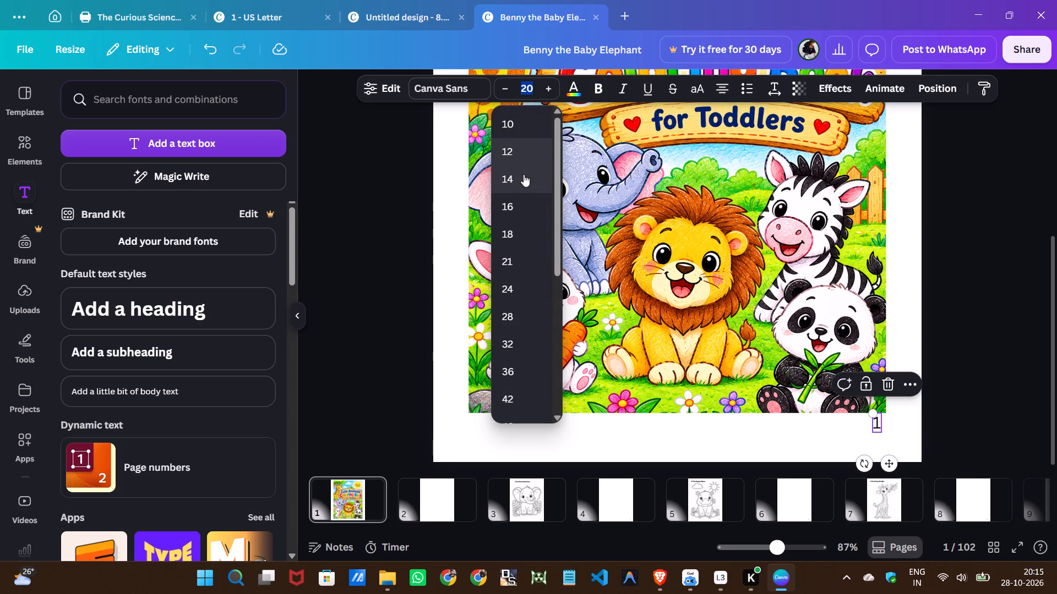
scroll(524, 174, "up", 2)
left_click(501, 87)
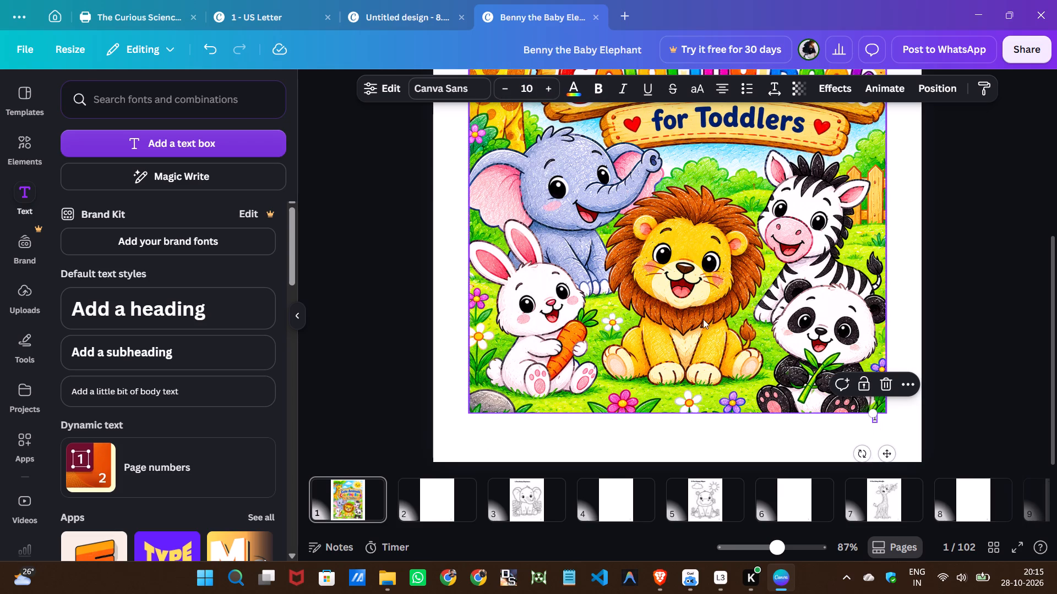
left_click(358, 324)
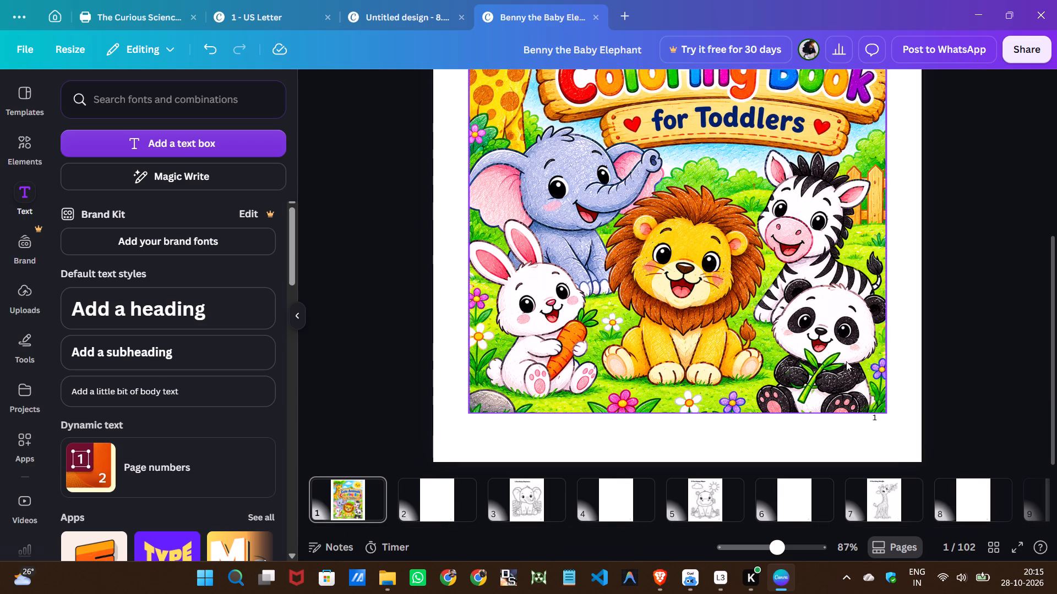
left_click(876, 419)
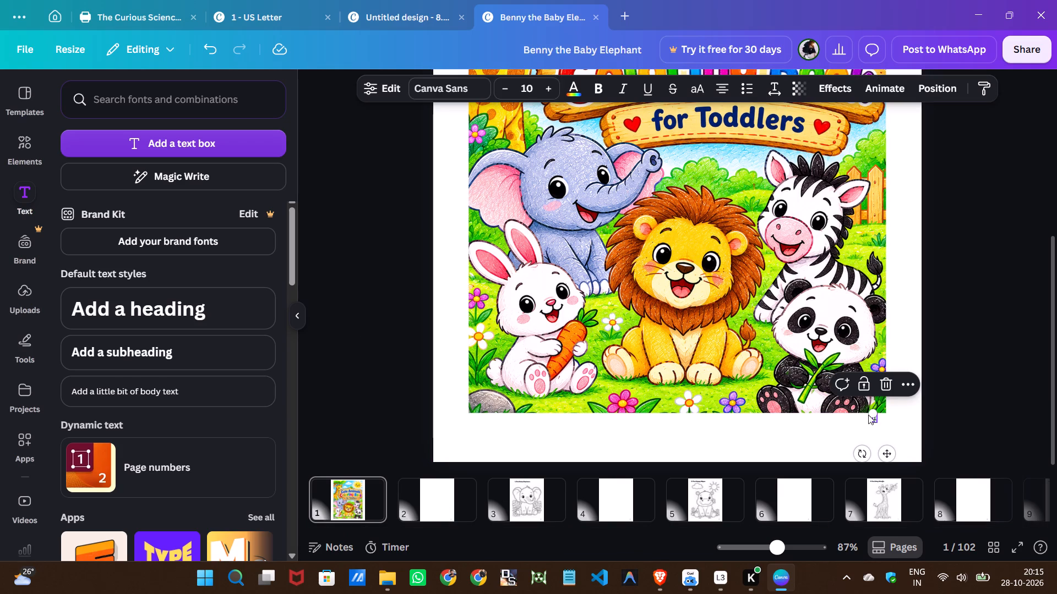
left_click(499, 89)
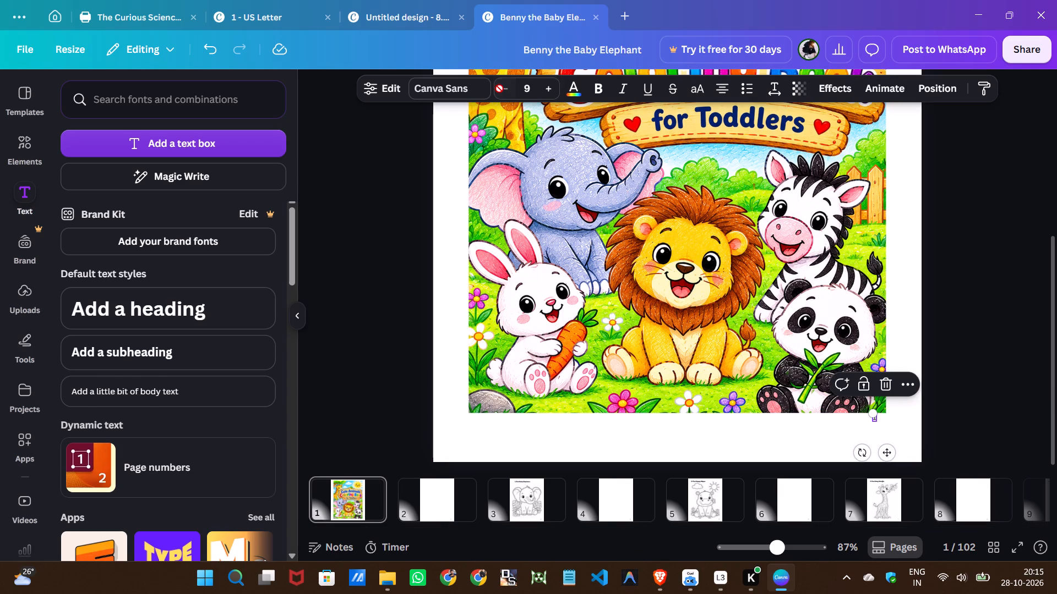
left_click(361, 217)
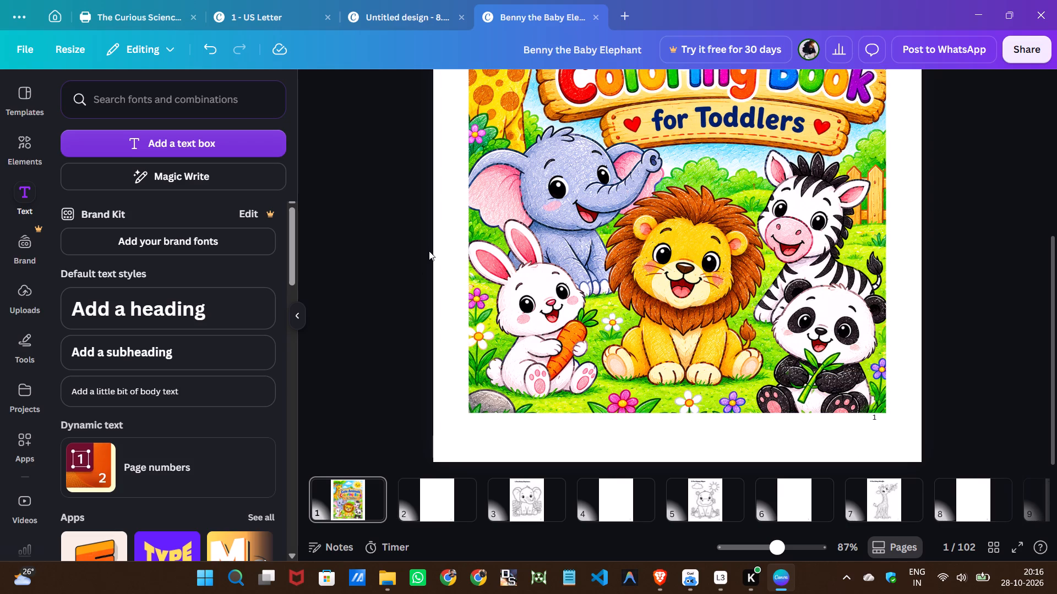
Delete the page number from blank page 2.
left_click(437, 510)
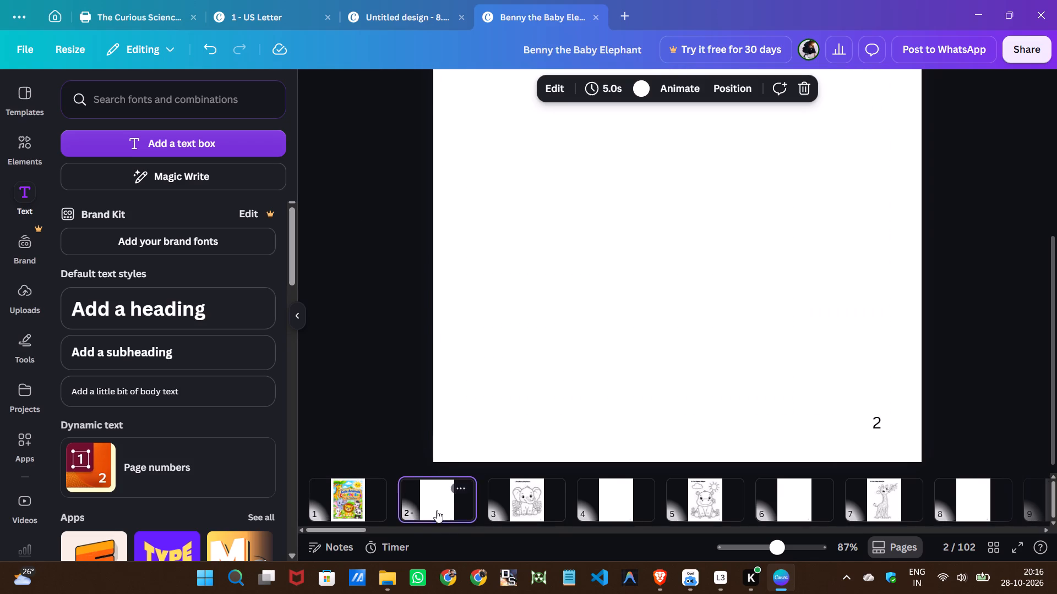
left_click(878, 431)
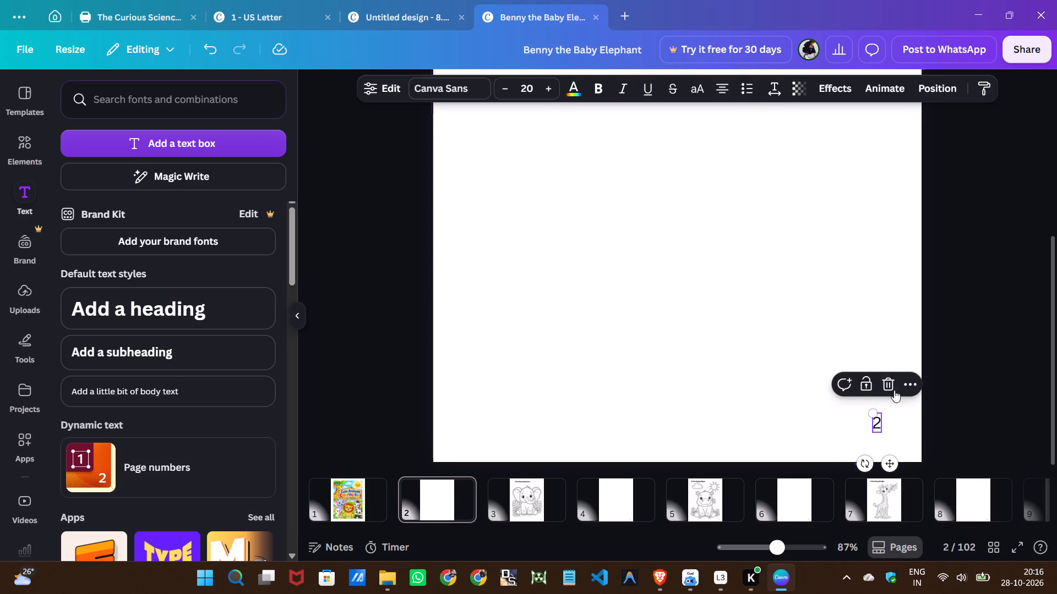
left_click(891, 387)
Set the page number on the baby elephant page, page 3, to font size 9 and check it on the whole page.
left_click(528, 507)
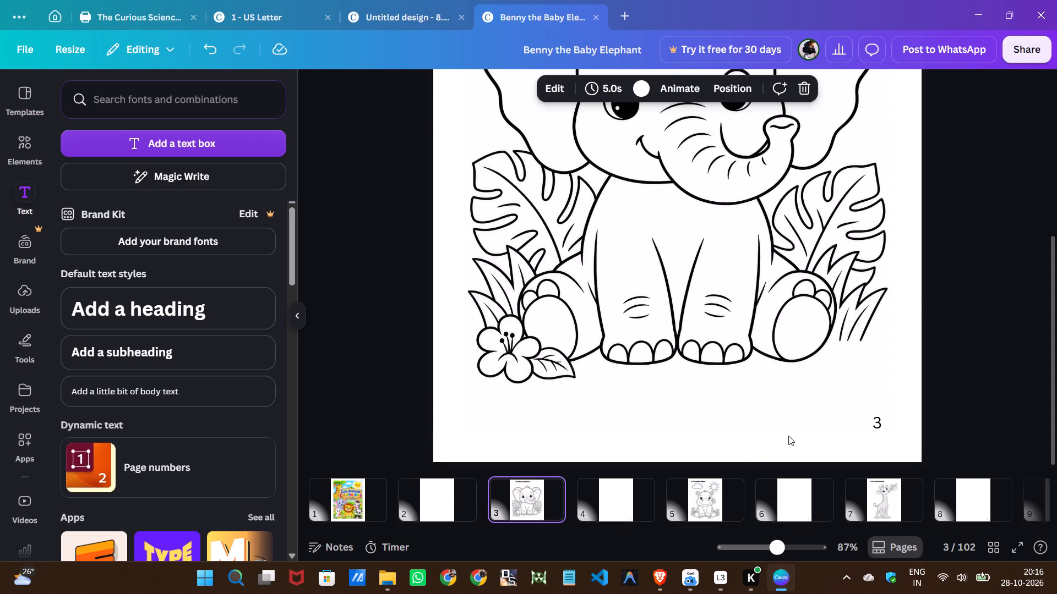
left_click(879, 426)
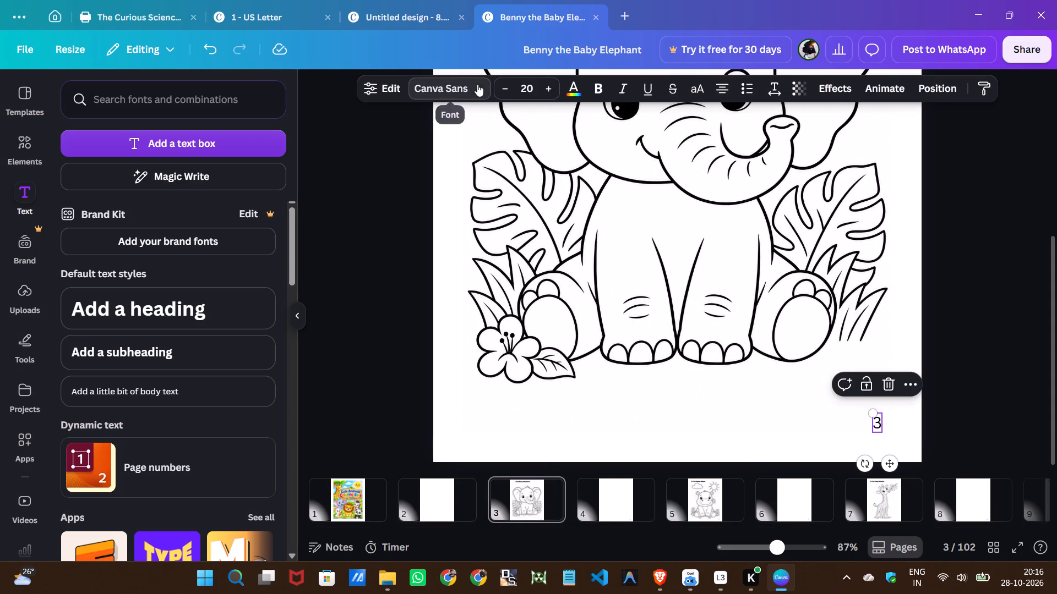
left_click(504, 88)
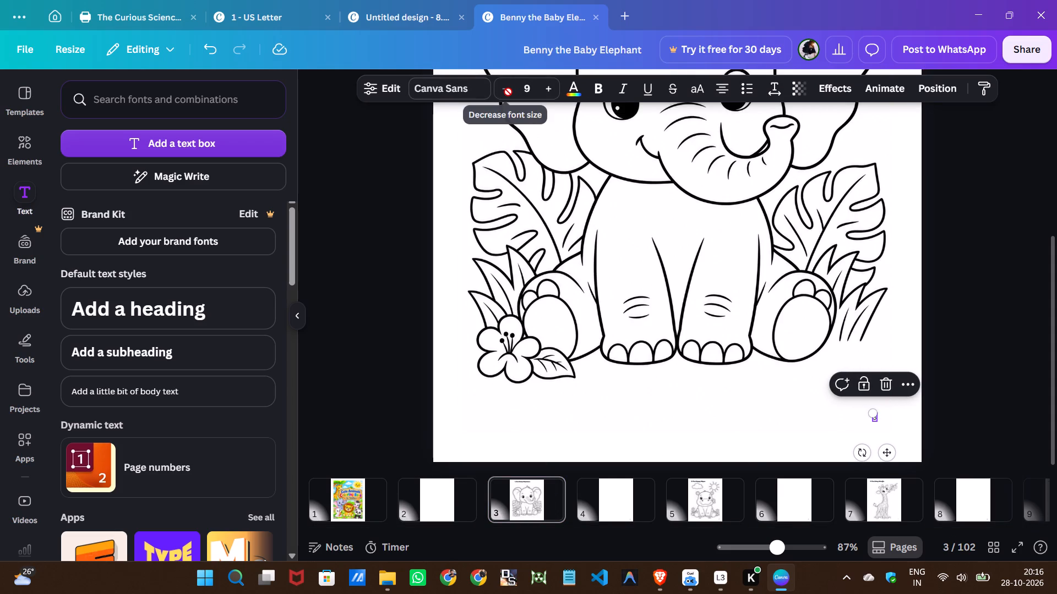
left_click(374, 301)
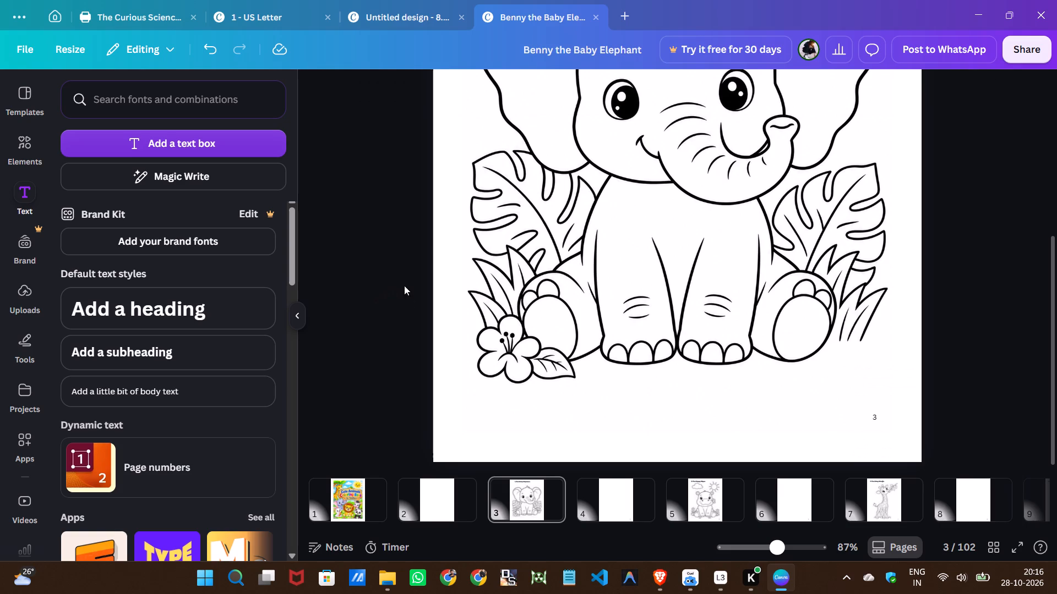
left_click(756, 549)
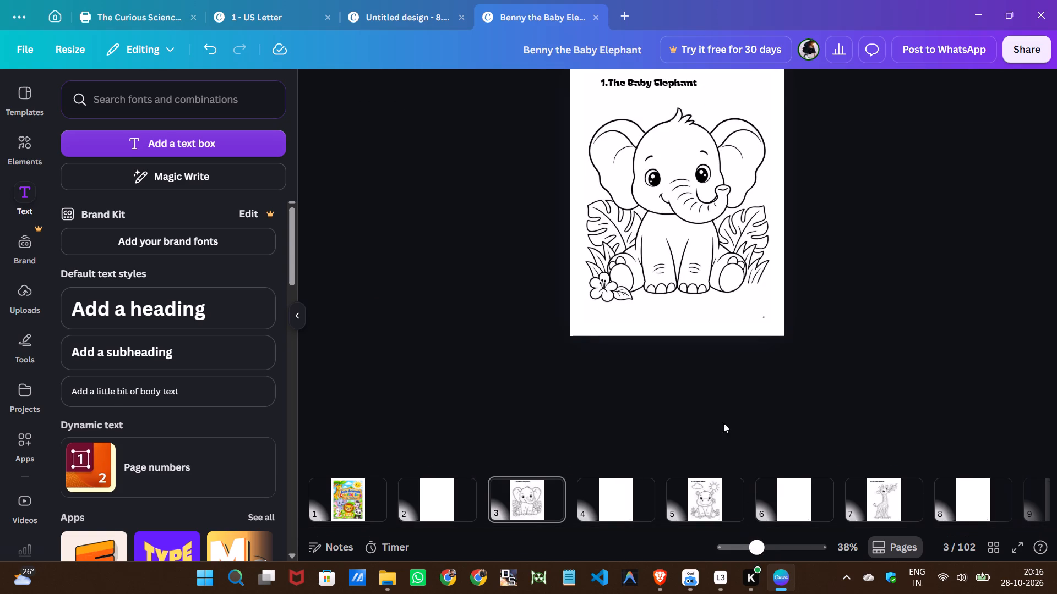
scroll(708, 398, "up", 2)
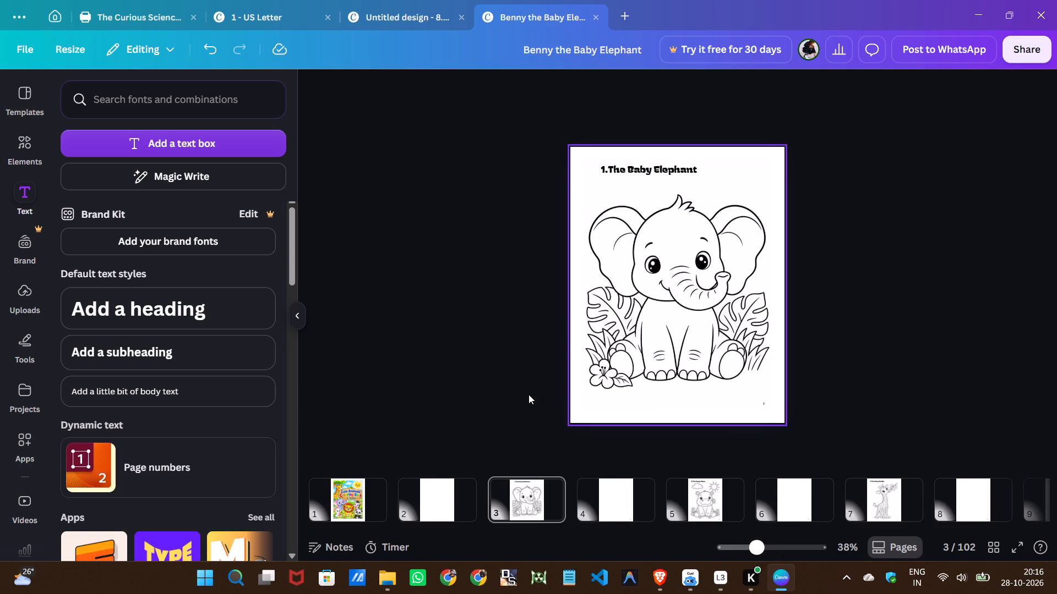
Delete the page number from blank page 4.
left_click(781, 555)
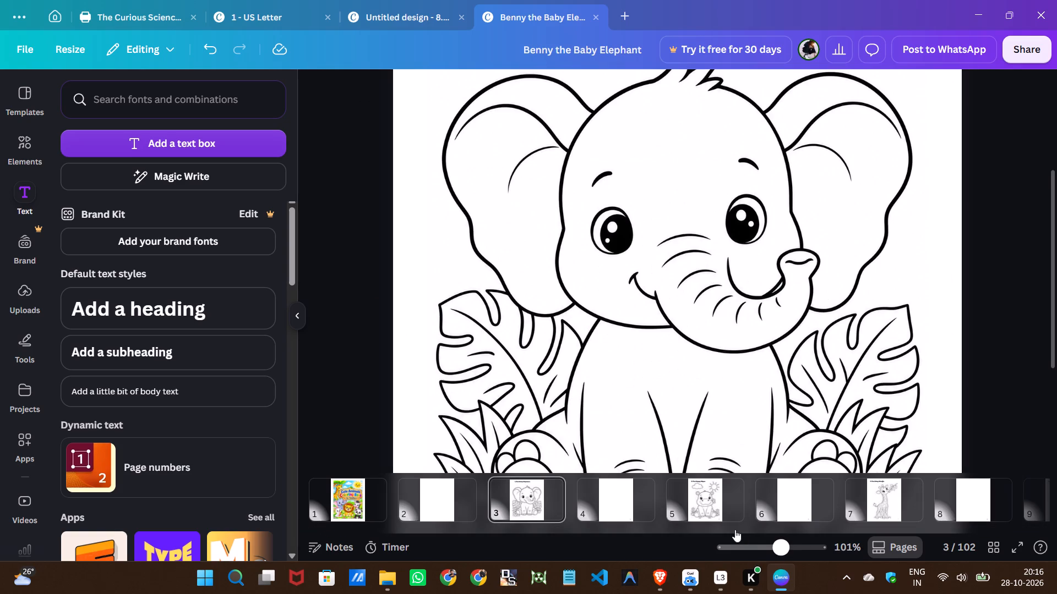
scroll(588, 385, "down", 4)
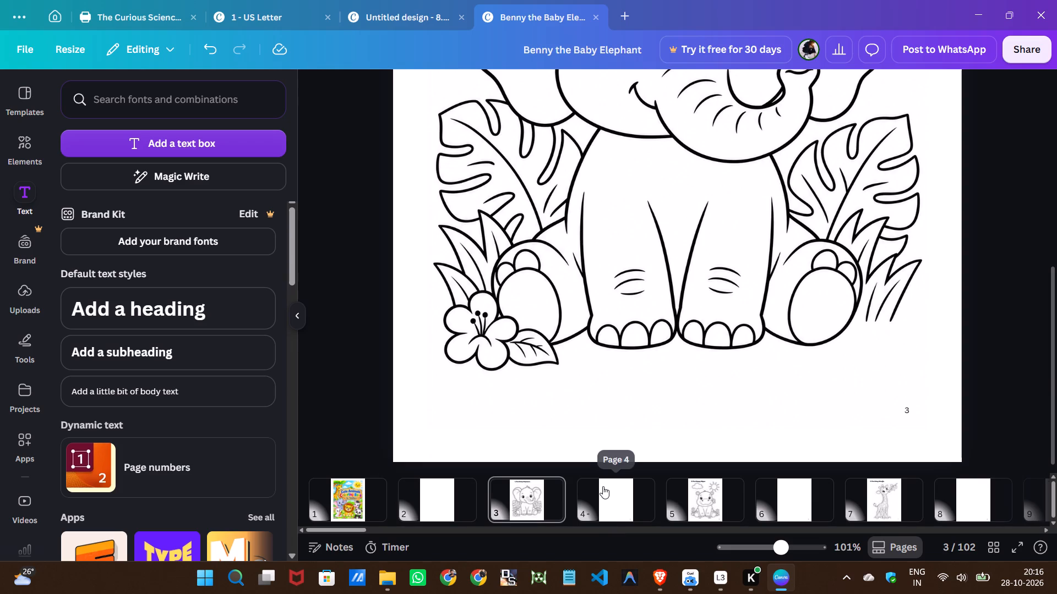
left_click(616, 499)
left_click(905, 421)
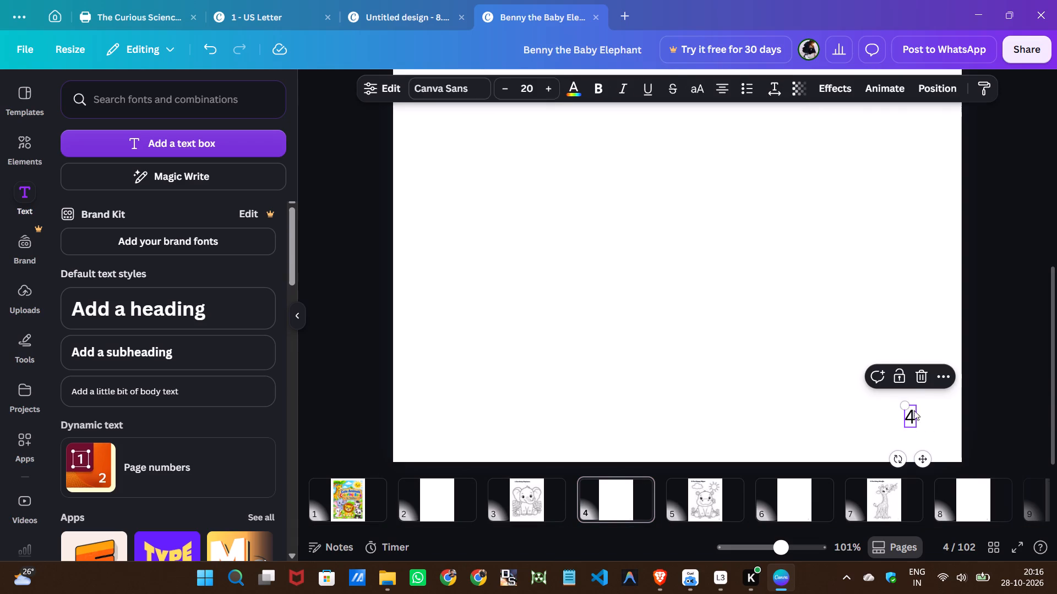
left_click(923, 380)
Set the page number on the hippo coloring page, page 5, to font size 9.
left_click(719, 518)
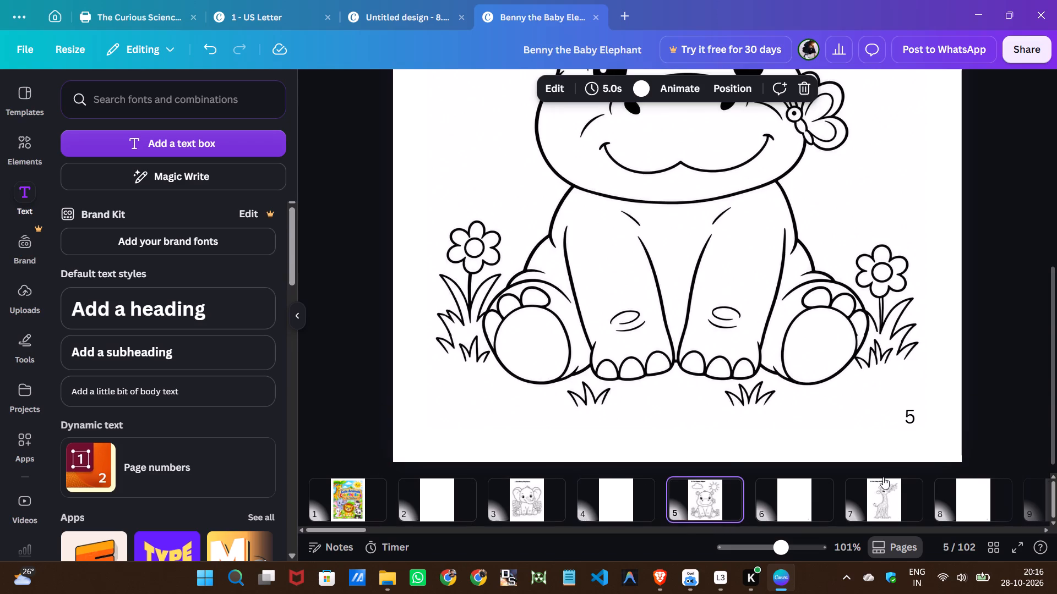
left_click(913, 422)
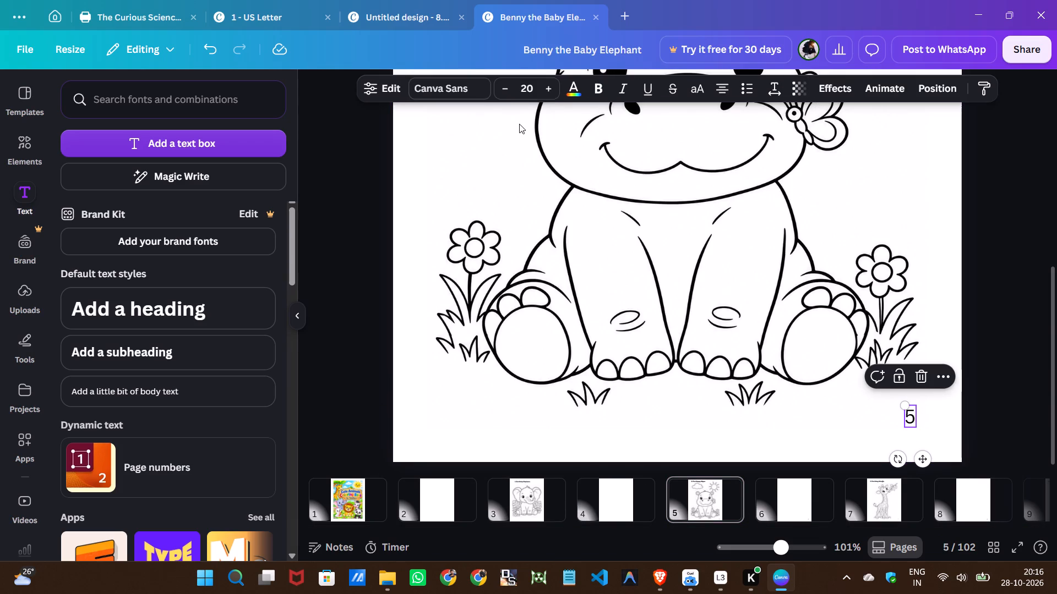
left_click(503, 85)
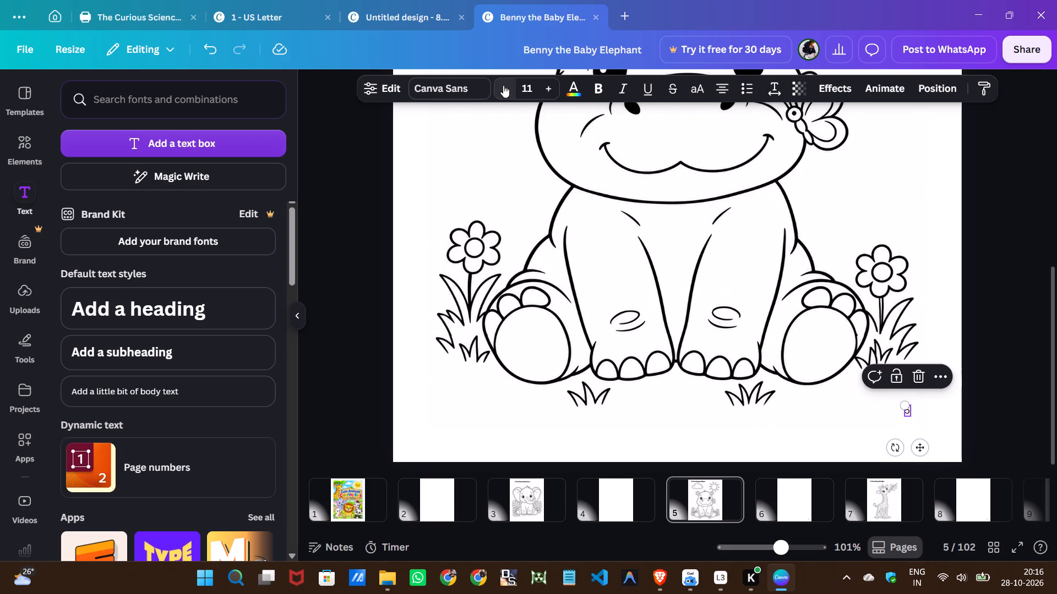
Delete the page number from blank page 6.
left_click(782, 493)
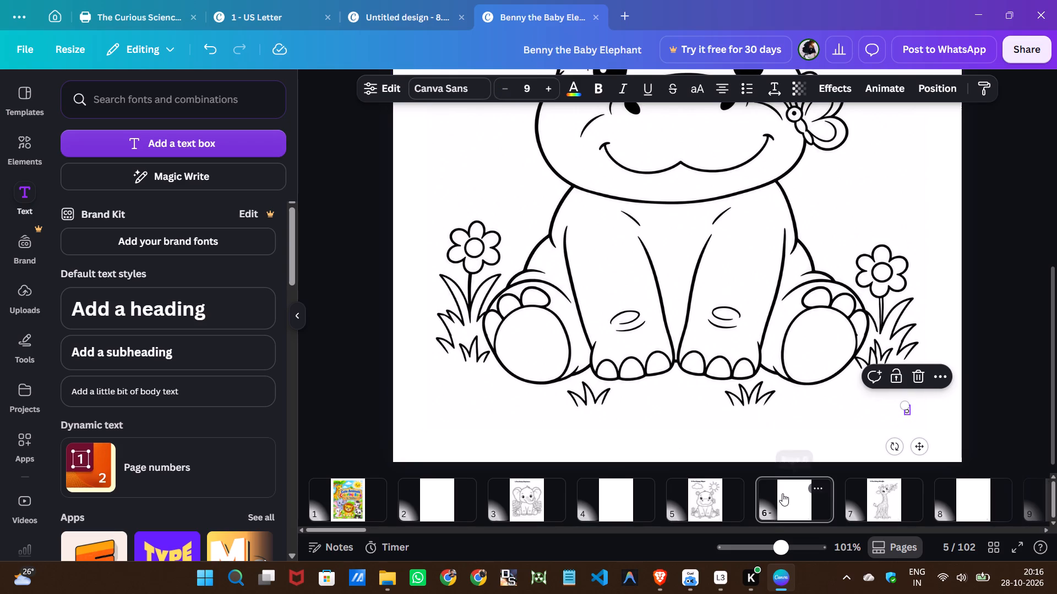
left_click(910, 414)
left_click(922, 377)
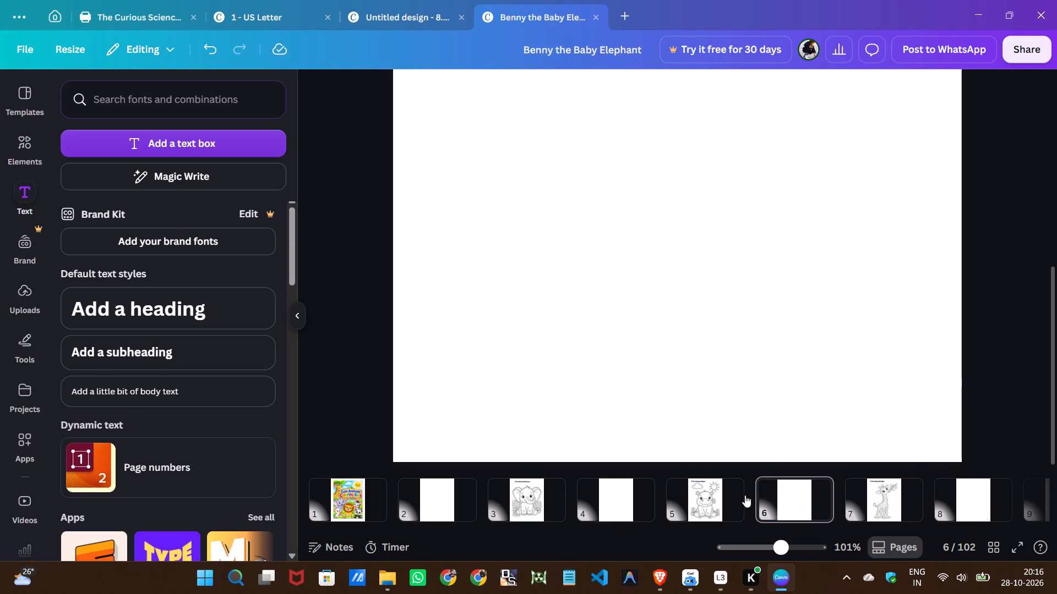
Set the page number on the giraffe coloring page, page 7, to font size 9.
scroll(664, 494, "down", 5)
left_click(537, 512)
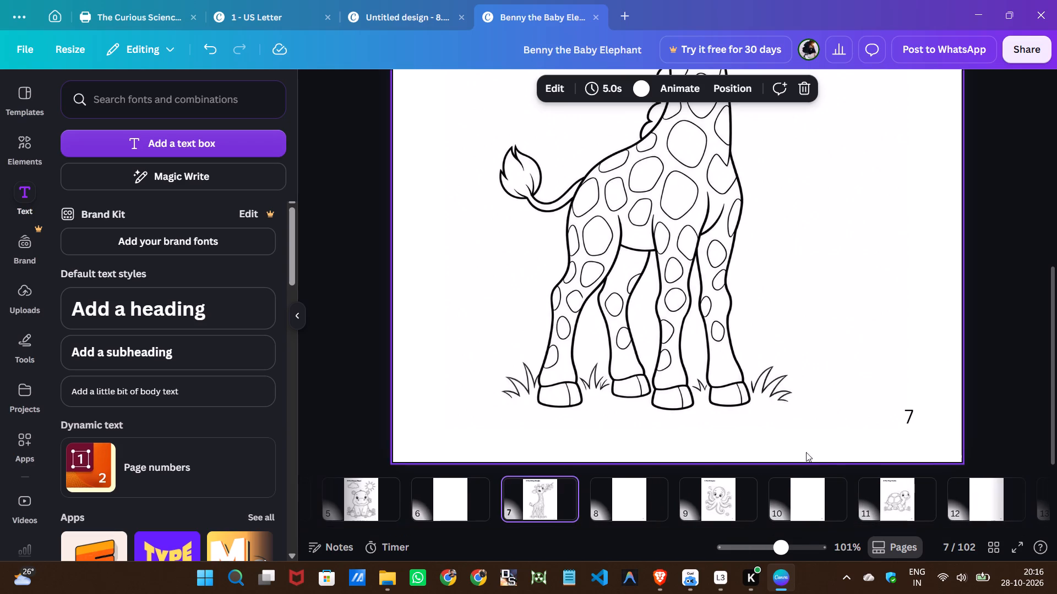
left_click(911, 421)
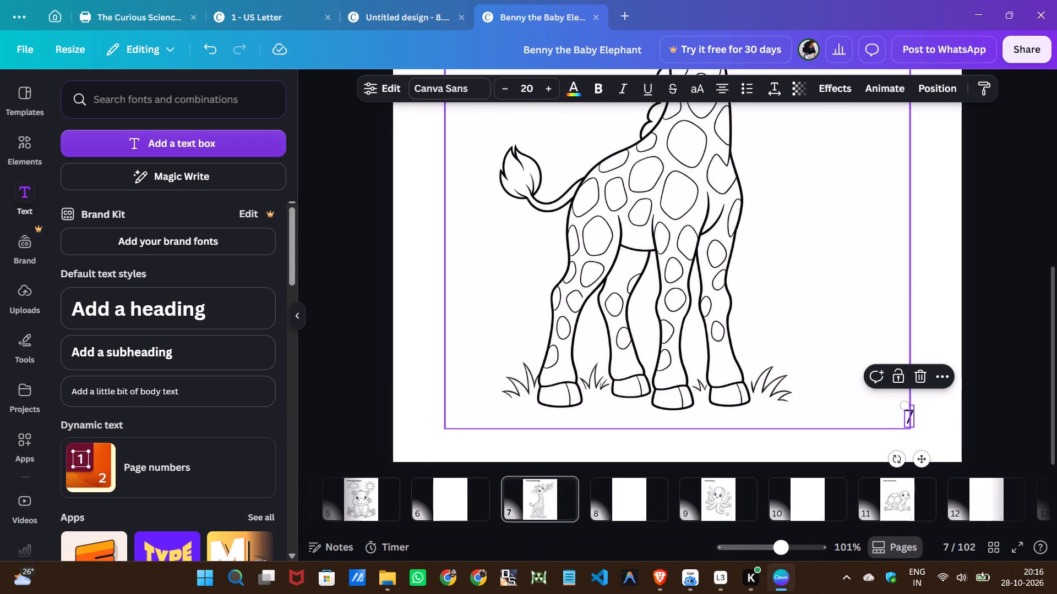
left_click(508, 92)
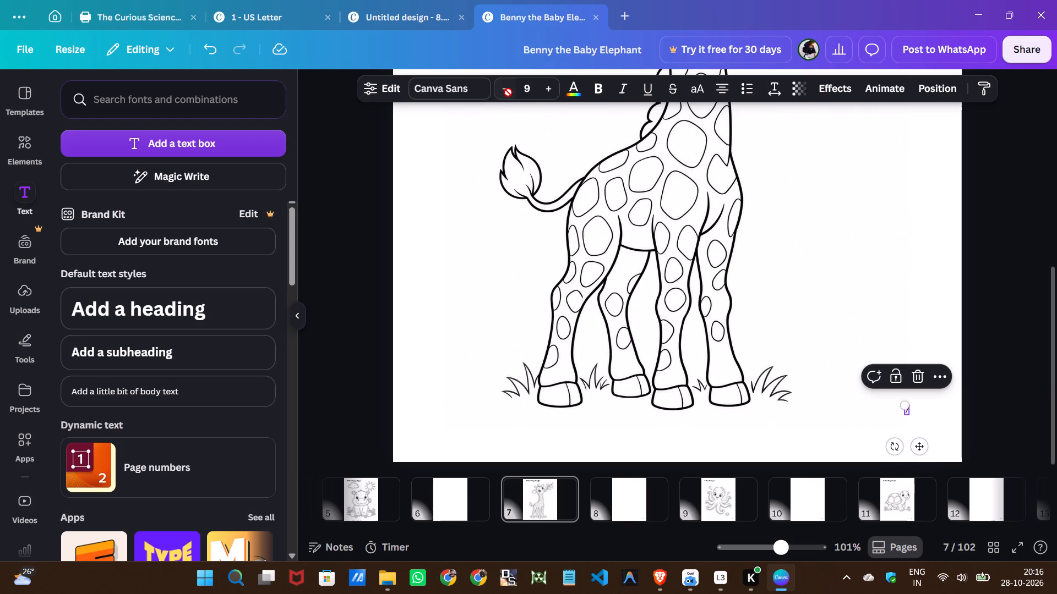
Delete the page number from blank page 8.
left_click(640, 502)
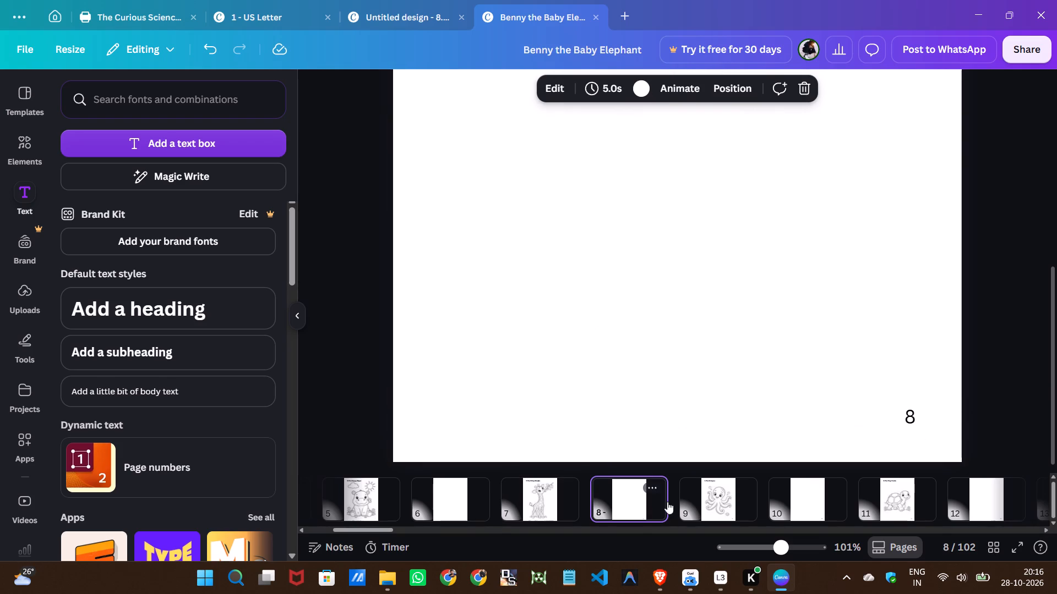
left_click(913, 421)
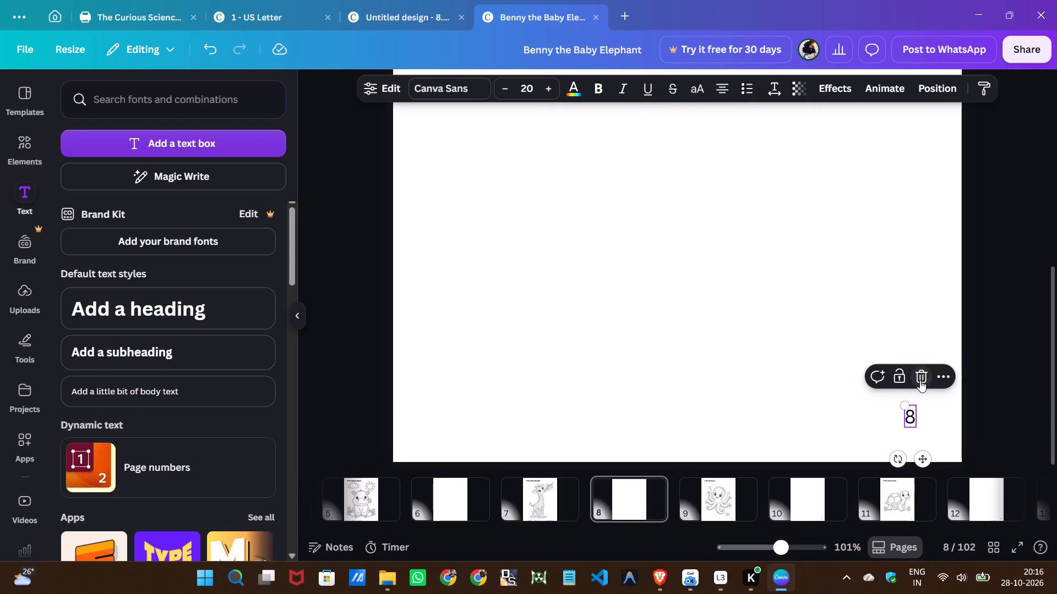
left_click(920, 380)
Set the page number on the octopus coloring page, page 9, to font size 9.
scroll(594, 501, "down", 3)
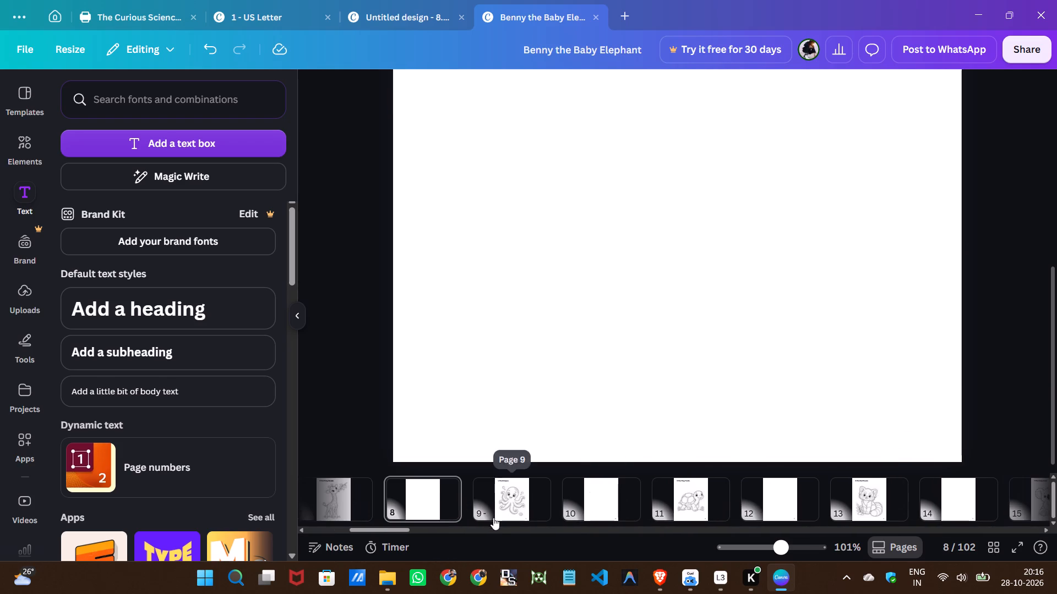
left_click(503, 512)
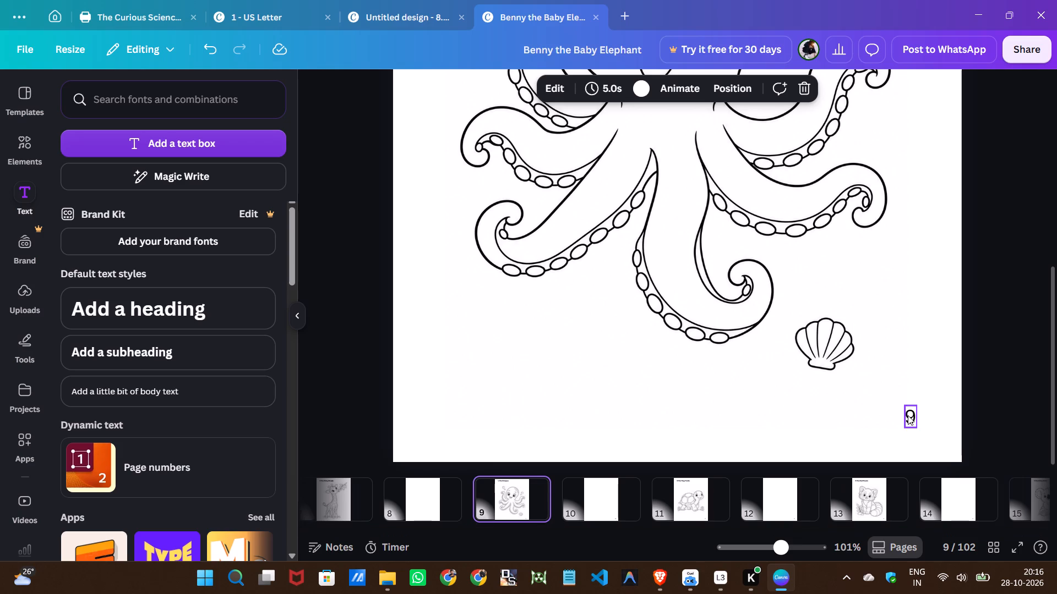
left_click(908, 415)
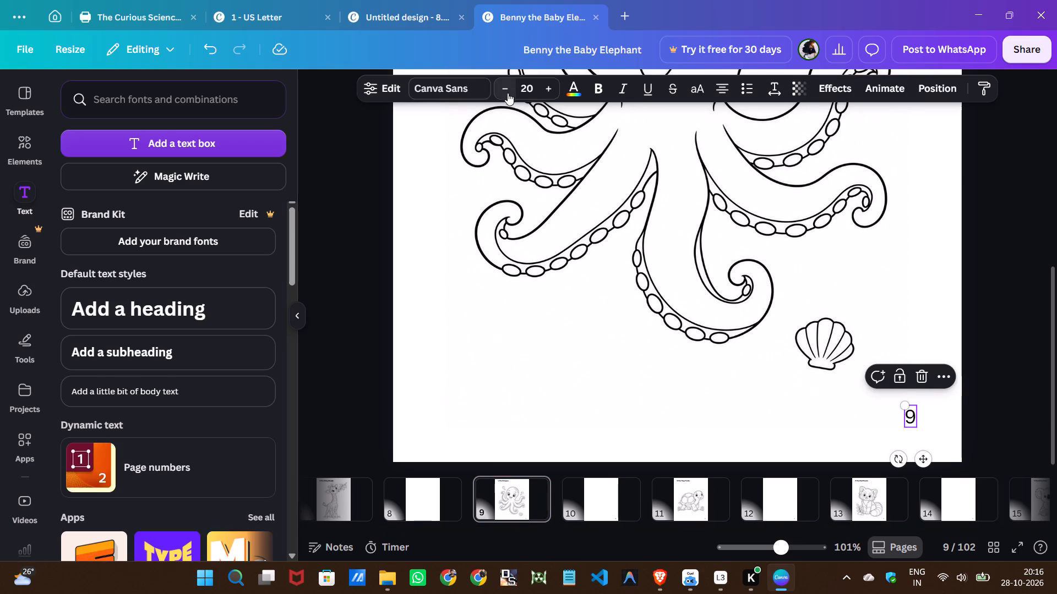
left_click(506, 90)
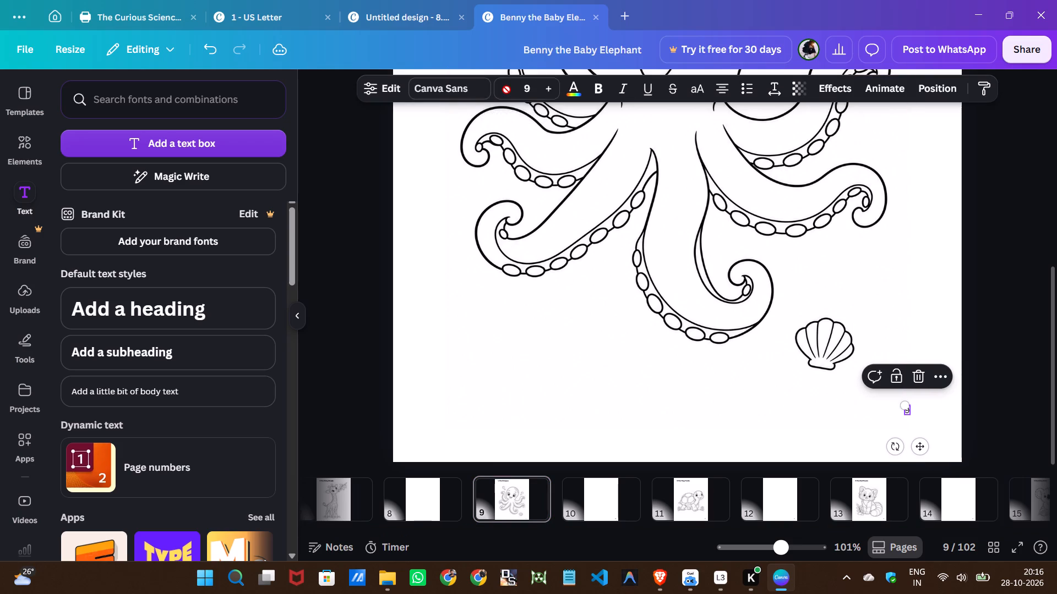
Delete the page number from blank page 10.
left_click(673, 509)
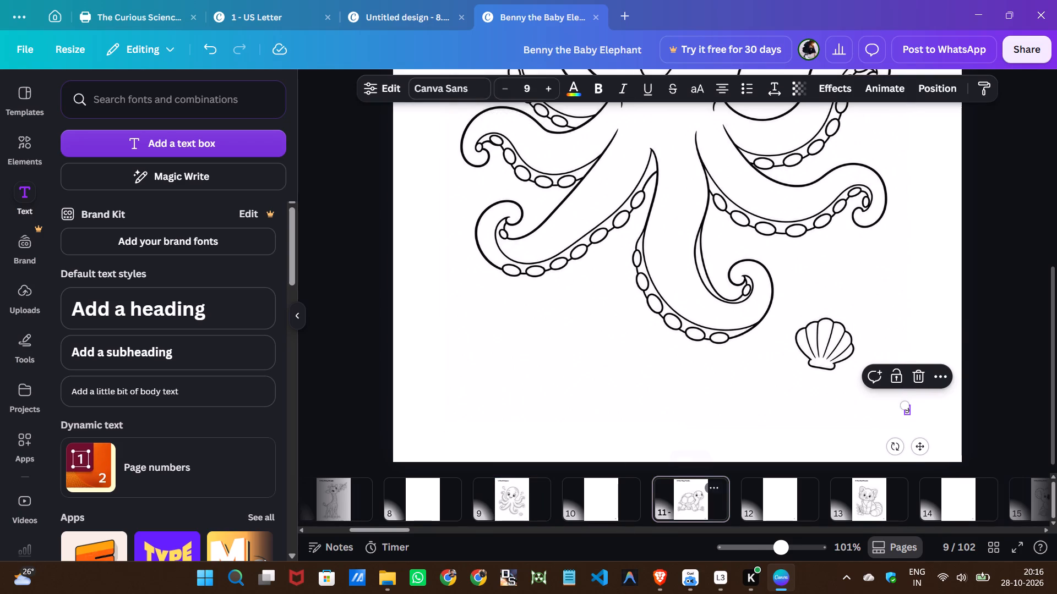
left_click(608, 524)
left_click(607, 504)
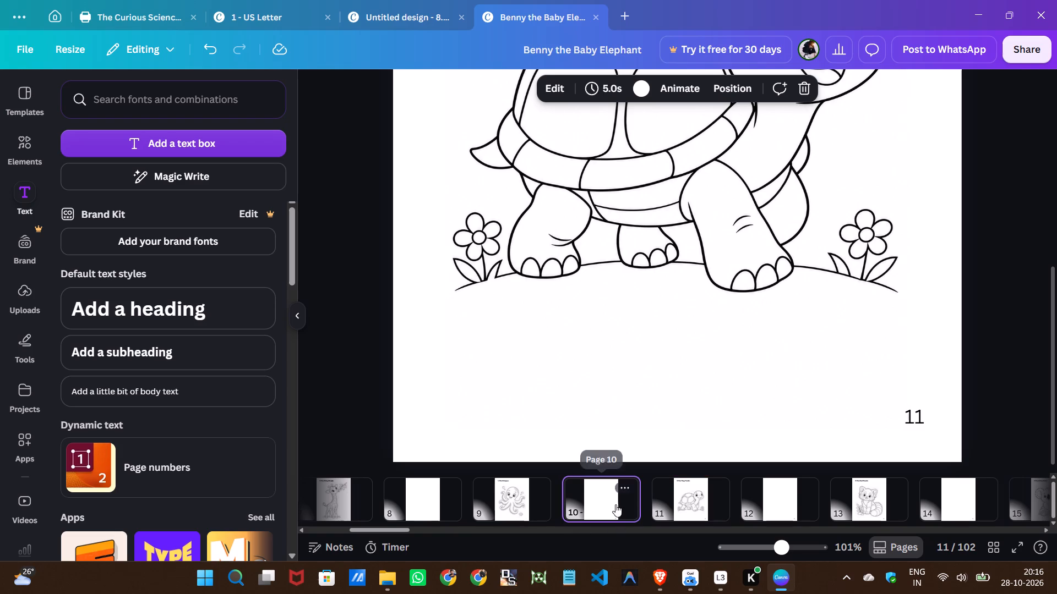
left_click(914, 415)
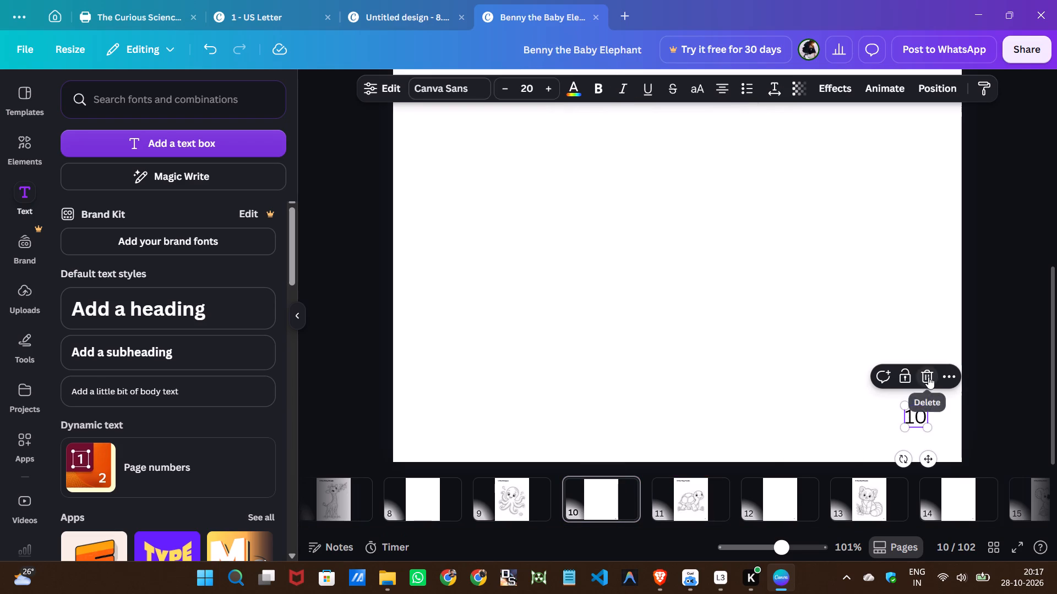
left_click(928, 377)
Set the page number on the turtle coloring page, page 11, to font size 10.
left_click(690, 499)
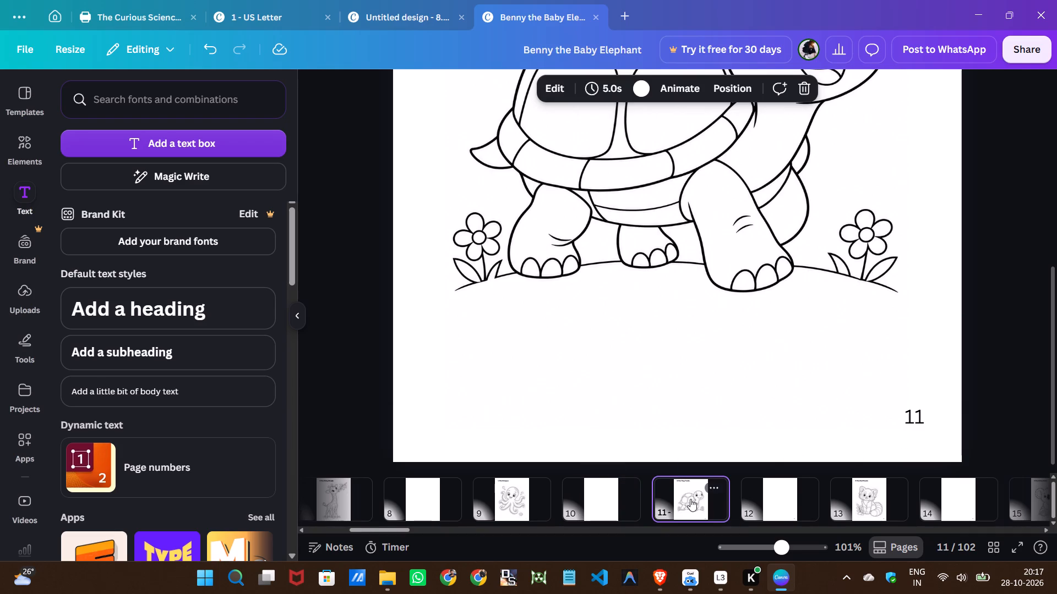
key("Tab")
key("Tab")
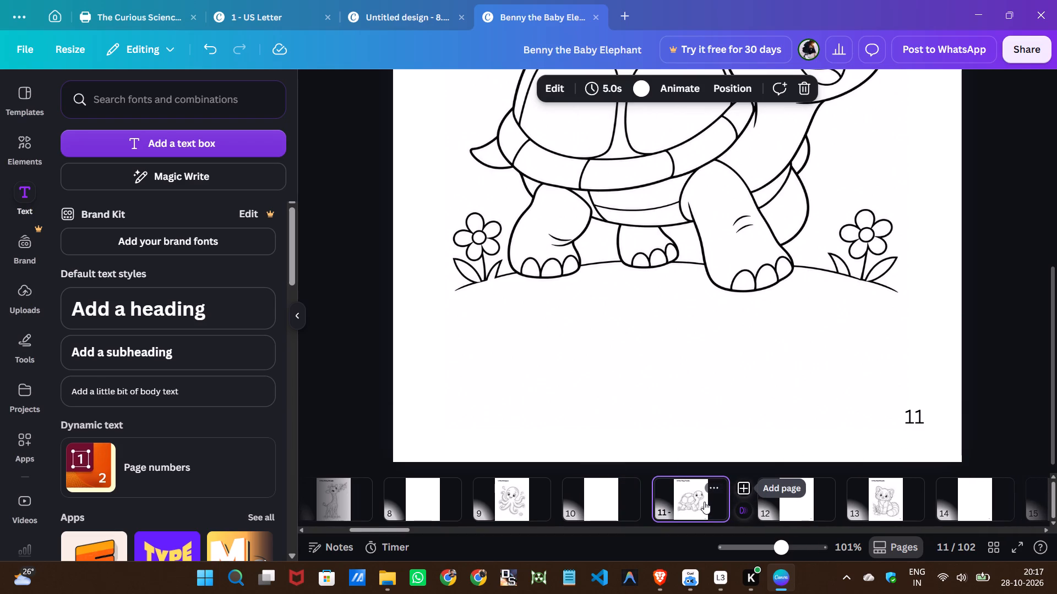
left_click(665, 500)
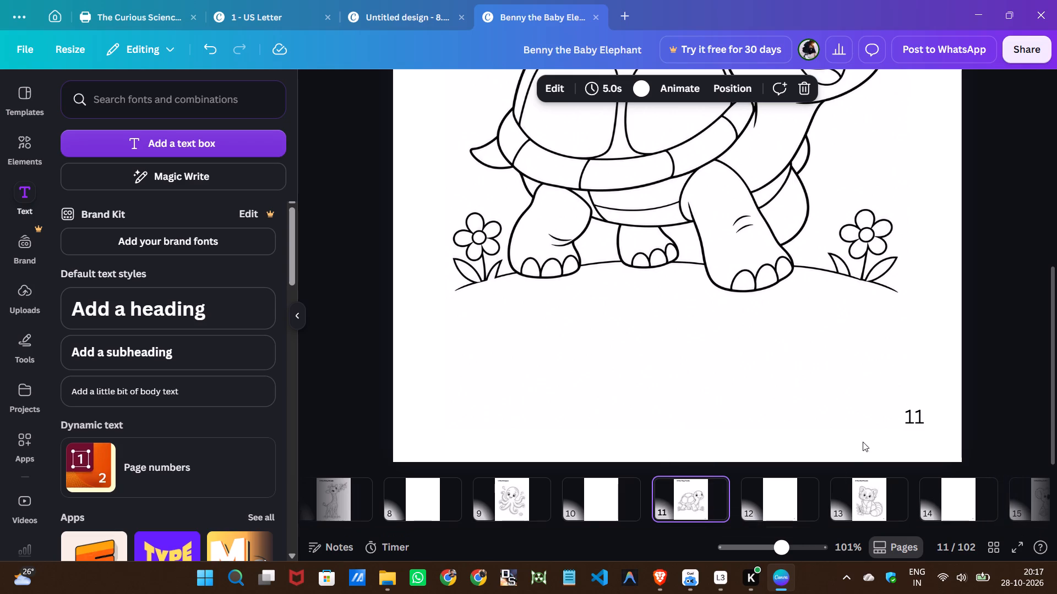
left_click(908, 423)
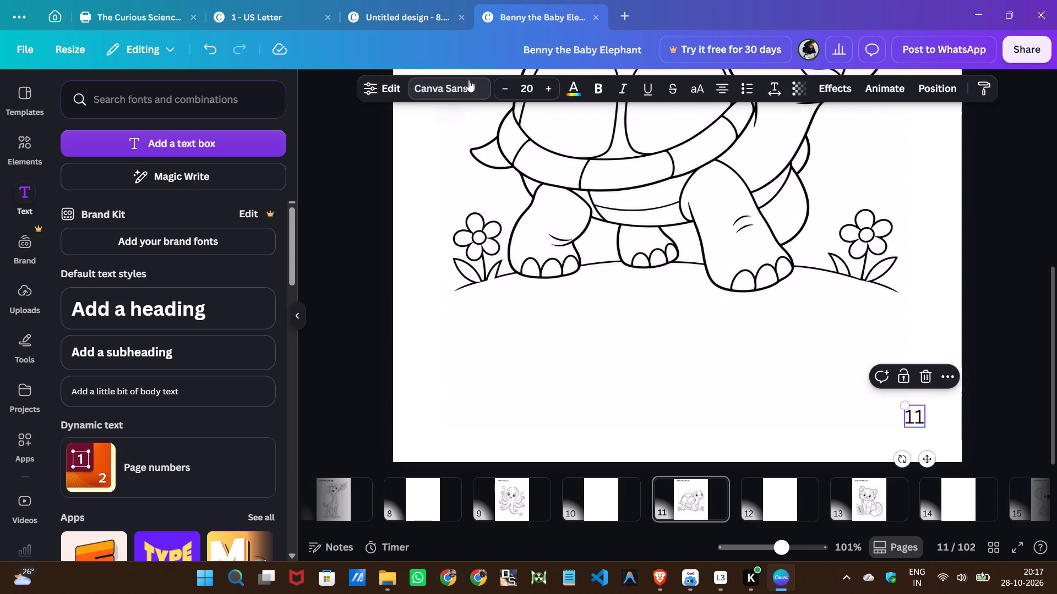
left_click(499, 83)
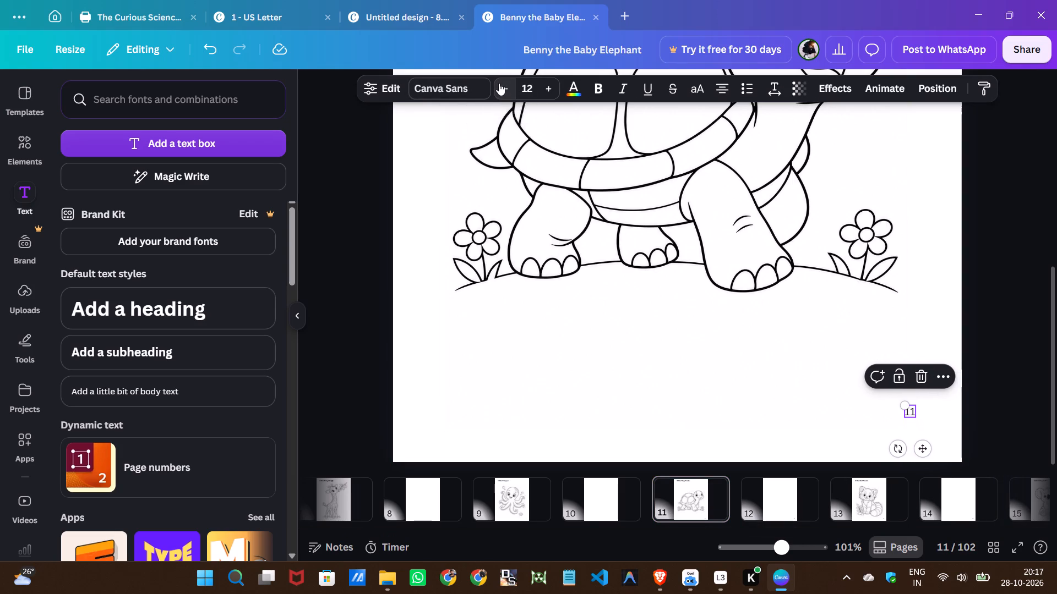
left_click(499, 83)
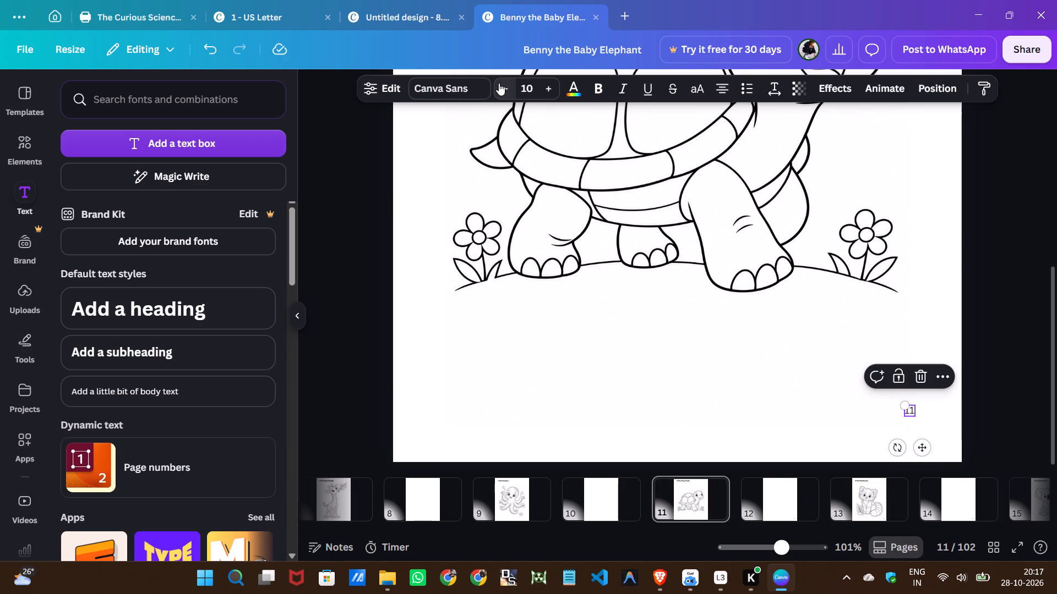
left_click(369, 313)
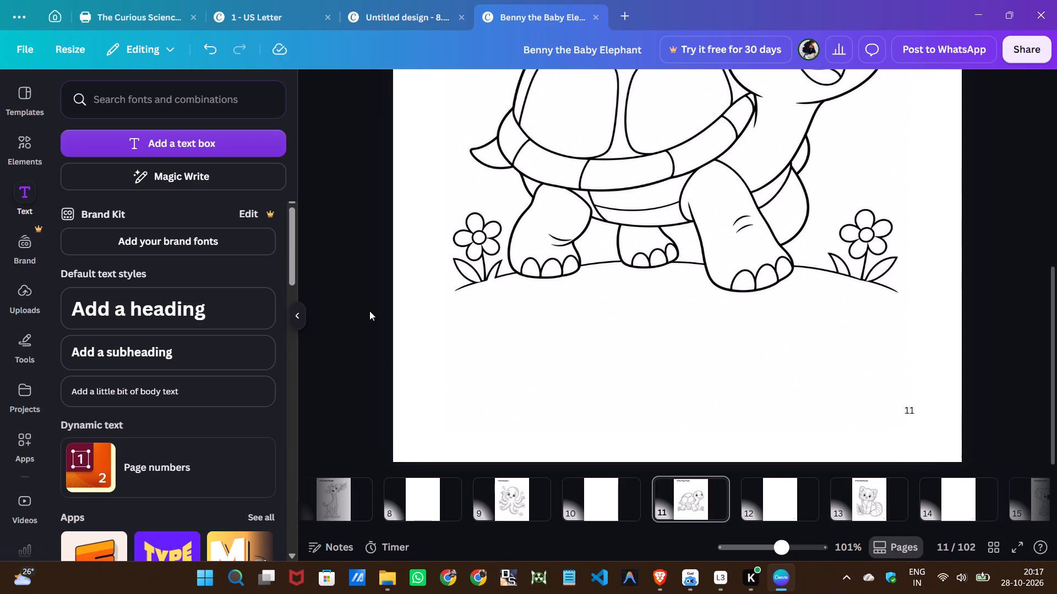
Set the page number on the octopus coloring page, page 9, to font size 10.
left_click(515, 504)
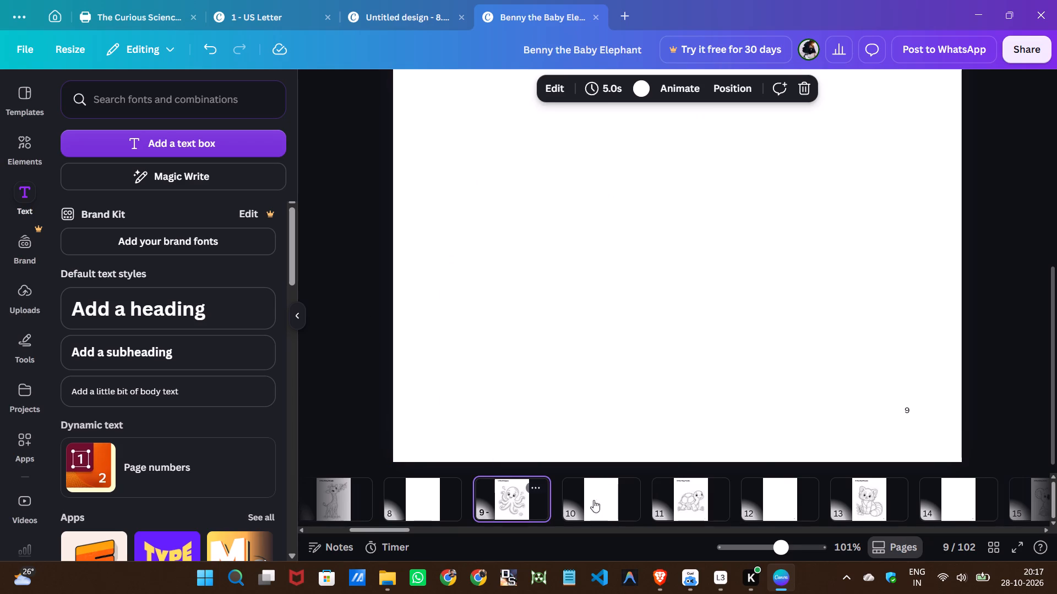
left_click(906, 411)
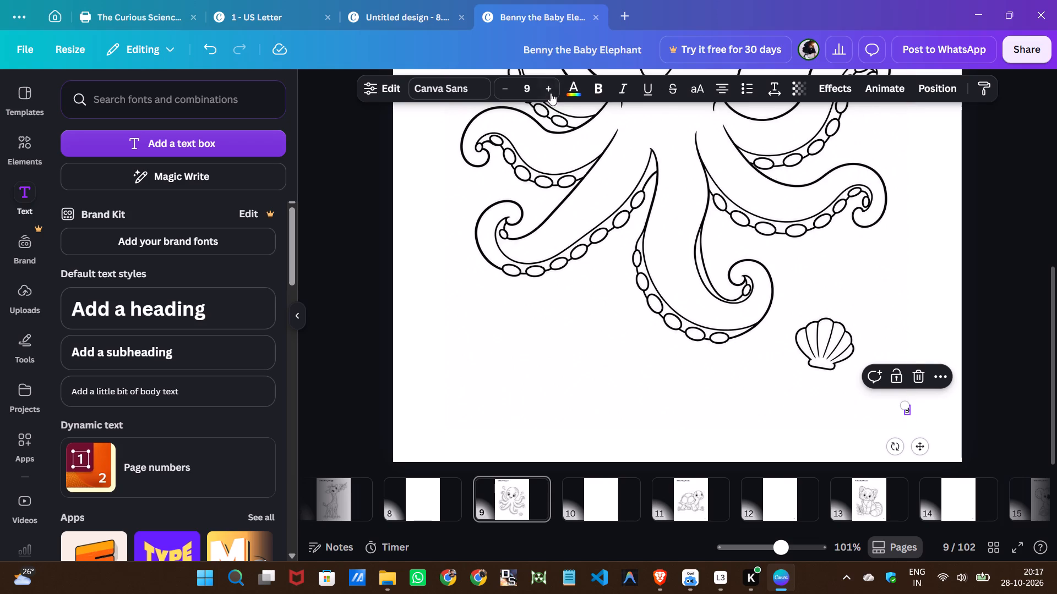
left_click(550, 90)
Set the page number on the giraffe coloring page, page 7, to font size 10.
scroll(379, 509, "up", 1)
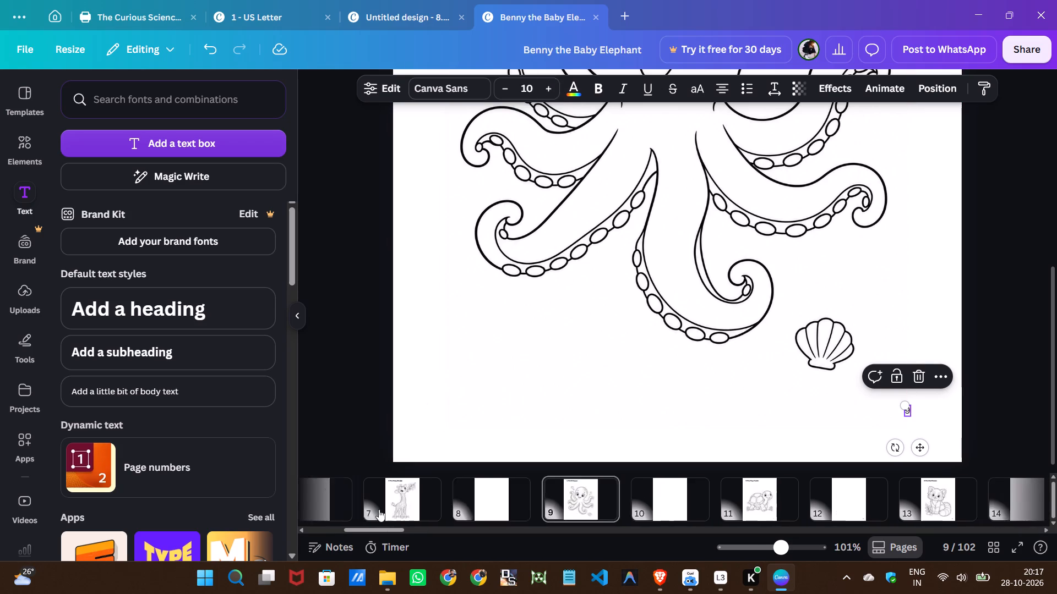
scroll(379, 509, "up", 3)
left_click(615, 497)
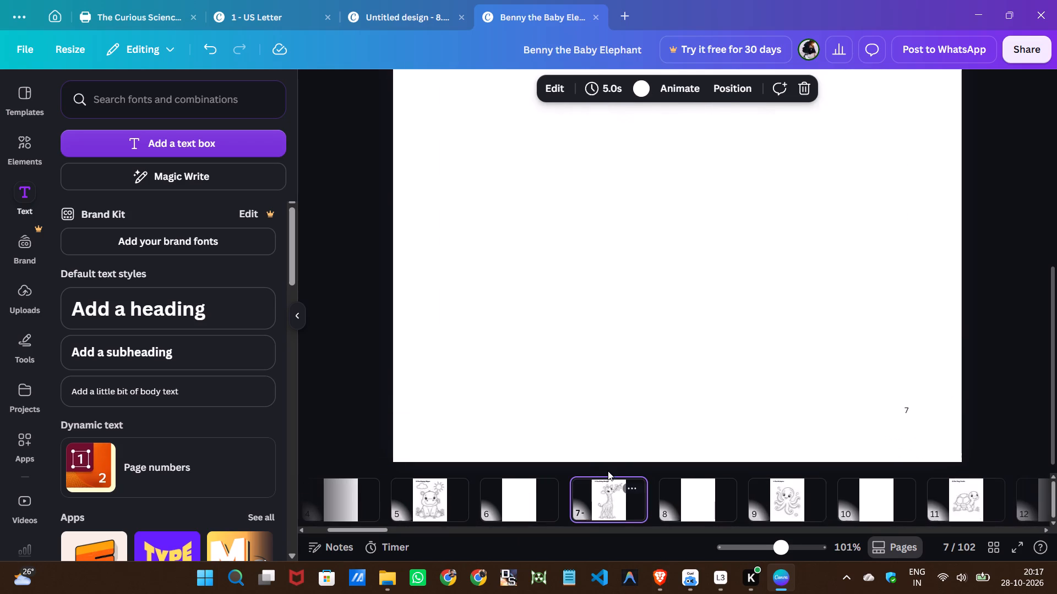
left_click(908, 408)
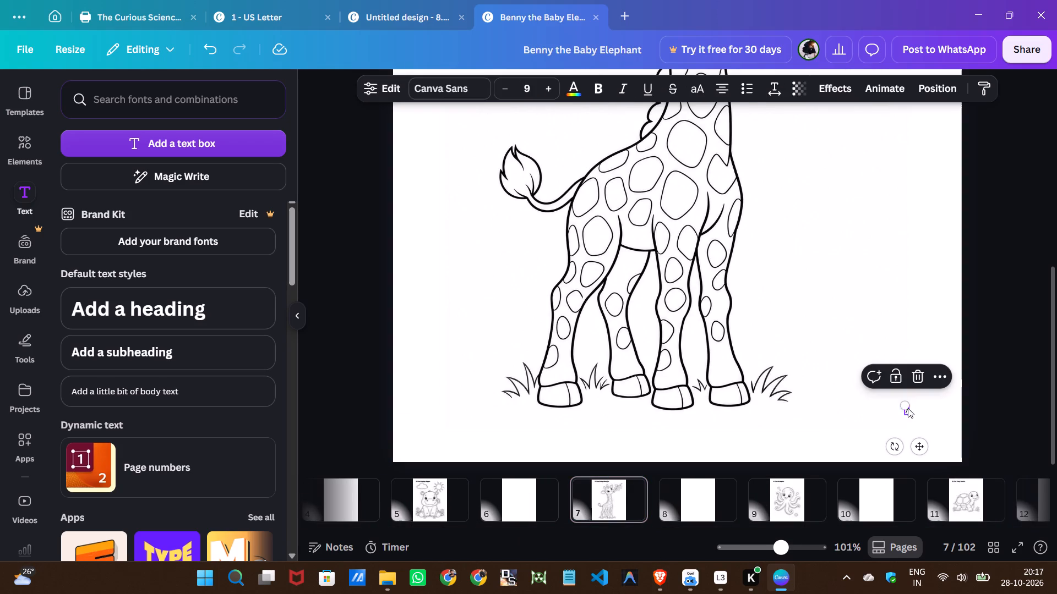
left_click(548, 84)
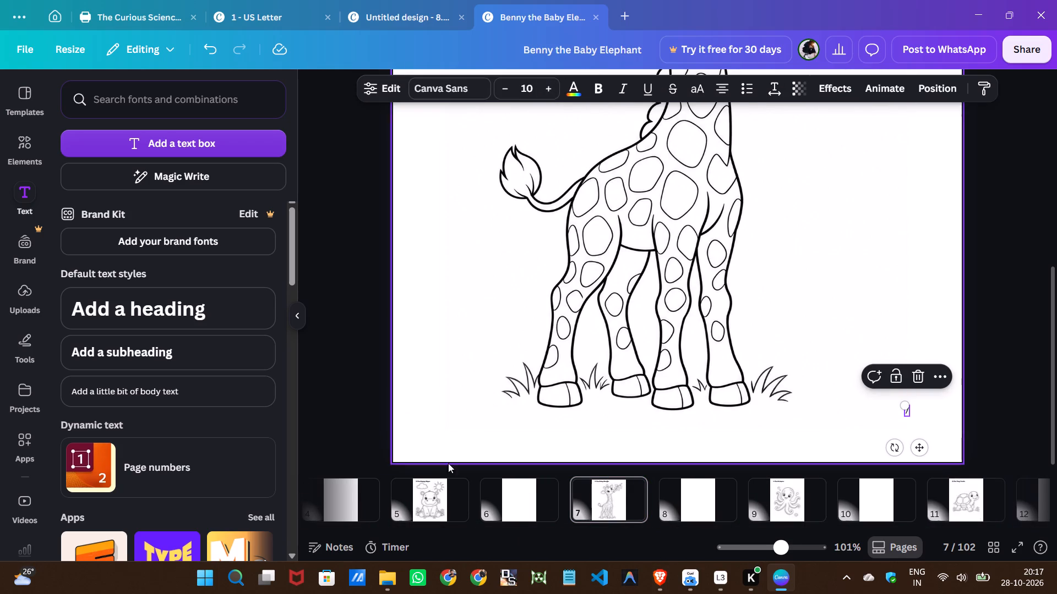
Set the page number on the hippo coloring page, page 5, to font size 10.
left_click(456, 496)
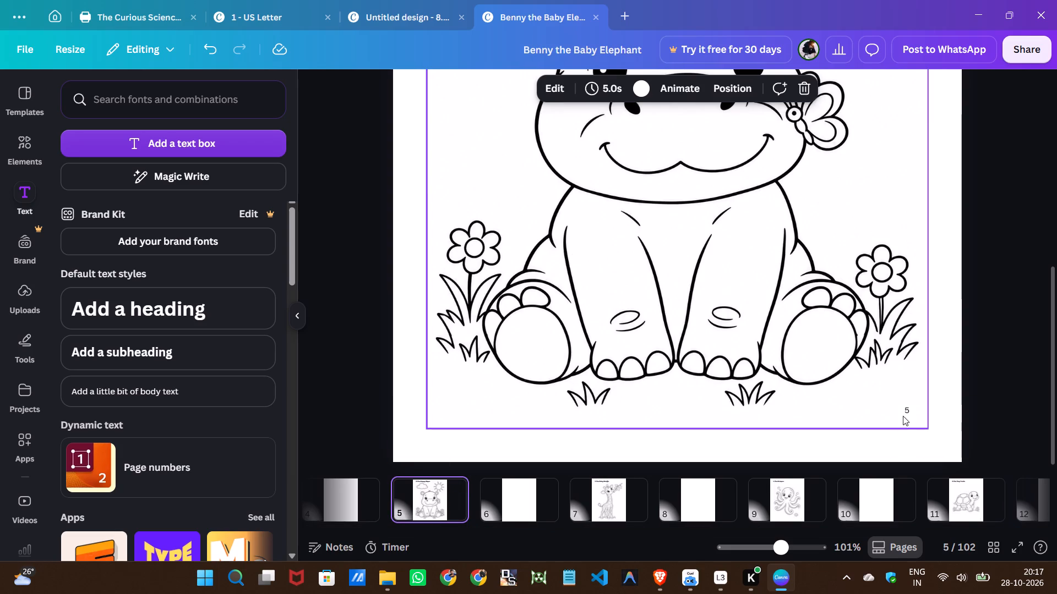
left_click(906, 410)
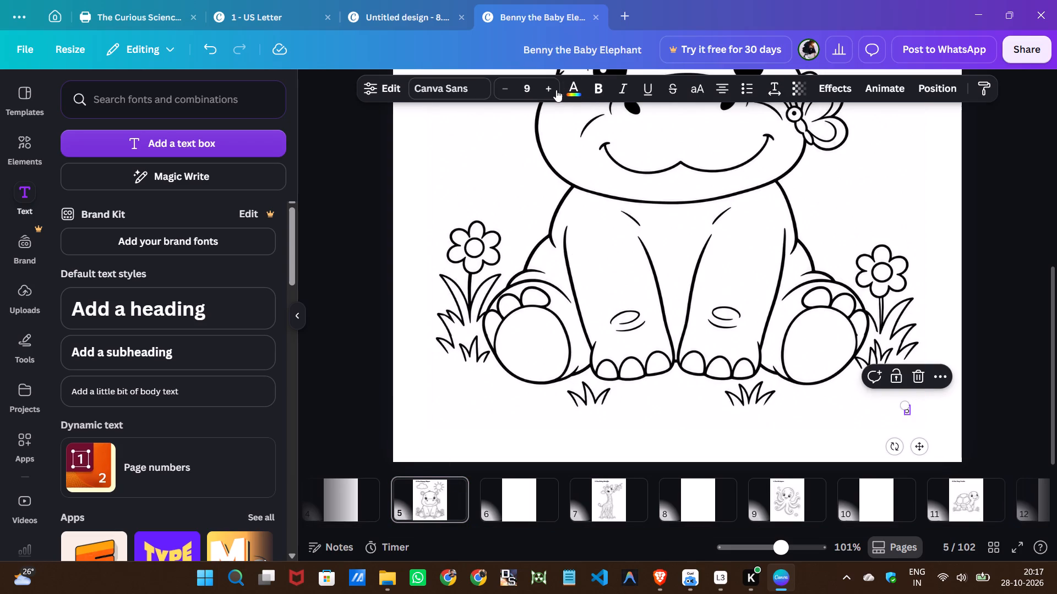
left_click(551, 88)
Set the page number on the elephant coloring page, page 3, to font size 10.
scroll(432, 500, "up", 5)
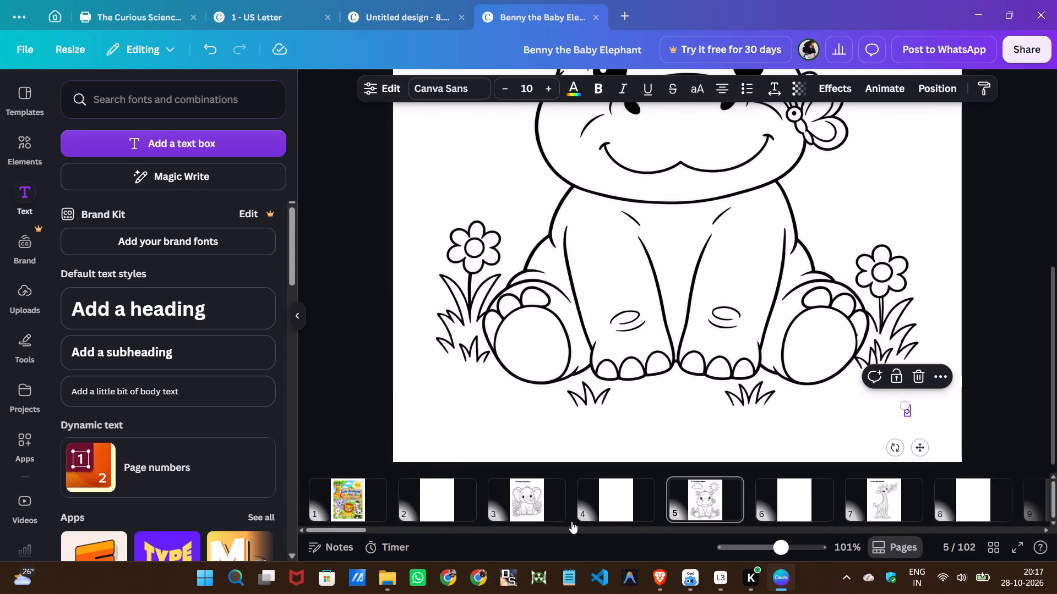
left_click(529, 503)
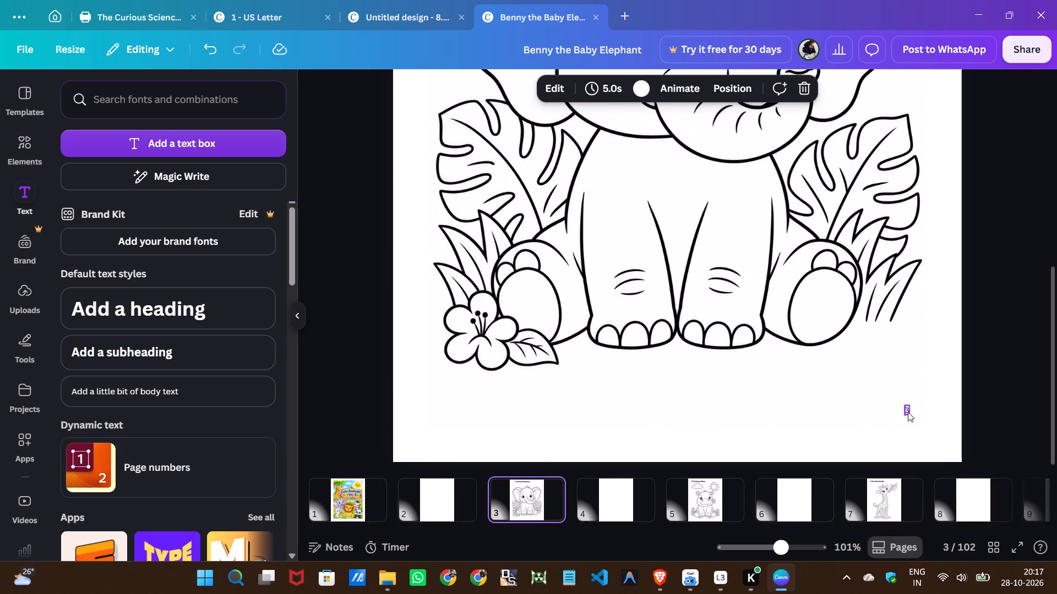
left_click(908, 412)
left_click(549, 90)
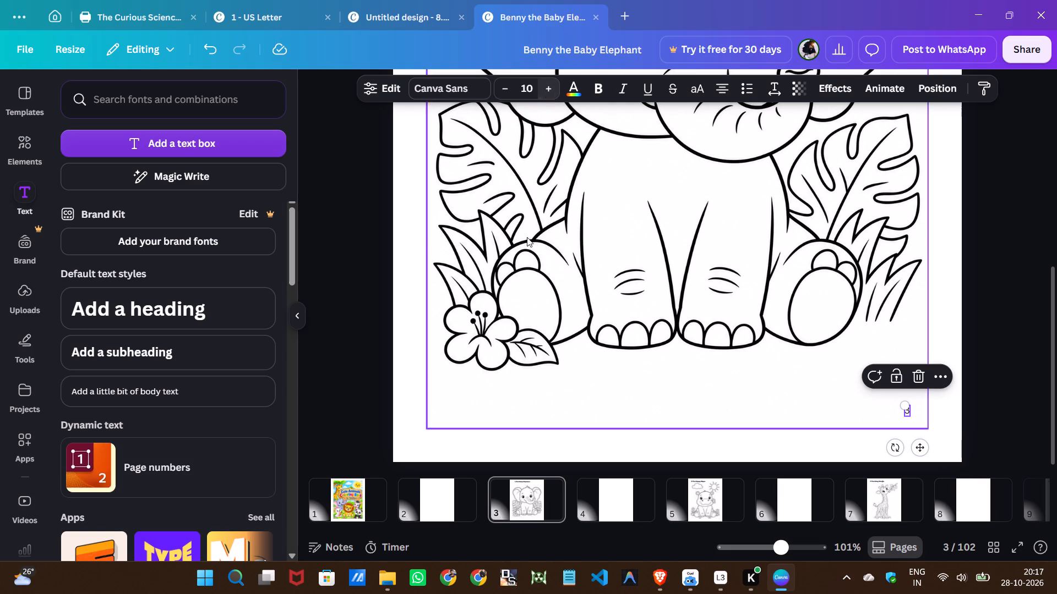
Delete the page number from blank page 12.
scroll(618, 517, "down", 5)
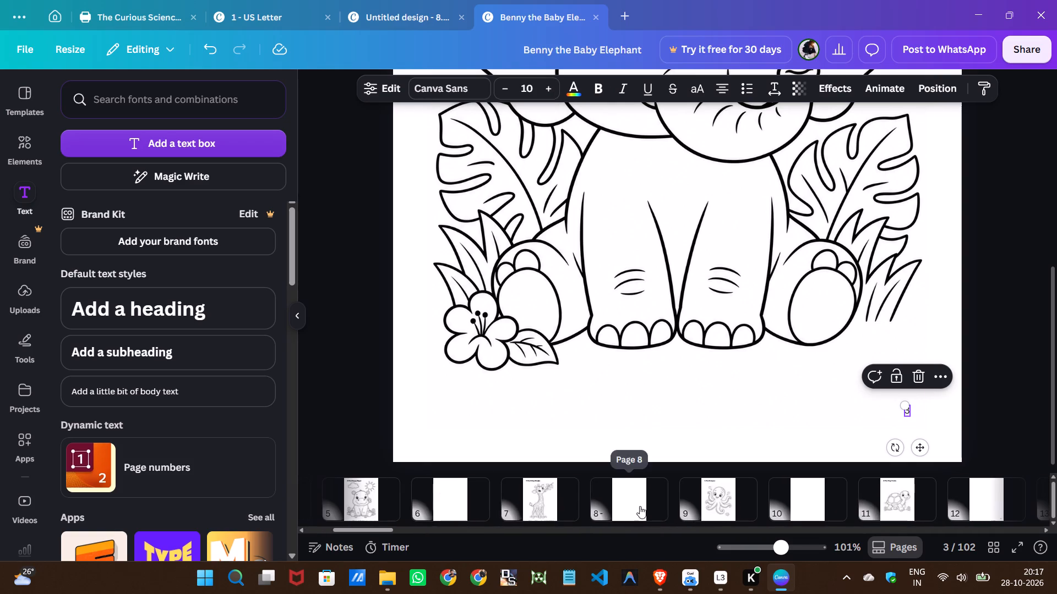
scroll(640, 506, "down", 1)
left_click(631, 507)
scroll(631, 507, "down", 3)
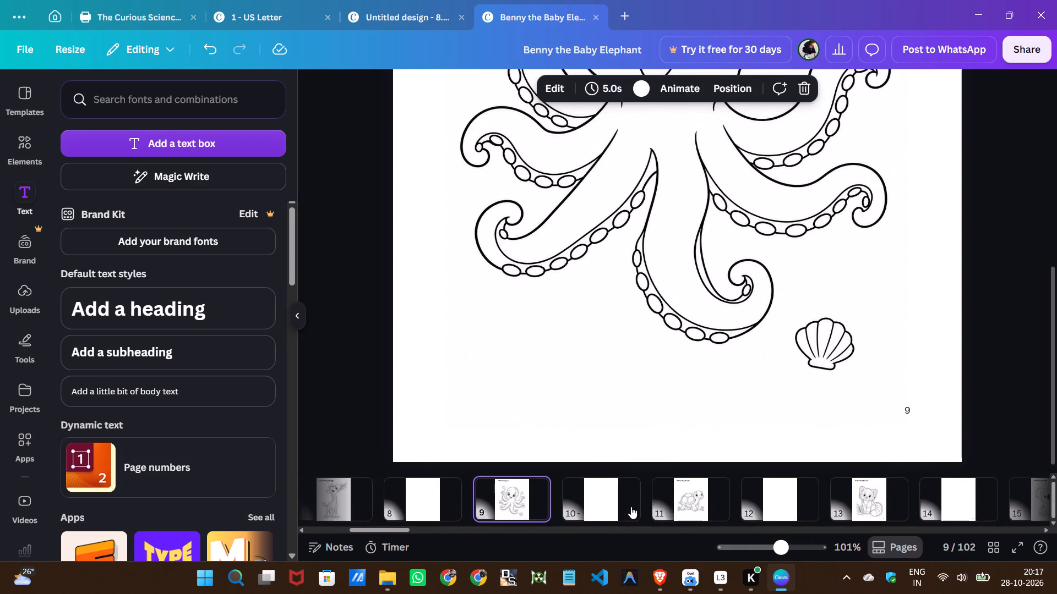
left_click(624, 507)
scroll(624, 507, "down", 1)
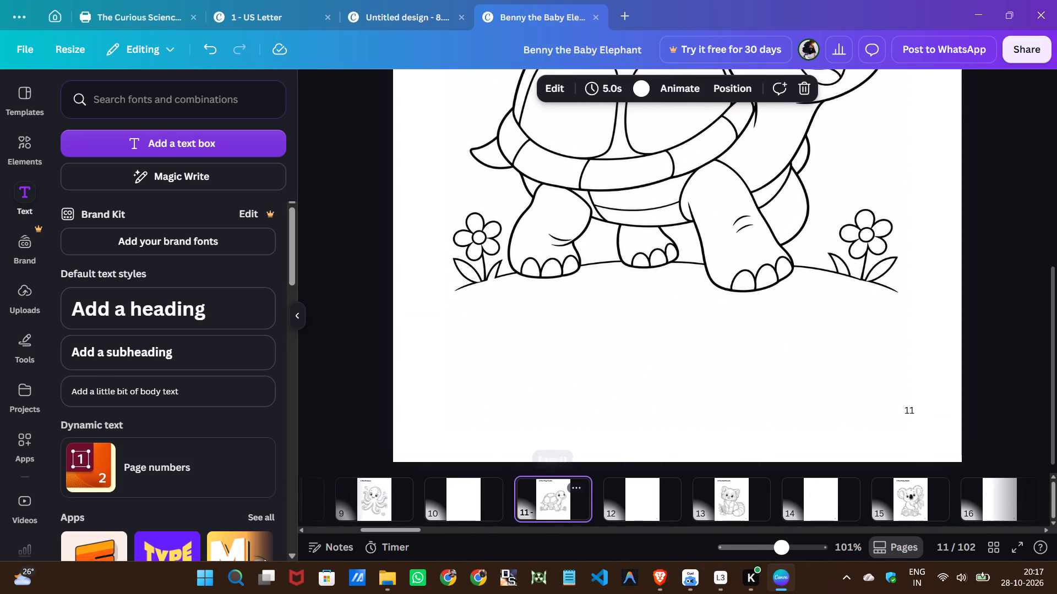
left_click(637, 509)
left_click(920, 419)
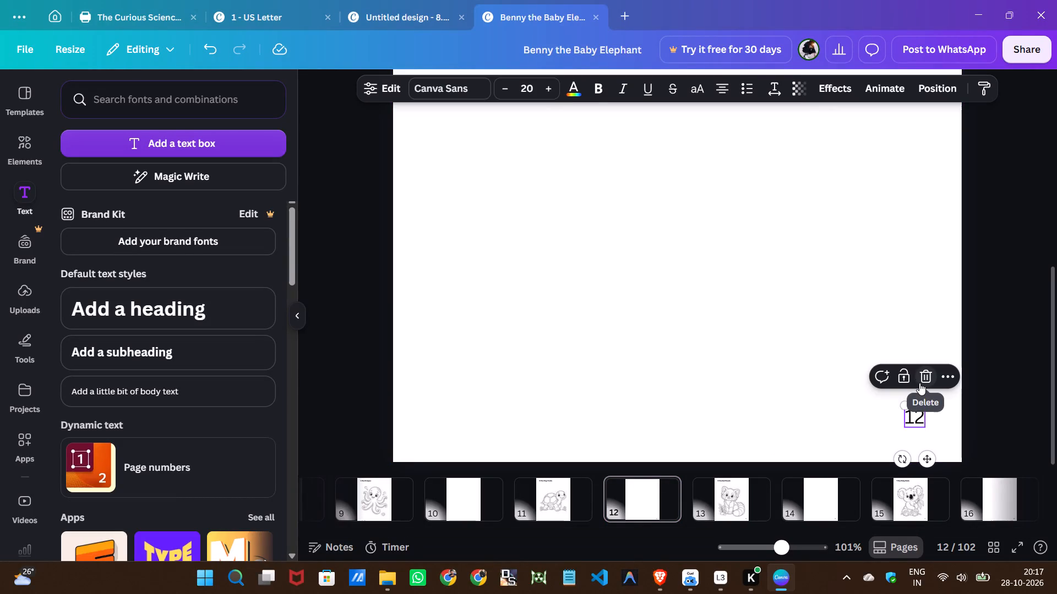
key("Delete")
Reduce the font size of the page number on the striped-tailed animal coloring page, page 13, to match the earlier coloring pages.
left_click(738, 497)
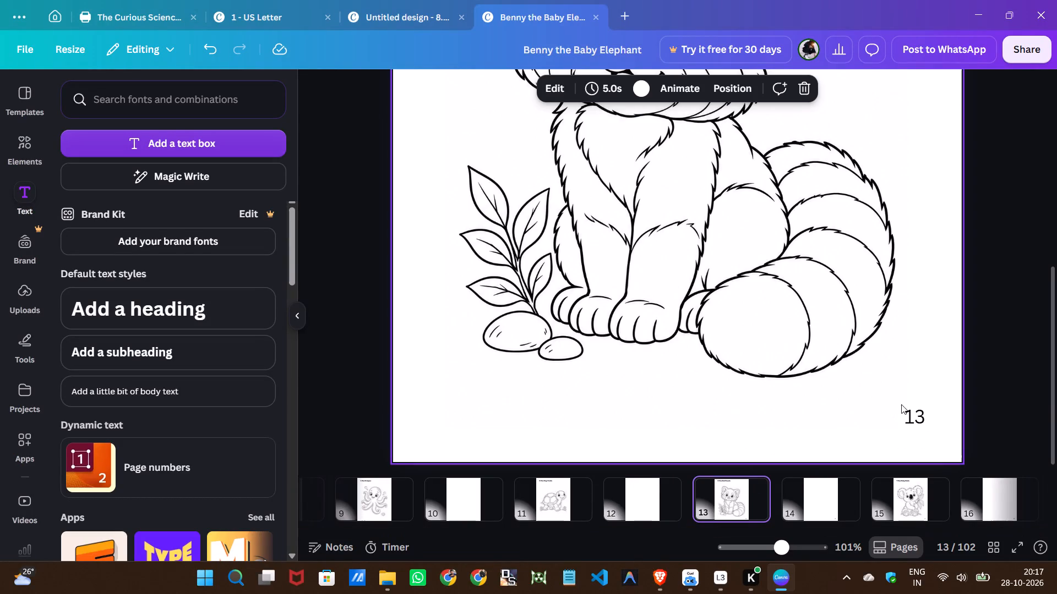
left_click(912, 419)
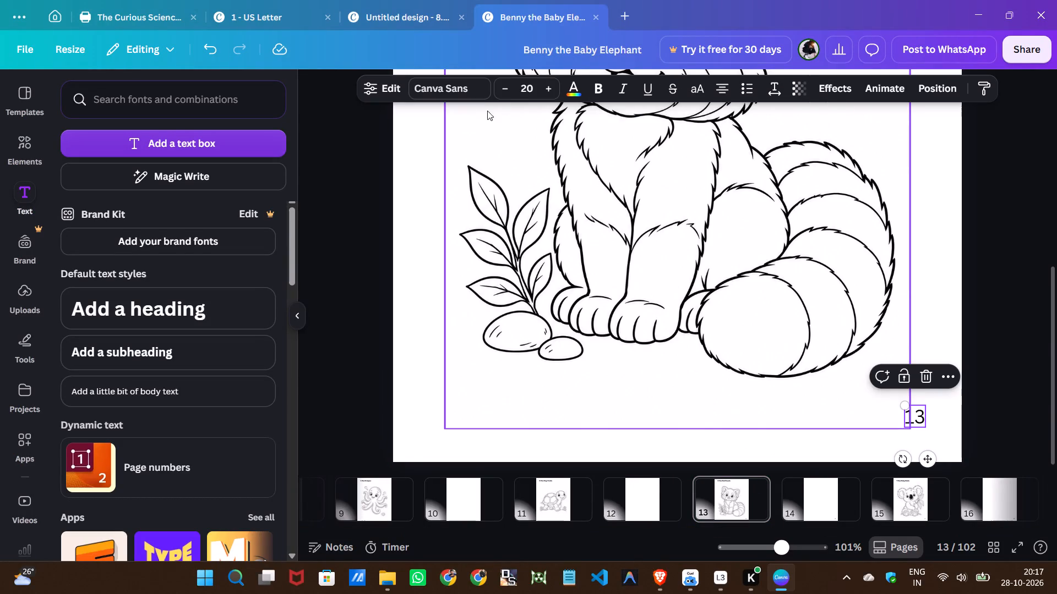
left_click(506, 94)
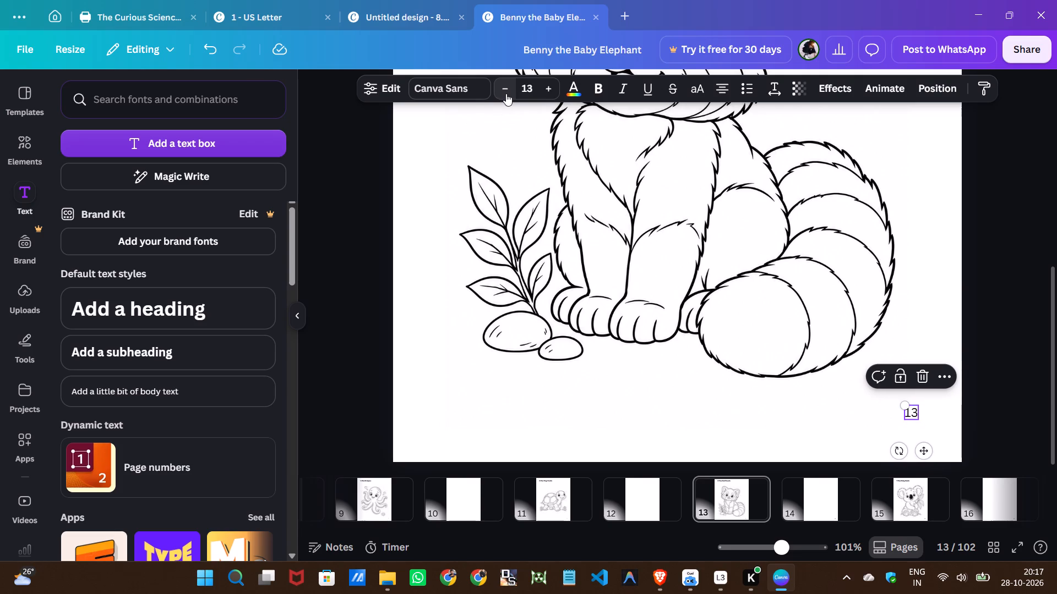
triple_click(506, 94)
Delete the page number from blank page 14.
scroll(673, 504, "down", 5)
left_click(478, 500)
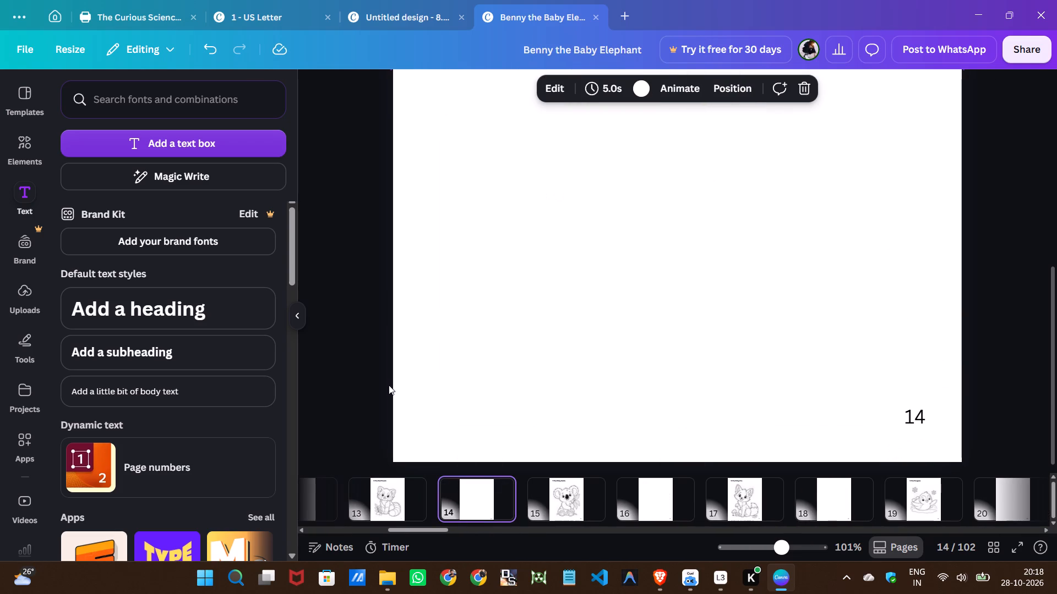
left_click(298, 311)
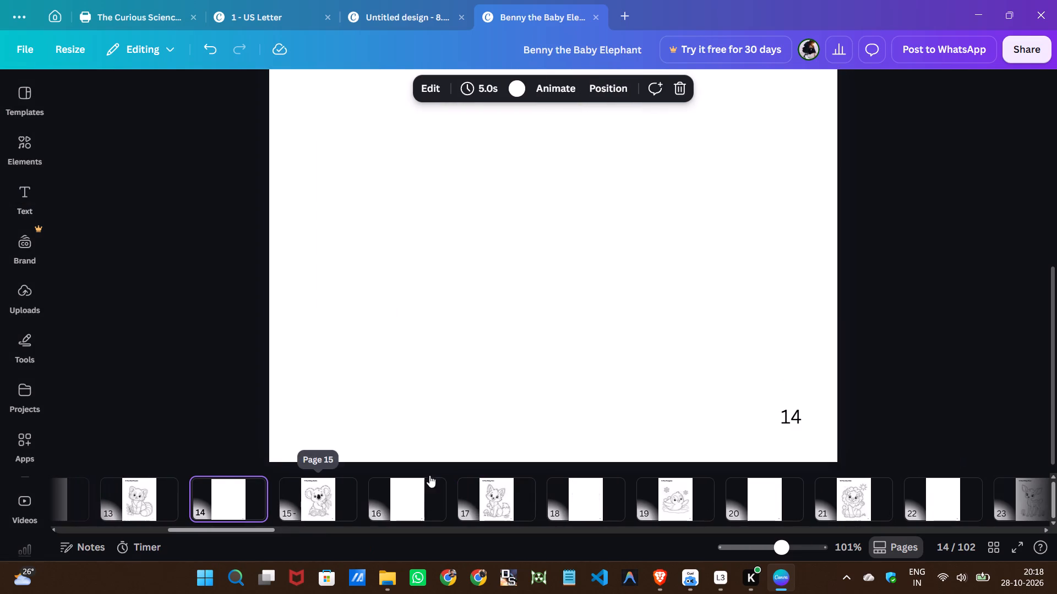
left_click(794, 416)
key("Delete")
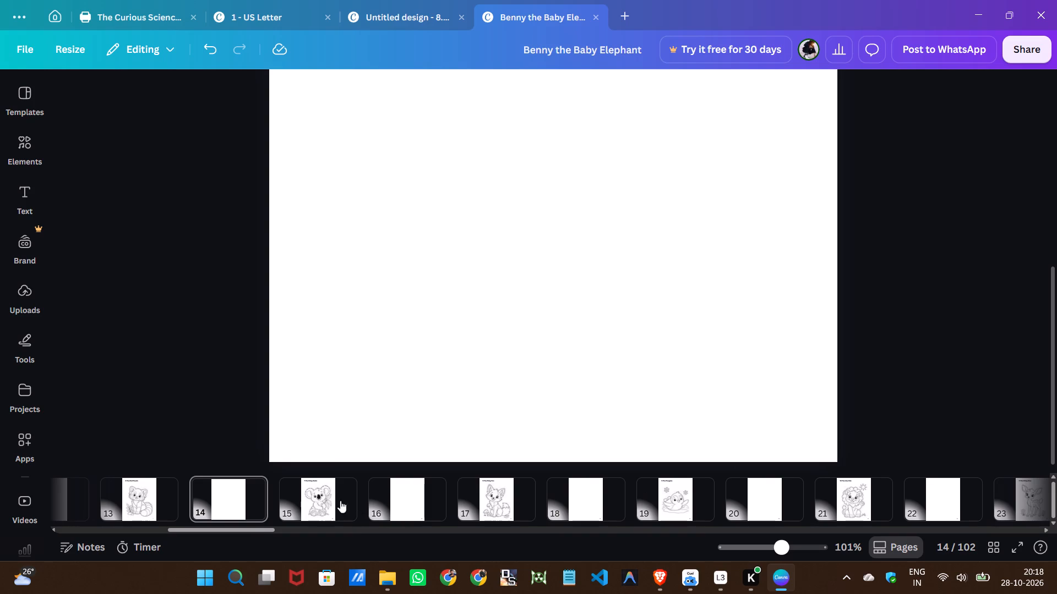
Set the page number on the koala coloring page, page 15, to font size 10.
left_click(311, 487)
left_click(797, 414)
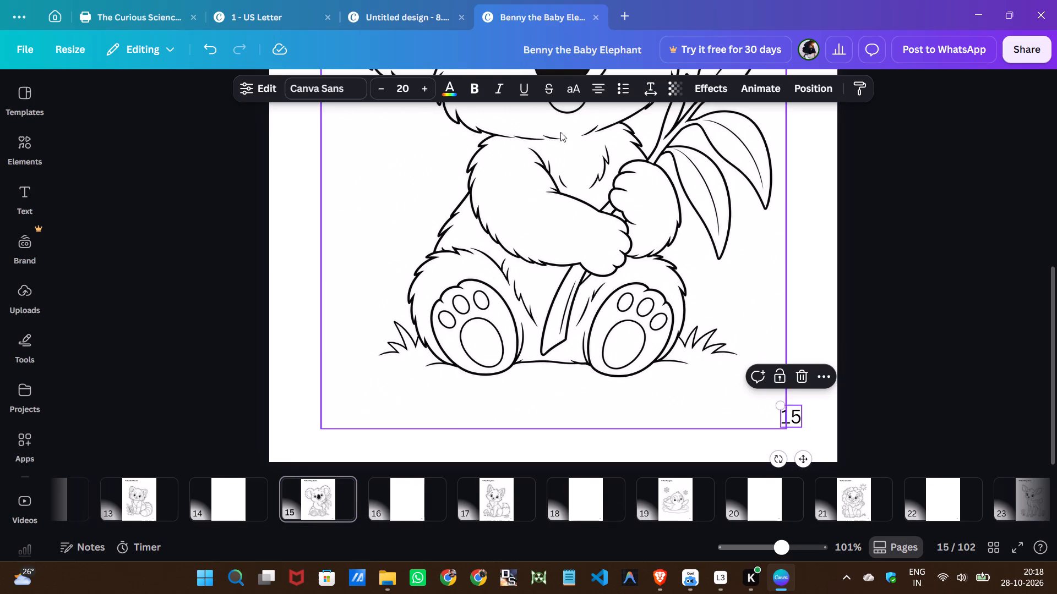
left_click(399, 84)
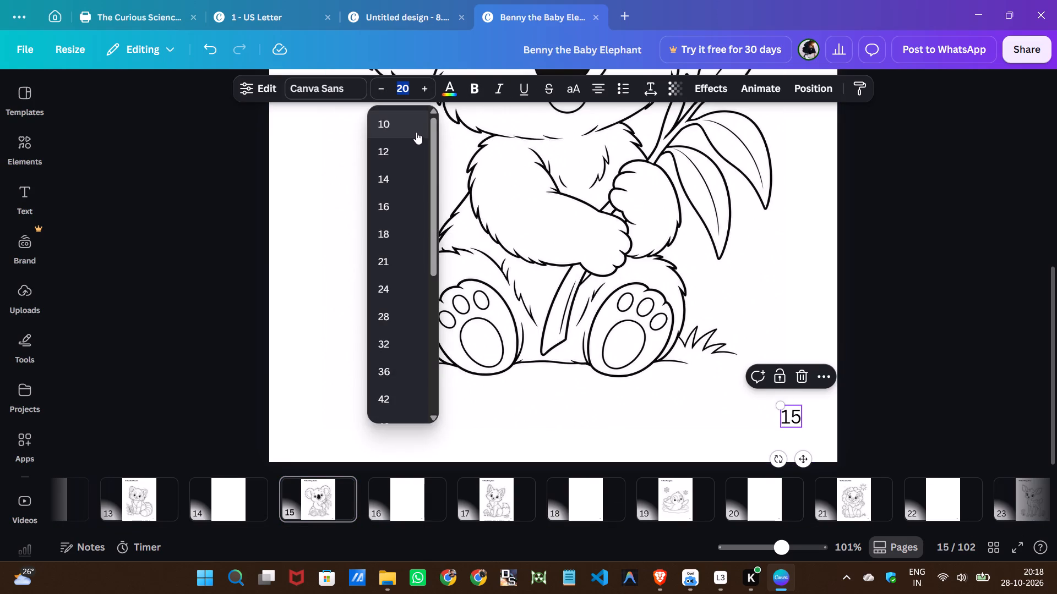
left_click(416, 129)
Delete the page number from blank page 16.
left_click(420, 502)
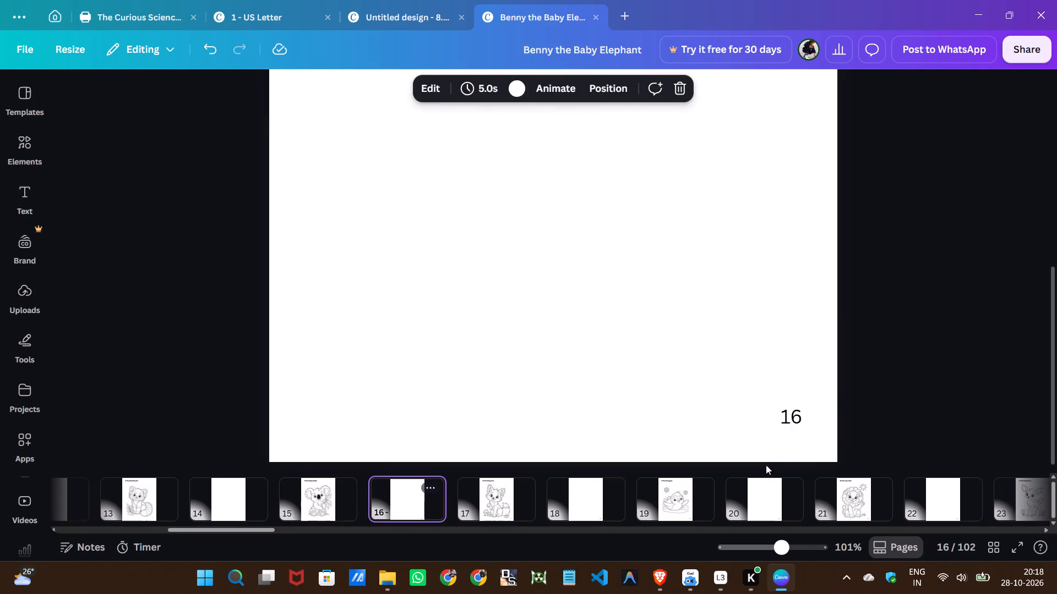
left_click(778, 414)
left_click(793, 417)
key("Delete")
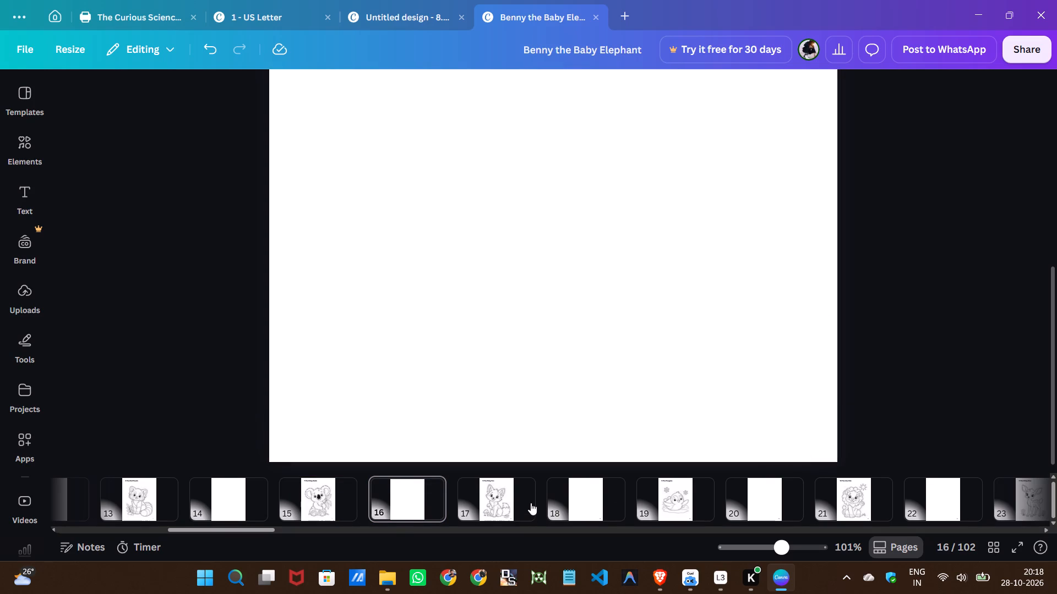
Set the page number on the fox coloring page, page 17, to font size 10.
left_click(529, 502)
left_click(794, 419)
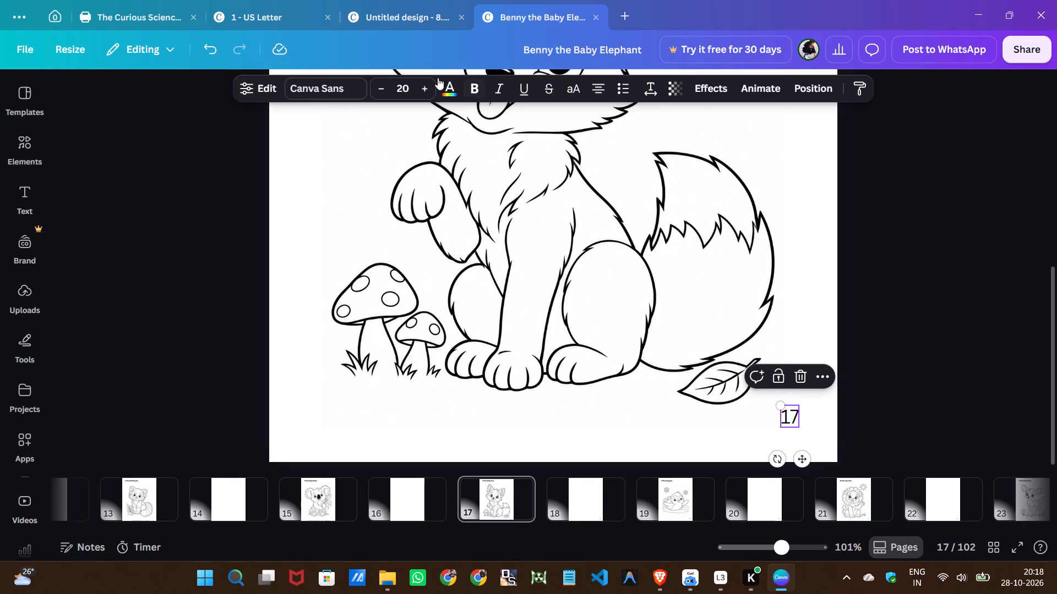
left_click(401, 87)
left_click(397, 122)
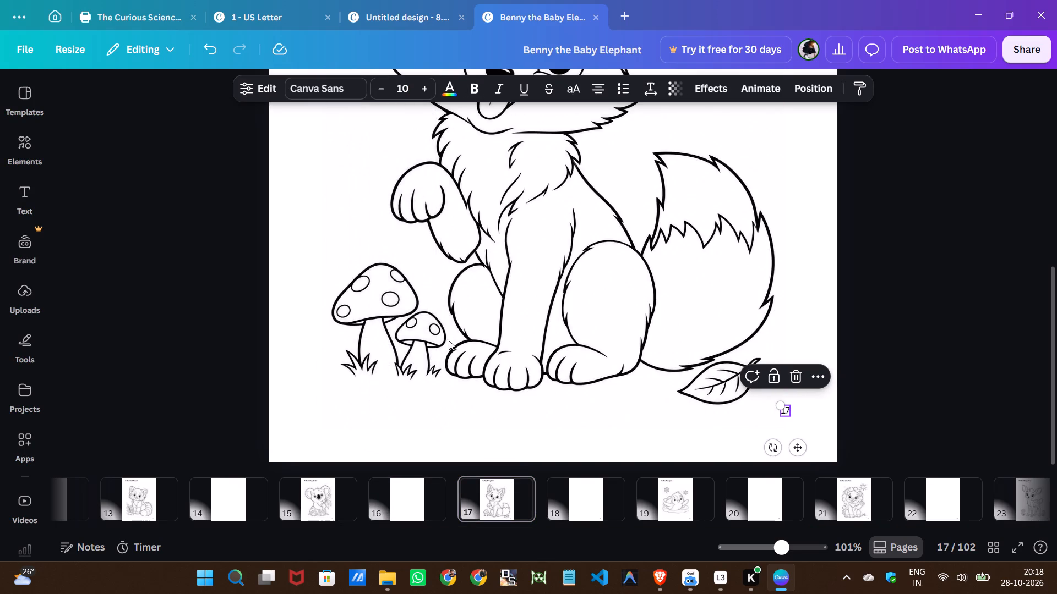
Delete the page number from blank page 18.
left_click(575, 500)
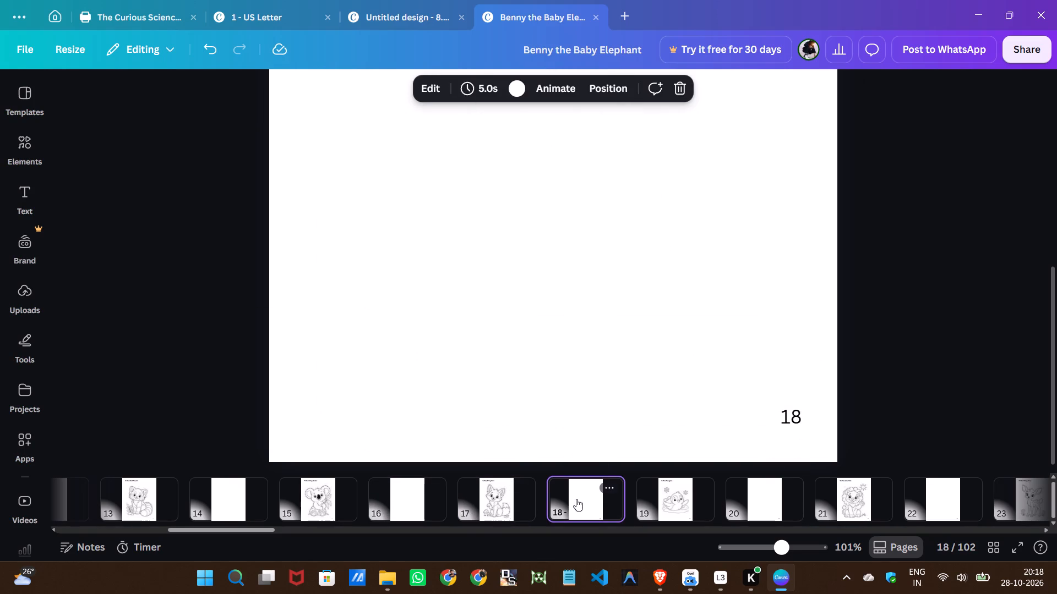
left_click(789, 419)
left_click(800, 382)
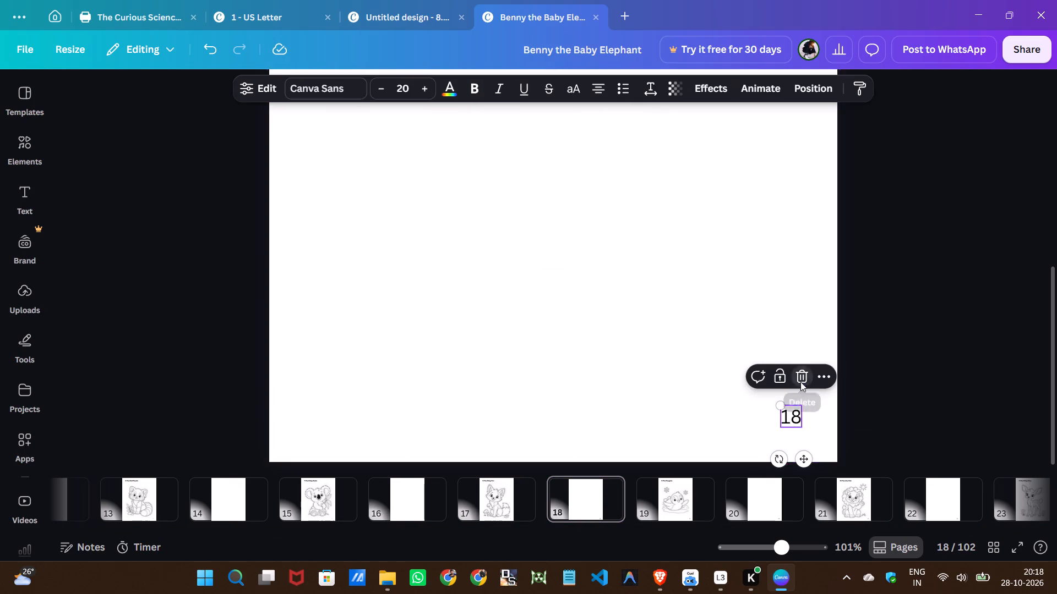
Set the page number on the penguin coloring page, page 19, to font size 10.
left_click(680, 494)
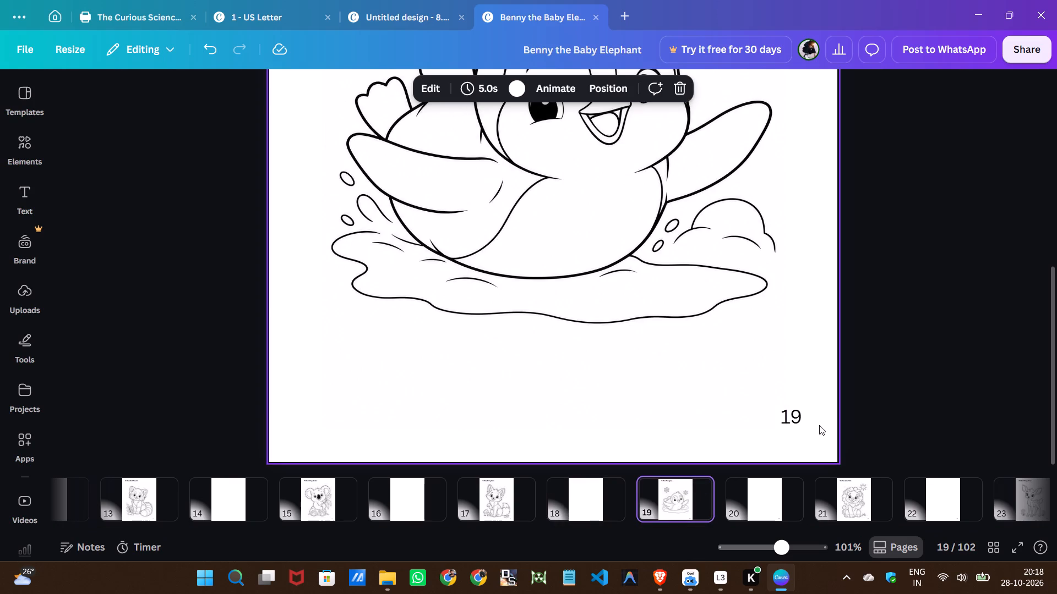
left_click(789, 420)
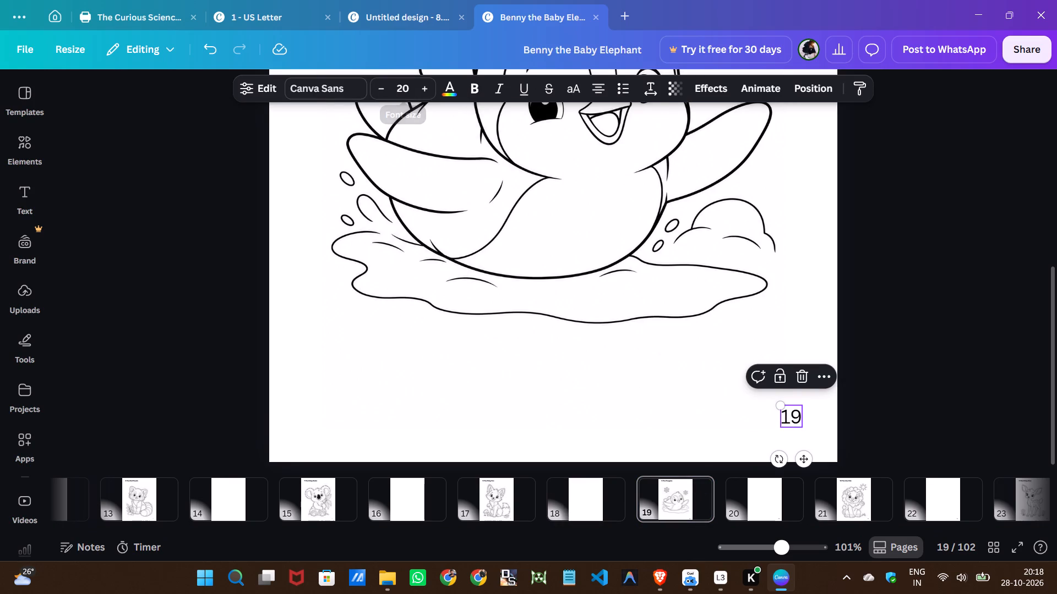
left_click(399, 88)
left_click(402, 117)
Delete the page number from blank page 20.
scroll(549, 502, "down", 2)
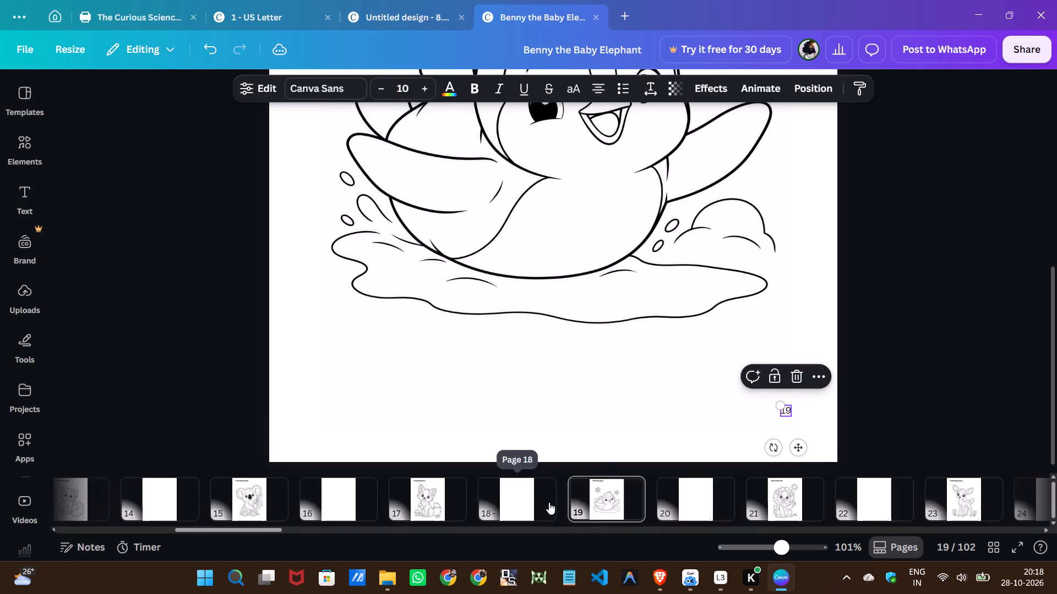
scroll(549, 502, "down", 3)
left_click(445, 505)
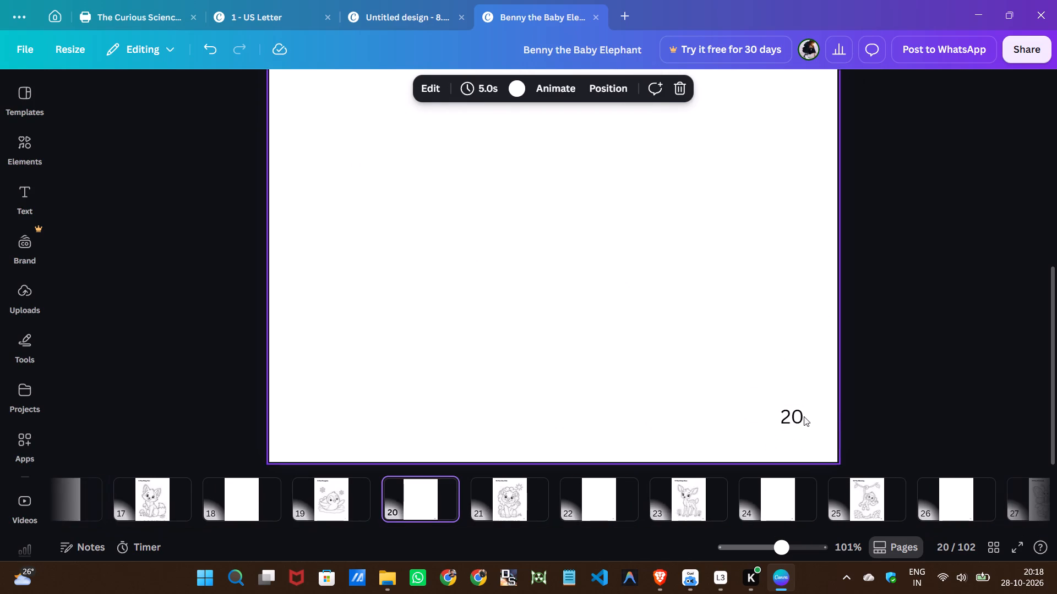
left_click(799, 417)
left_click(800, 383)
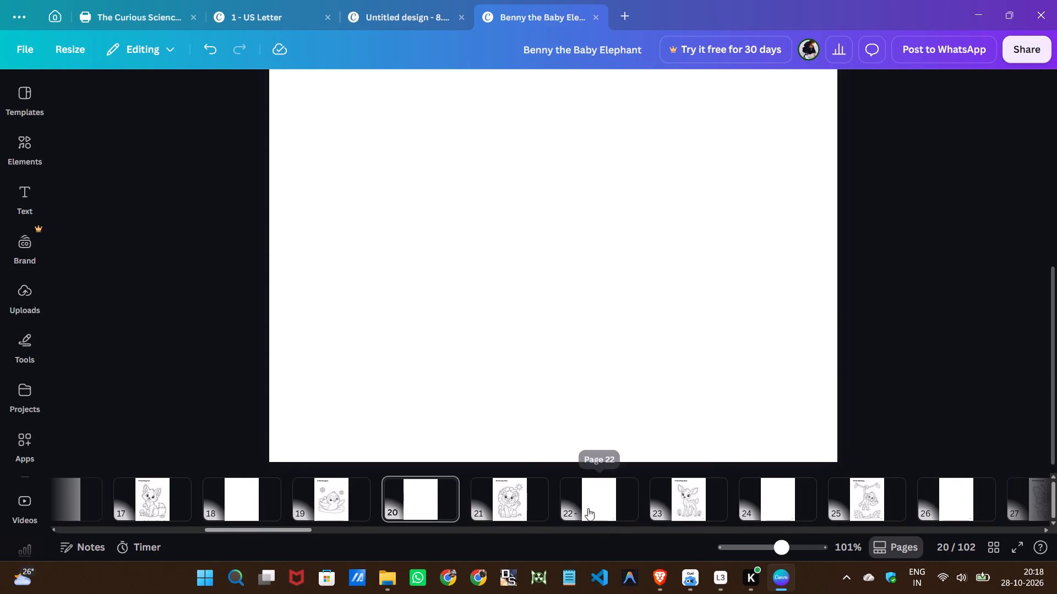
Set the page number on the lion coloring page, page 21, to font size 10.
left_click(530, 508)
left_click(799, 420)
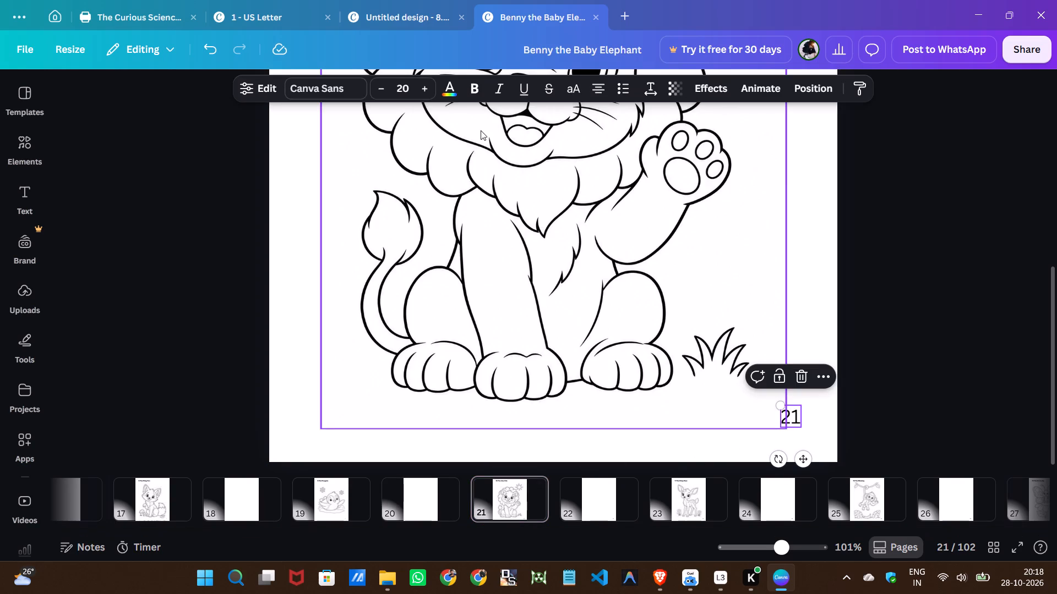
left_click(399, 90)
left_click(395, 128)
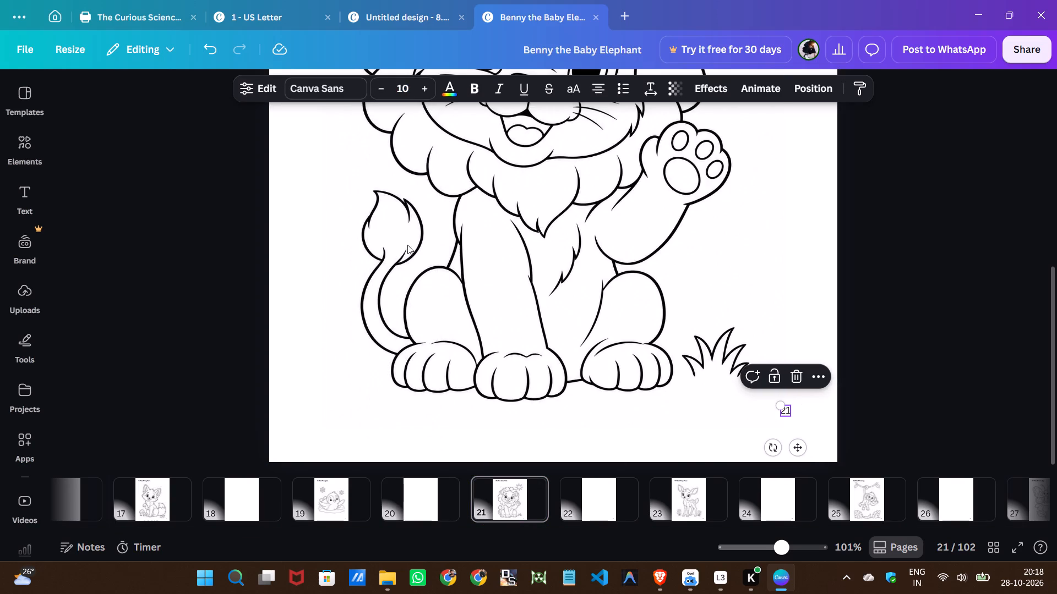
Delete the page number from blank page 22.
left_click(581, 494)
left_click(791, 420)
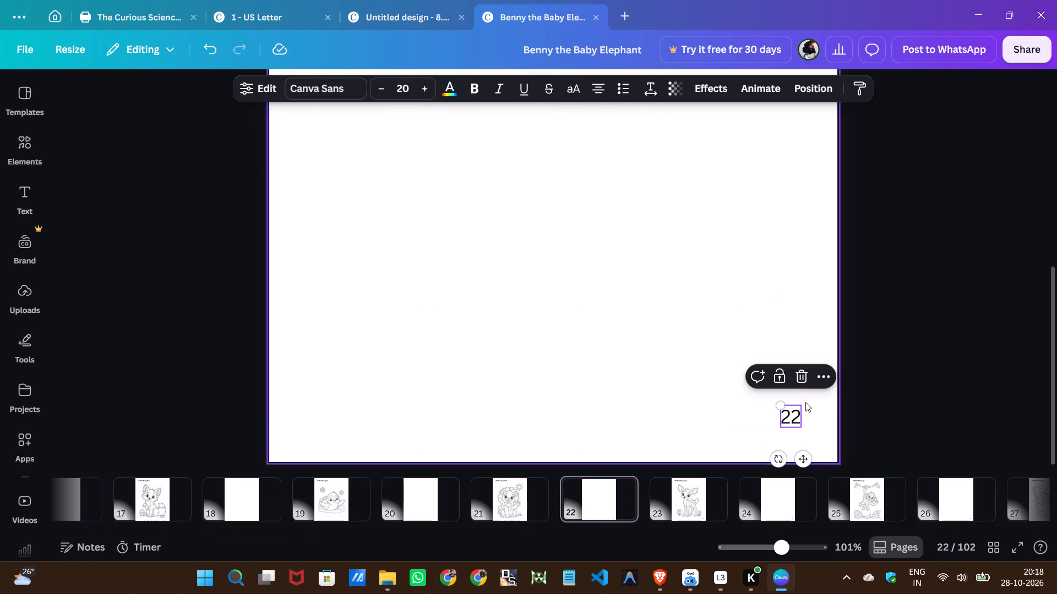
left_click(803, 378)
Set the page number on the deer coloring page, page 23, to font size 10.
left_click(698, 497)
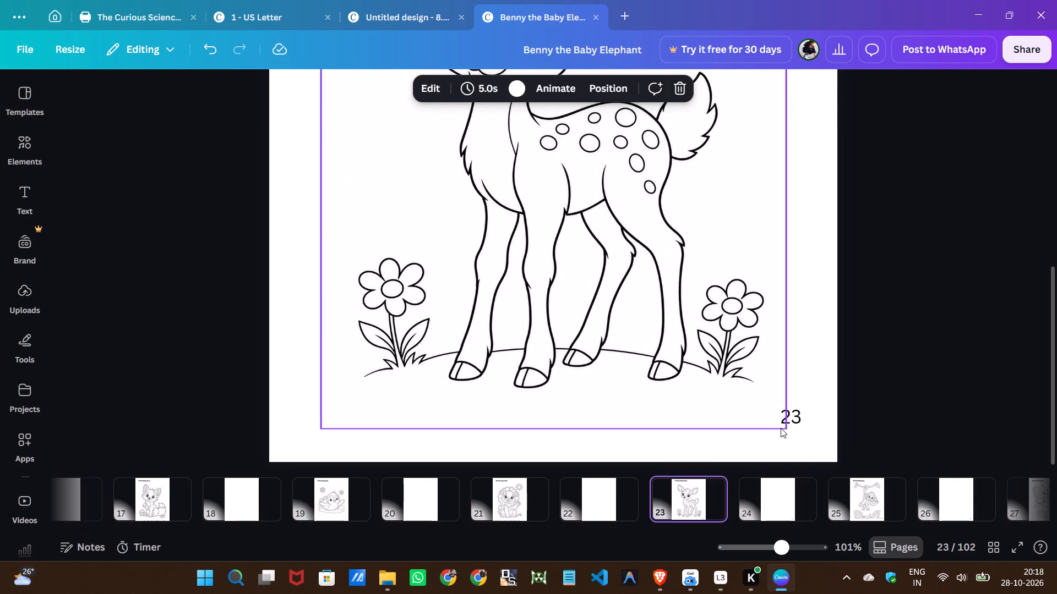
left_click(781, 423)
left_click(397, 84)
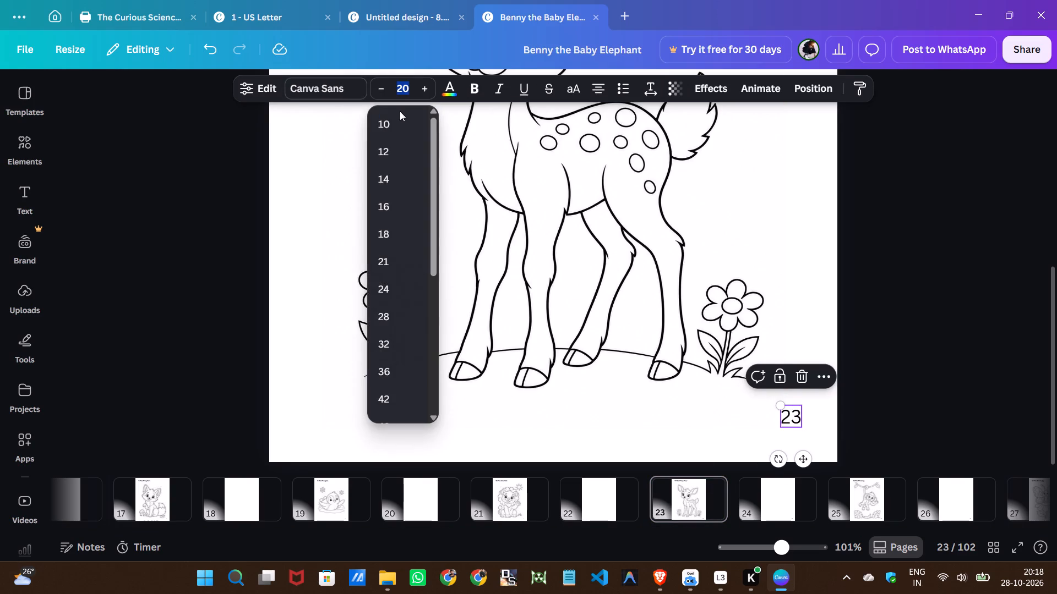
left_click(400, 125)
Review pages 20 through 25 to check which page numbers have been resized or removed.
left_click(605, 513)
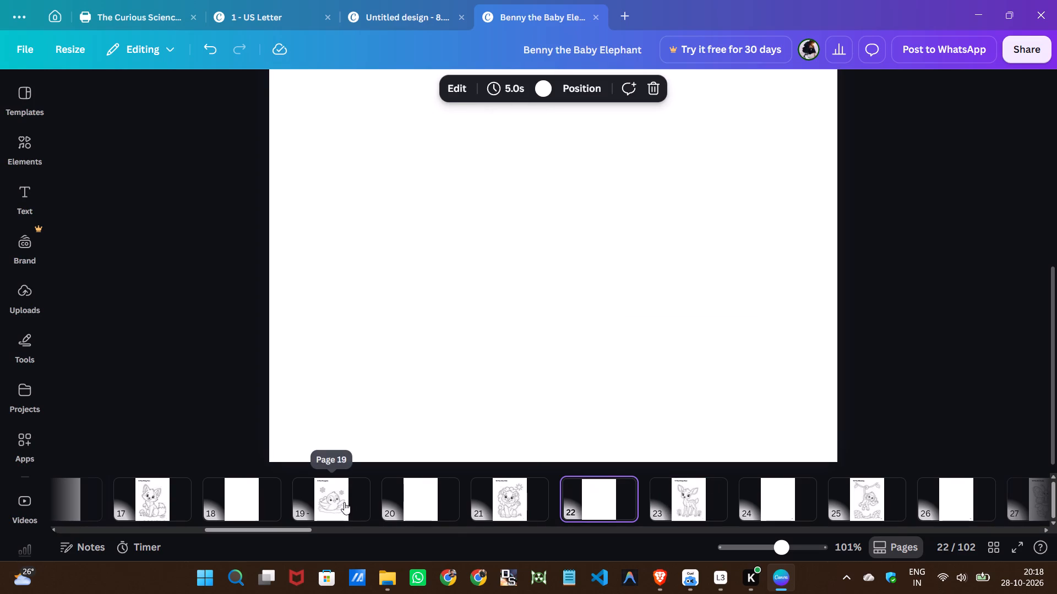
left_click(419, 509)
left_click(500, 509)
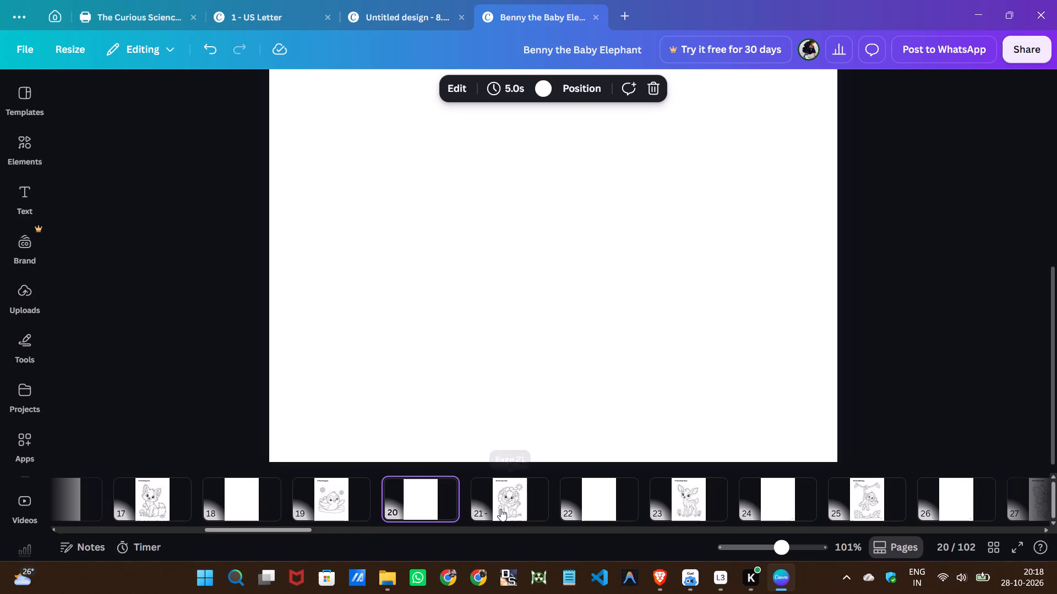
left_click(605, 509)
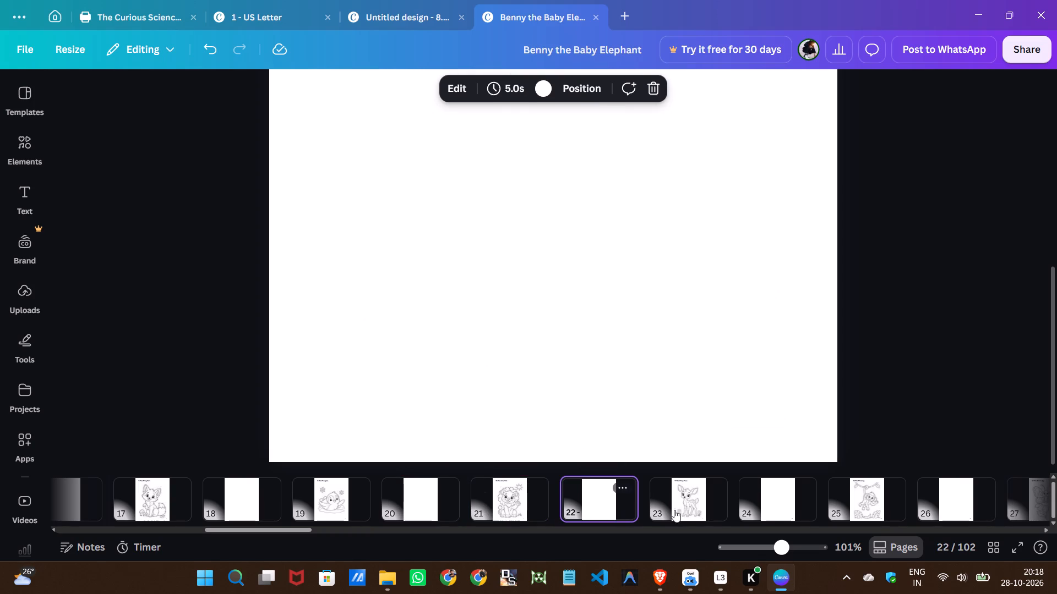
left_click(683, 512)
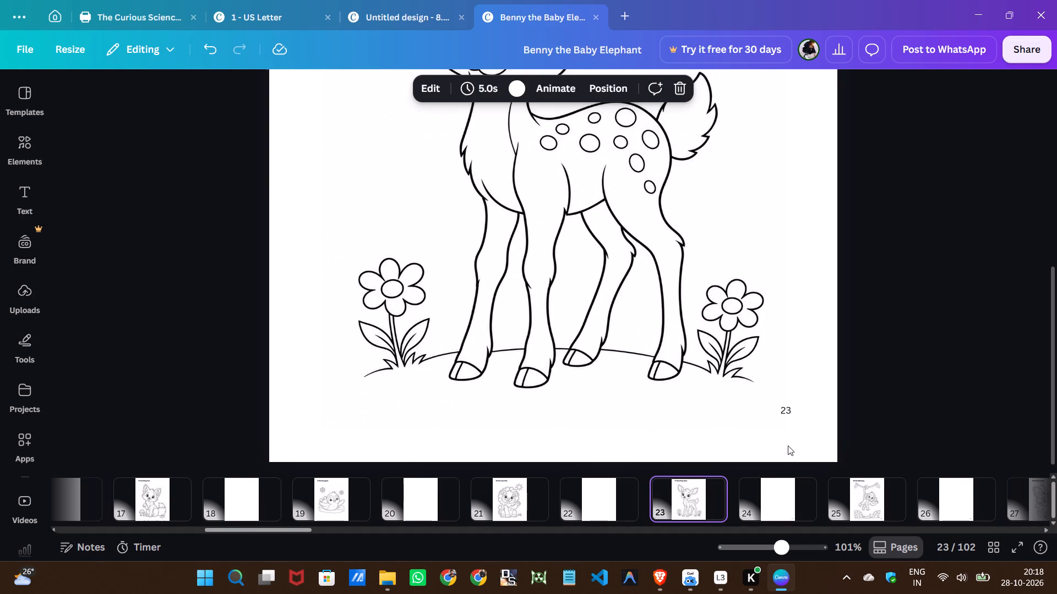
left_click(786, 412)
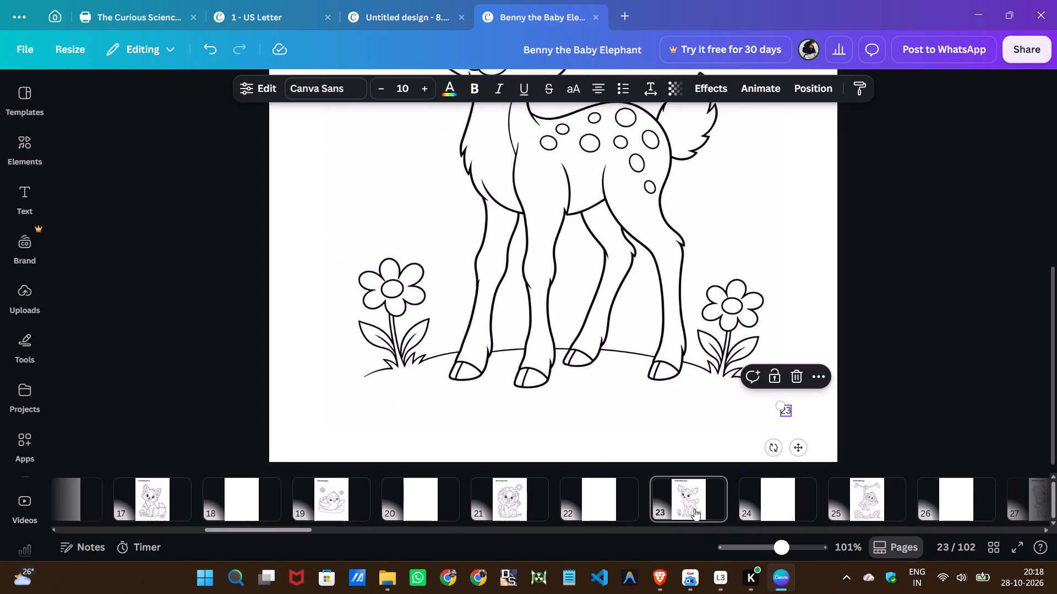
scroll(613, 506, "down", 4)
scroll(562, 507, "down", 2)
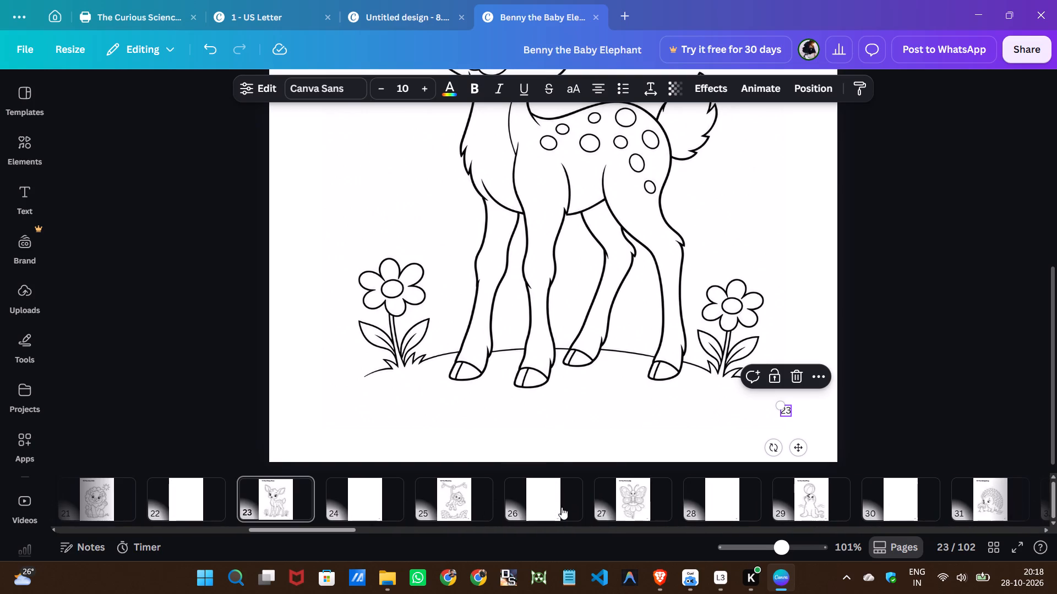
left_click(449, 505)
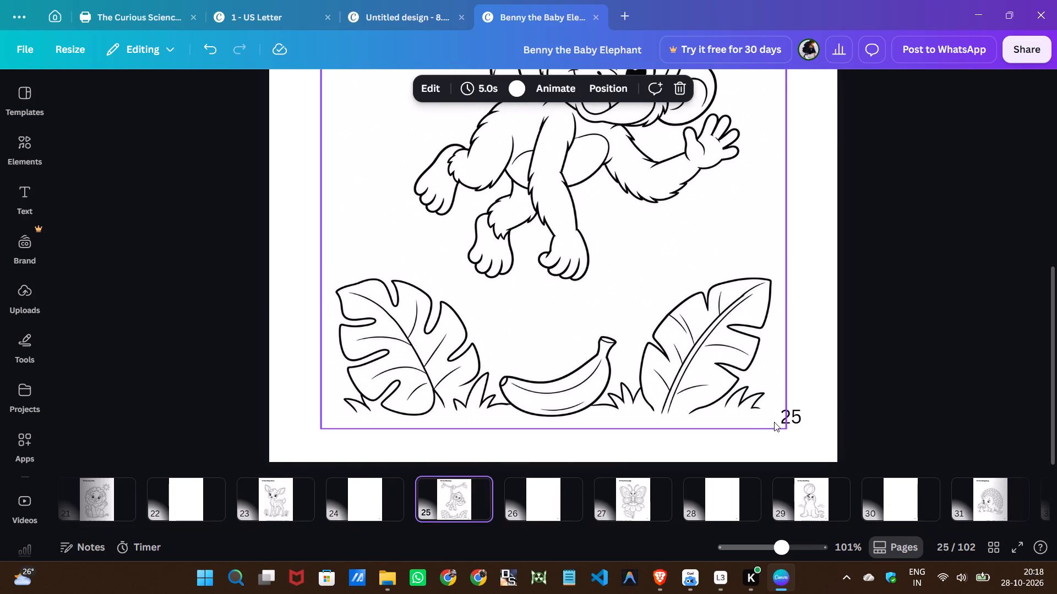
left_click(363, 505)
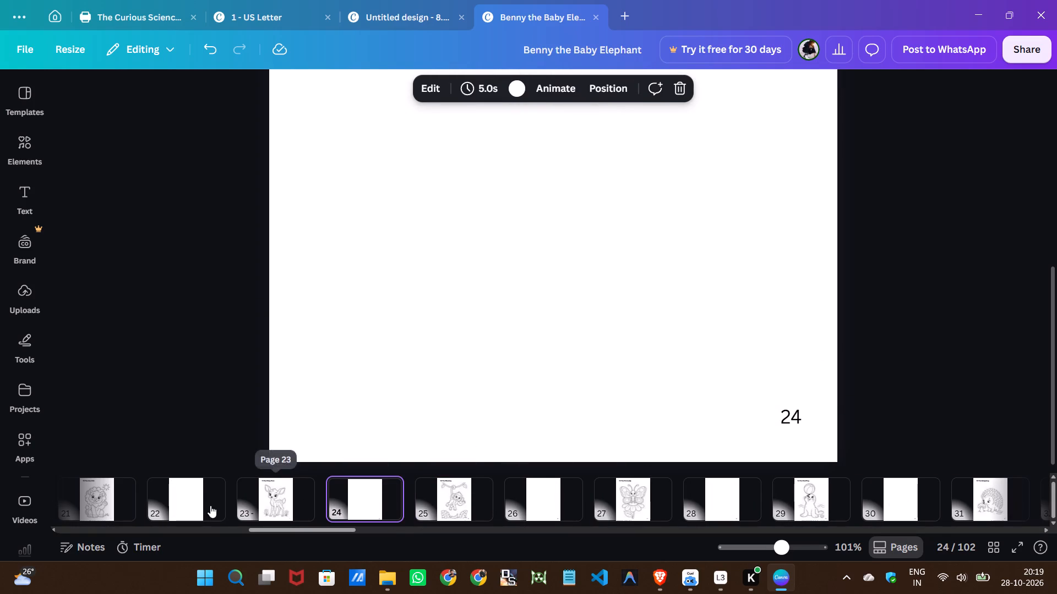
left_click(203, 503)
left_click(288, 508)
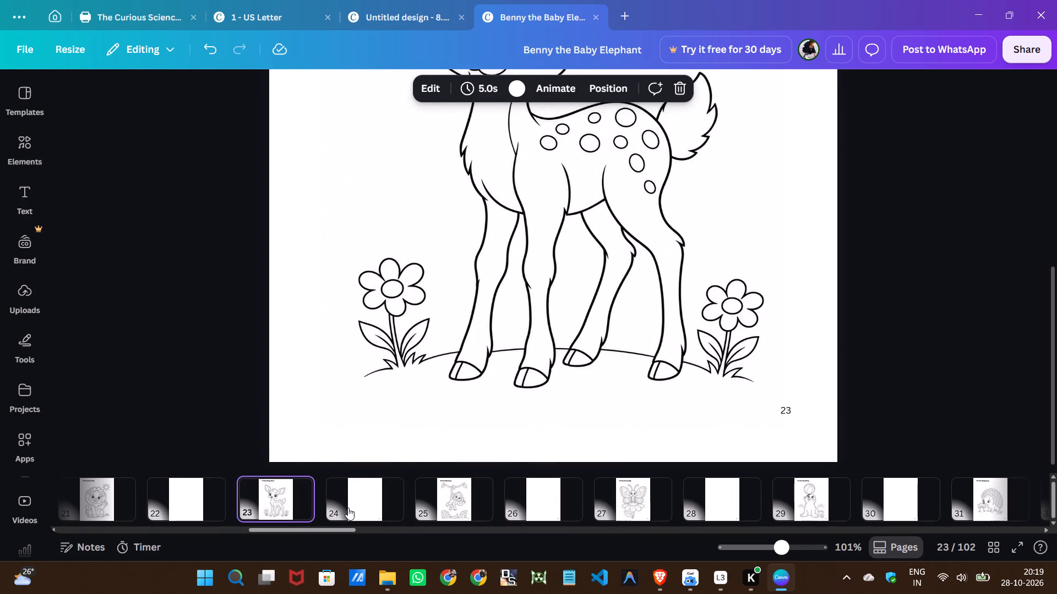
Delete the page number from blank page 24.
left_click(348, 508)
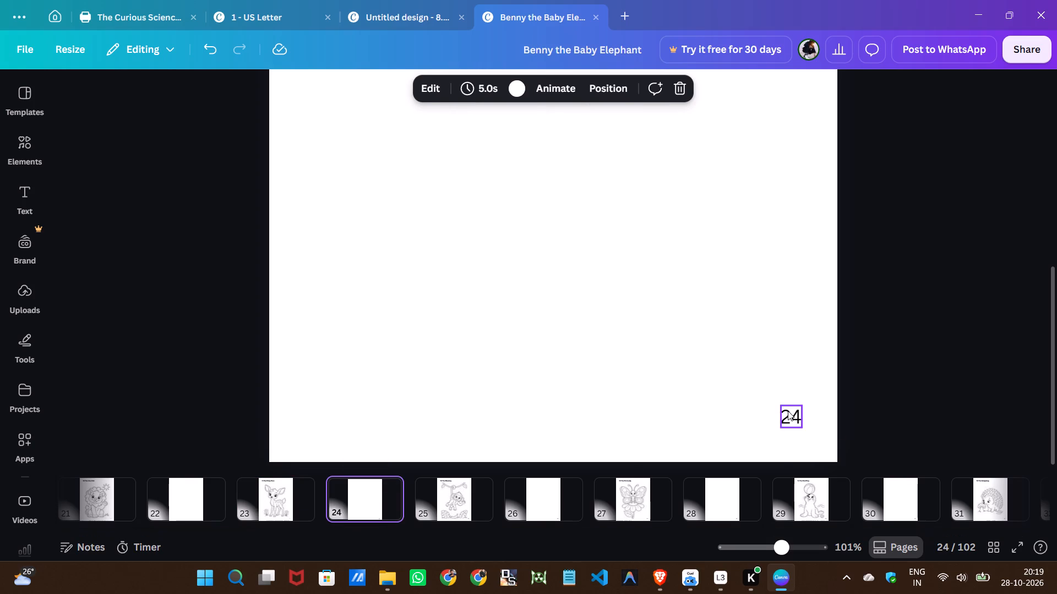
left_click(788, 411)
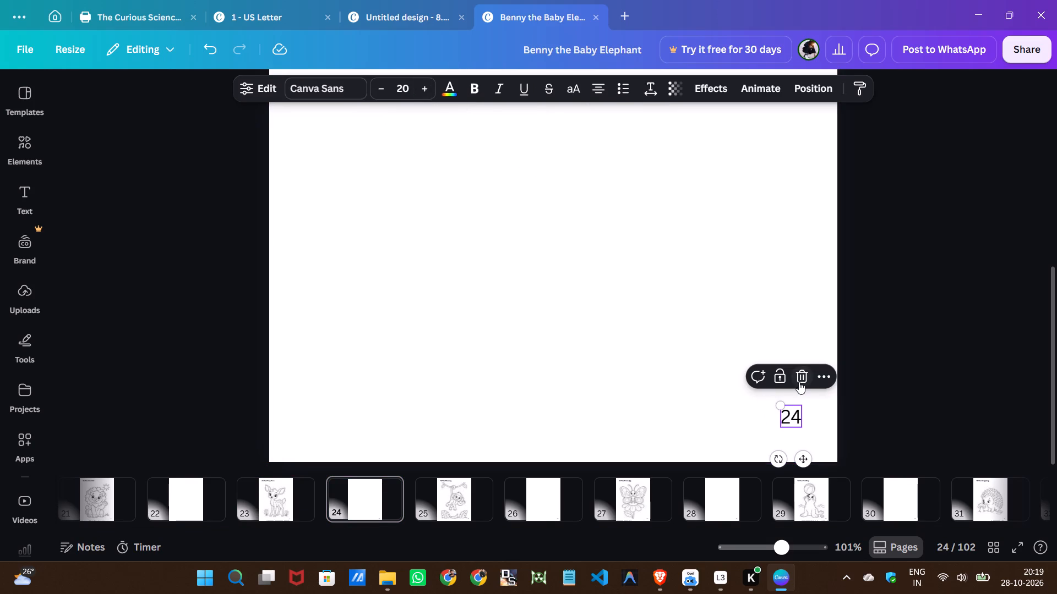
key("Delete")
Set the page number on the monkey coloring page, page 25, to font size 10.
left_click(428, 500)
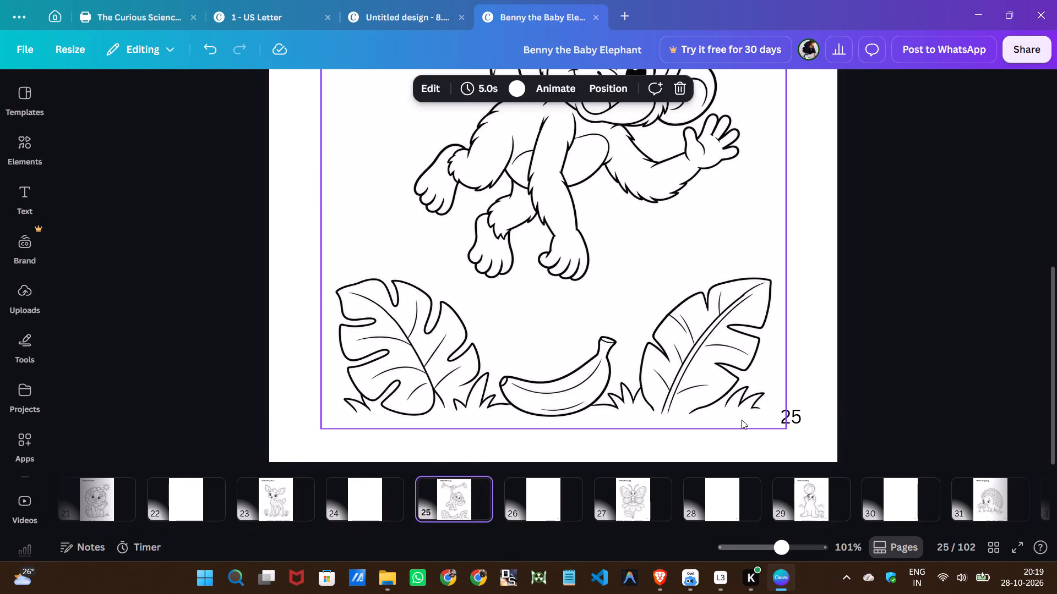
left_click(798, 426)
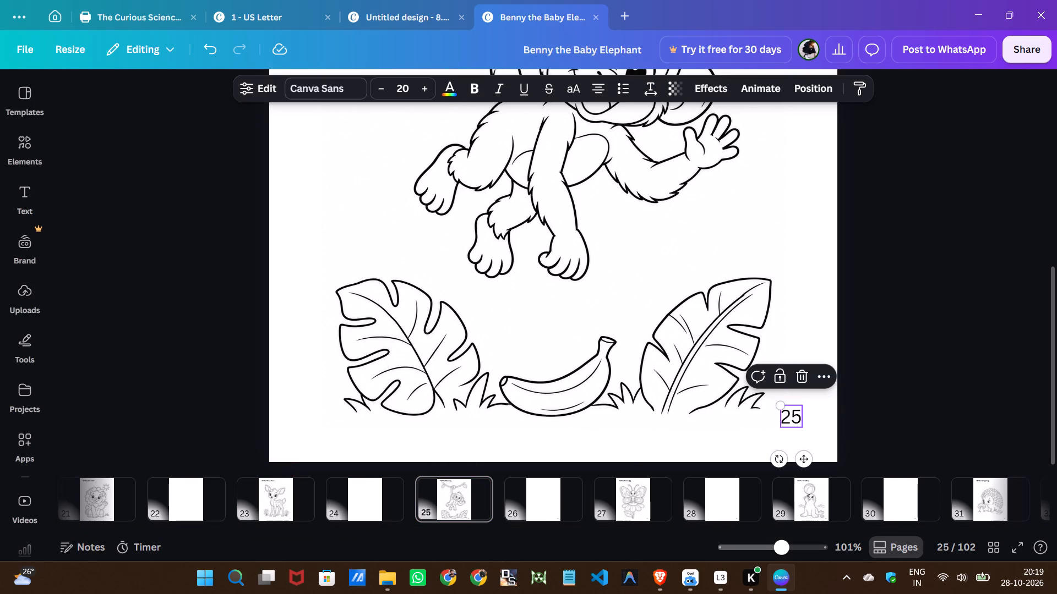
left_click(398, 85)
left_click(401, 124)
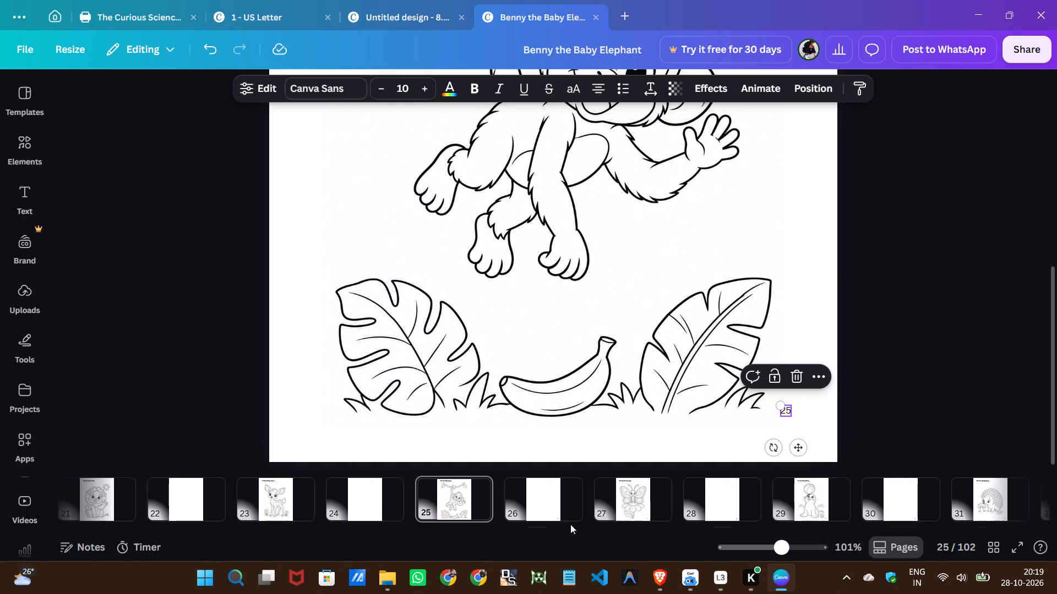
Delete the page number from blank page 26.
left_click(549, 514)
left_click(791, 421)
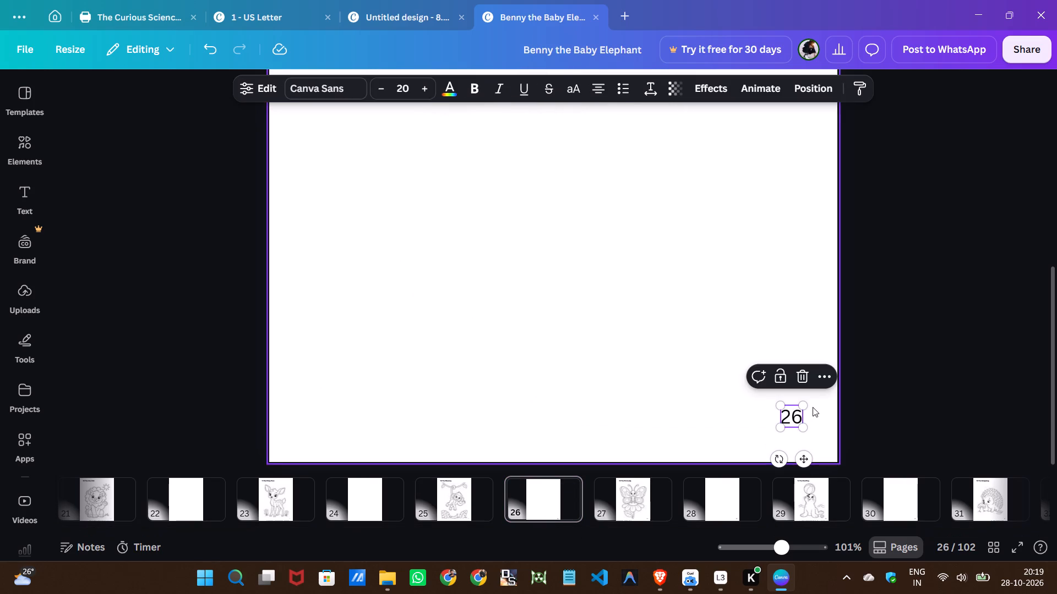
key("Delete")
Set the page number on the butterfly coloring page, page 27, to font size 10.
left_click(626, 506)
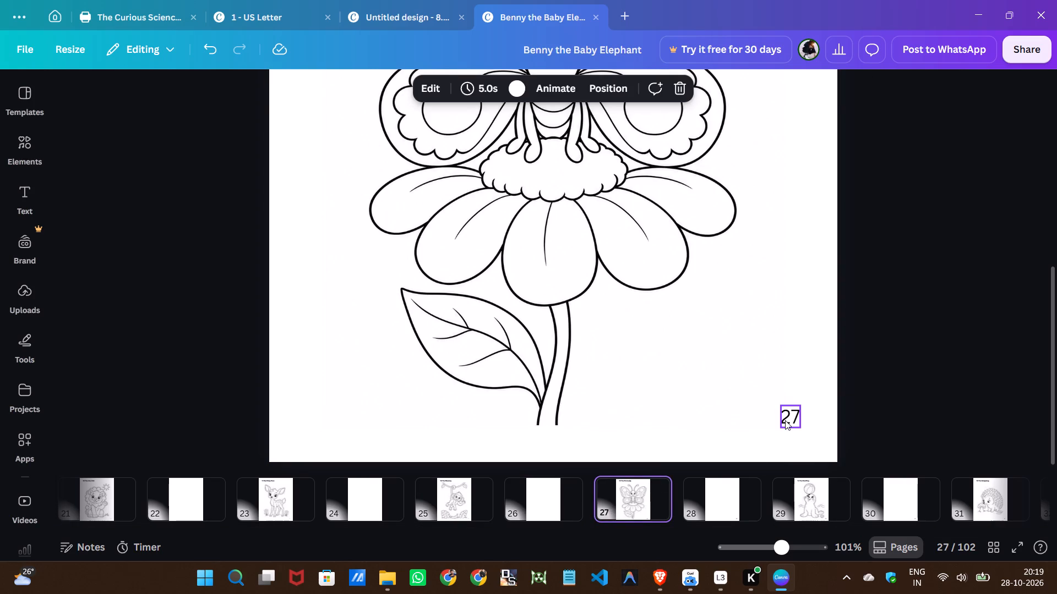
left_click(786, 420)
left_click(393, 90)
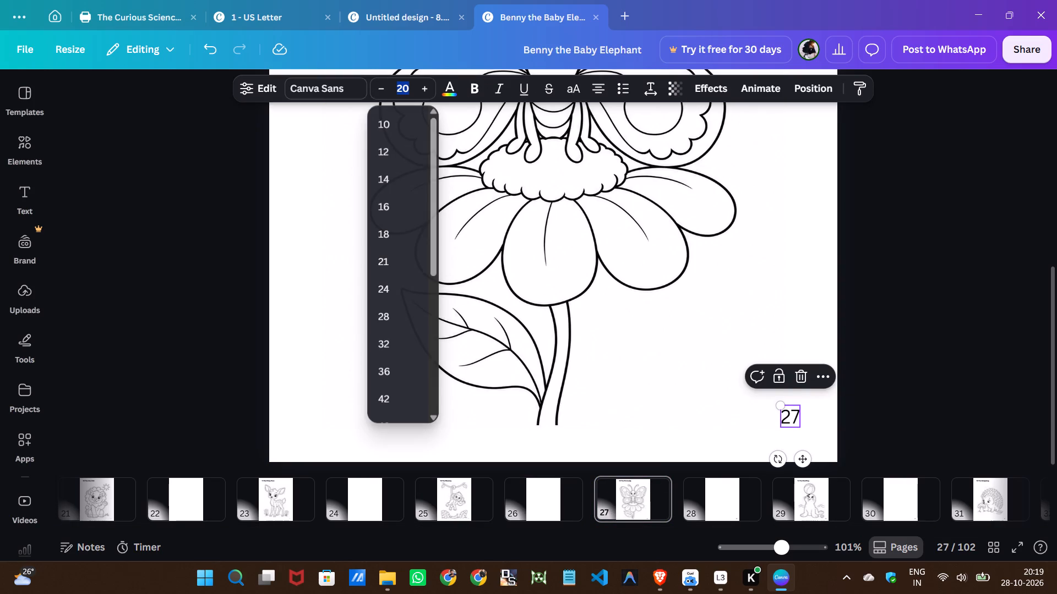
left_click(401, 127)
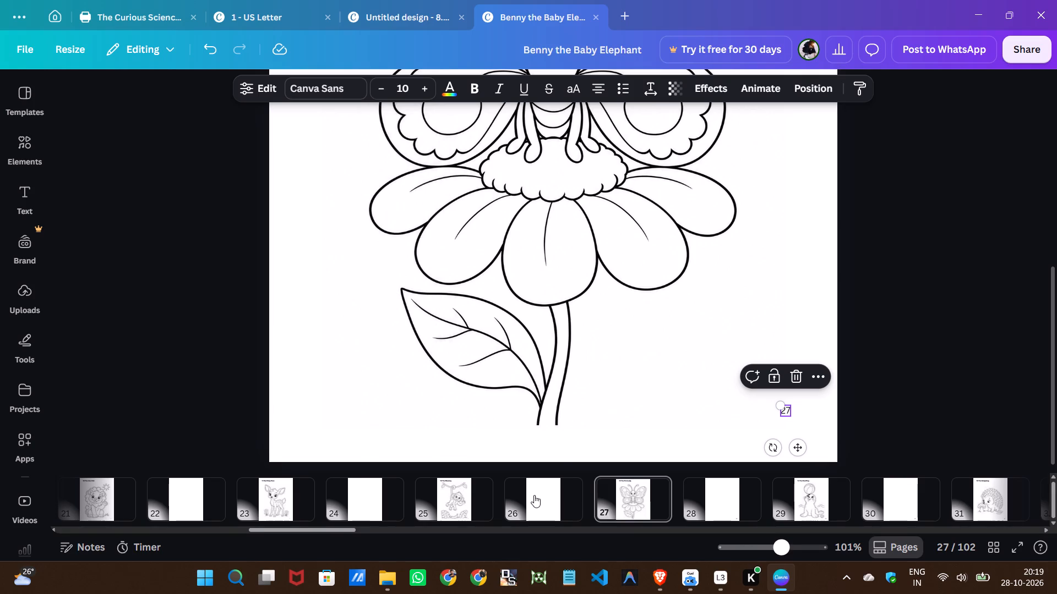
Delete the page number from blank page 28.
scroll(521, 501, "down", 4)
left_click(451, 502)
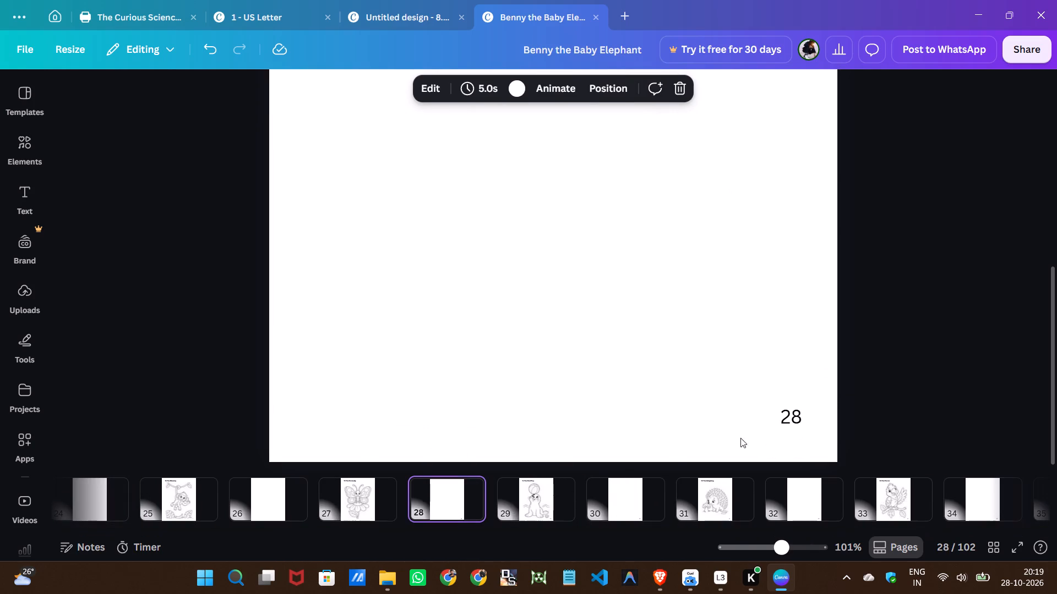
left_click(783, 417)
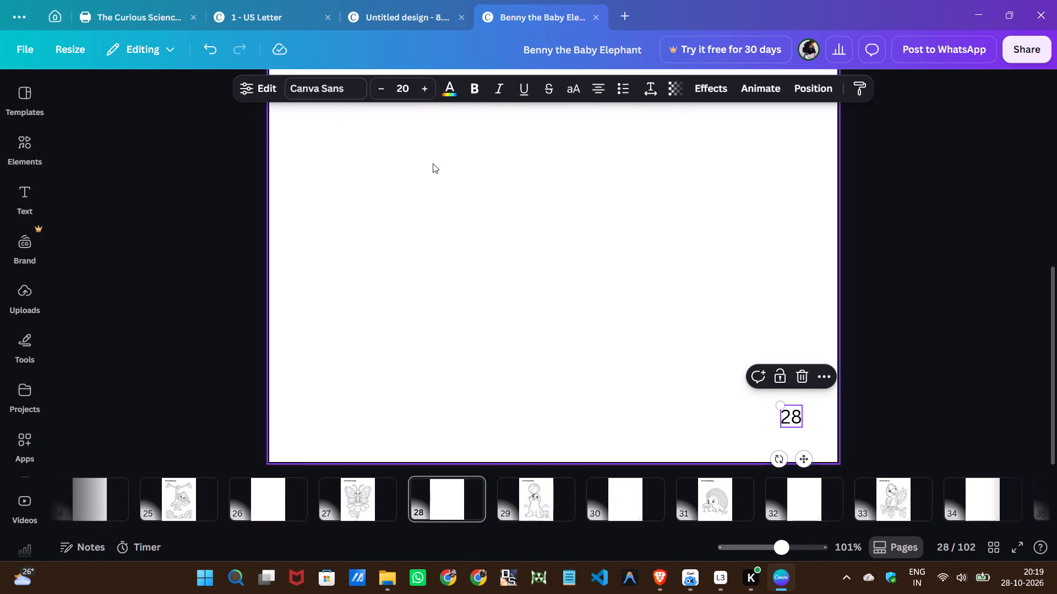
key("Delete")
Set the page number on the seal coloring page, page 29, to font size 10.
left_click(544, 499)
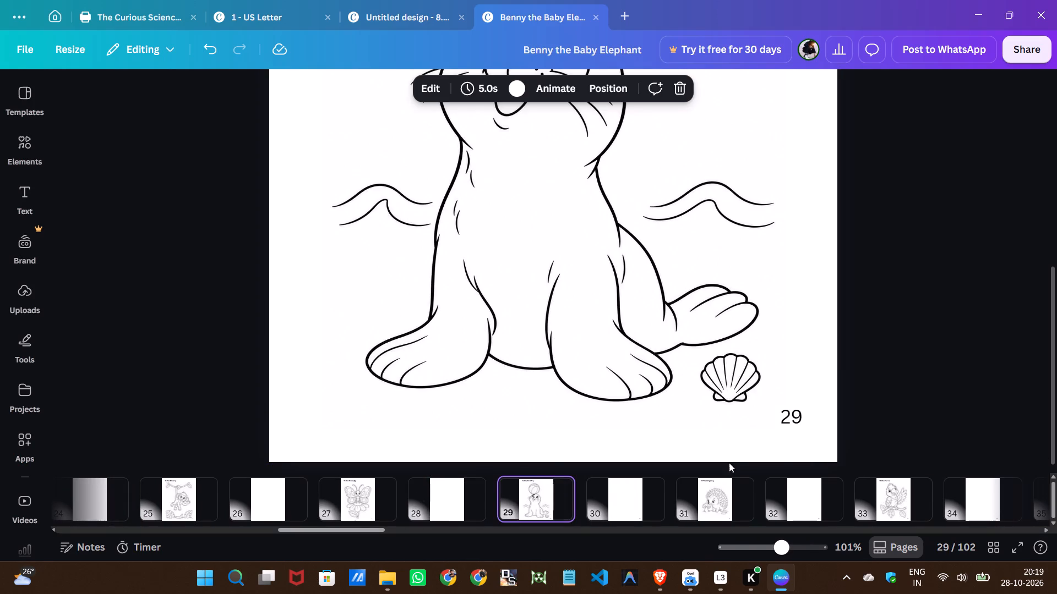
left_click(793, 422)
left_click(406, 96)
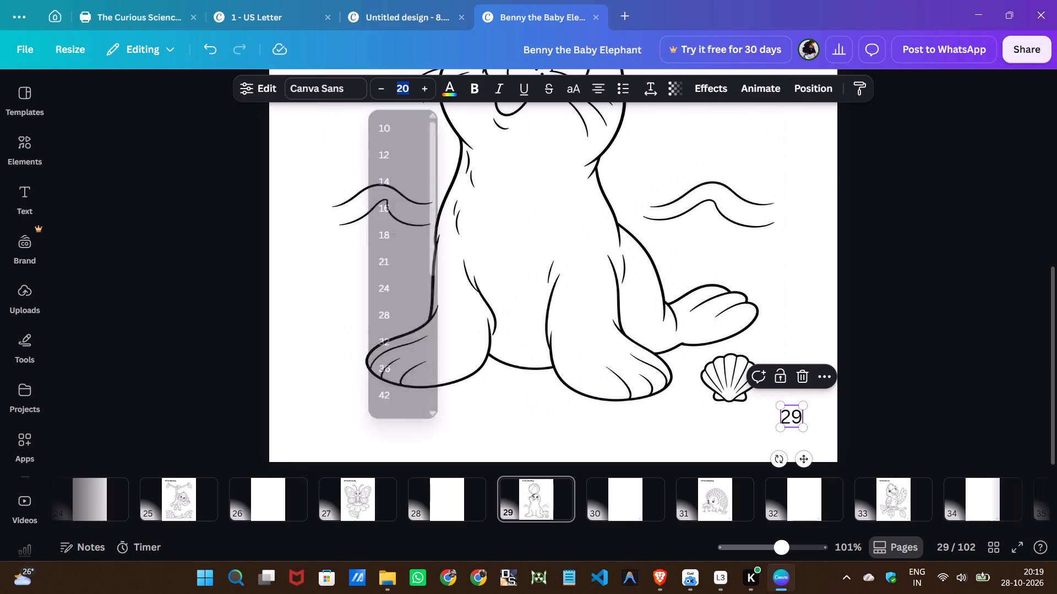
left_click(402, 132)
Delete the page number from blank page 30.
left_click(604, 512)
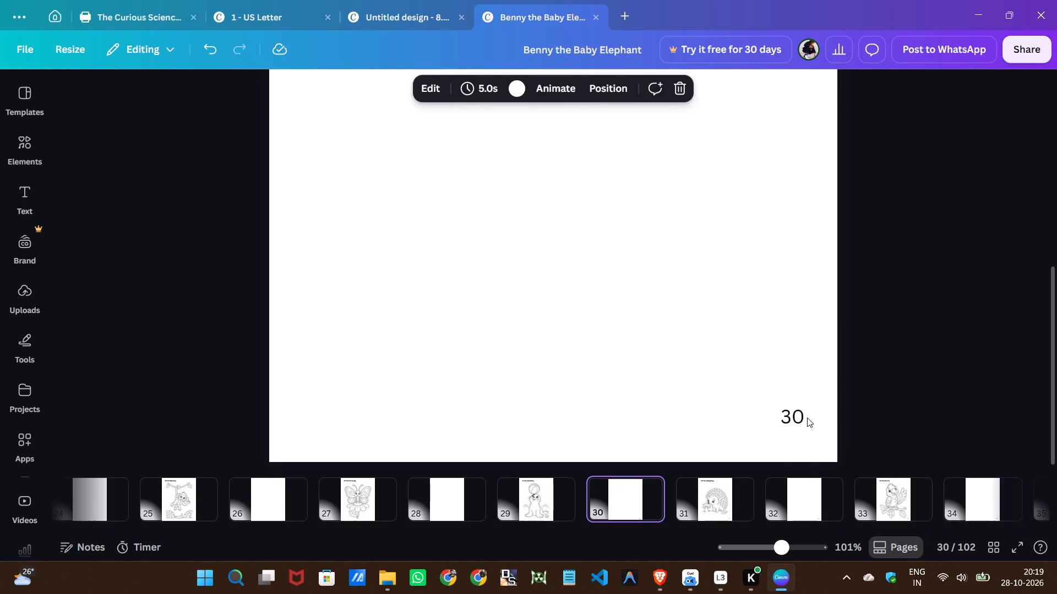
left_click(784, 413)
key("Delete")
Set the page number on the hedgehog coloring page, page 31, to font size 10.
left_click(705, 502)
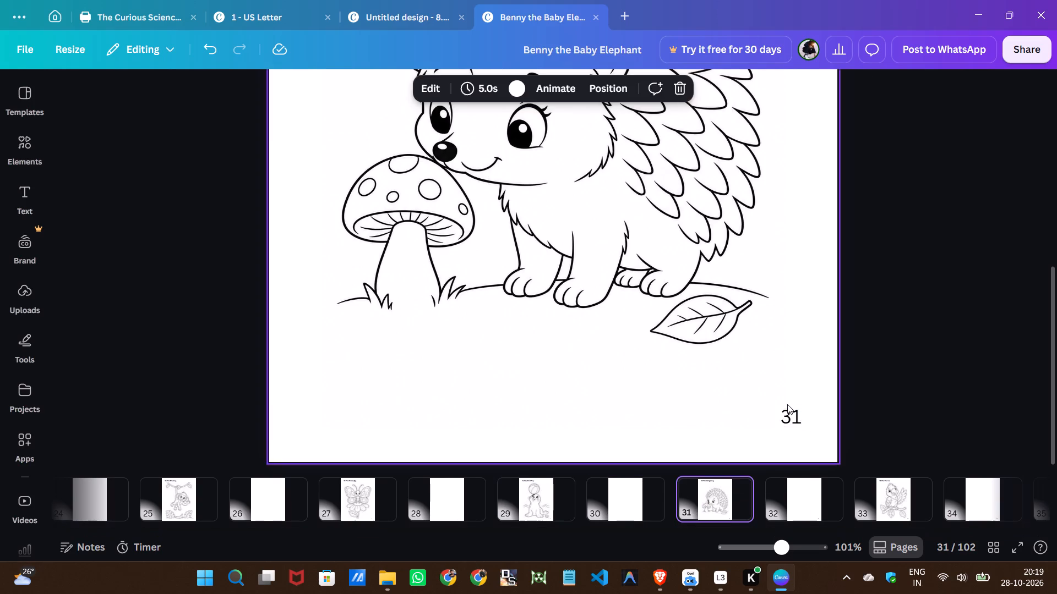
left_click(787, 404)
left_click(394, 92)
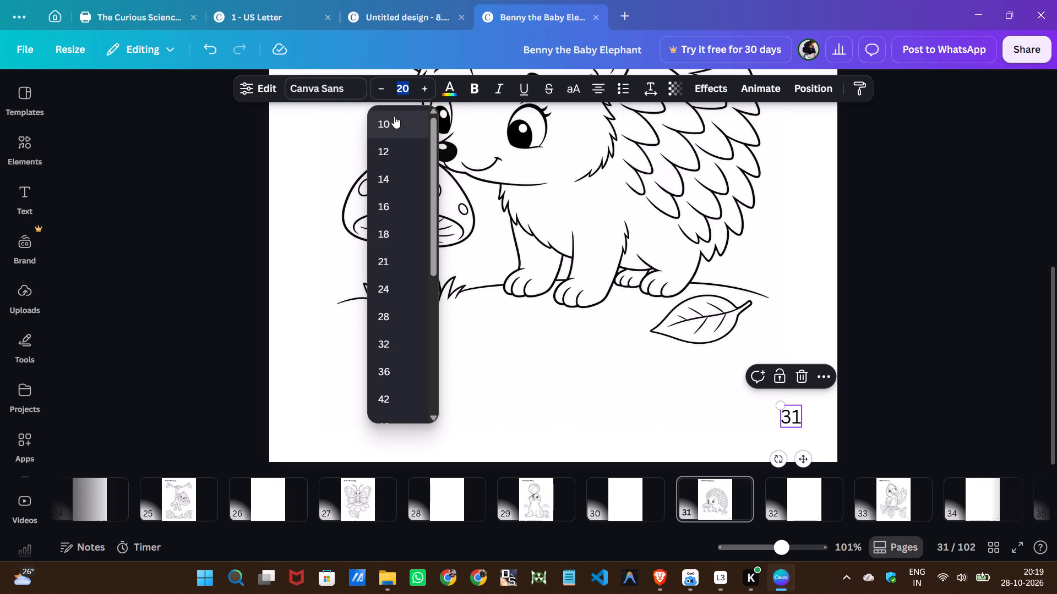
left_click(394, 116)
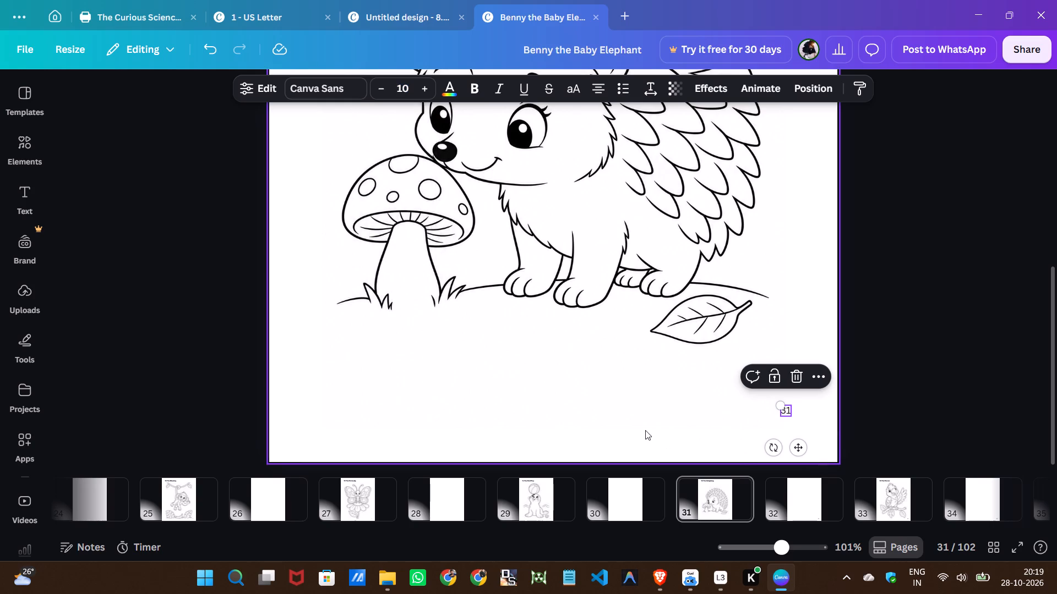
left_click(884, 424)
left_click(788, 411)
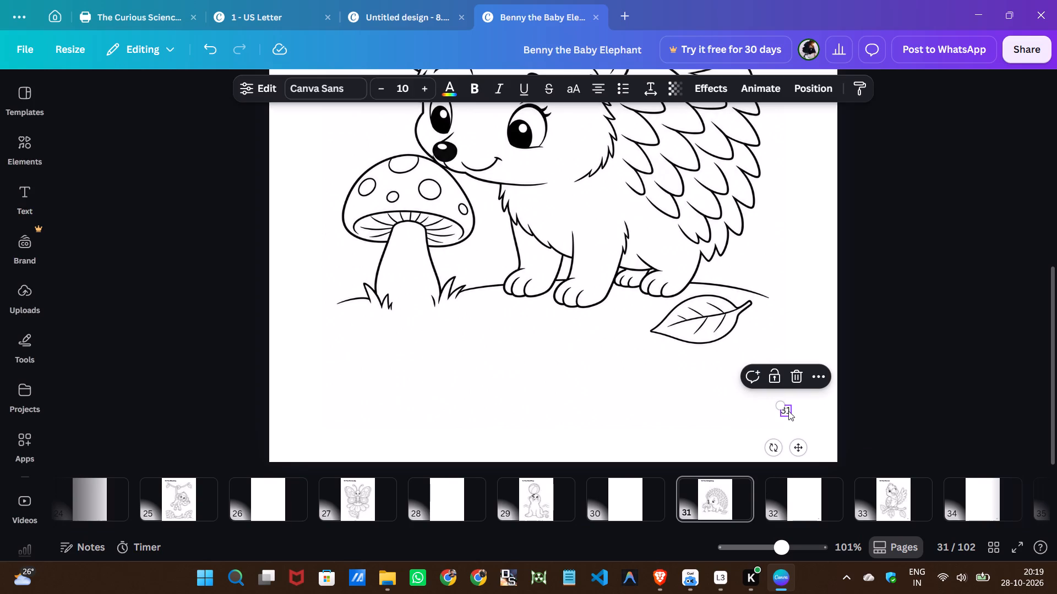
Delete the page number from blank page 32.
left_click(781, 499)
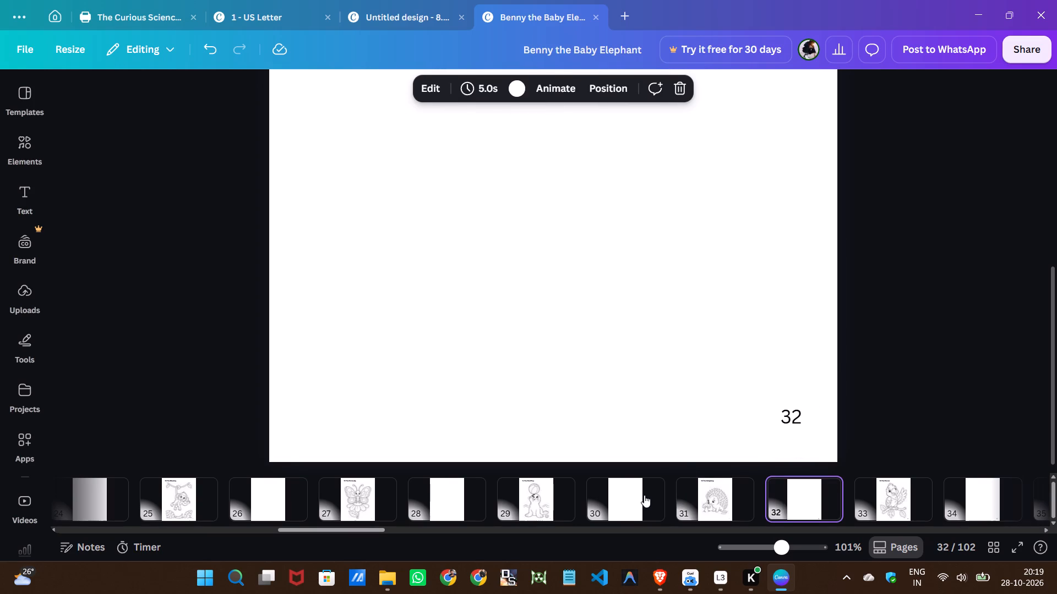
left_click(800, 414)
key("Delete")
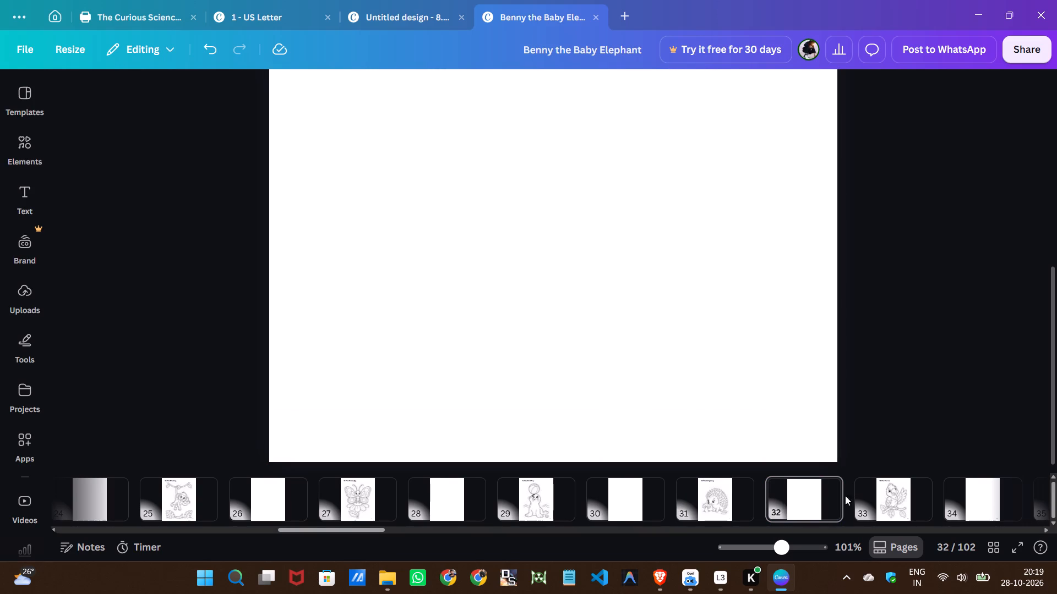
Set the page number on the parrot coloring page, page 33, to font size 10.
scroll(571, 531, "down", 9)
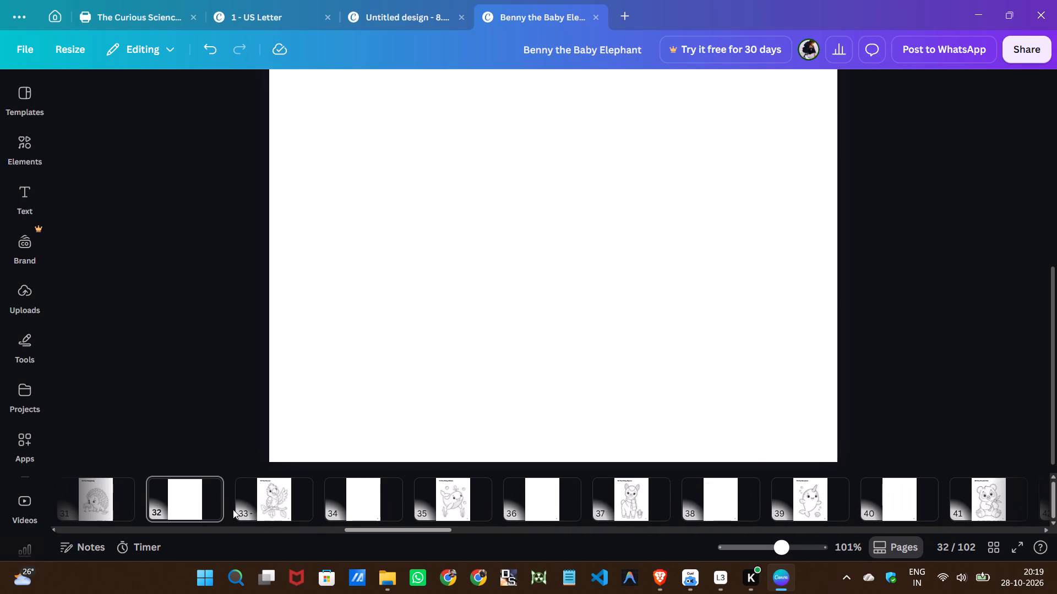
left_click(253, 504)
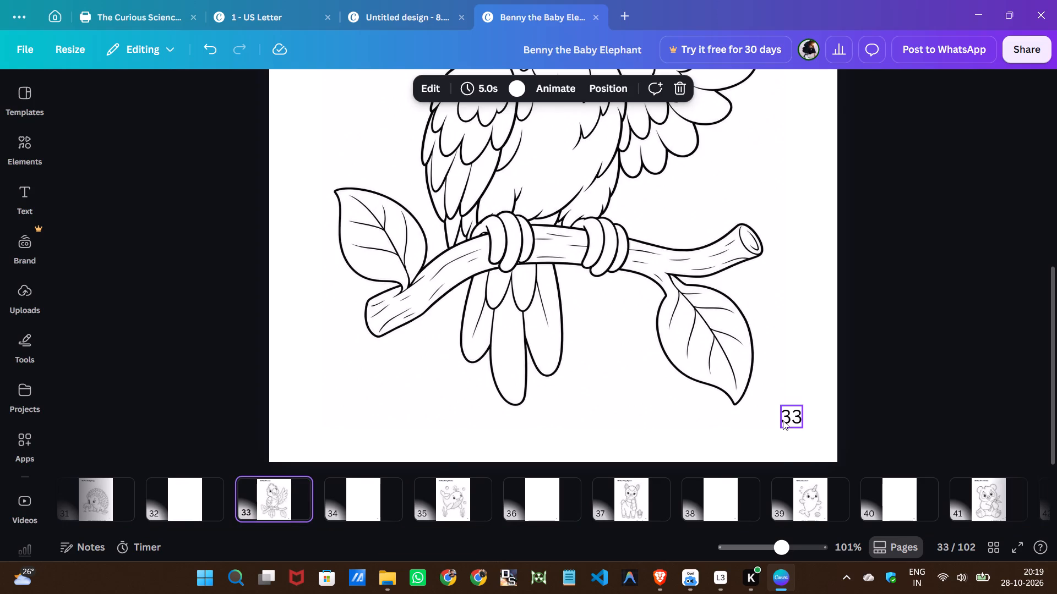
left_click(783, 420)
left_click(412, 90)
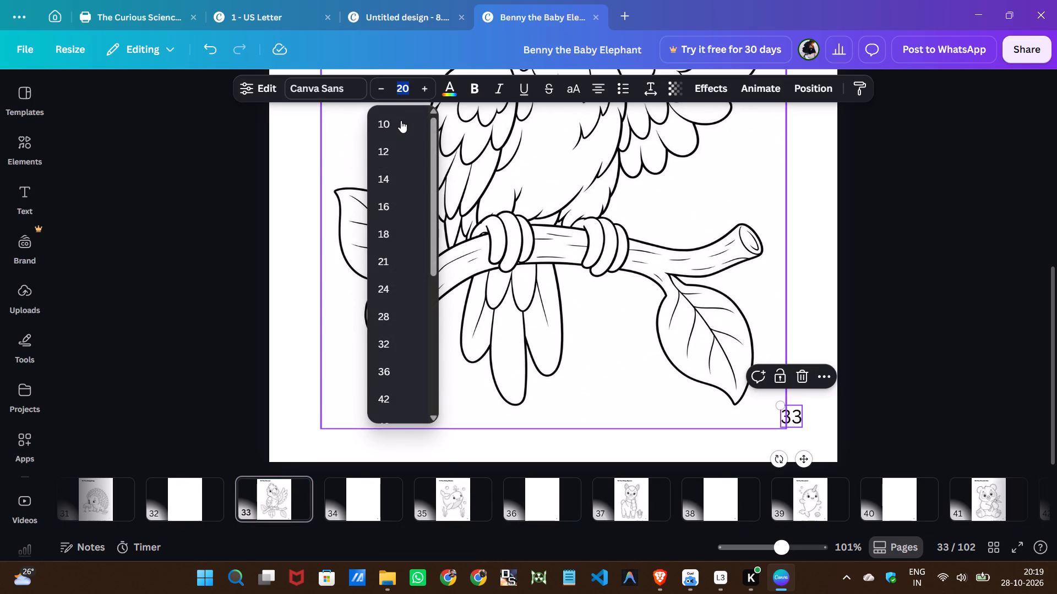
left_click(401, 120)
Delete the page number from blank page 34.
left_click(377, 483)
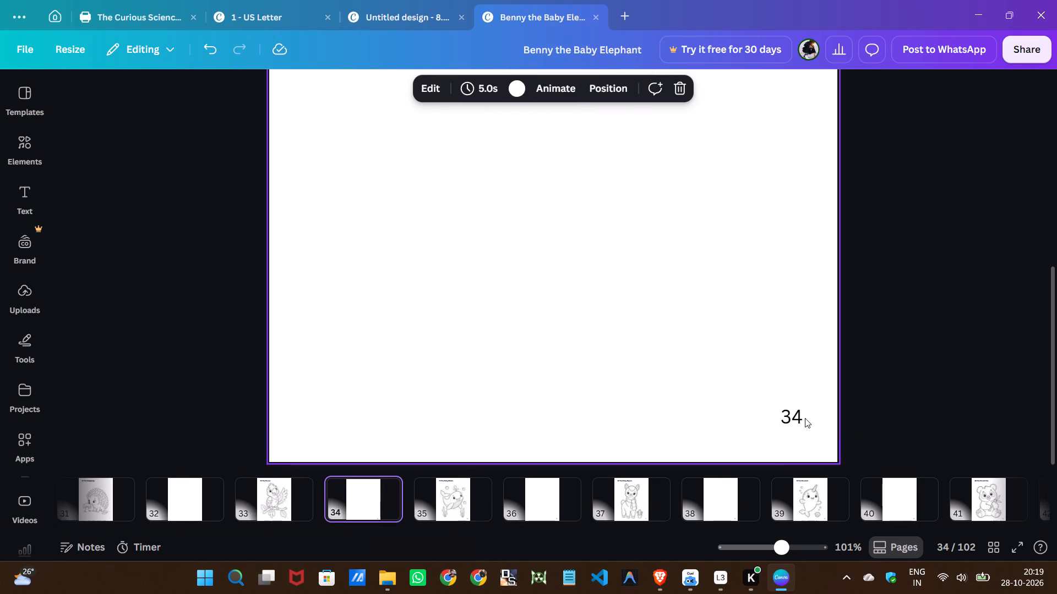
left_click(791, 418)
left_click(801, 381)
Set the page number on the whale coloring page, page 35, to font size 10.
left_click(466, 500)
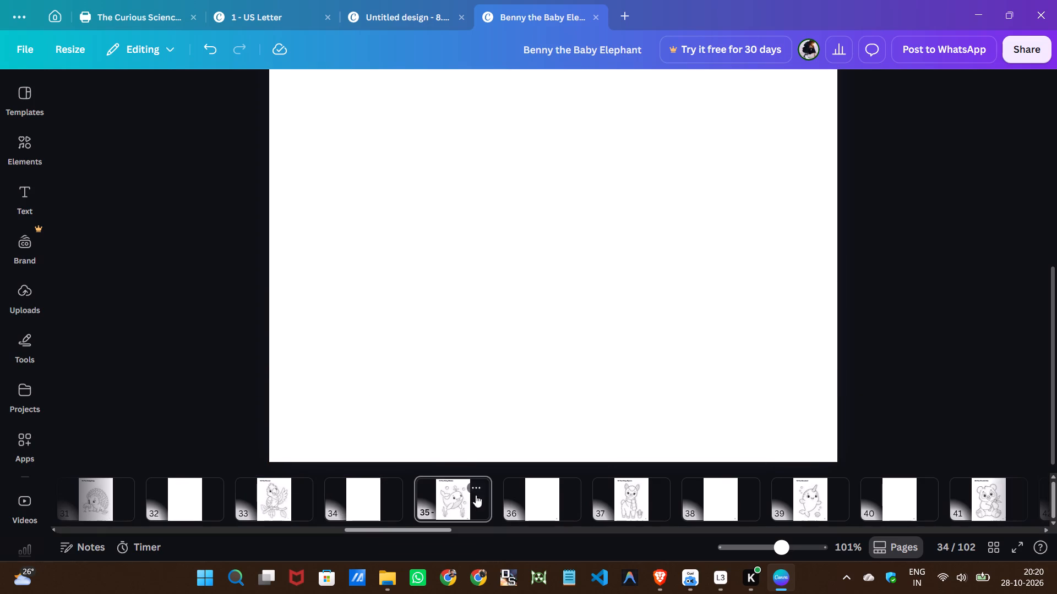
left_click(803, 425)
left_click(792, 420)
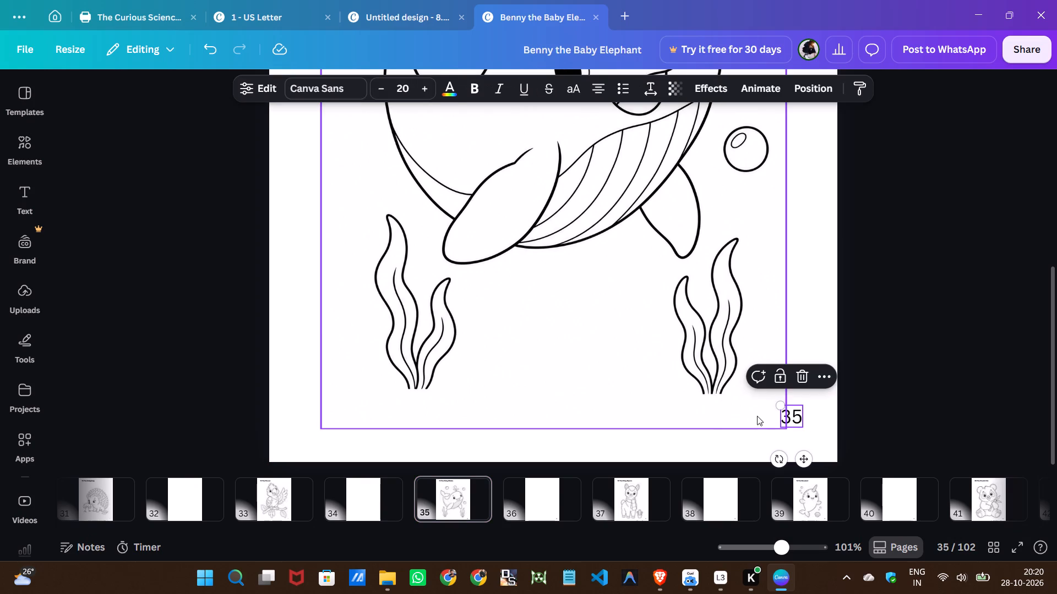
left_click(411, 88)
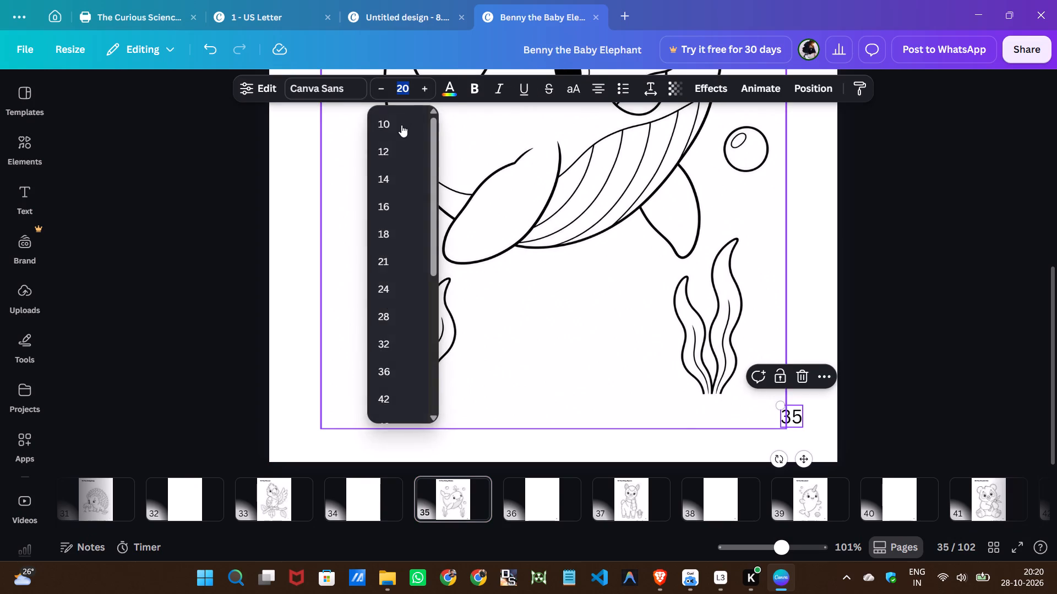
left_click(401, 125)
Delete the page number from blank page 36.
left_click(532, 502)
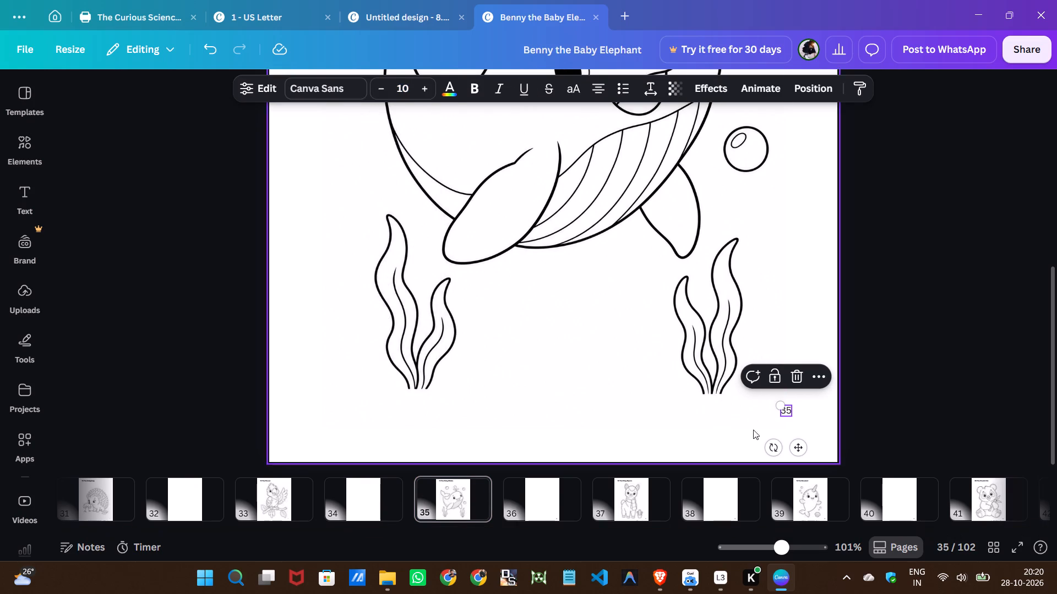
left_click(563, 501)
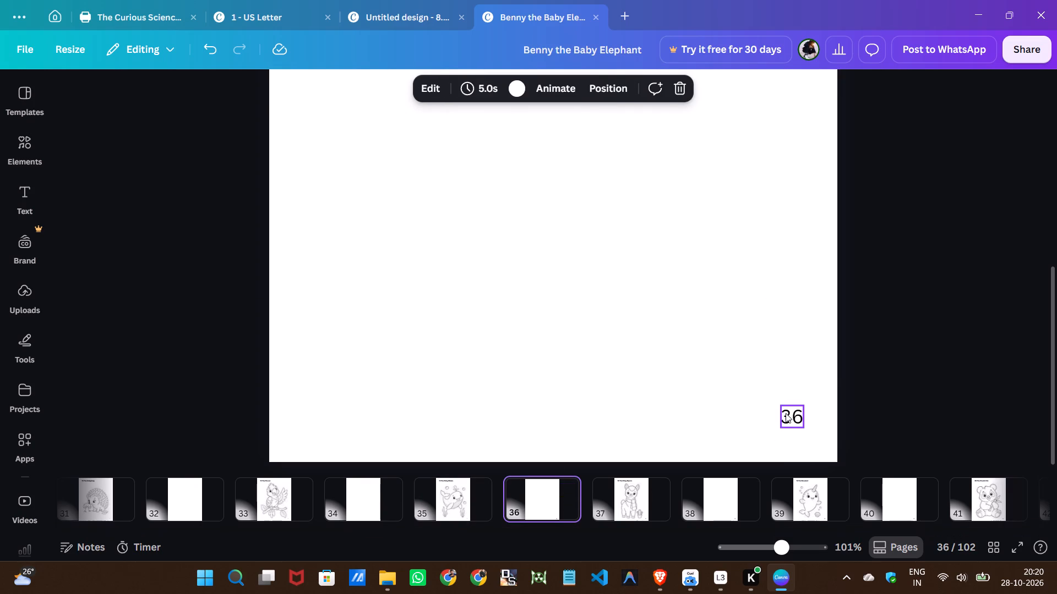
left_click(786, 413)
left_click(802, 378)
Set the page number on the alpaca coloring page, page 37, to font size 10.
left_click(611, 500)
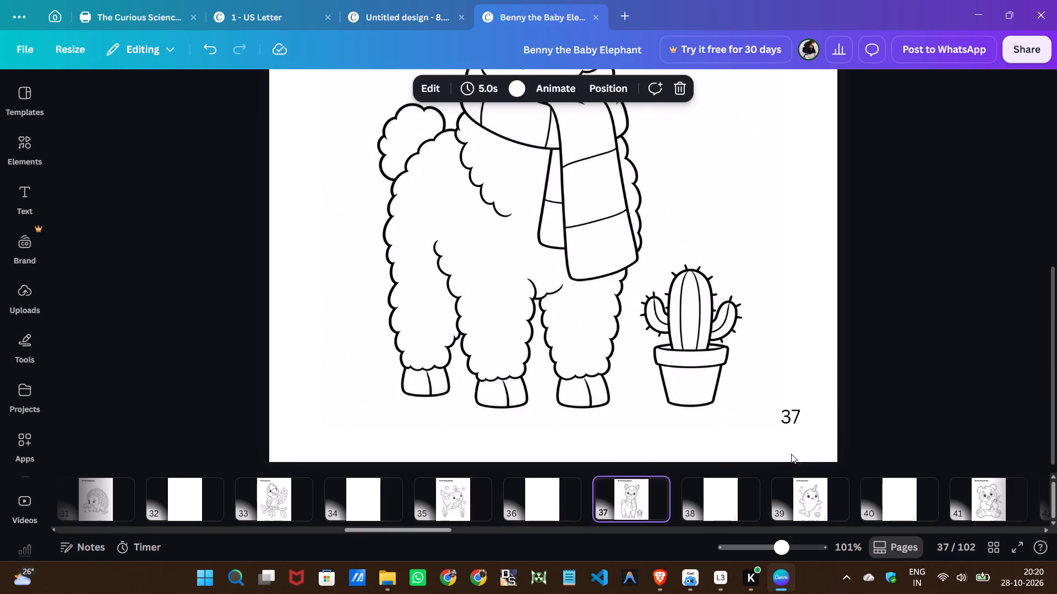
left_click(799, 424)
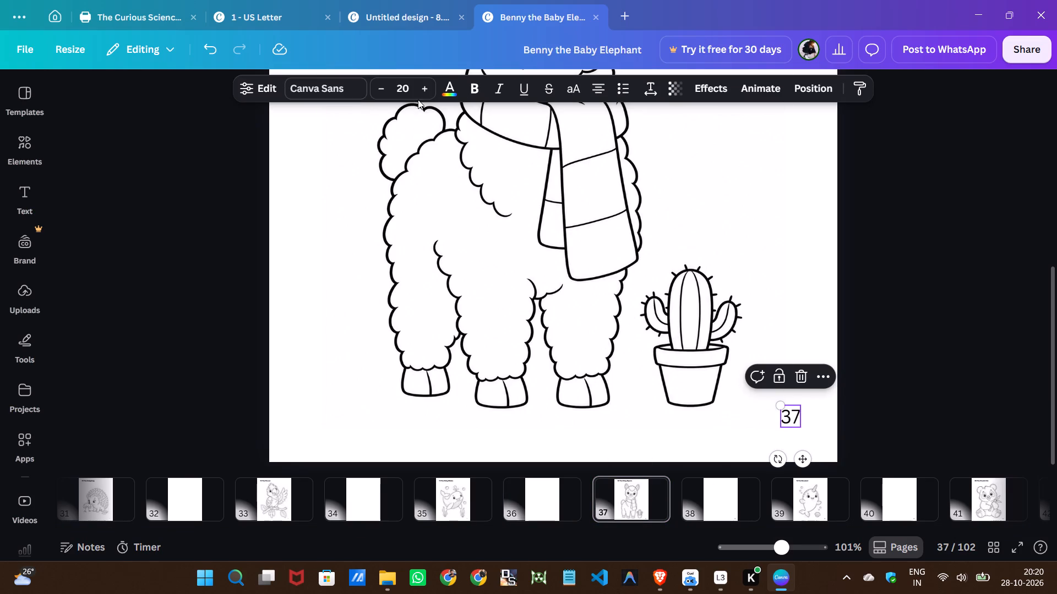
left_click(398, 93)
left_click(390, 122)
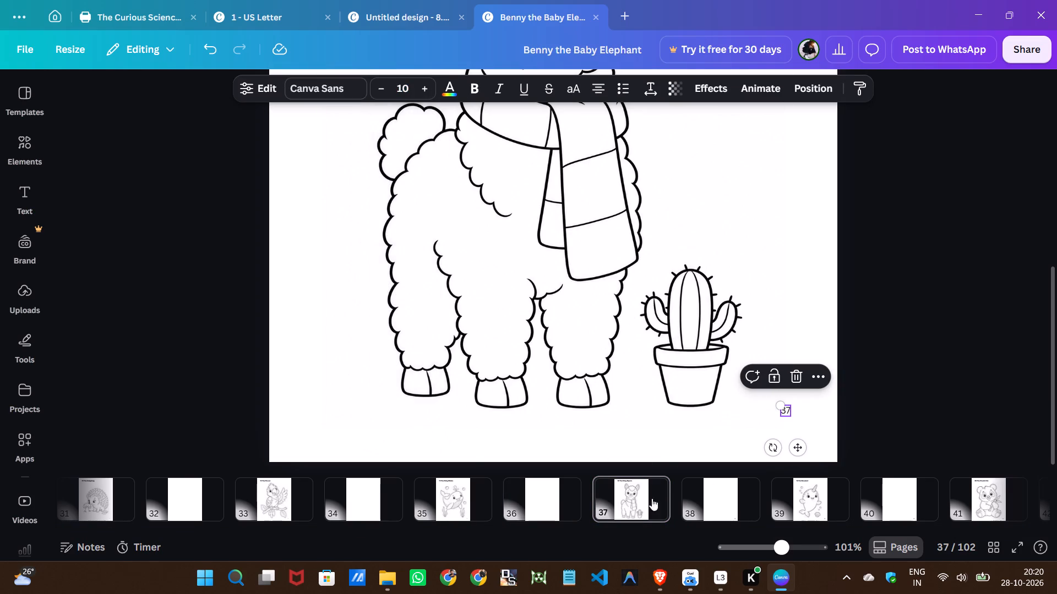
Delete the page number from blank page 38.
scroll(436, 502, "down", 5)
left_click(378, 514)
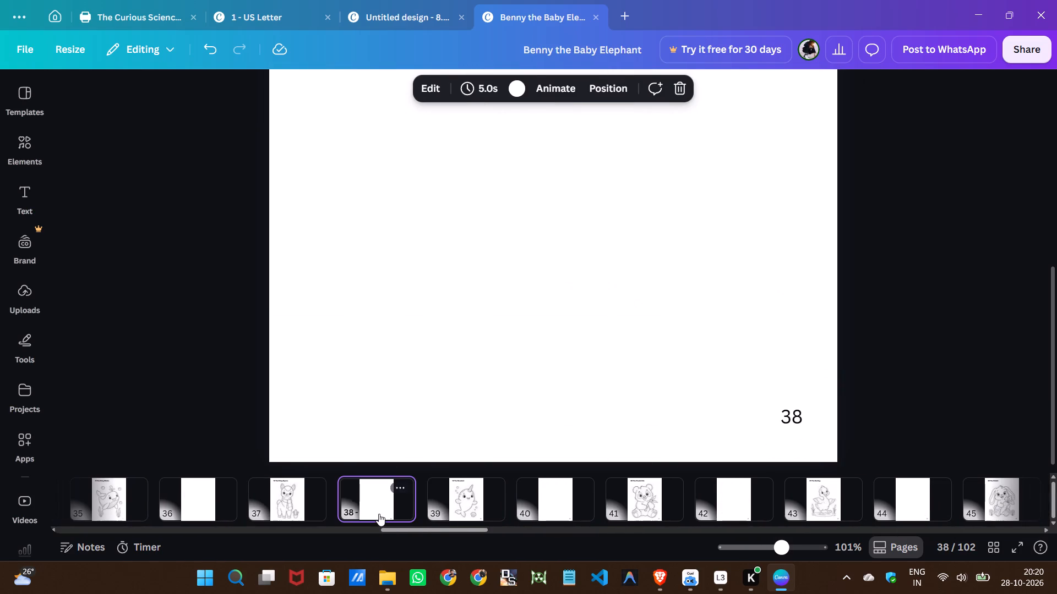
left_click(802, 426)
left_click(804, 377)
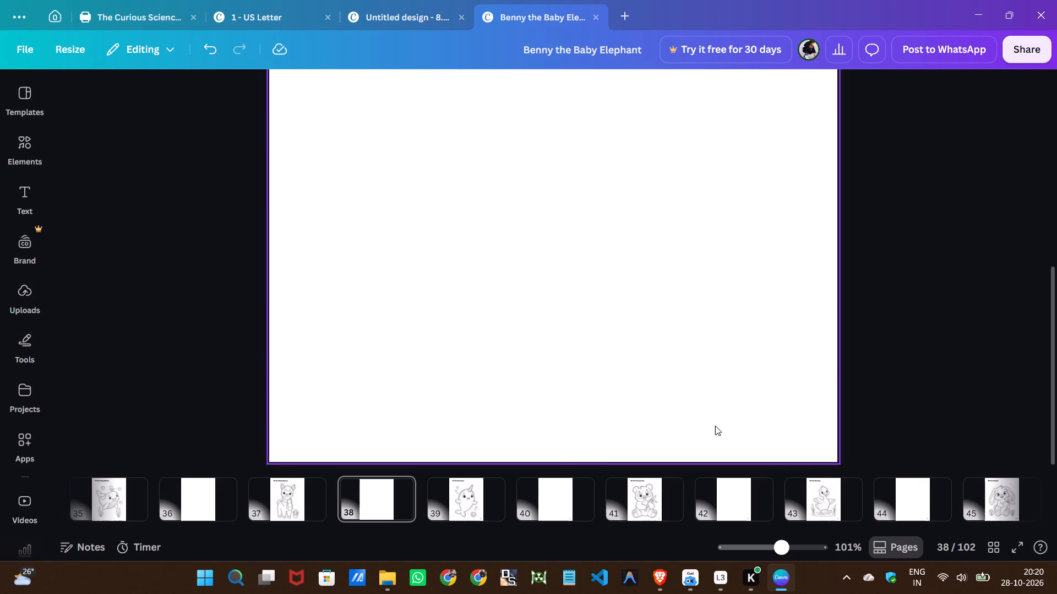
Set the page number on the narwhal coloring page, page 39, to font size 10.
left_click(491, 494)
left_click(778, 426)
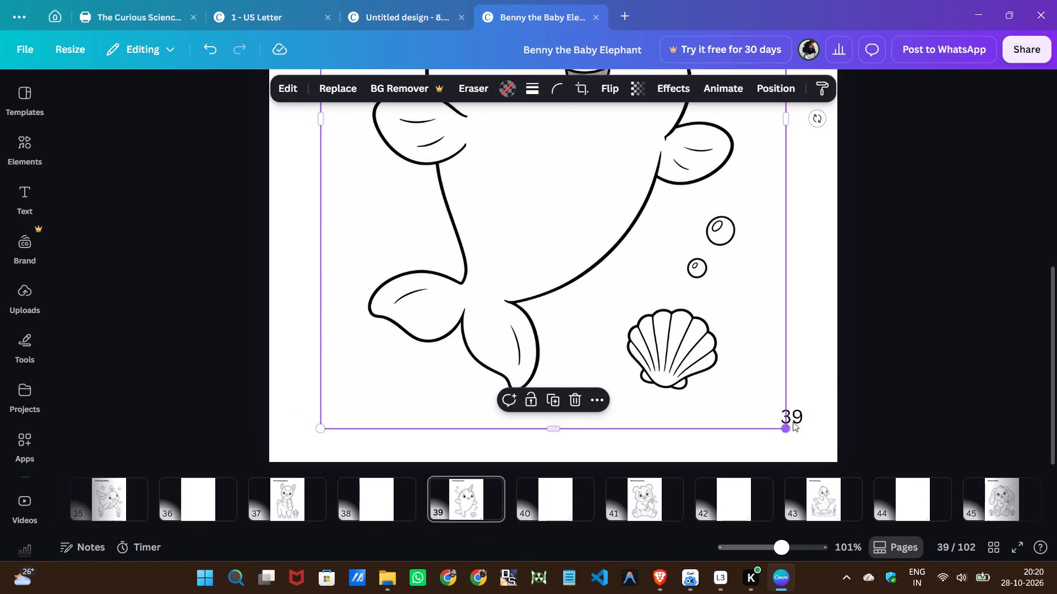
left_click(798, 421)
left_click(404, 88)
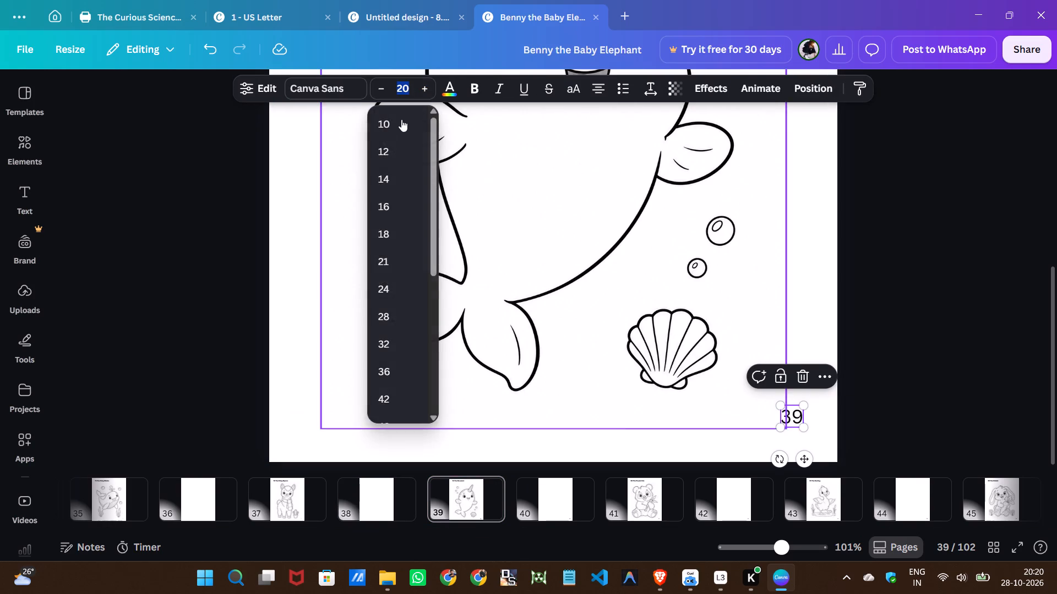
left_click(400, 125)
Delete the page number from blank page 40.
left_click(550, 488)
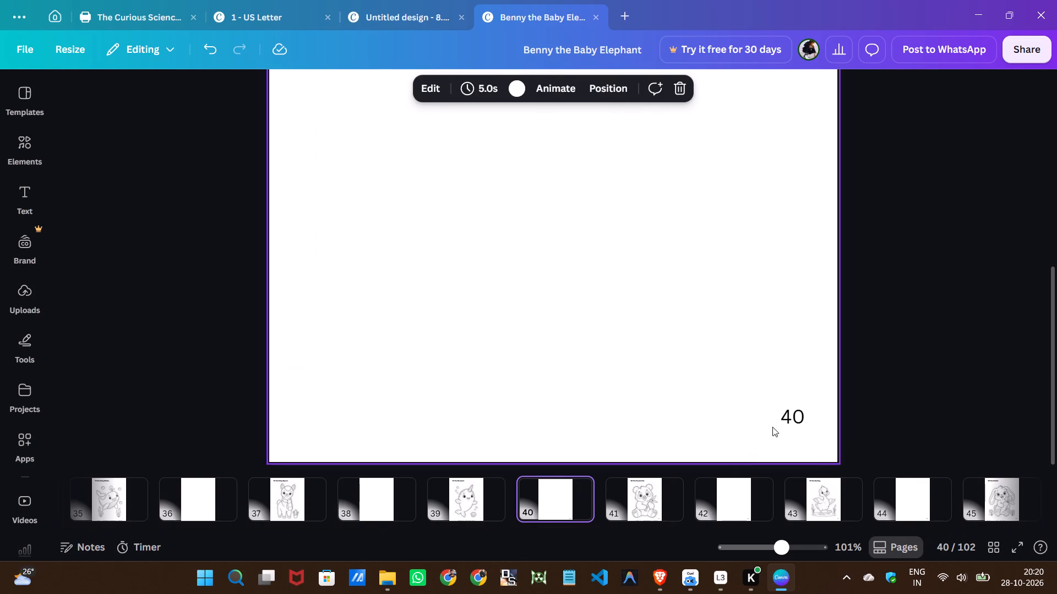
left_click(778, 423)
left_click(786, 419)
key("Delete")
Set the page number on the panda coloring page, page 41, to font size 10.
left_click(639, 503)
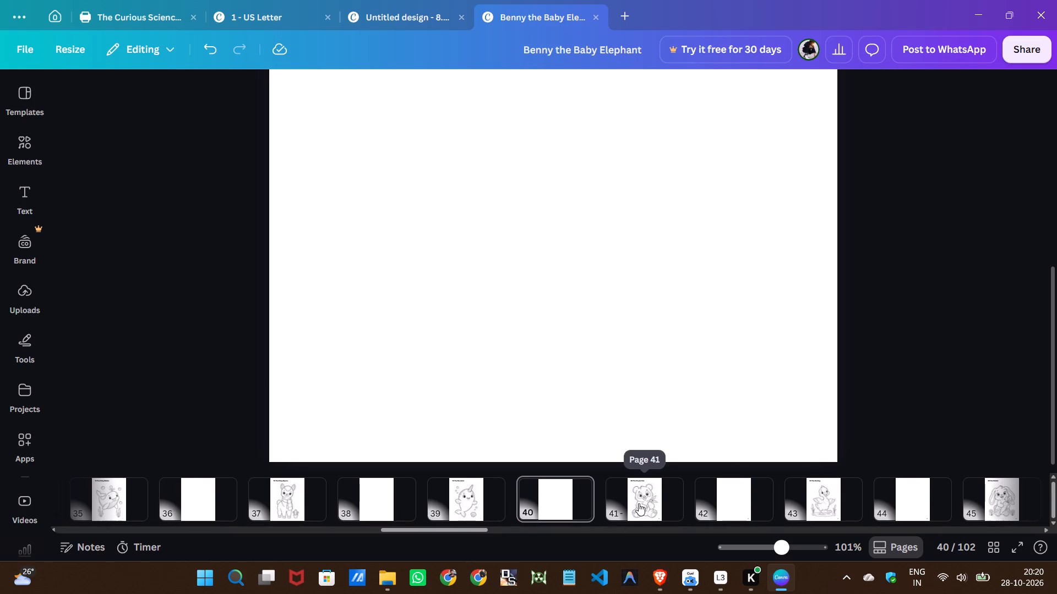
left_click(794, 413)
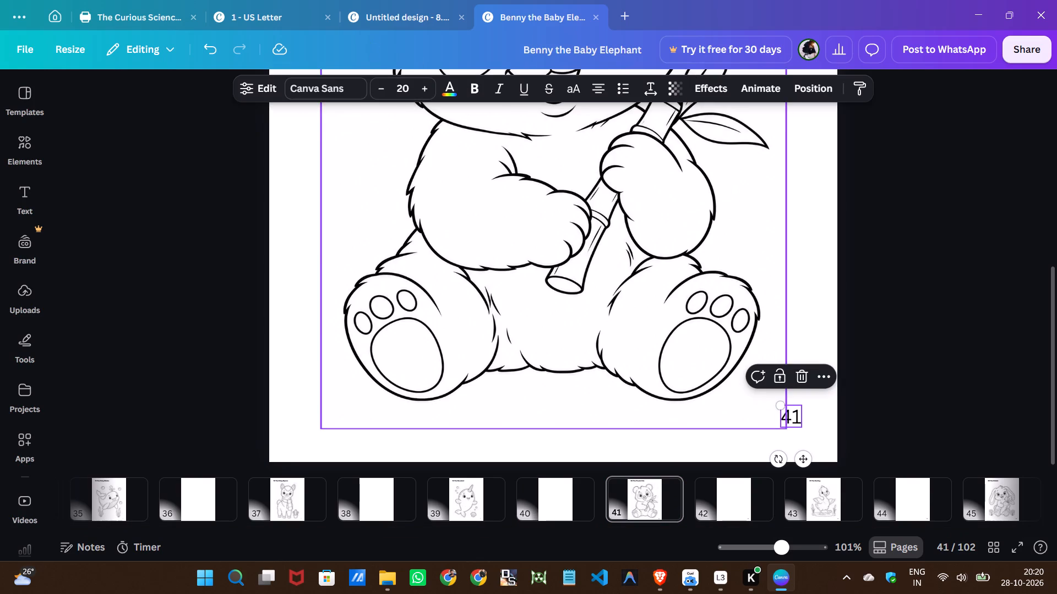
left_click(402, 82)
left_click(401, 125)
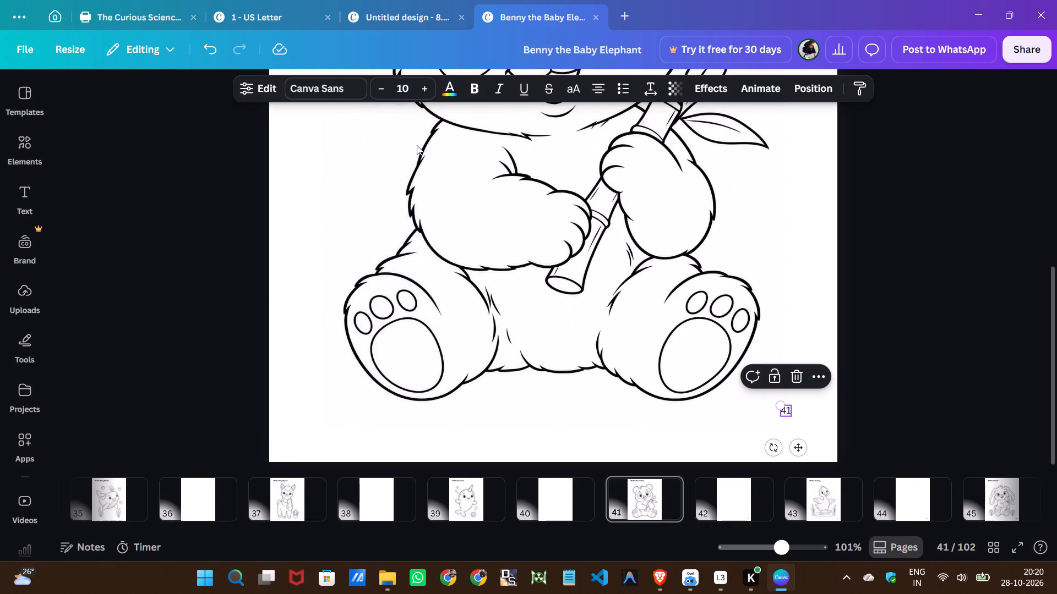
Delete the page number from blank page 42.
scroll(501, 500, "down", 5)
left_click(387, 507)
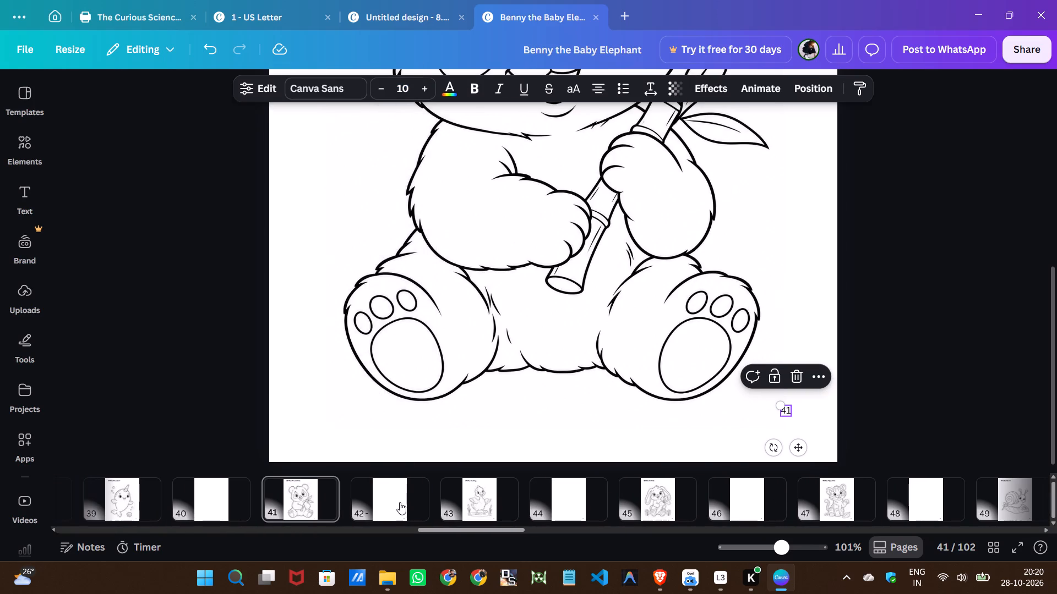
left_click(794, 421)
left_click(799, 366)
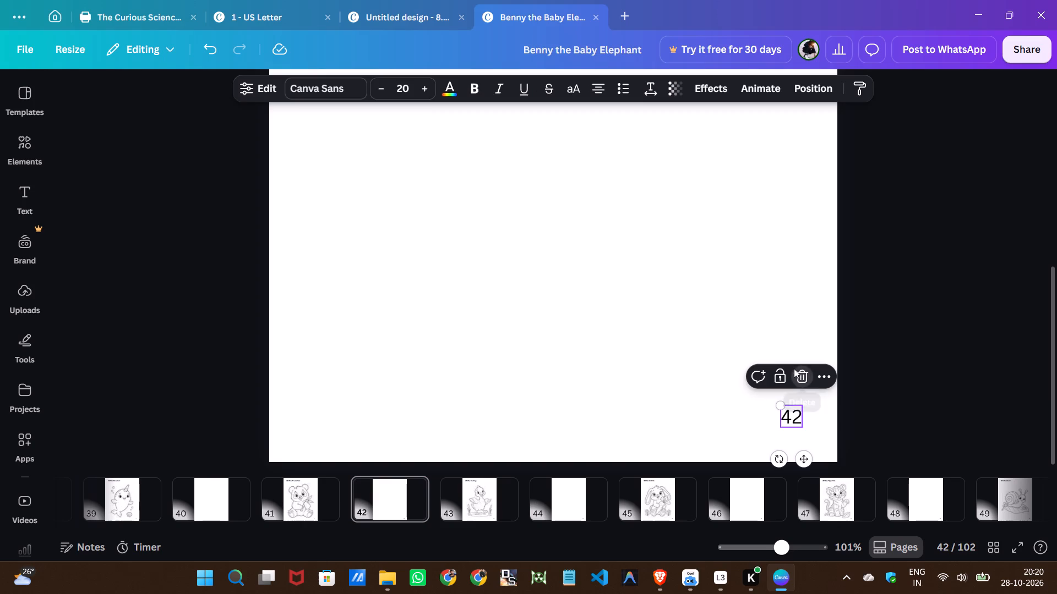
Set the page number on the duckling coloring page, page 43, to font size 10.
left_click(471, 487)
left_click(791, 420)
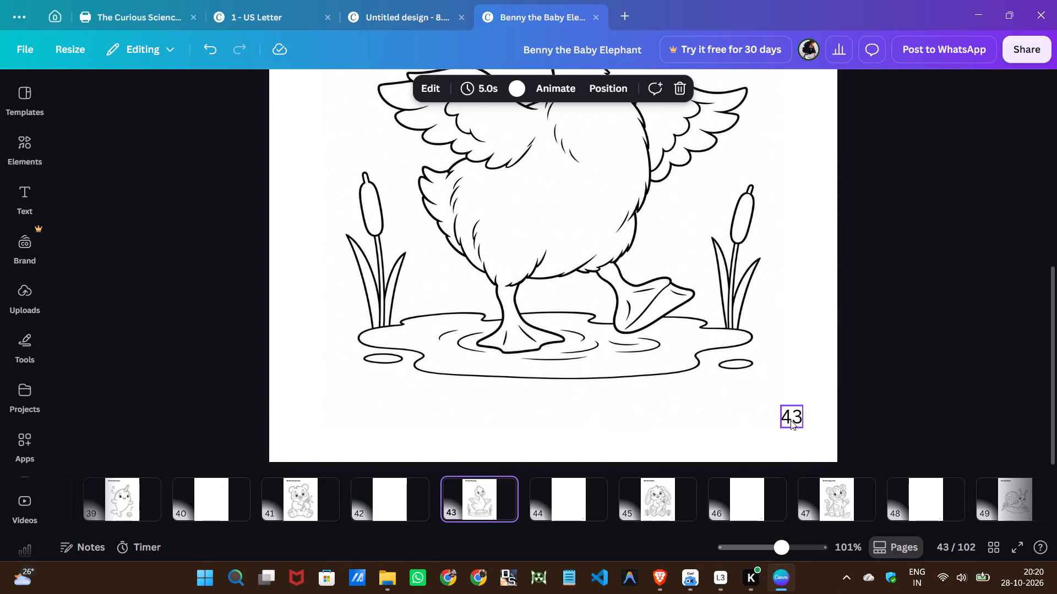
left_click(412, 92)
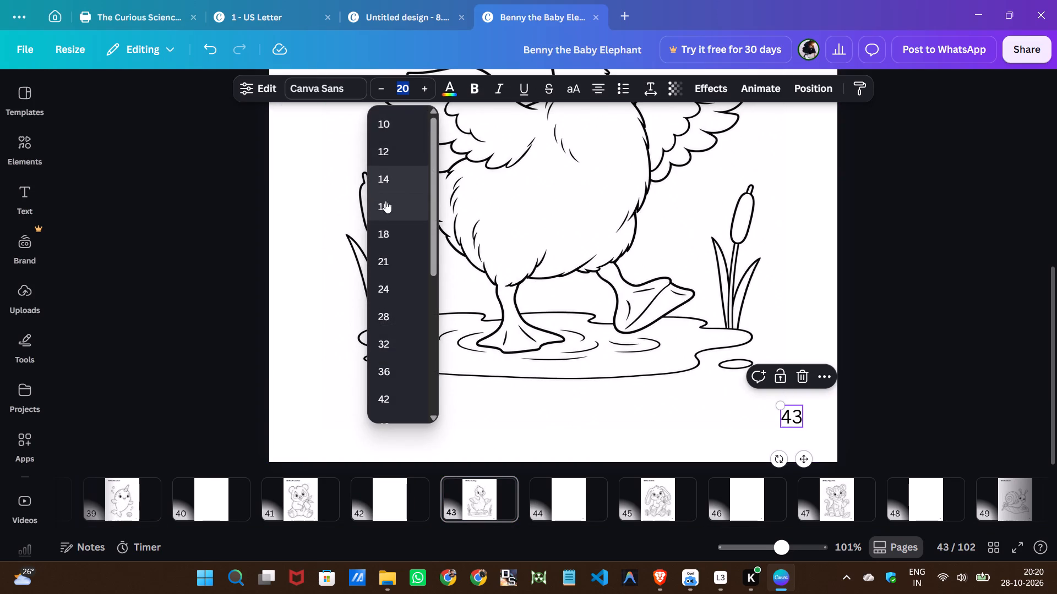
left_click(399, 127)
Delete the page number from blank page 44.
left_click(571, 512)
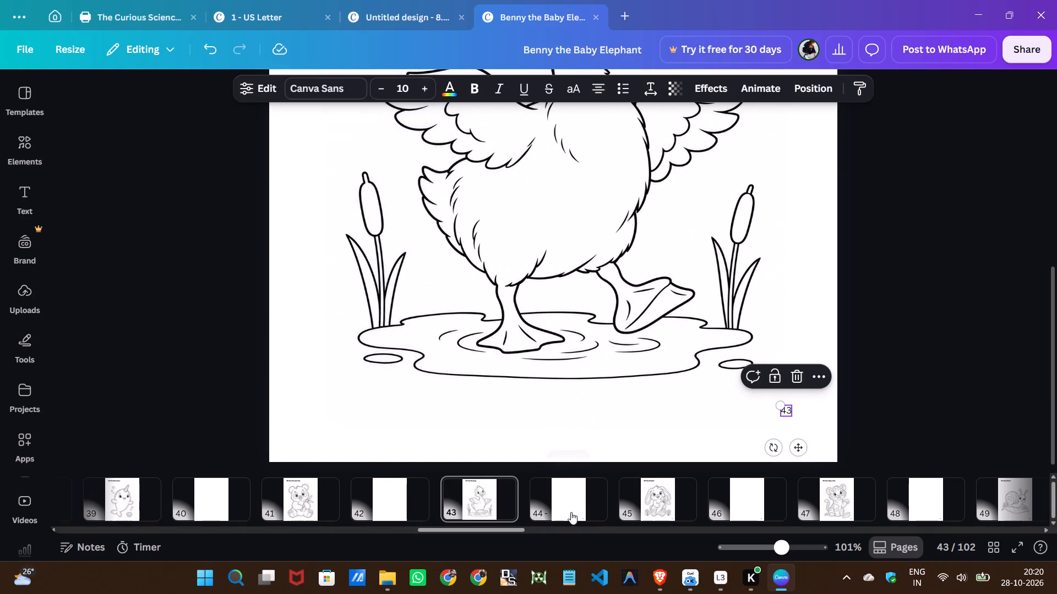
left_click(782, 420)
key("Delete")
Set the page number on the bunny coloring page, page 45, to font size 10.
left_click(655, 507)
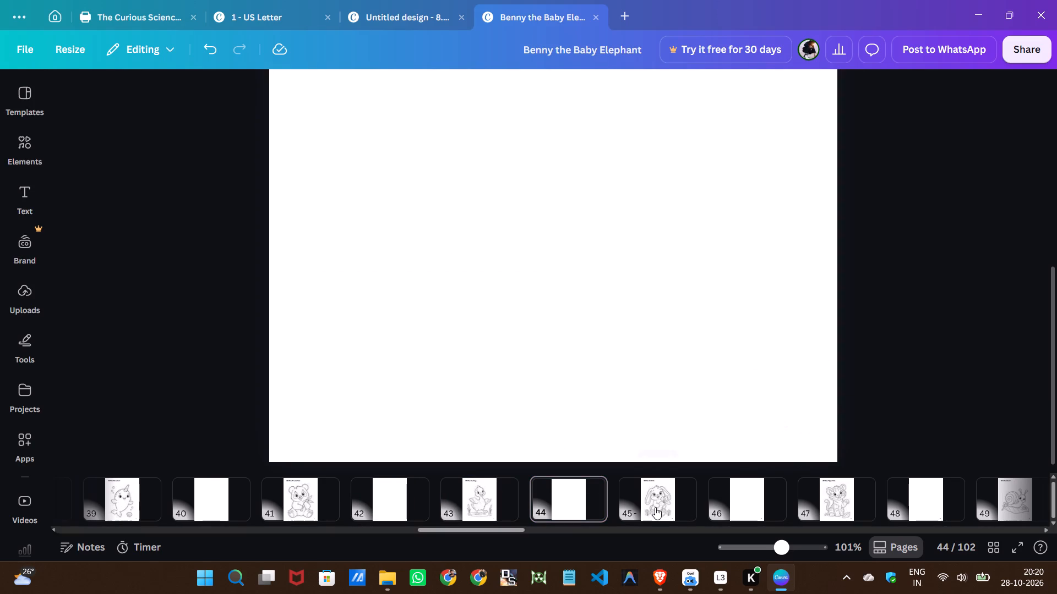
left_click(782, 421)
left_click(415, 86)
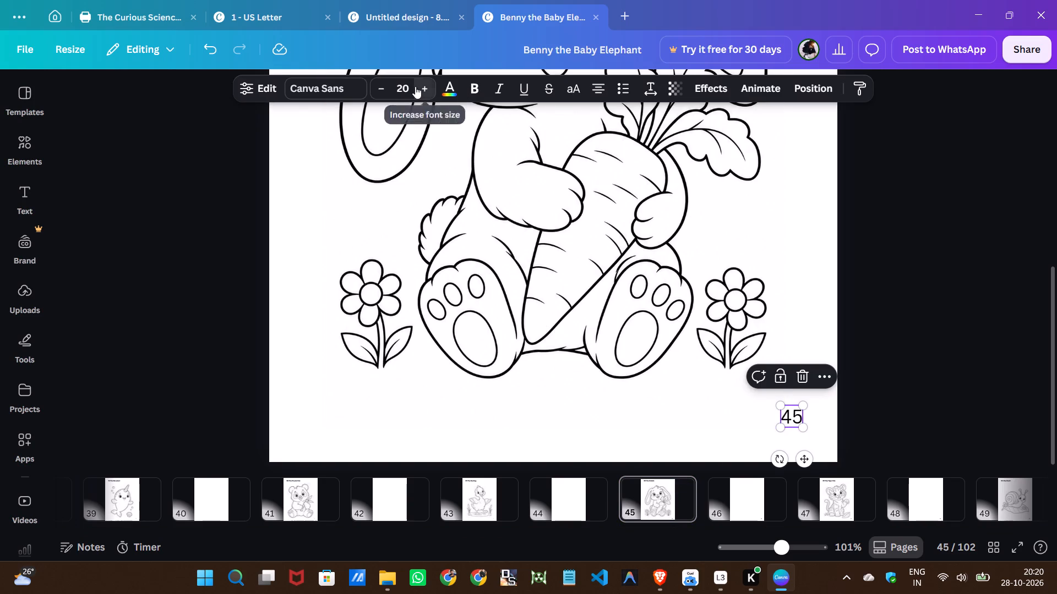
left_click(388, 90)
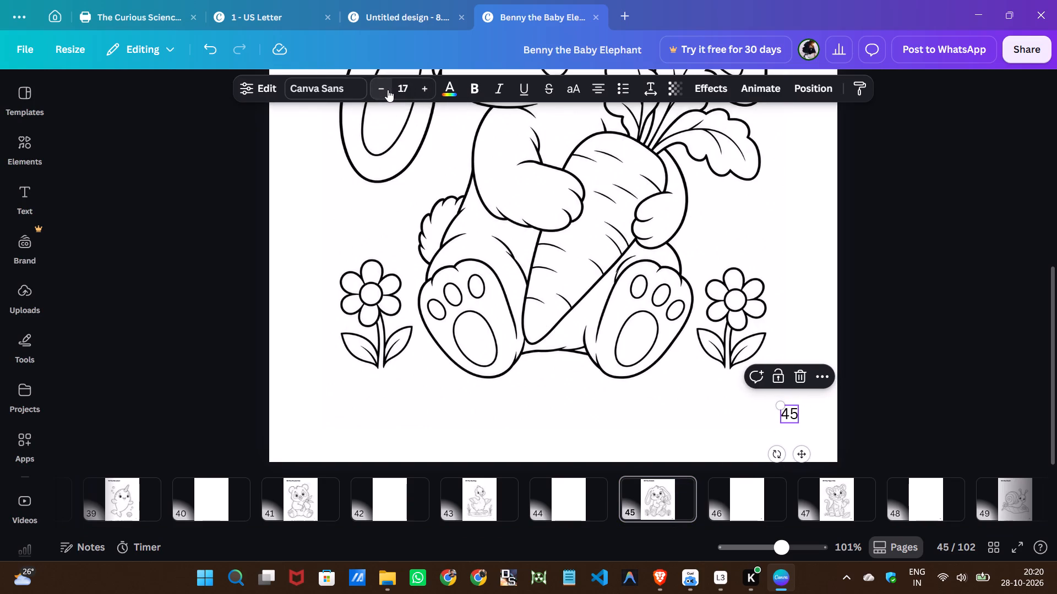
triple_click(388, 90)
double_click(388, 90)
left_click(388, 90)
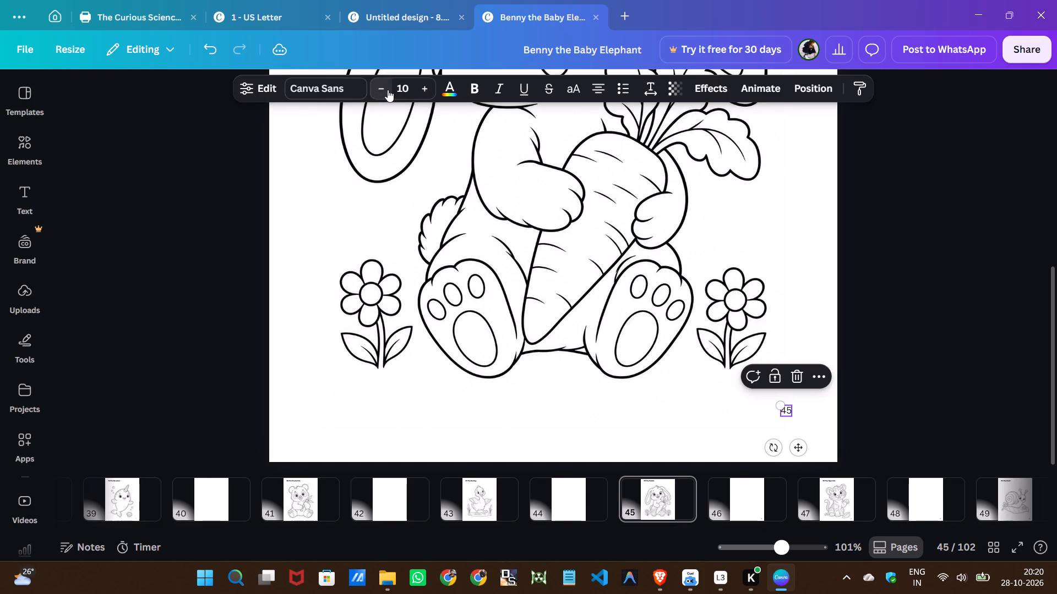
Delete the page number from blank page 46.
scroll(441, 527, "down", 4)
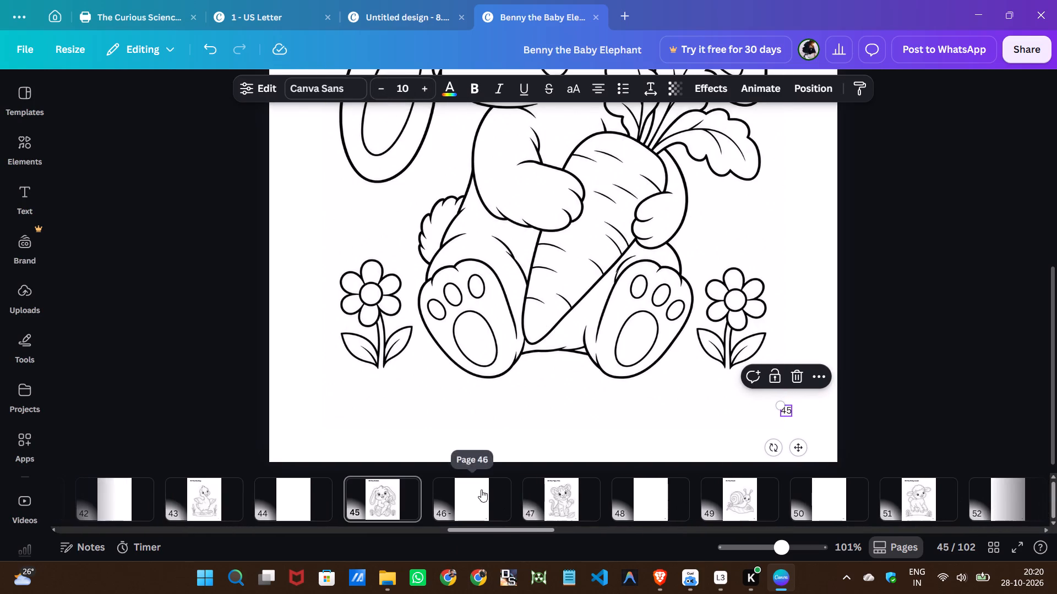
left_click(482, 490)
left_click(803, 422)
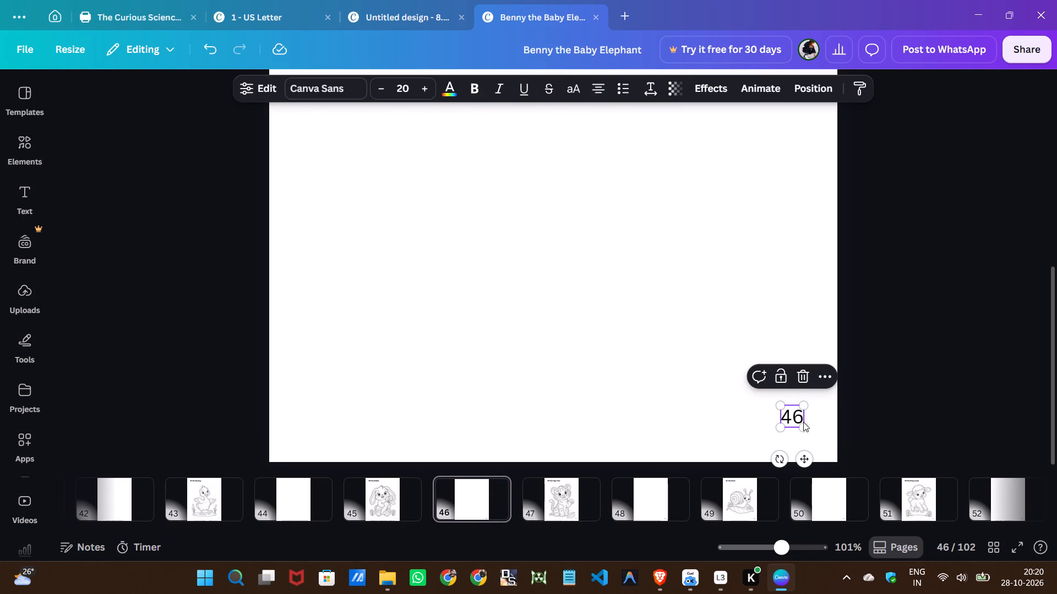
key("Delete")
Set the page number on the tiger cub coloring page, page 47, to font size 10.
left_click(574, 499)
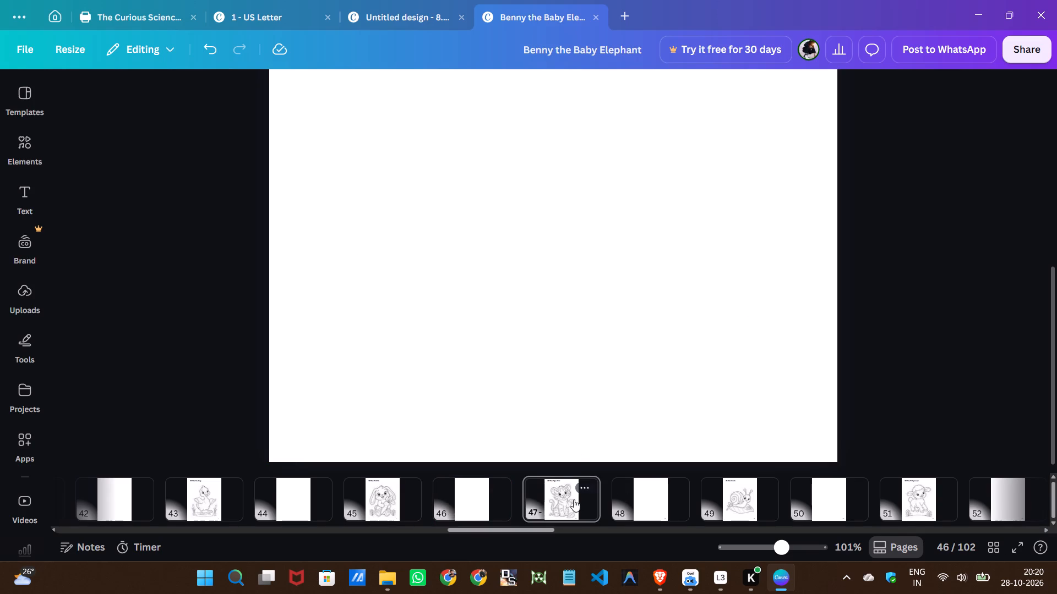
left_click(793, 424)
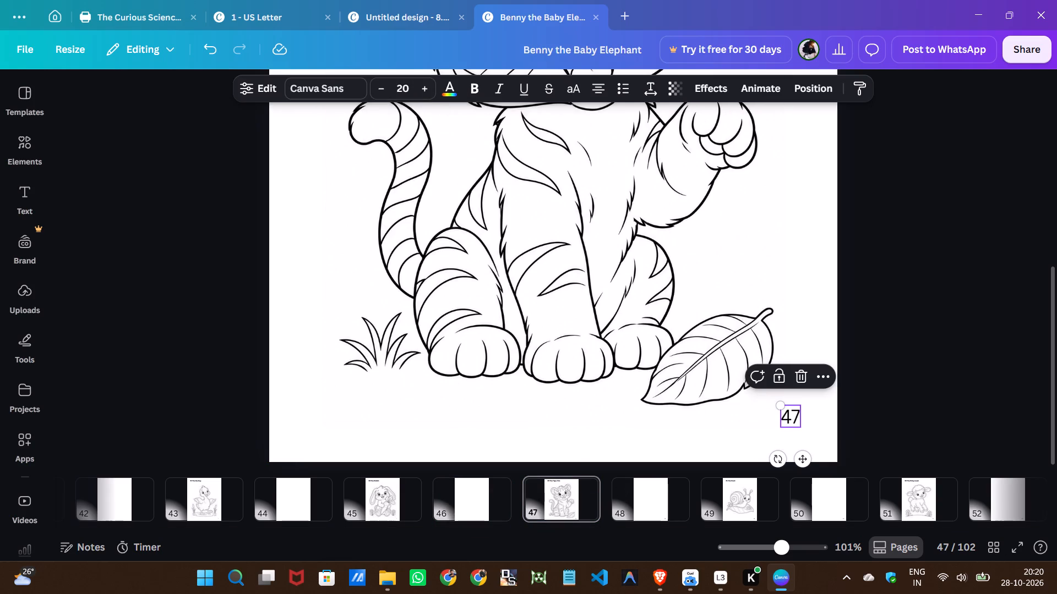
left_click(411, 96)
left_click(393, 129)
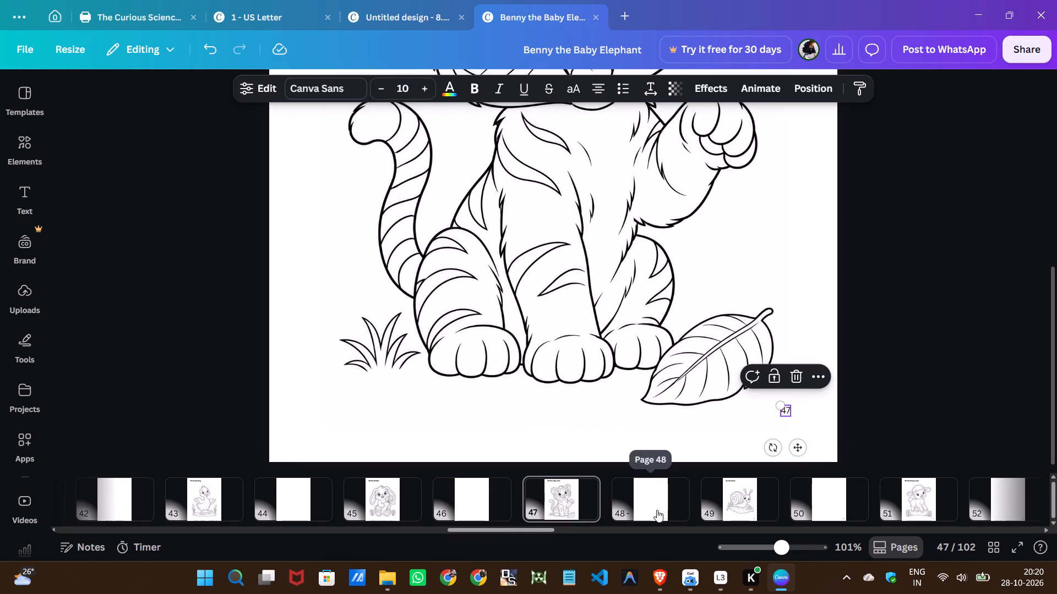
Delete the page number from blank page 48.
left_click(657, 510)
left_click(784, 421)
key("Delete")
Set the page number on the snail coloring page, page 49, to font size 10.
left_click(733, 494)
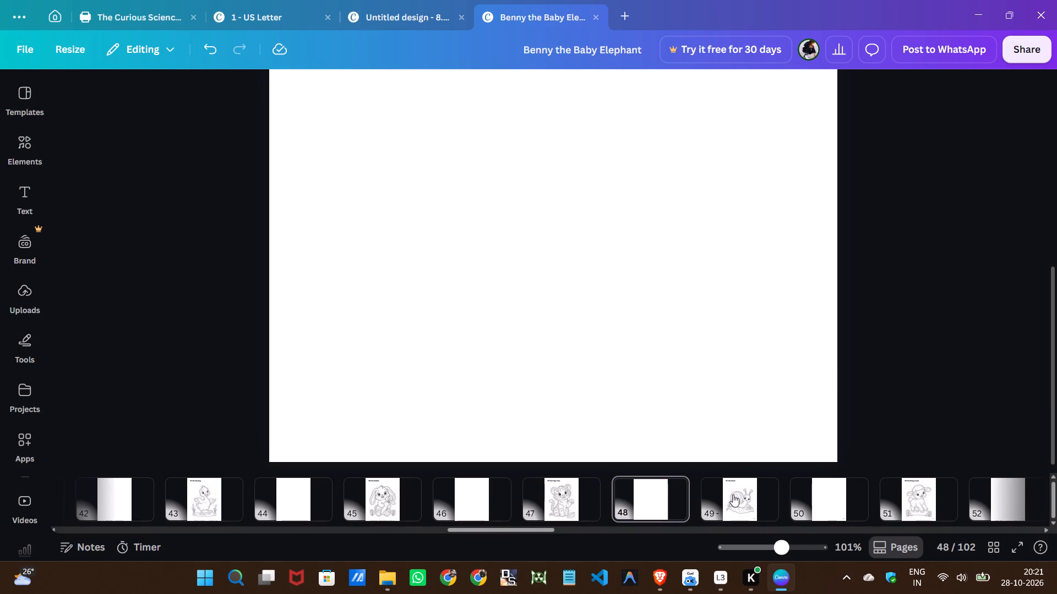
left_click(802, 419)
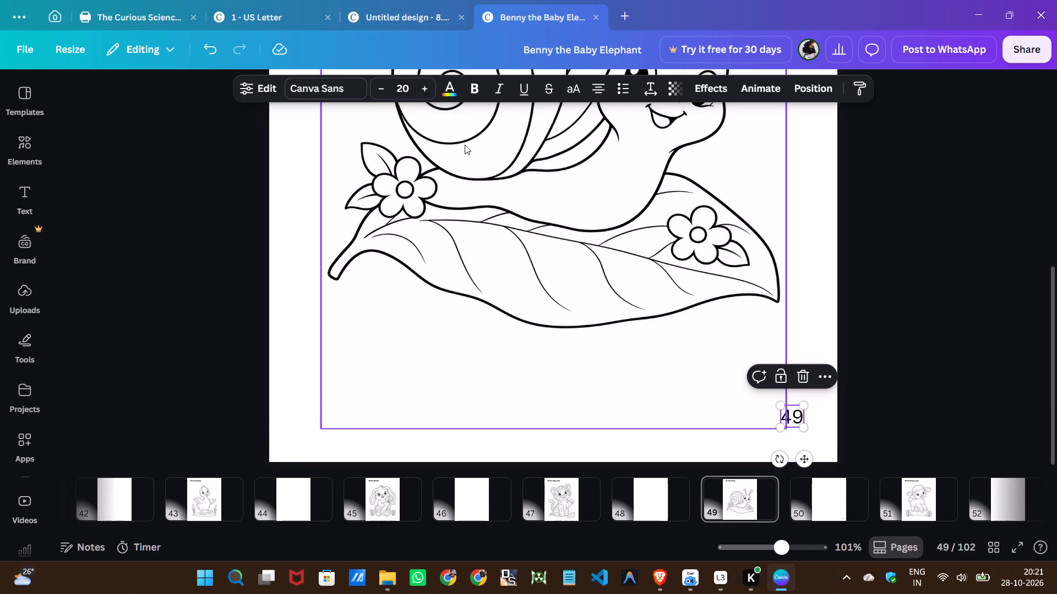
left_click(391, 91)
left_click(401, 128)
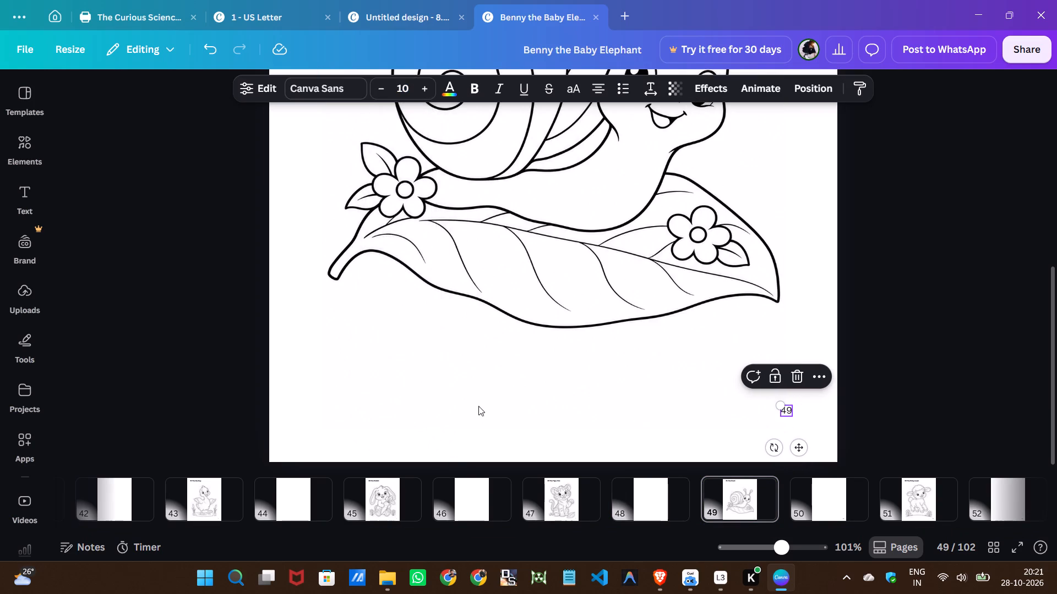
Delete the page number from blank page 50.
scroll(476, 496, "down", 4)
left_click(561, 505)
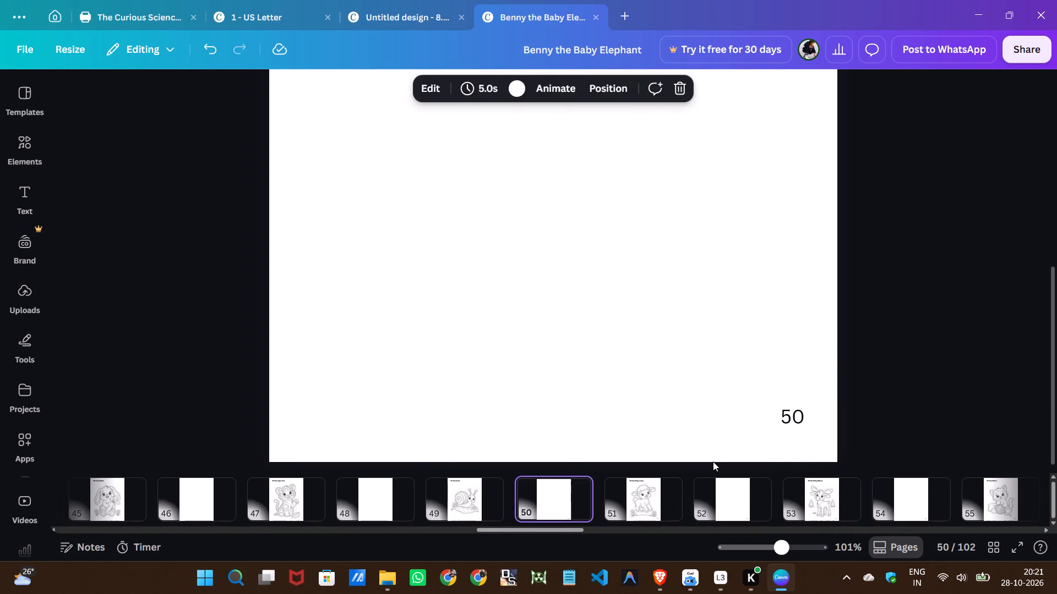
left_click(787, 412)
key("Delete")
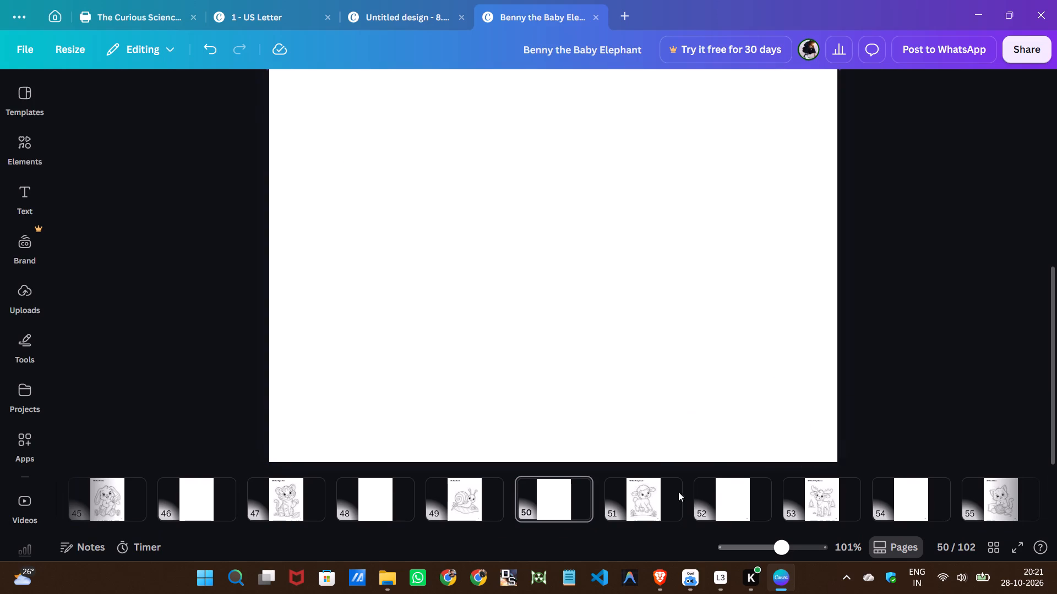
Set the page number on the lamb coloring page, page 51, to font size 10.
left_click(669, 506)
left_click(800, 422)
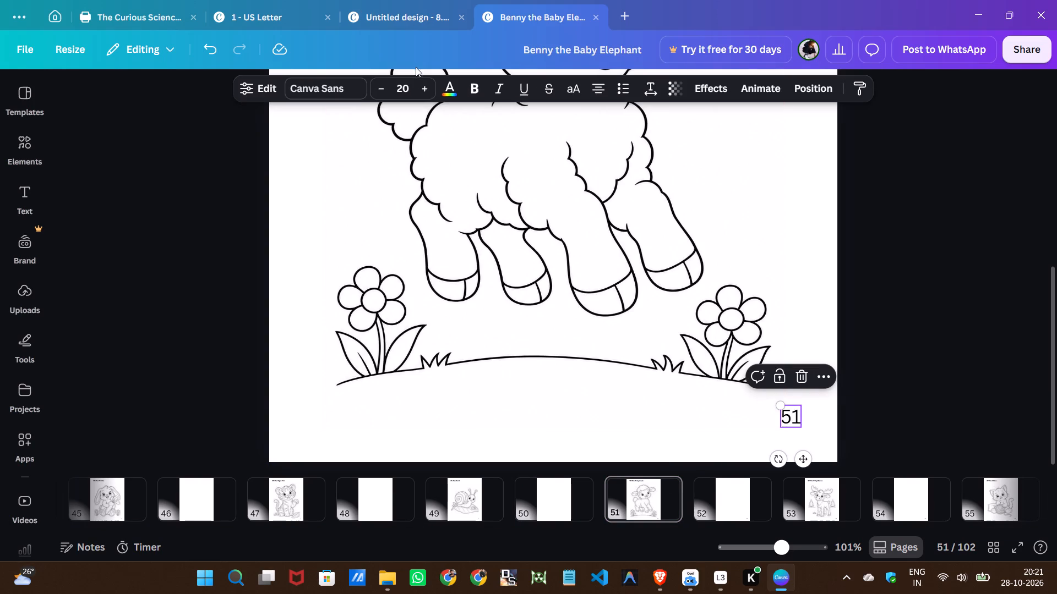
left_click(413, 79)
left_click(396, 123)
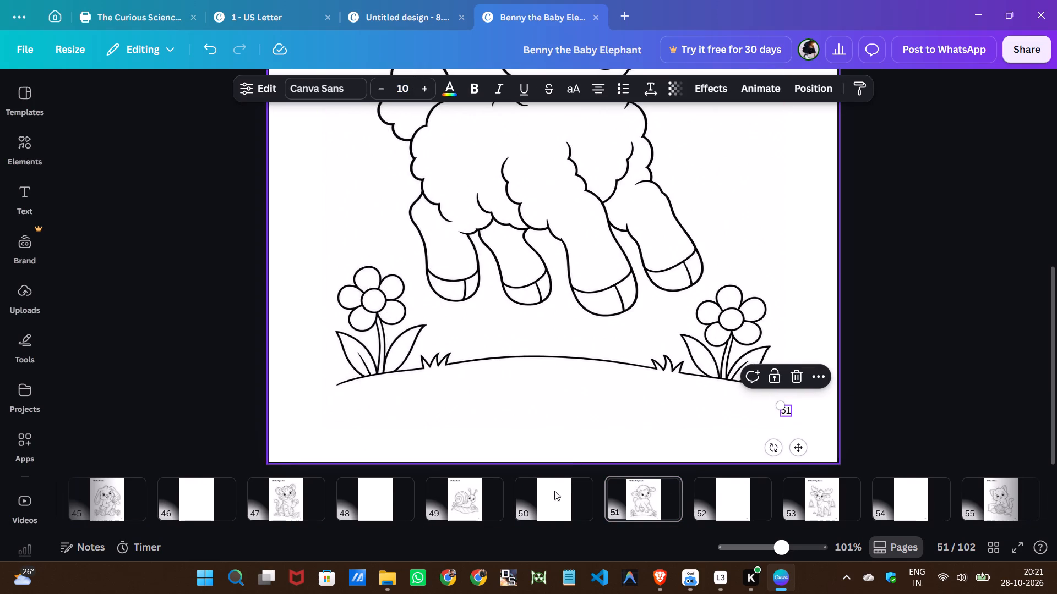
Delete the page number from blank page 52.
scroll(542, 525, "down", 4)
left_click(446, 505)
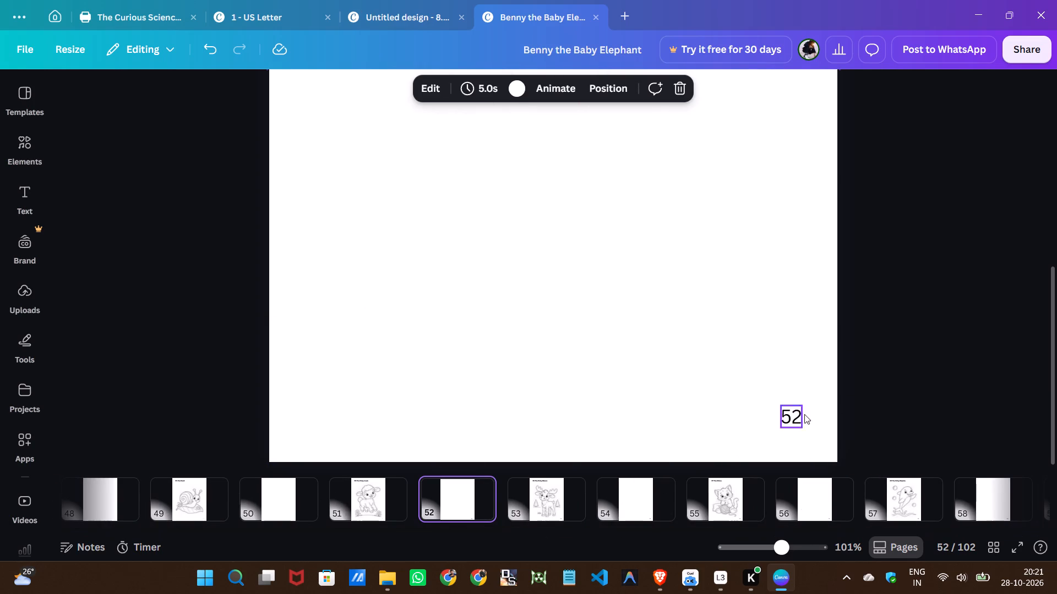
left_click(792, 416)
left_click(802, 374)
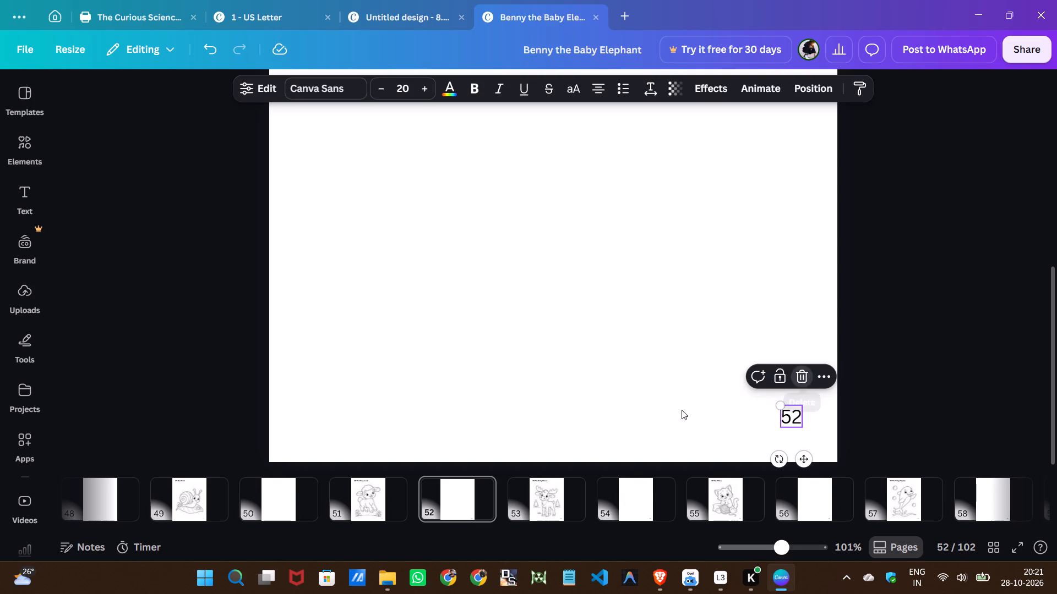
Set the page number on the coloring page with the pine trees, page 53, to font size 10.
left_click(553, 495)
left_click(791, 420)
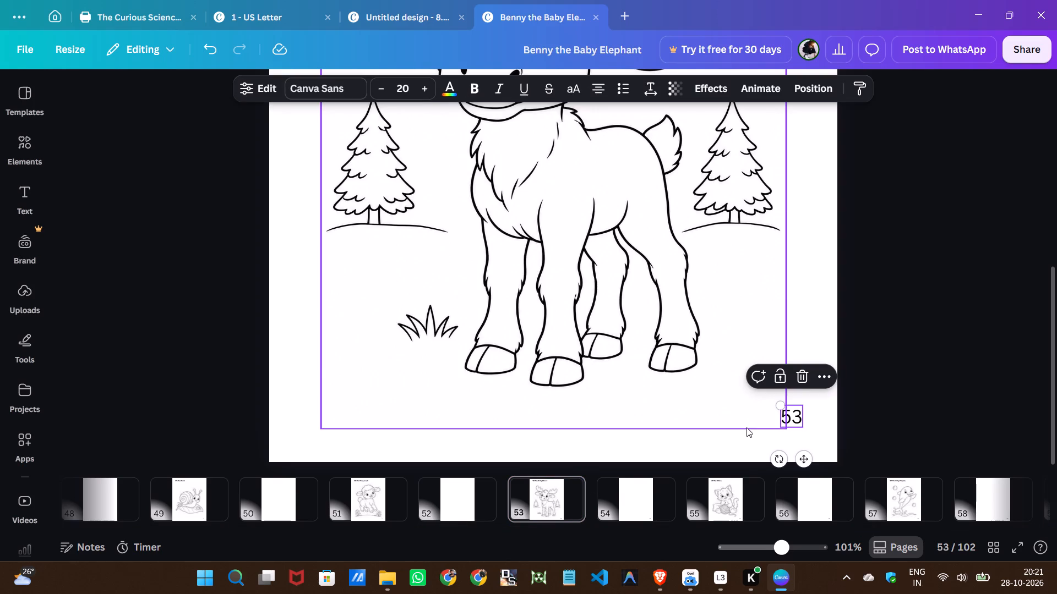
left_click(397, 93)
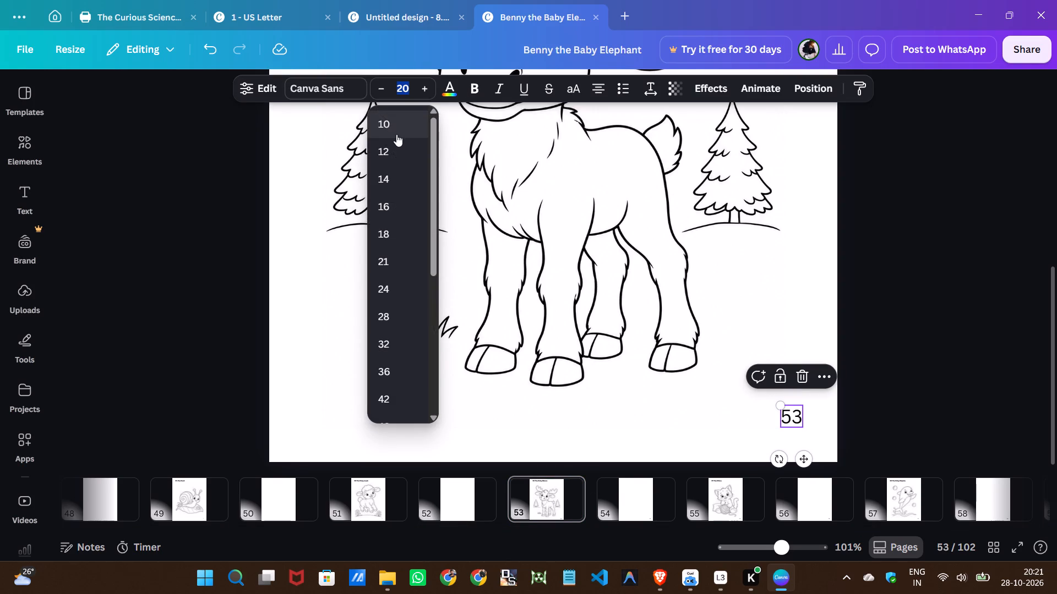
left_click(396, 131)
Delete the page number from blank page 54.
left_click(641, 499)
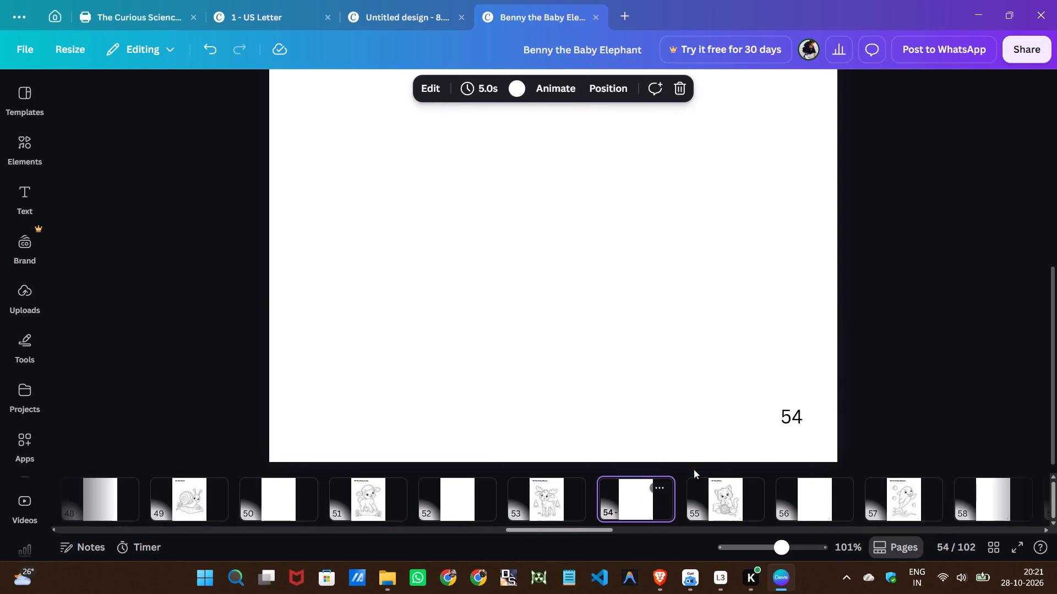
left_click(798, 419)
left_click(799, 380)
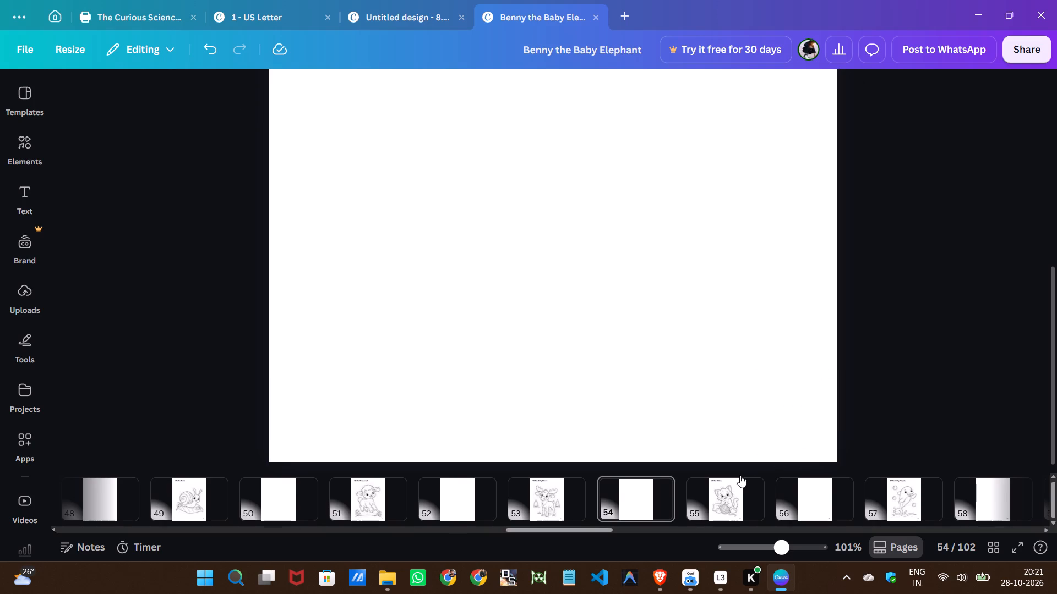
Set the page number on the kitten coloring page, page 55, to font size 10.
left_click(740, 475)
left_click(722, 490)
left_click(787, 419)
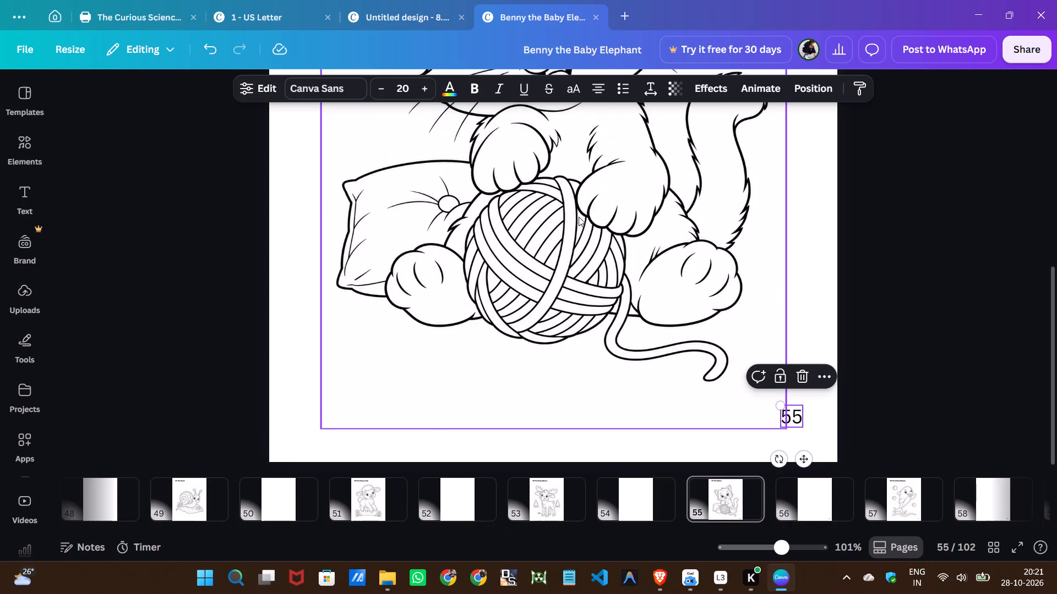
left_click(401, 89)
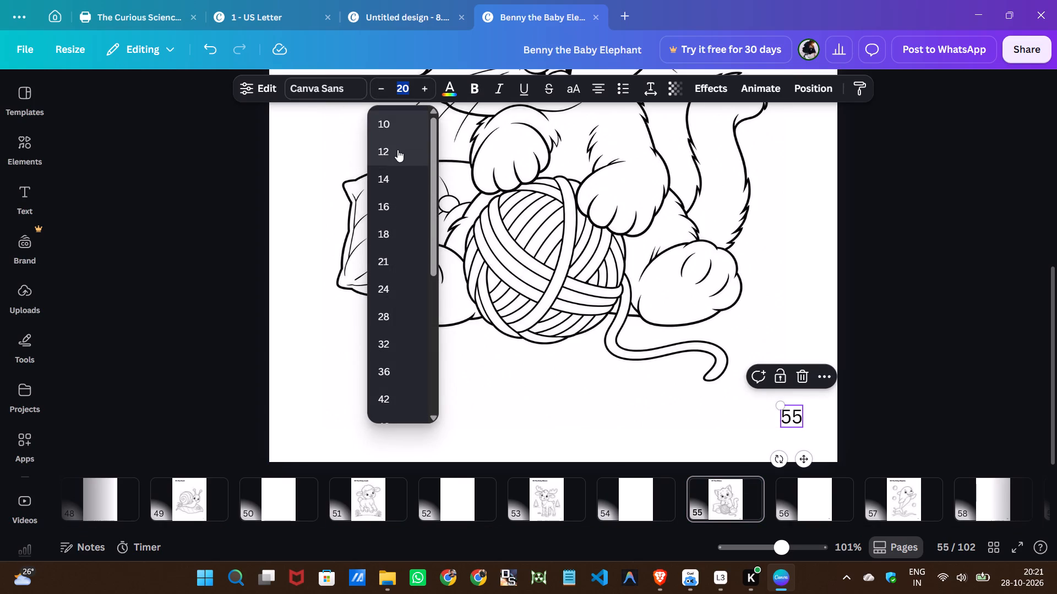
left_click(395, 125)
Delete the page number from blank page 56.
left_click(793, 501)
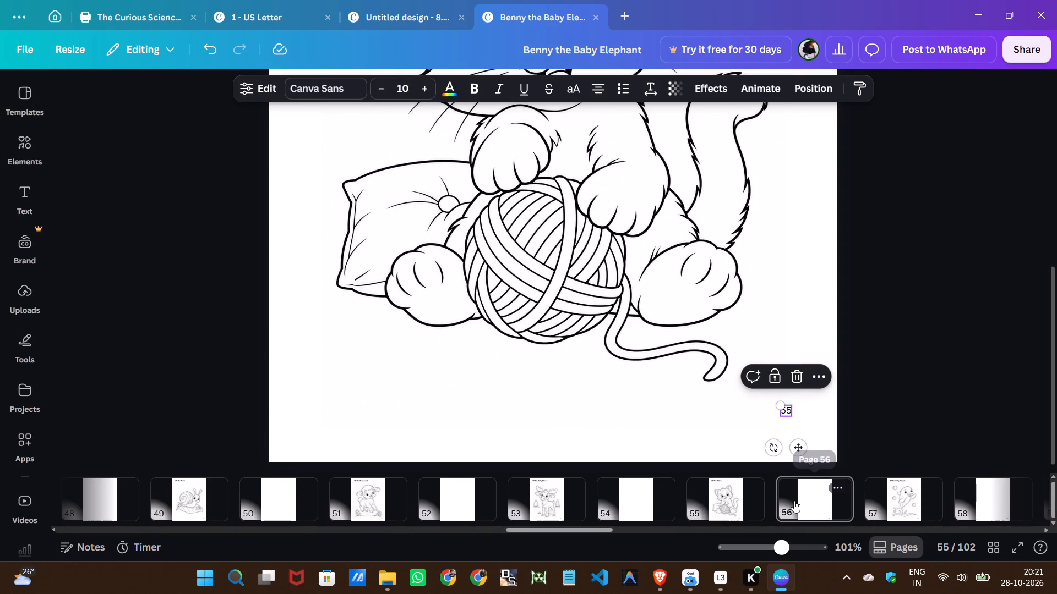
left_click(792, 416)
key("Delete")
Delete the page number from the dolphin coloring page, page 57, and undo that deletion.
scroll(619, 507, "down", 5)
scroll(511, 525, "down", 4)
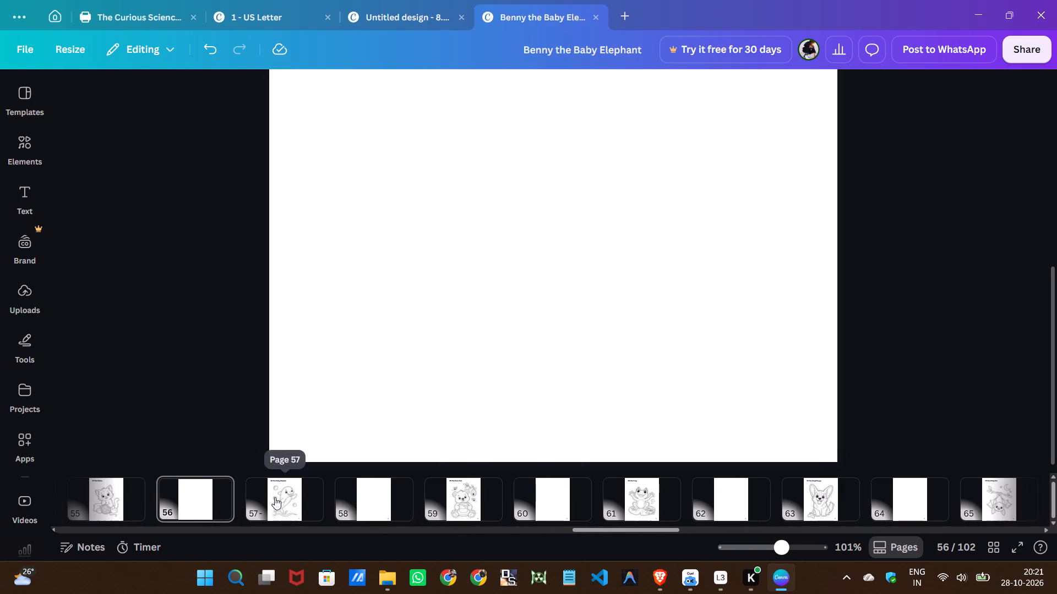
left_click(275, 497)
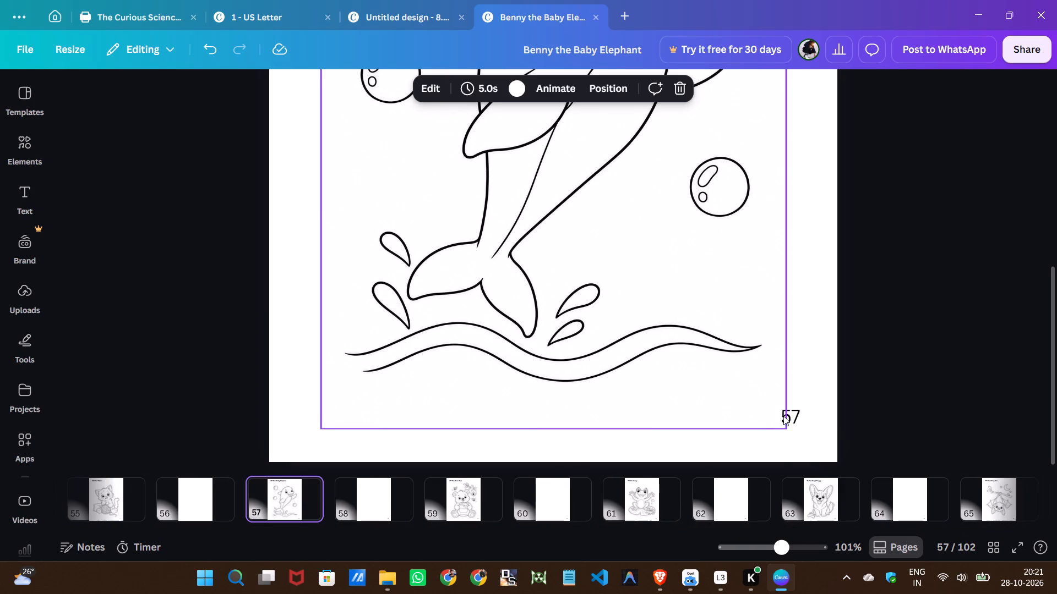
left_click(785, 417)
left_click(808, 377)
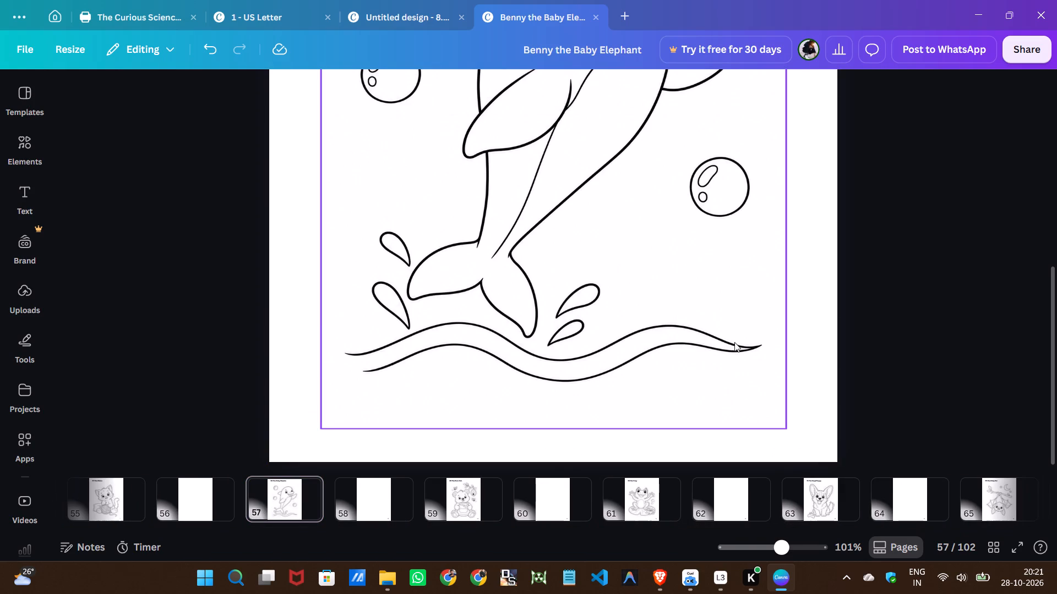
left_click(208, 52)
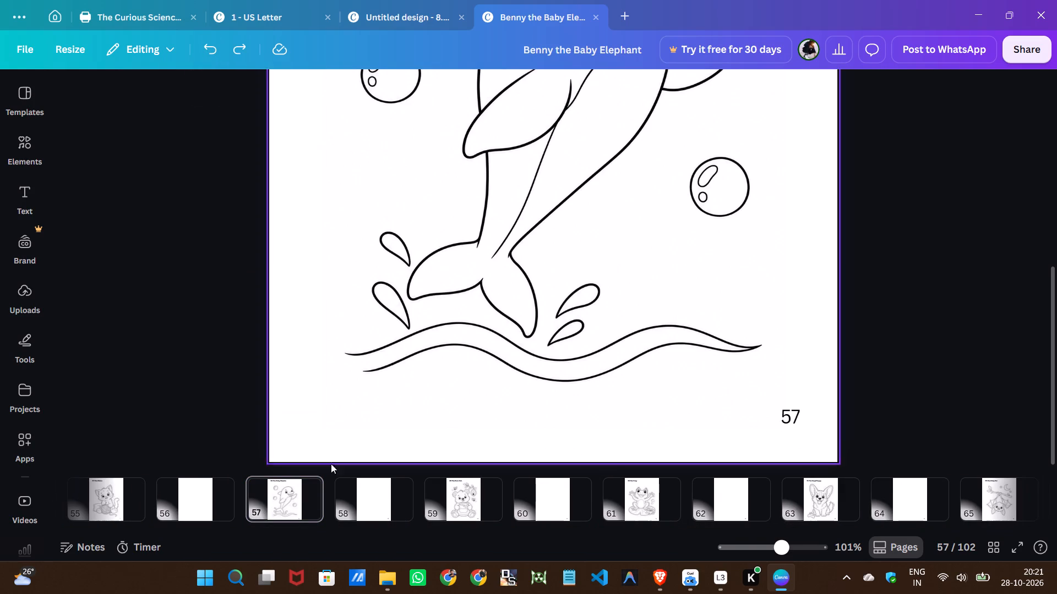
Set the page number on the dolphin coloring page, page 57, to font size 10.
left_click(199, 503)
left_click(279, 503)
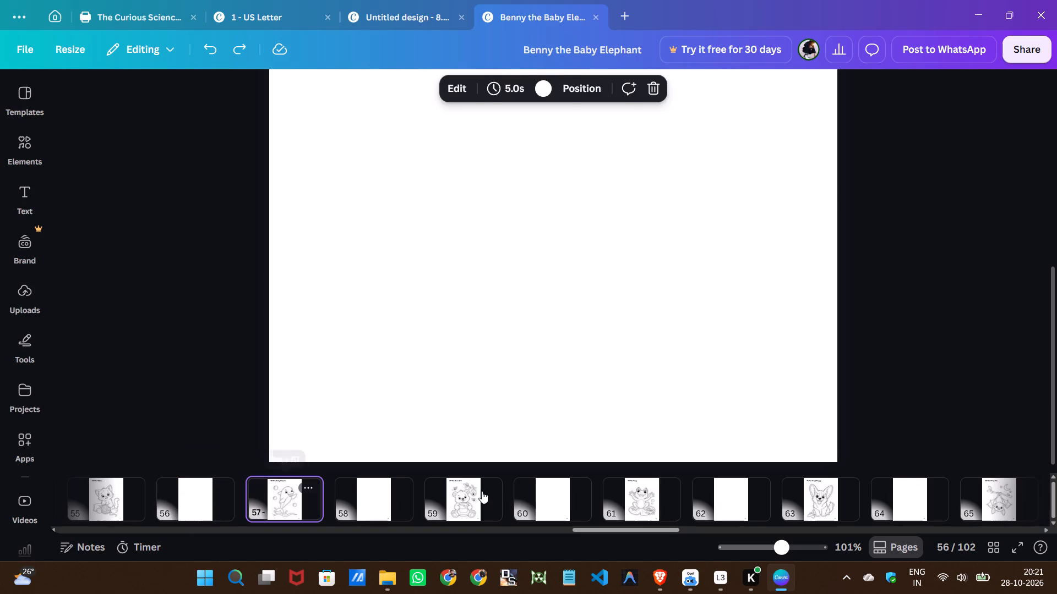
left_click(792, 414)
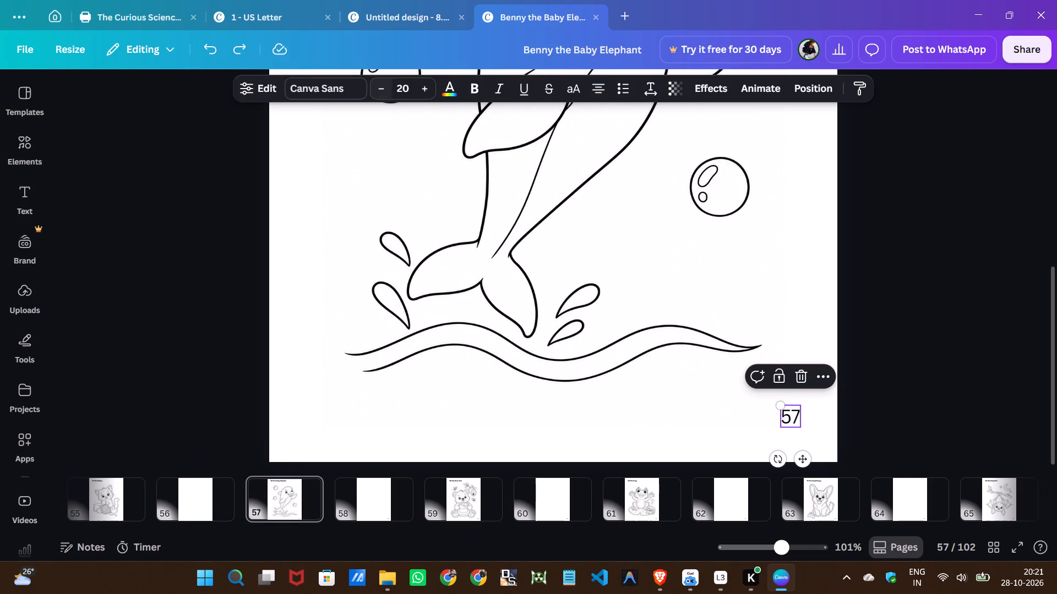
left_click(404, 89)
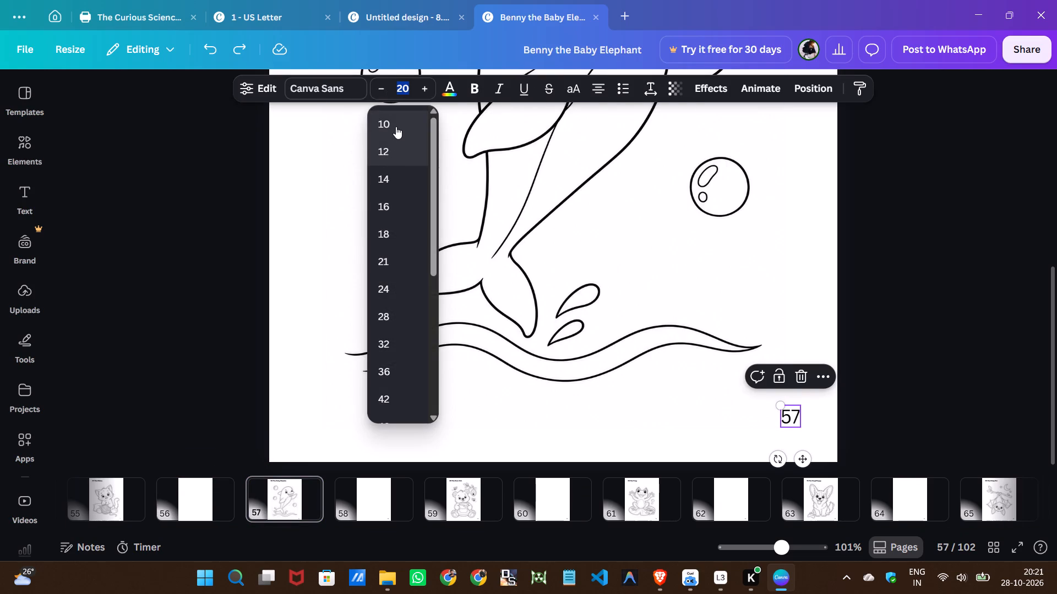
left_click(396, 127)
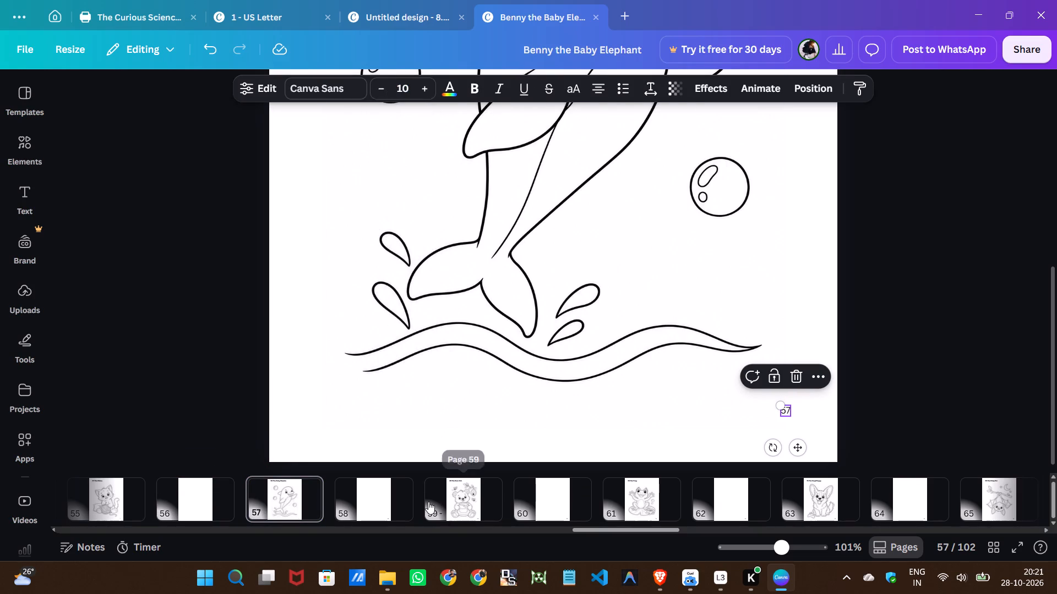
Delete the page number from blank page 58.
left_click(394, 502)
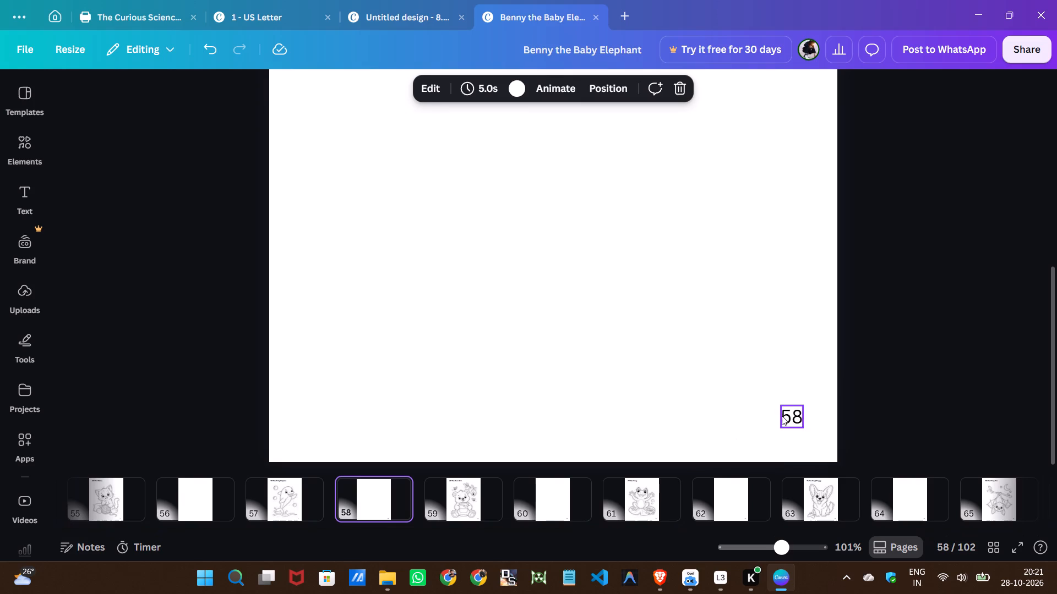
left_click(782, 416)
key("Delete")
Set the page number on the bear with honey pot coloring page, page 59, to font size 10.
left_click(481, 516)
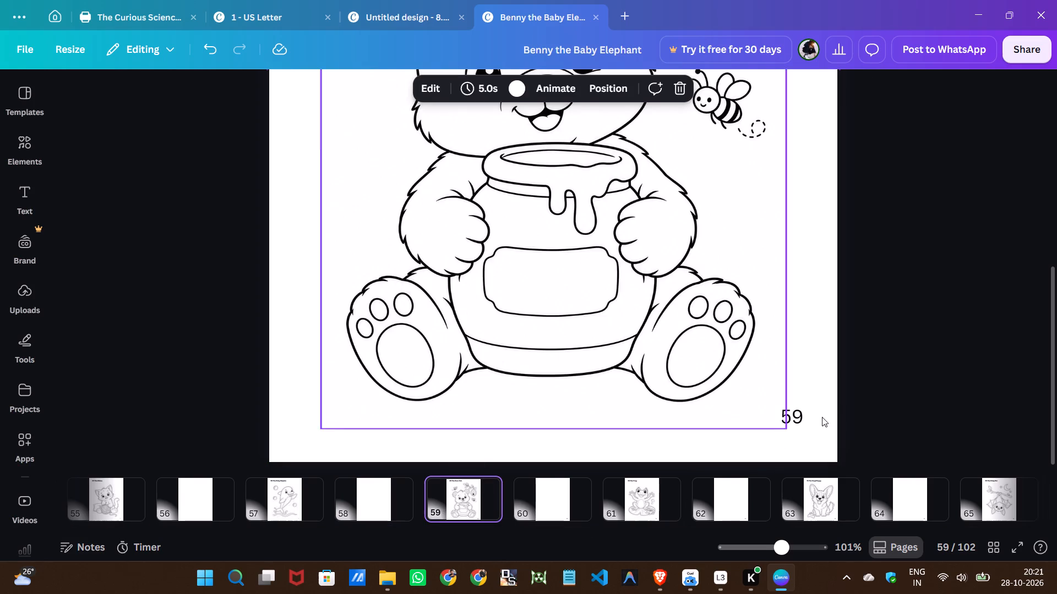
left_click(780, 426)
left_click(803, 426)
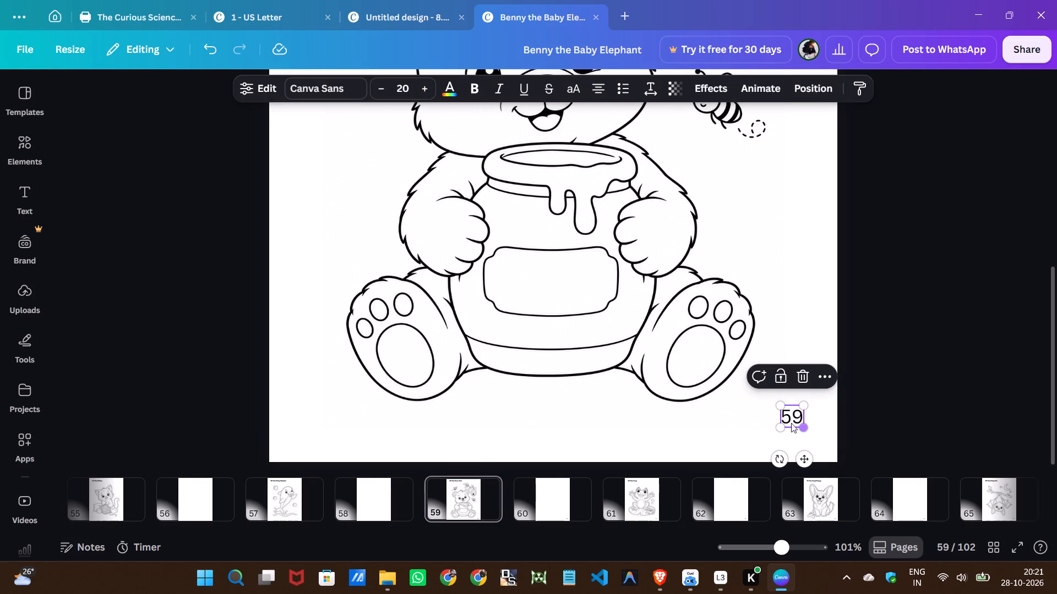
left_click(400, 92)
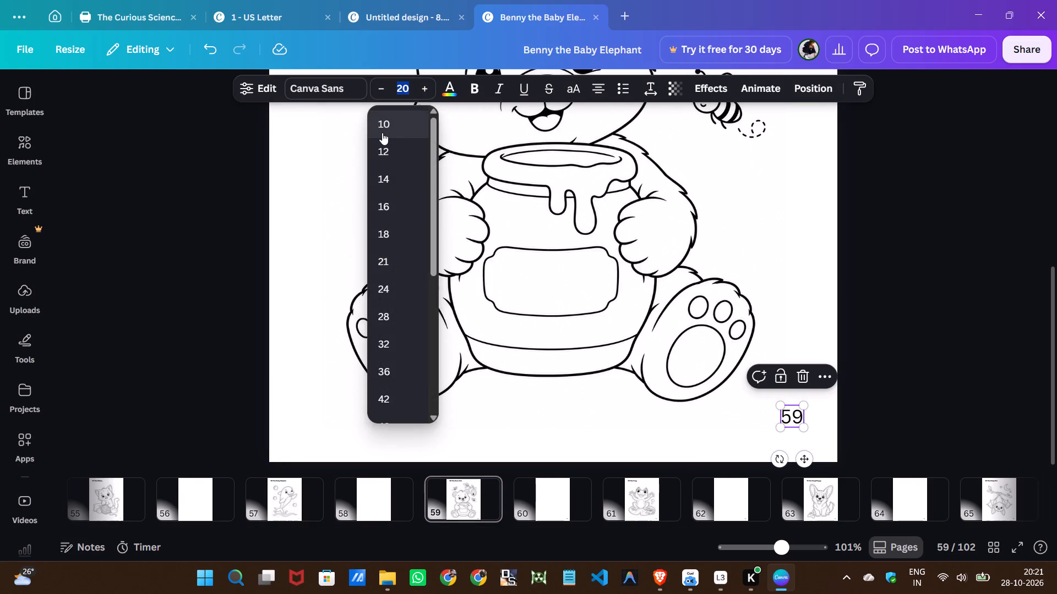
left_click(382, 133)
Delete the page number from blank page 60.
left_click(542, 502)
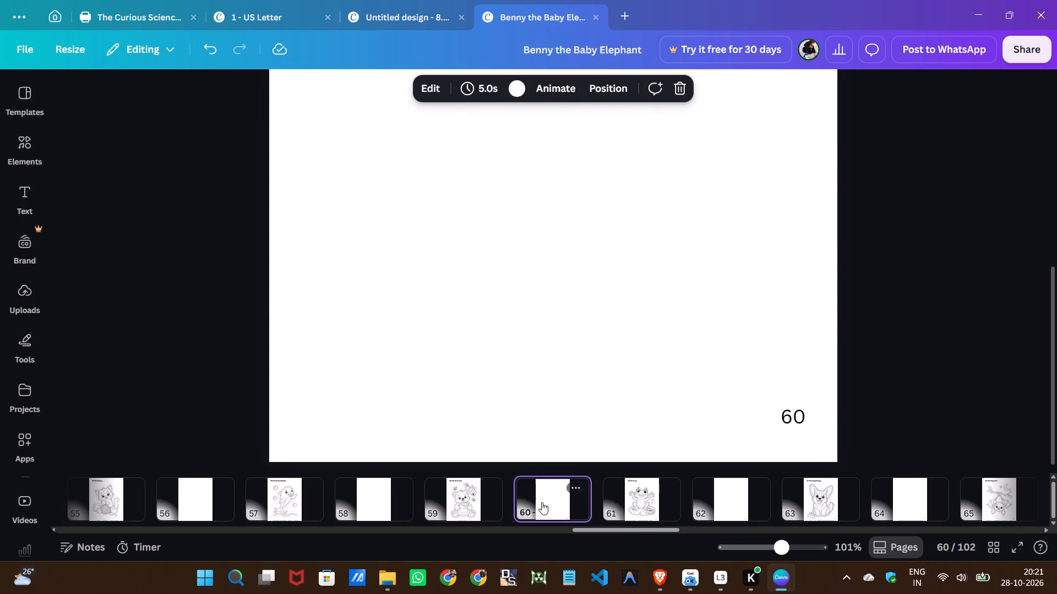
left_click(781, 424)
key("Delete")
Set the page number on the frog coloring page, page 61, to font size 10.
left_click(656, 505)
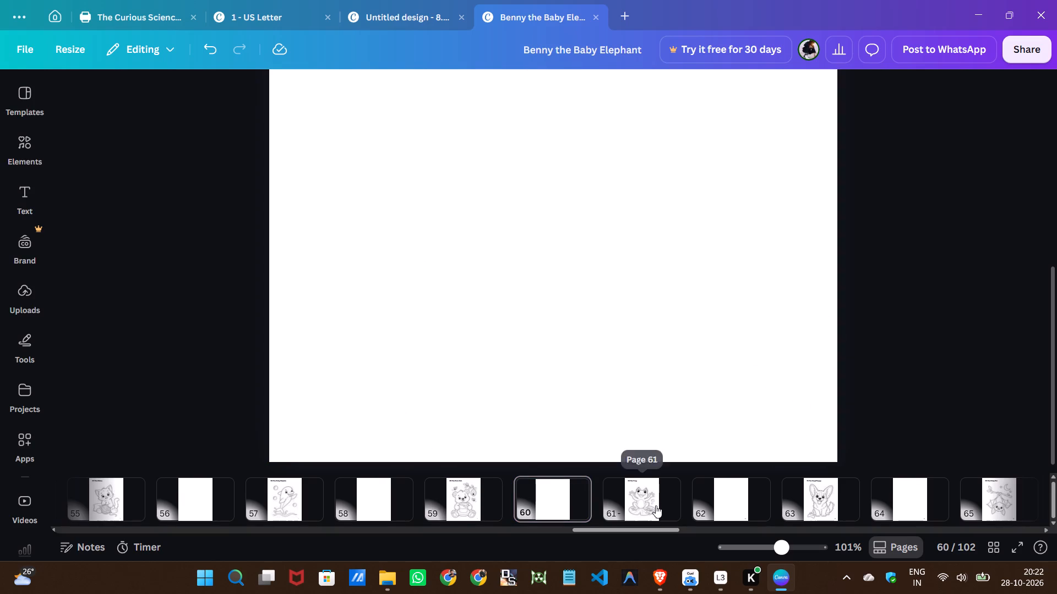
left_click(793, 416)
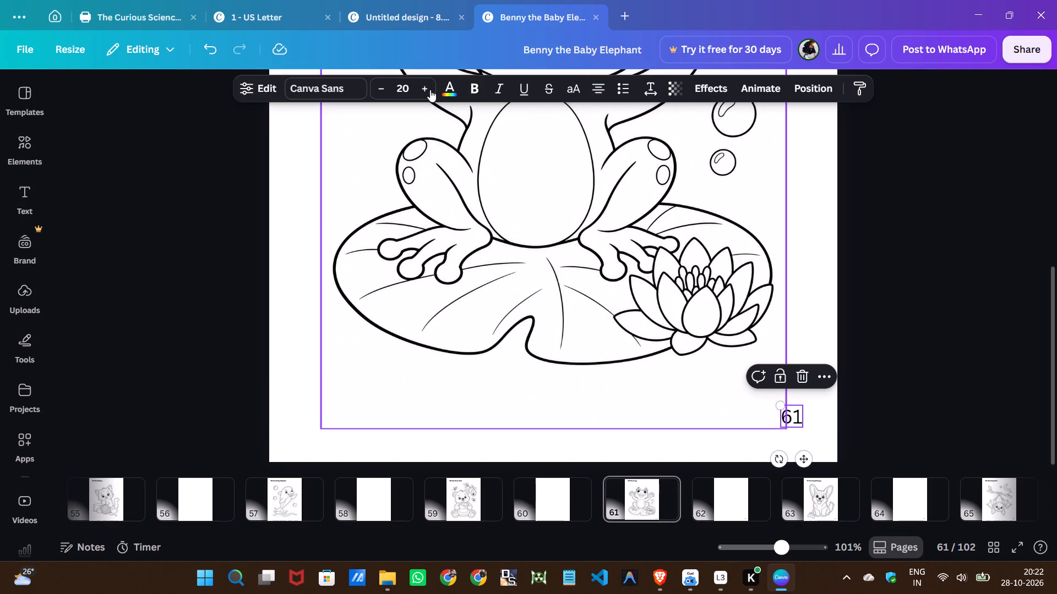
left_click(406, 82)
left_click(390, 125)
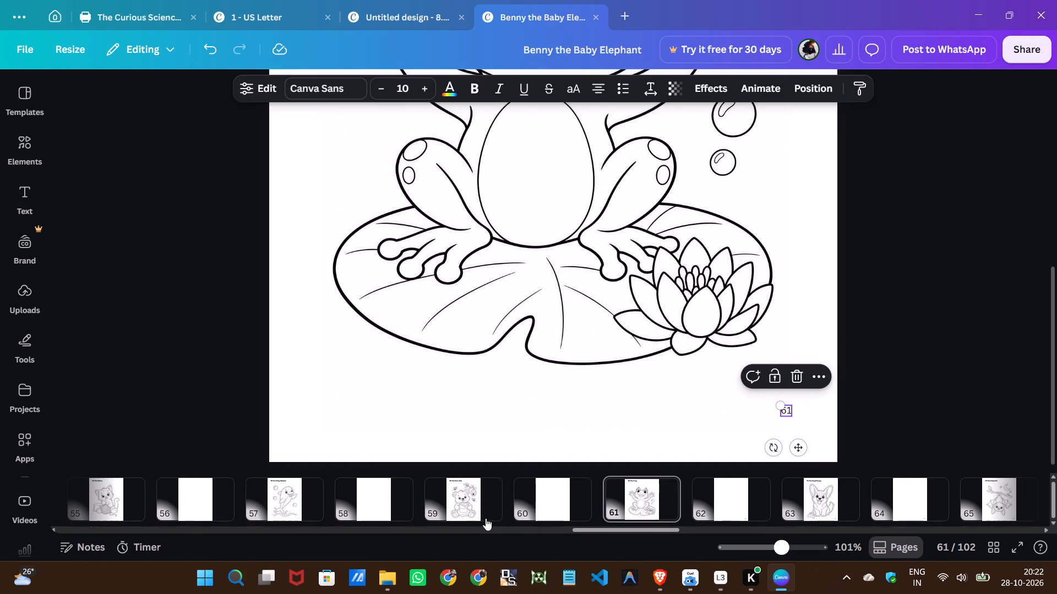
Delete the page number from blank page 62.
scroll(478, 518, "down", 5)
left_click(387, 512)
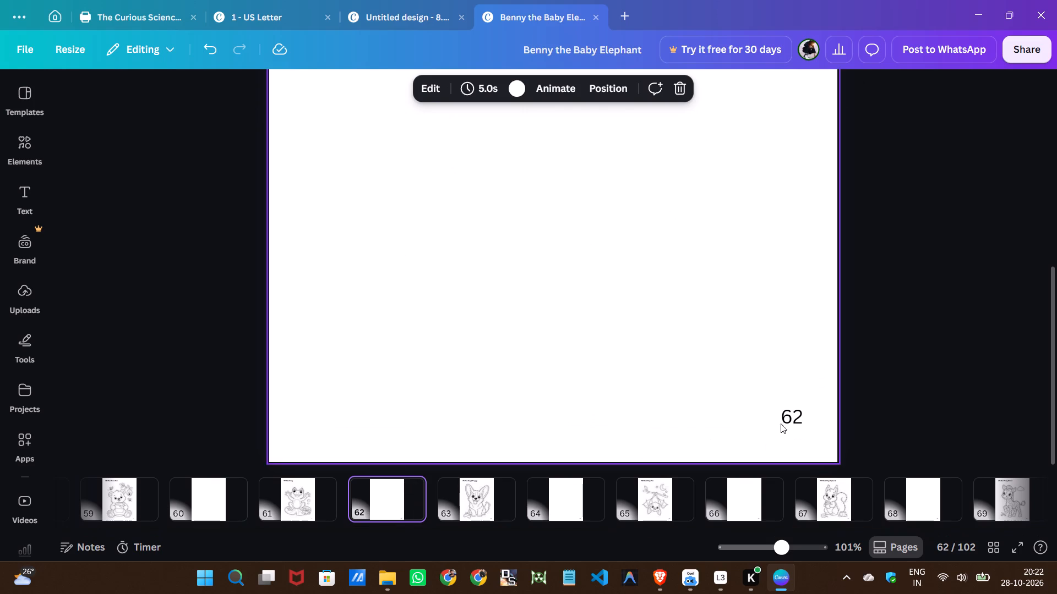
left_click(786, 422)
left_click(402, 91)
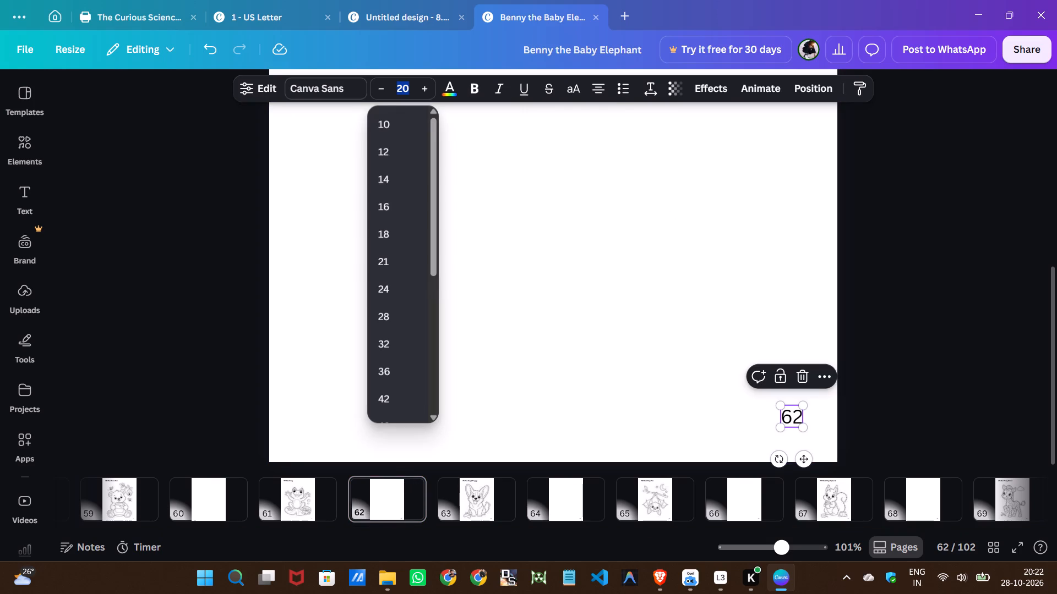
key("Delete")
left_click(741, 320)
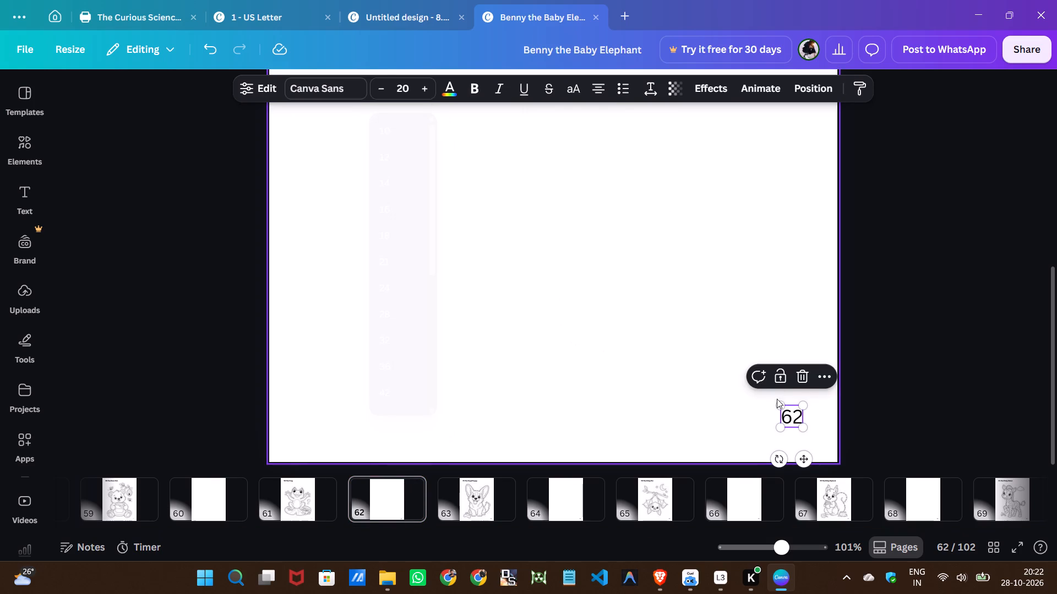
left_click(781, 411)
key("Delete")
Set the page number on the puppy with bone coloring page, page 63, to font size 10.
left_click(494, 511)
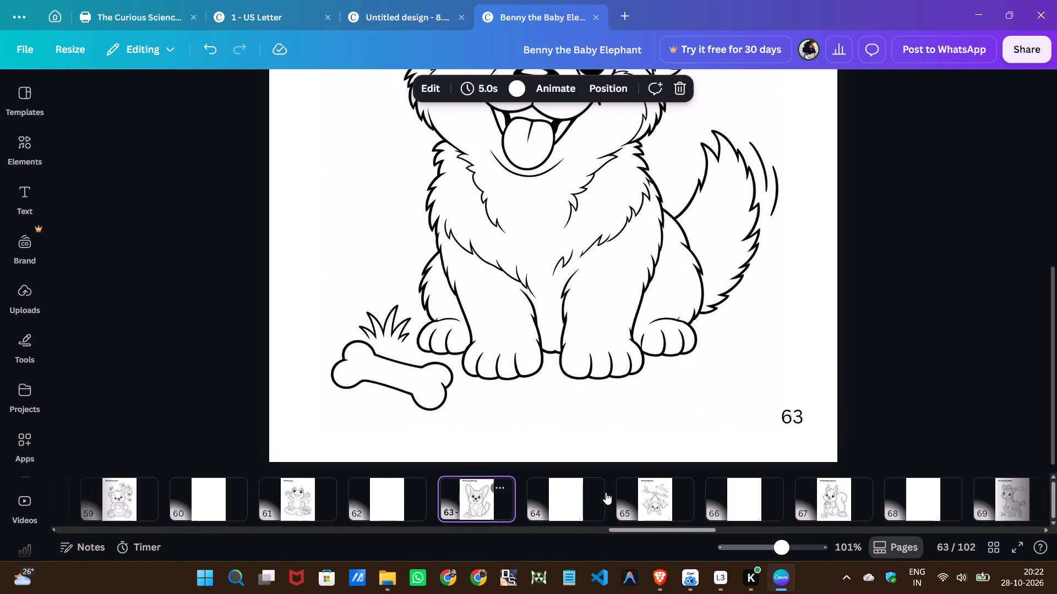
left_click(791, 413)
left_click(402, 90)
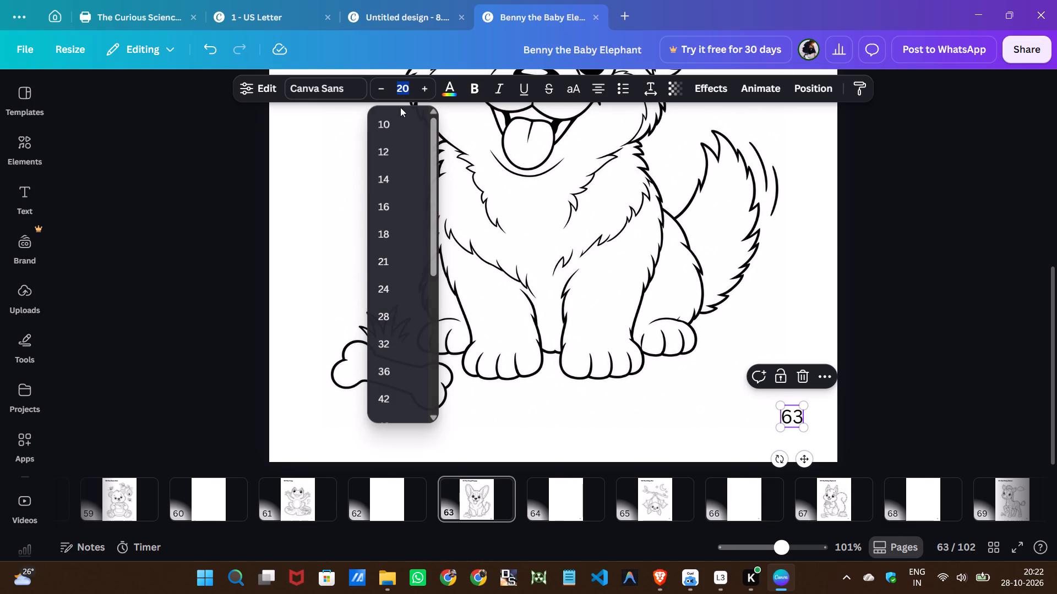
left_click(390, 136)
Delete the page number from blank page 64.
left_click(568, 496)
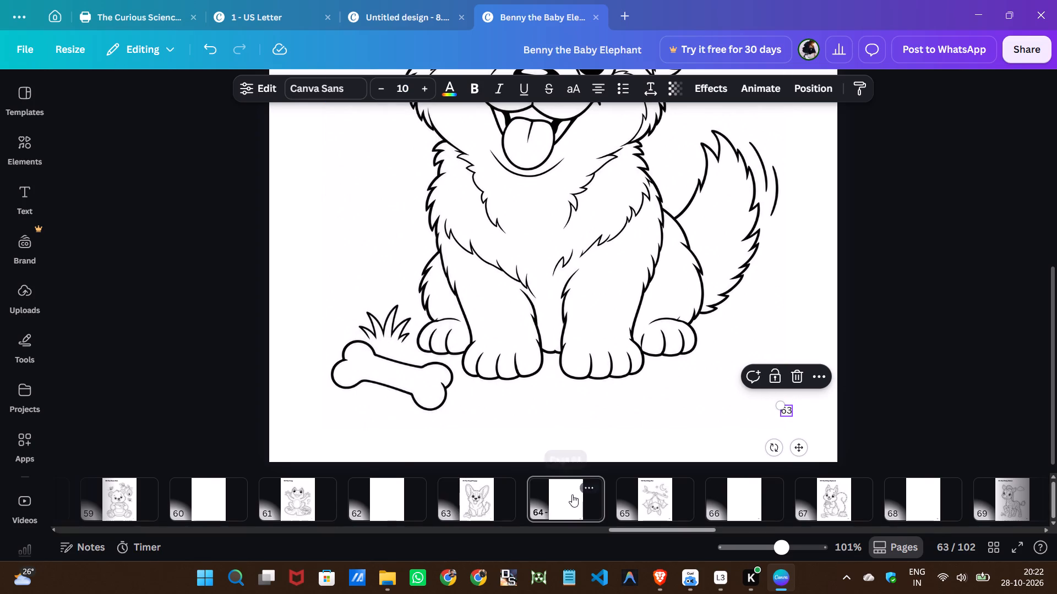
left_click(792, 421)
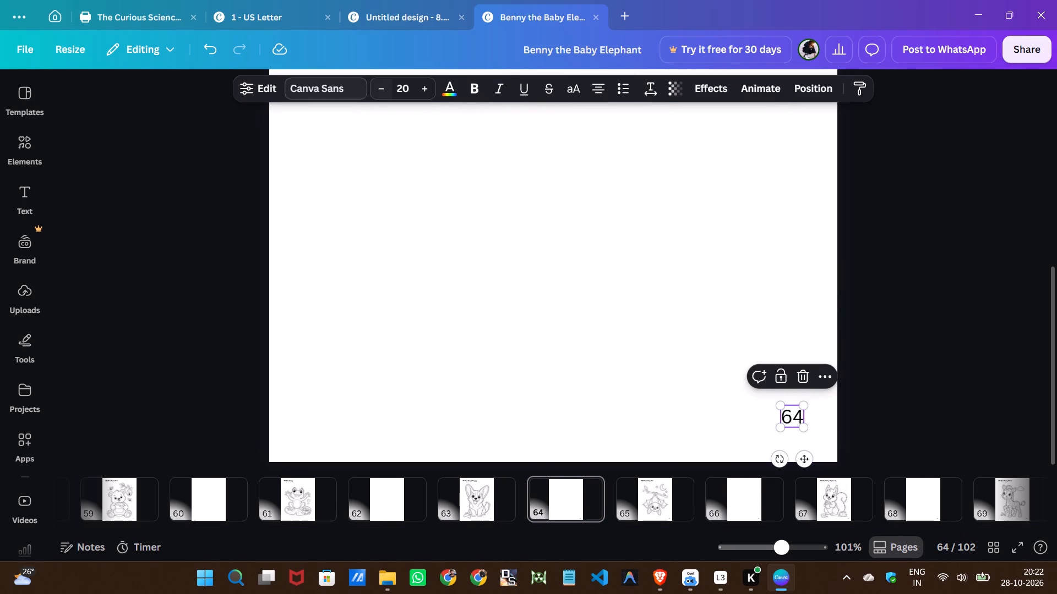
key("Delete")
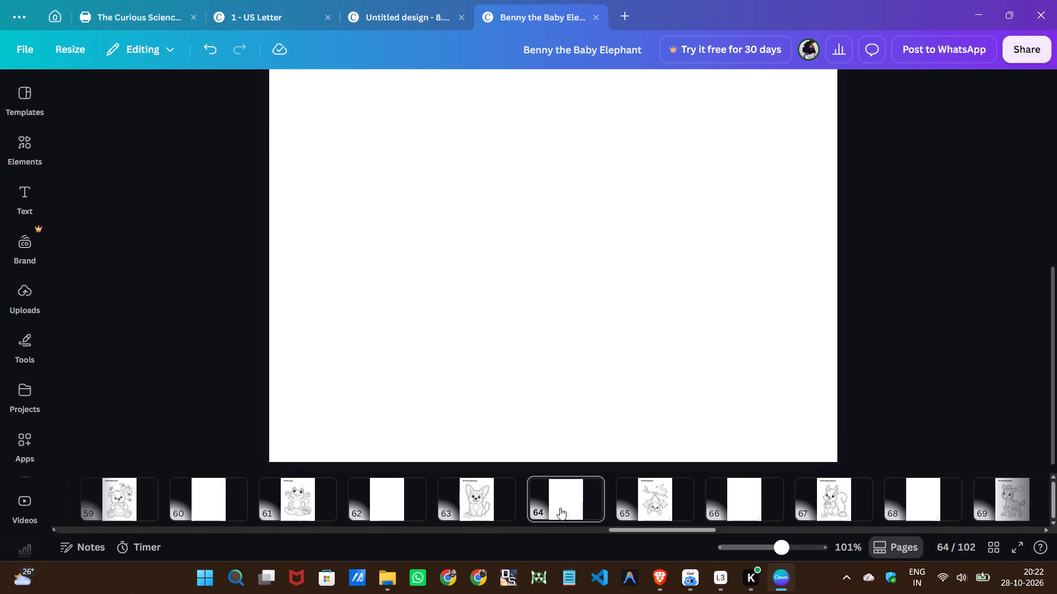
Set the page number on the bat coloring page, page 65, to font size 10.
scroll(474, 515, "down", 4)
left_click(396, 518)
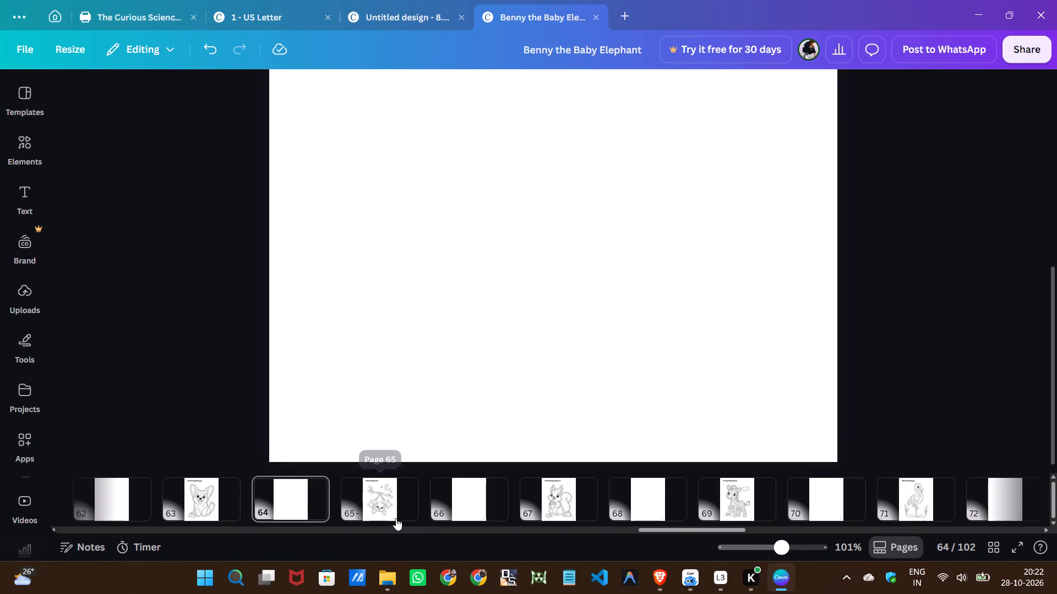
left_click(789, 415)
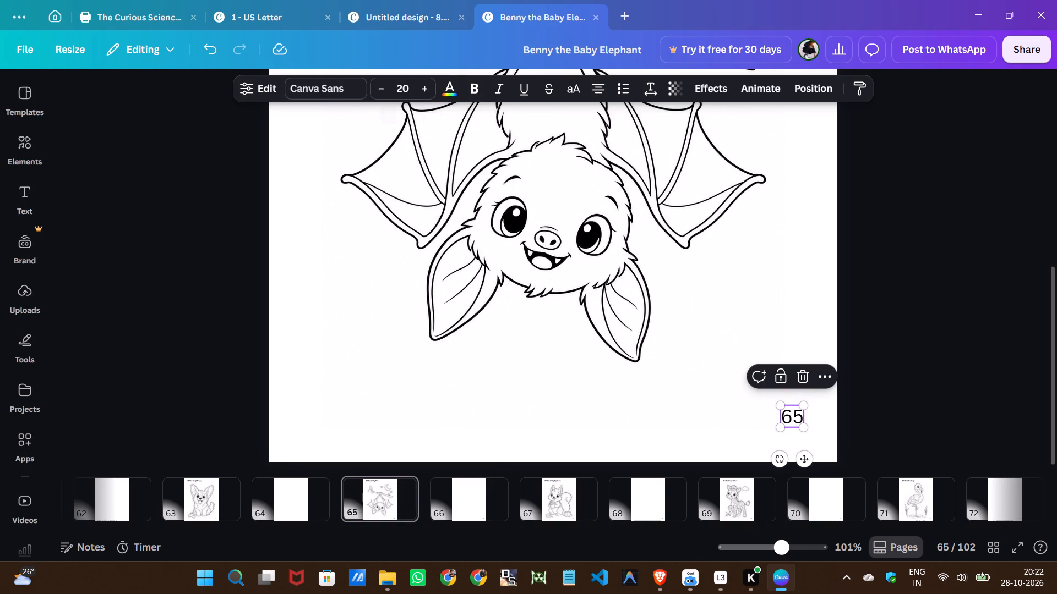
left_click(405, 91)
left_click(390, 131)
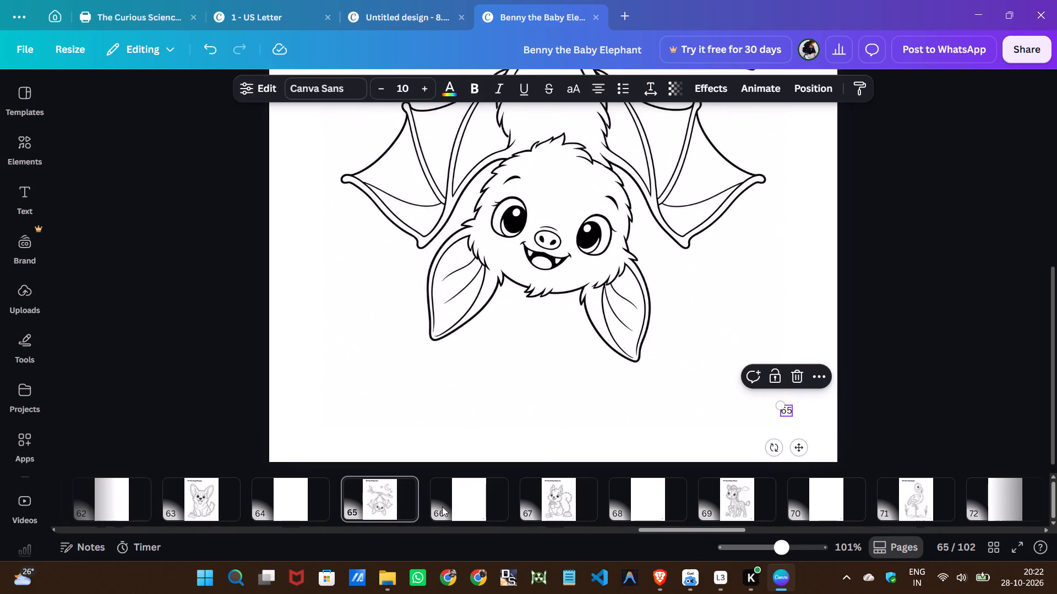
Delete the page number from blank page 66.
left_click(471, 503)
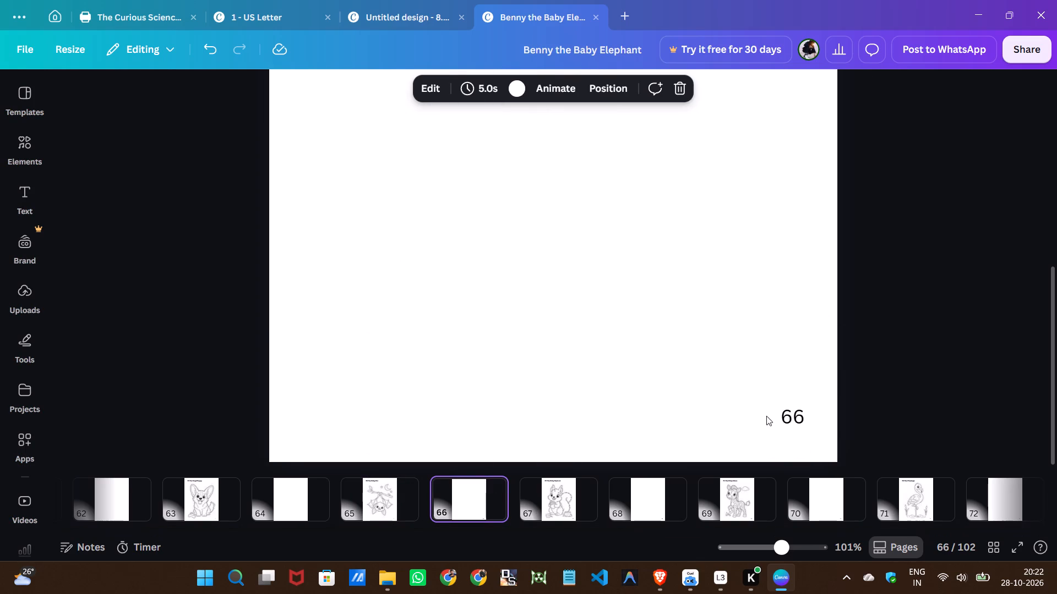
left_click(782, 414)
key("Delete")
Set the page number on the squirrel coloring page, page 67, to font size 10.
left_click(536, 503)
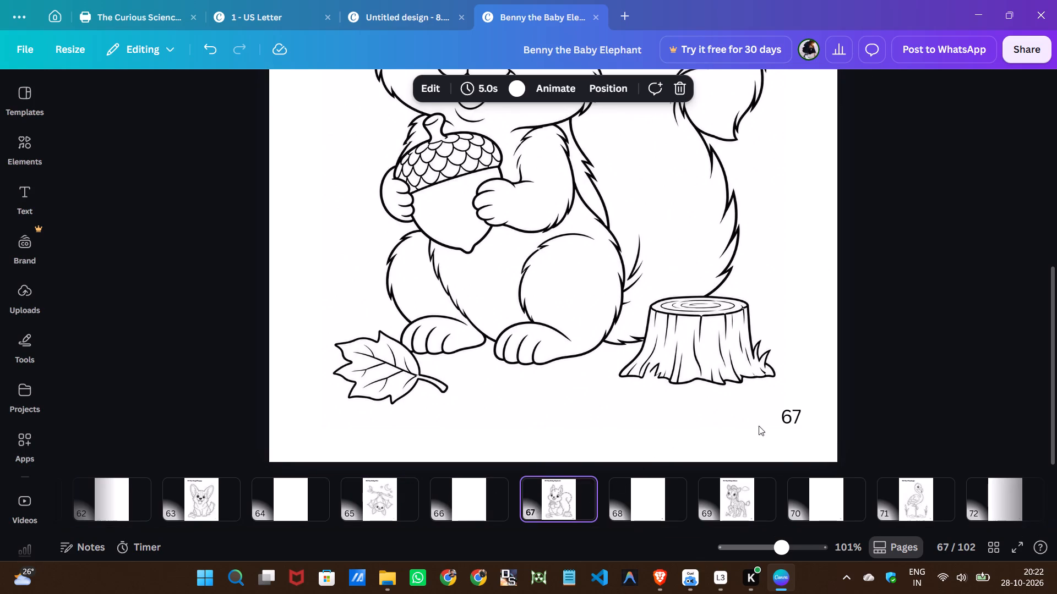
left_click(788, 414)
left_click(403, 86)
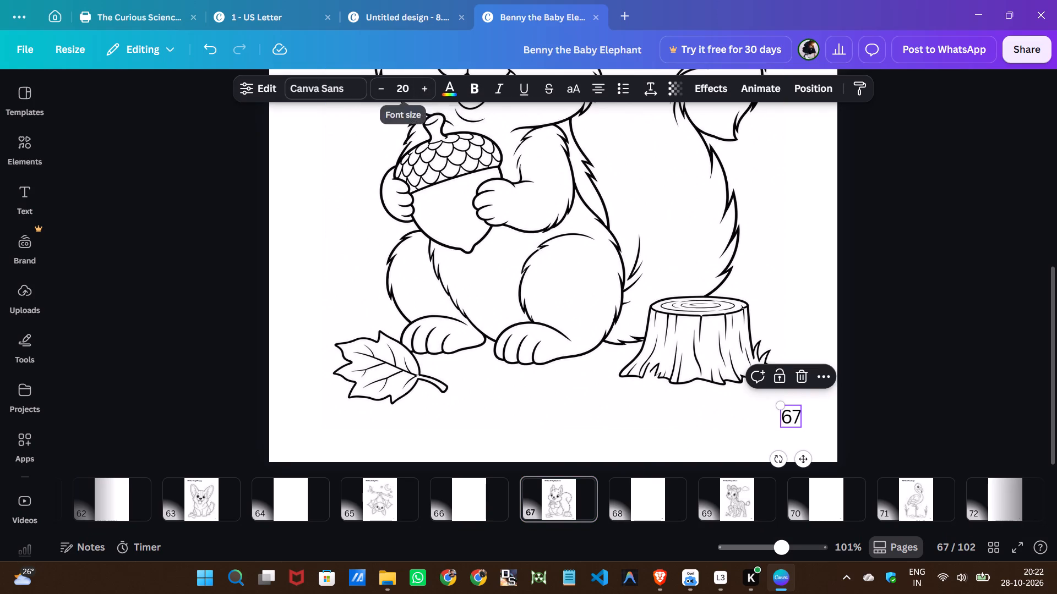
left_click(384, 127)
Delete the page number from blank page 68.
scroll(418, 487, "down", 1)
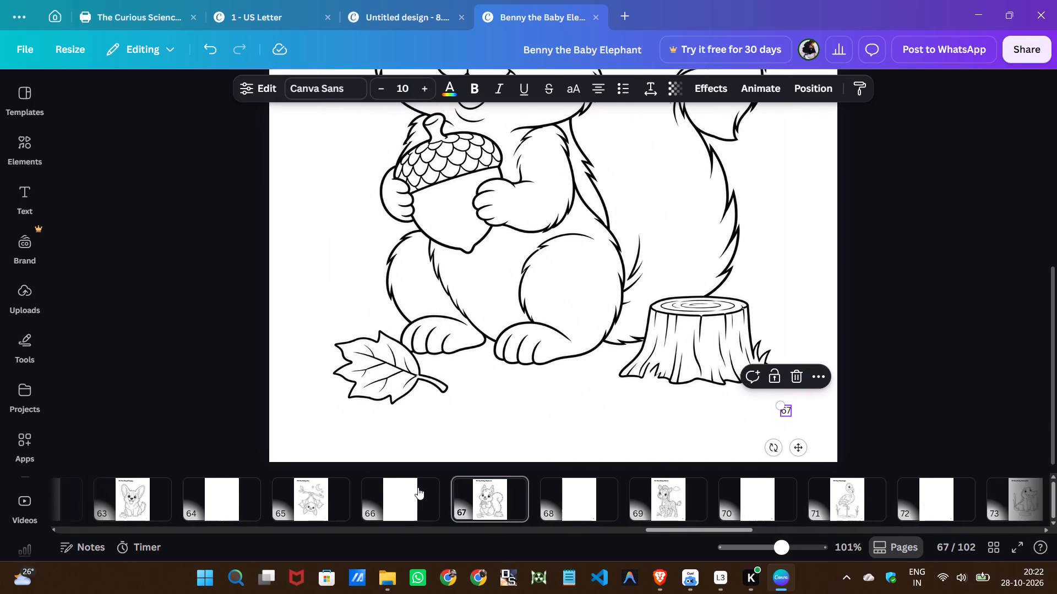
scroll(418, 487, "down", 2)
left_click(407, 494)
left_click(796, 418)
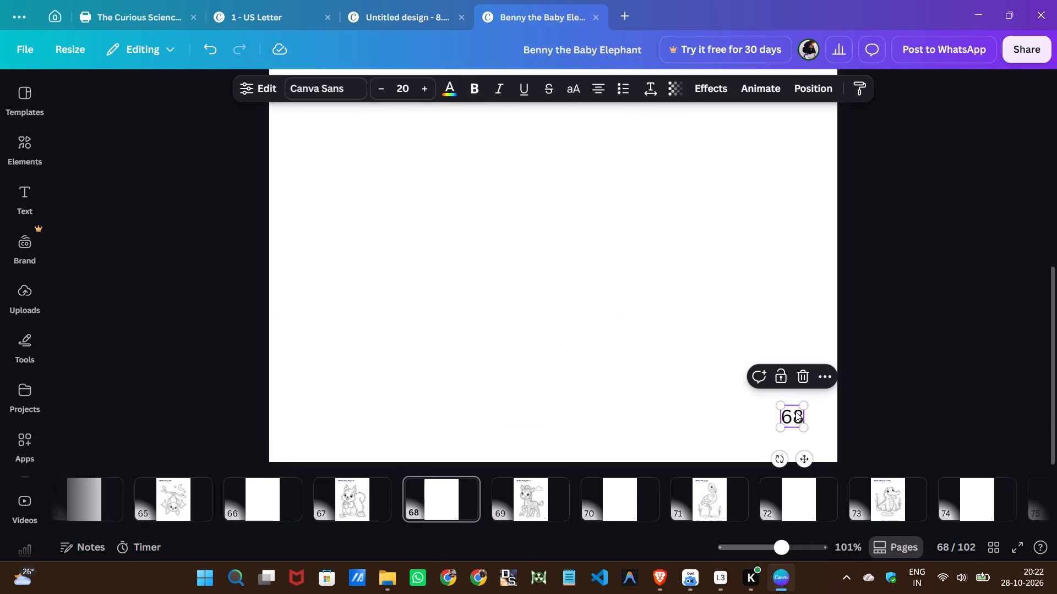
left_click(798, 370)
Set the page number on the zebra coloring page, page 69, to font size 10.
left_click(513, 490)
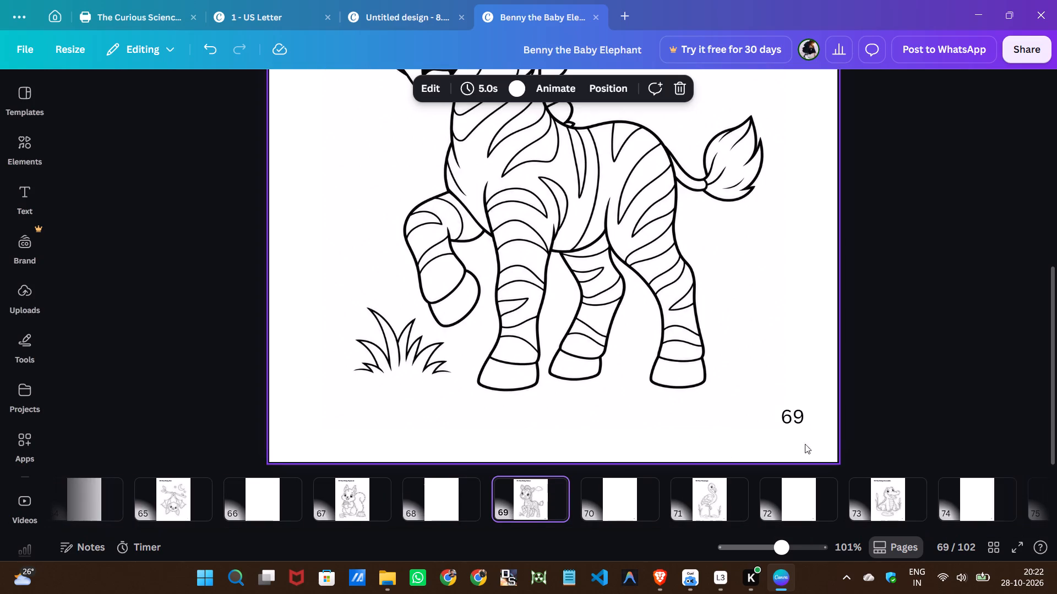
left_click(781, 416)
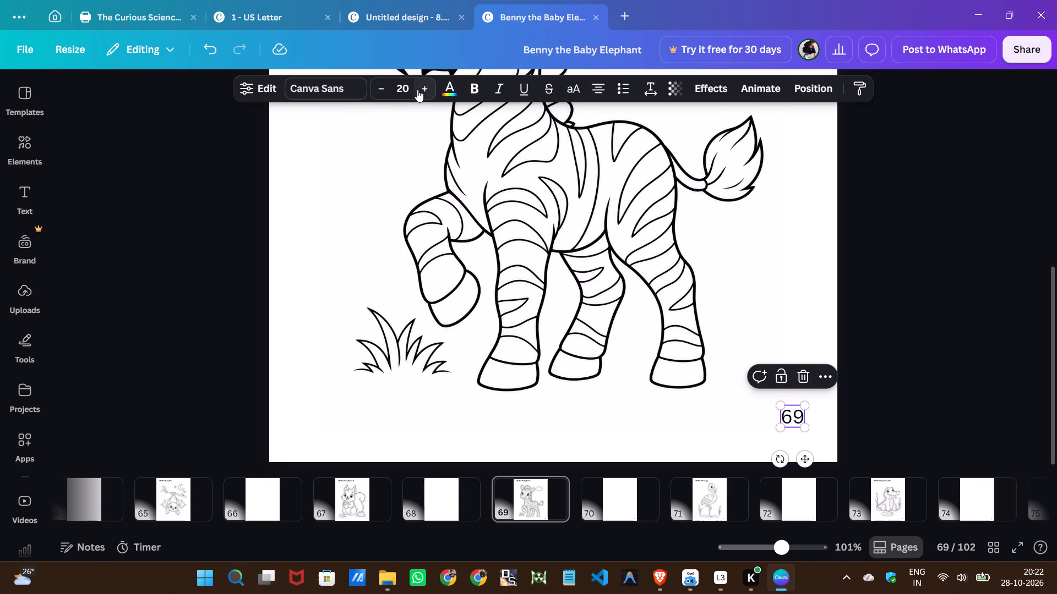
left_click(411, 92)
left_click(397, 120)
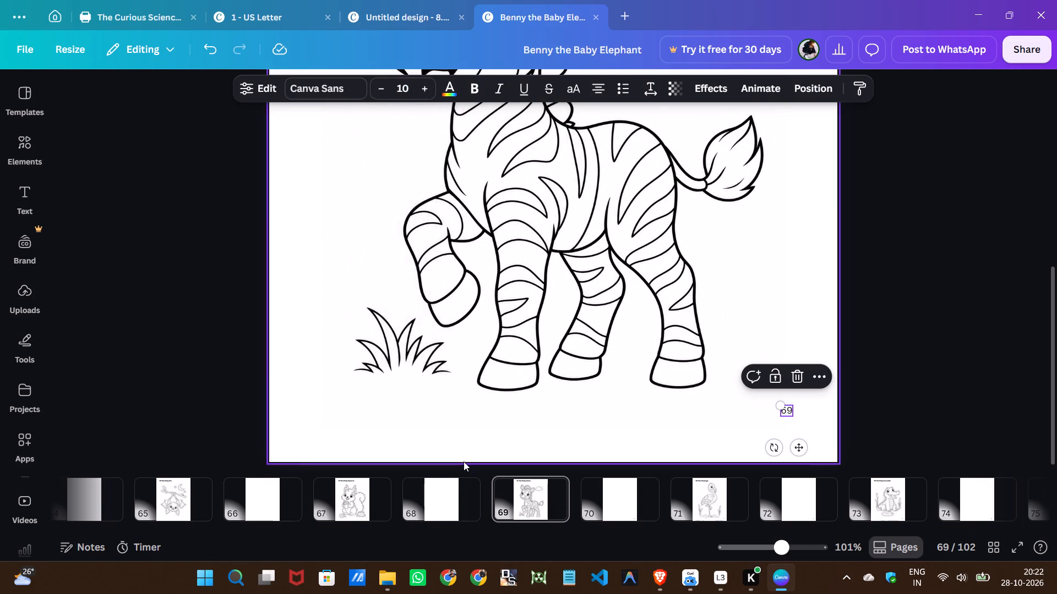
Delete the page number from blank page 70.
scroll(457, 477, "down", 5)
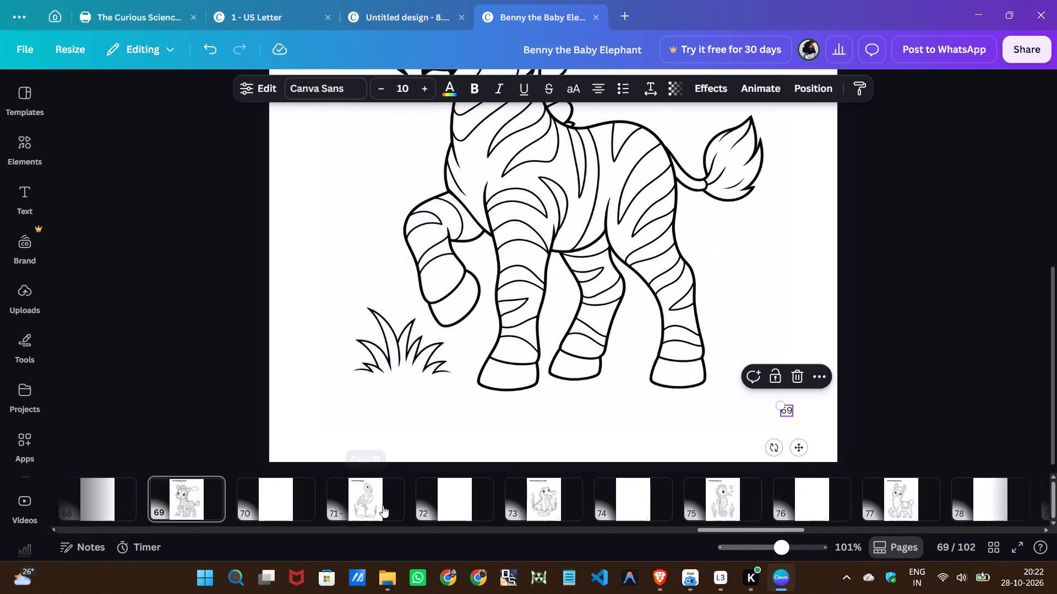
left_click(287, 504)
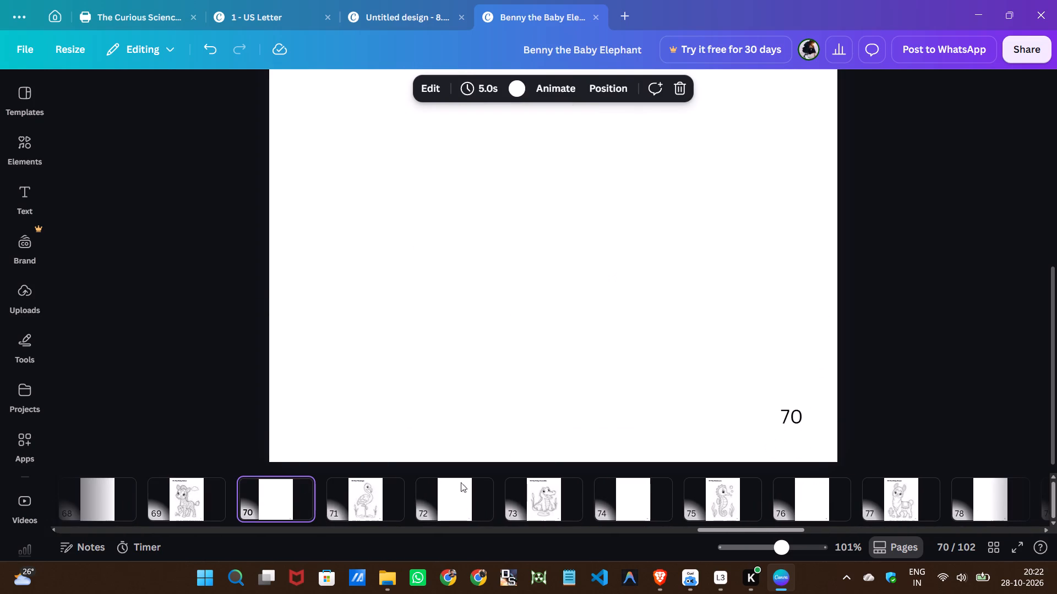
left_click(787, 420)
key("Delete")
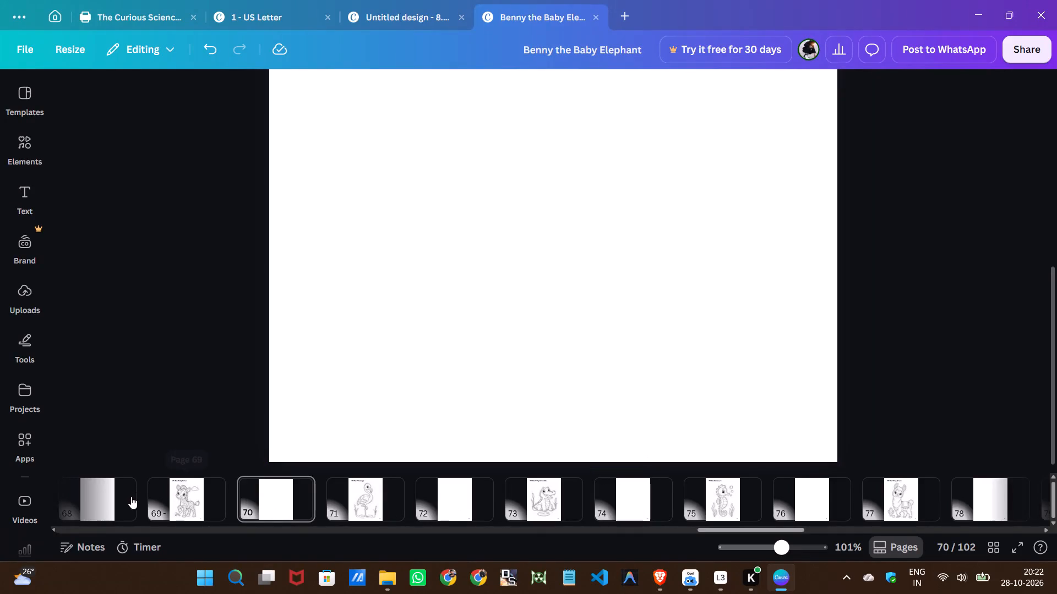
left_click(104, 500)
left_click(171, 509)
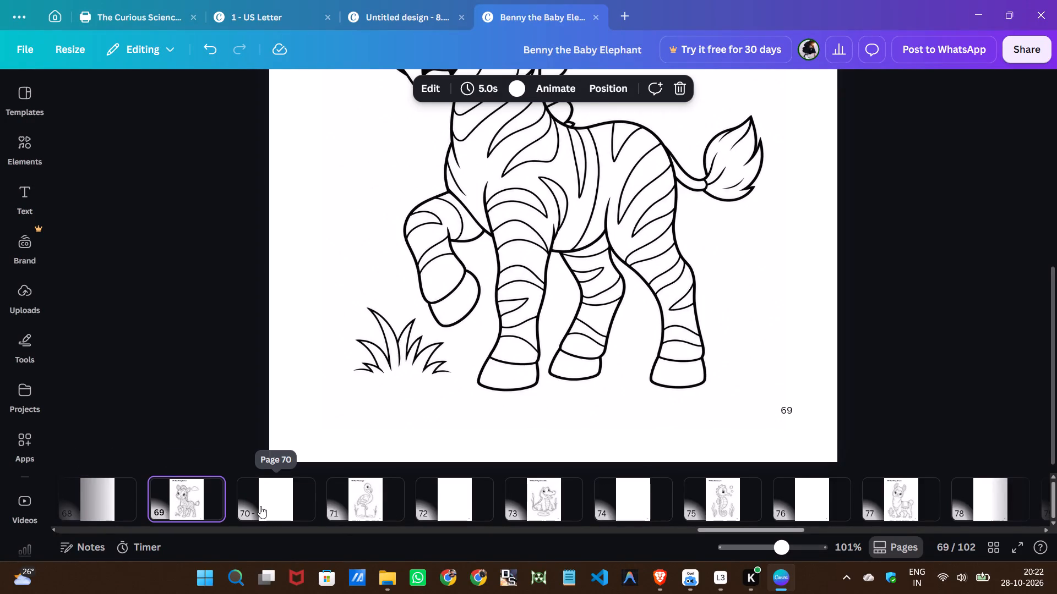
Set the page number on the flamingo coloring page, page 71, to font size 10.
left_click(260, 506)
left_click(348, 496)
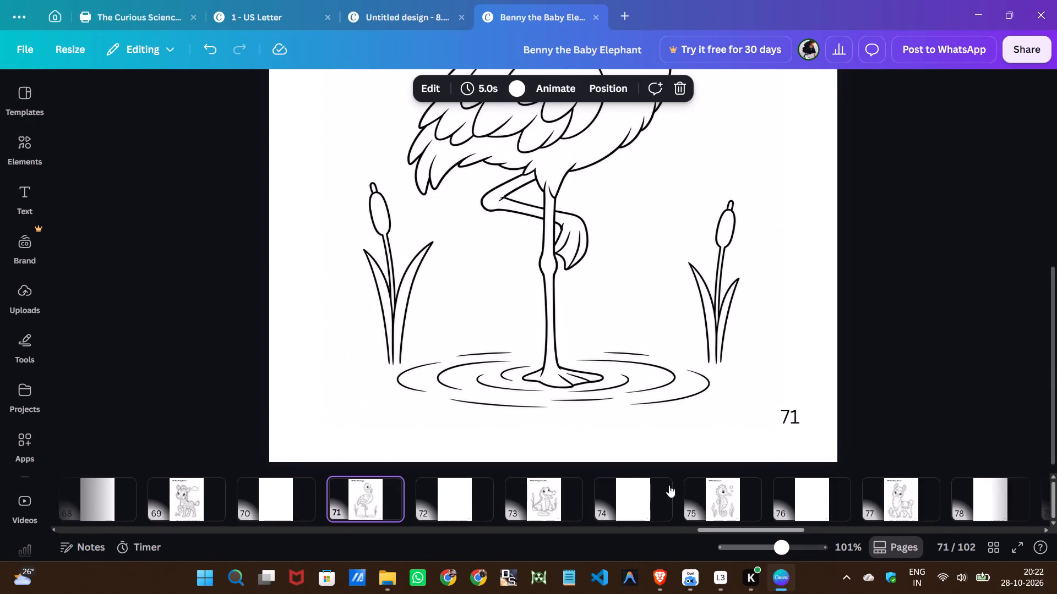
left_click(799, 419)
left_click(407, 96)
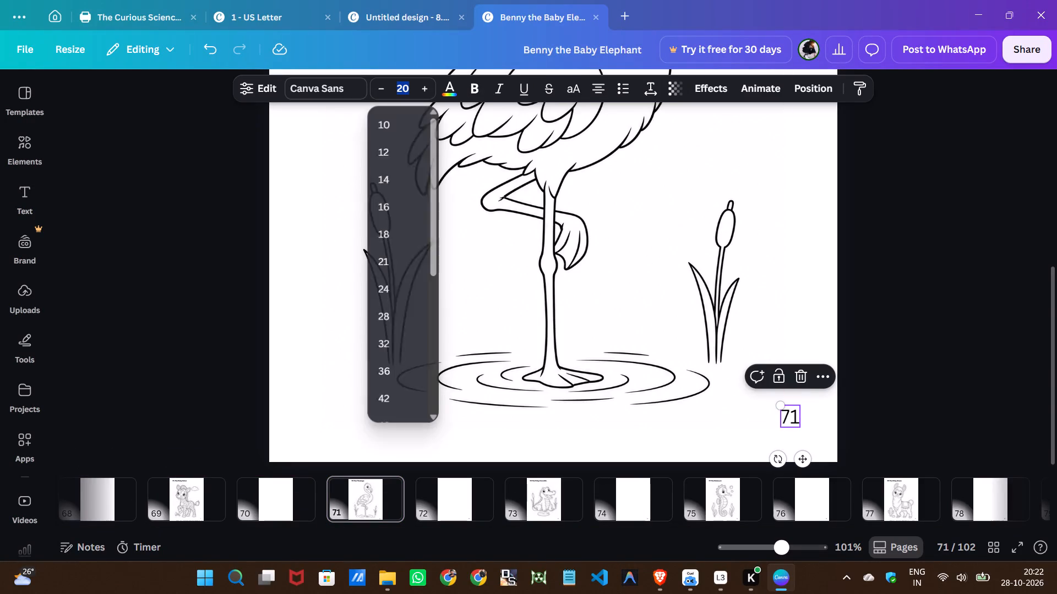
left_click(396, 120)
Delete the page number from blank page 72.
left_click(441, 490)
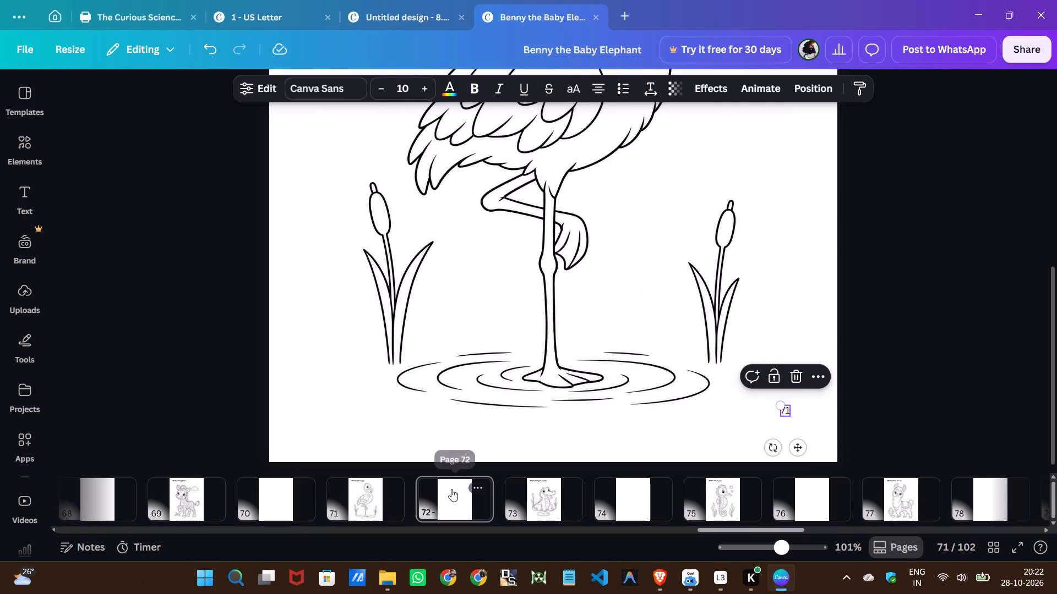
left_click(783, 413)
key("Delete")
Set the page number on the crocodile coloring page, page 73, to font size 10.
left_click(542, 510)
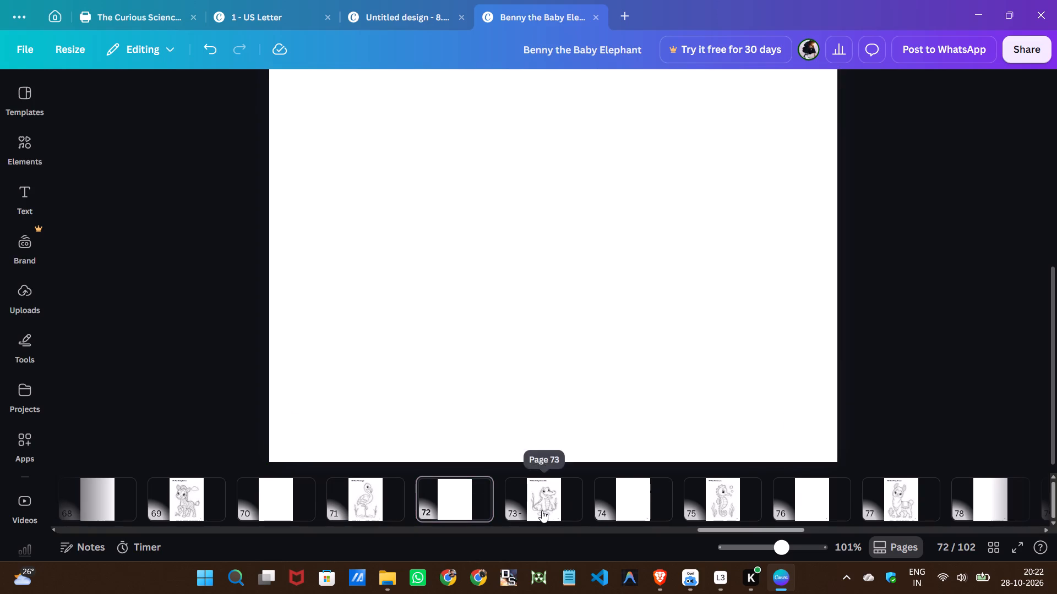
left_click(795, 428)
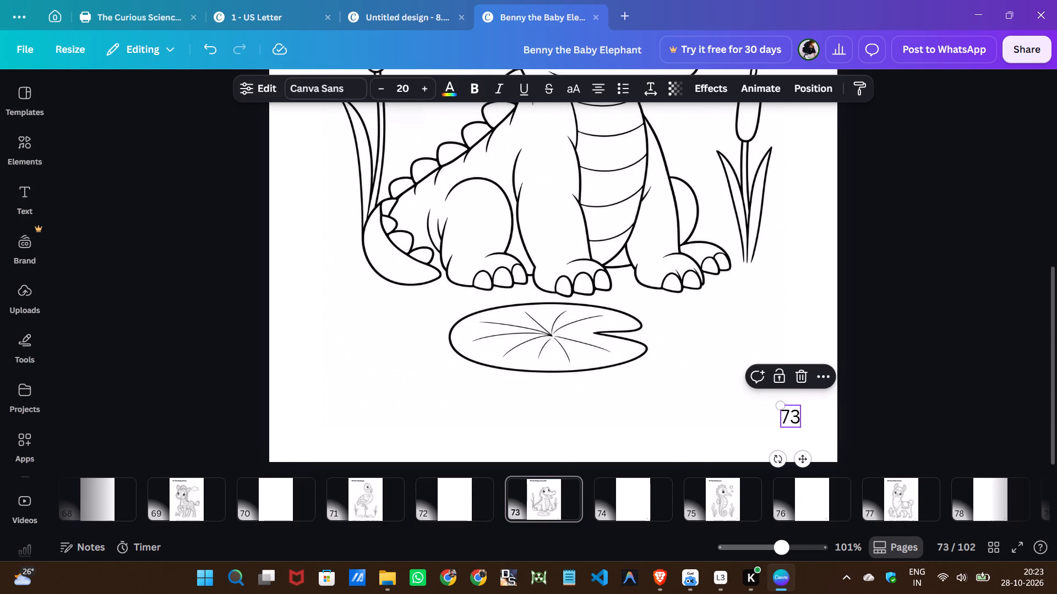
left_click(410, 90)
left_click(384, 118)
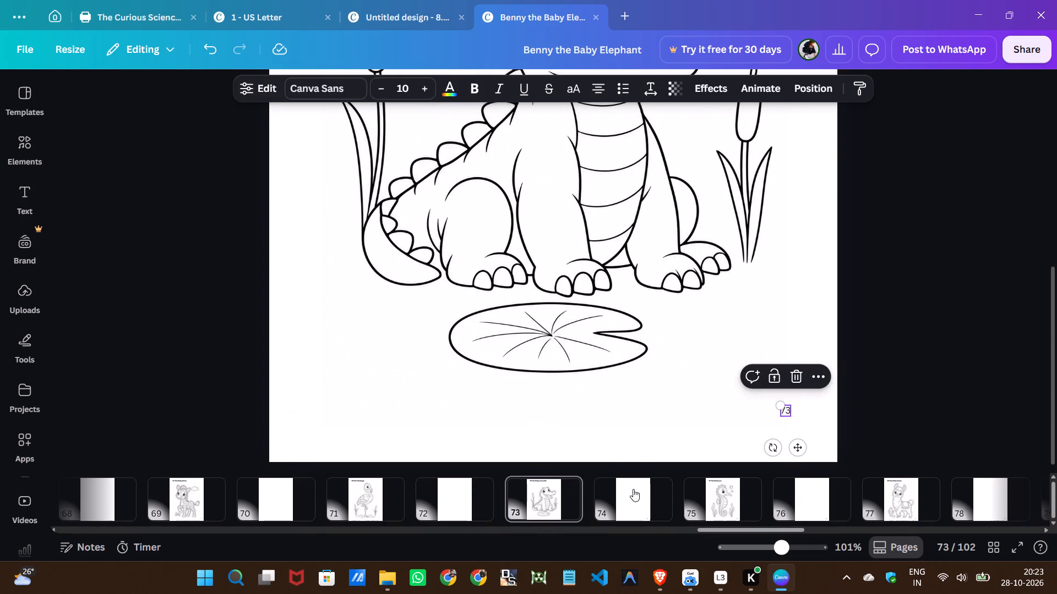
Delete the page number from blank page 74.
left_click(635, 489)
left_click(803, 416)
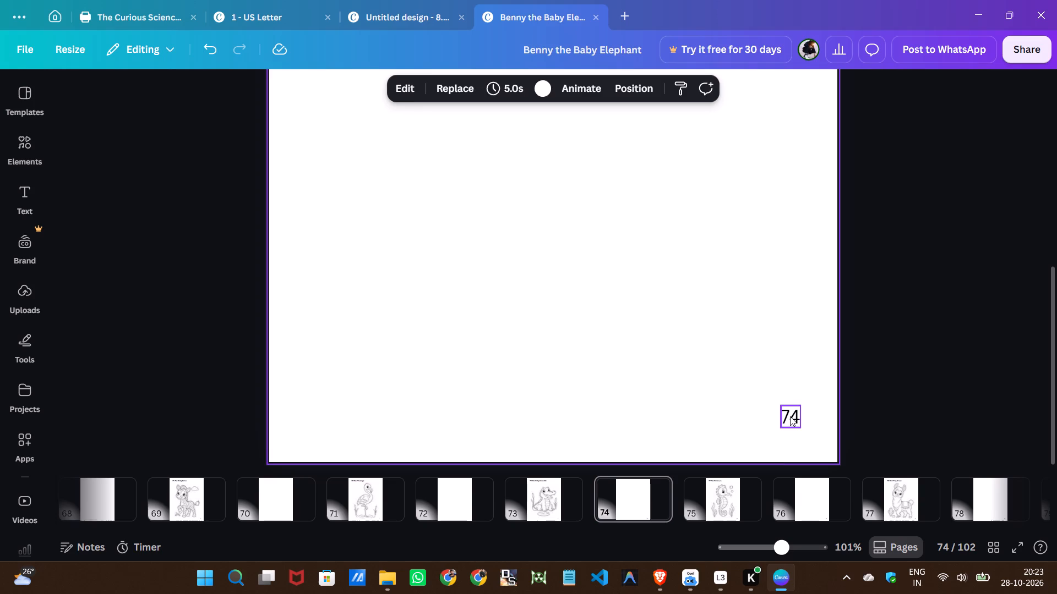
left_click(790, 416)
key("Delete")
Set the page number on the seahorse coloring page, page 75, to font size 10.
scroll(490, 517, "down", 2)
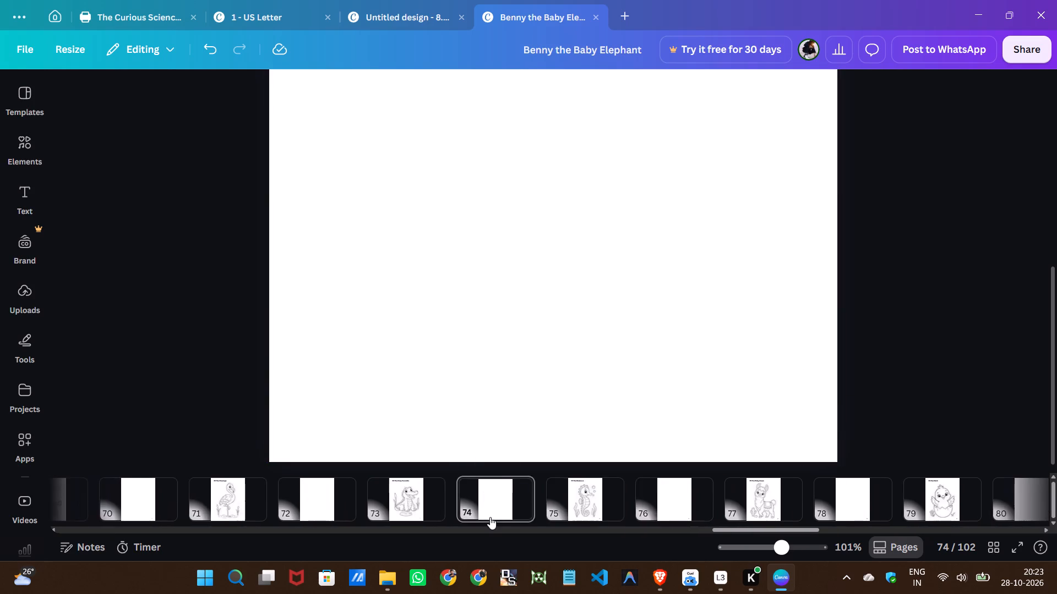
scroll(490, 517, "down", 2)
left_click(421, 502)
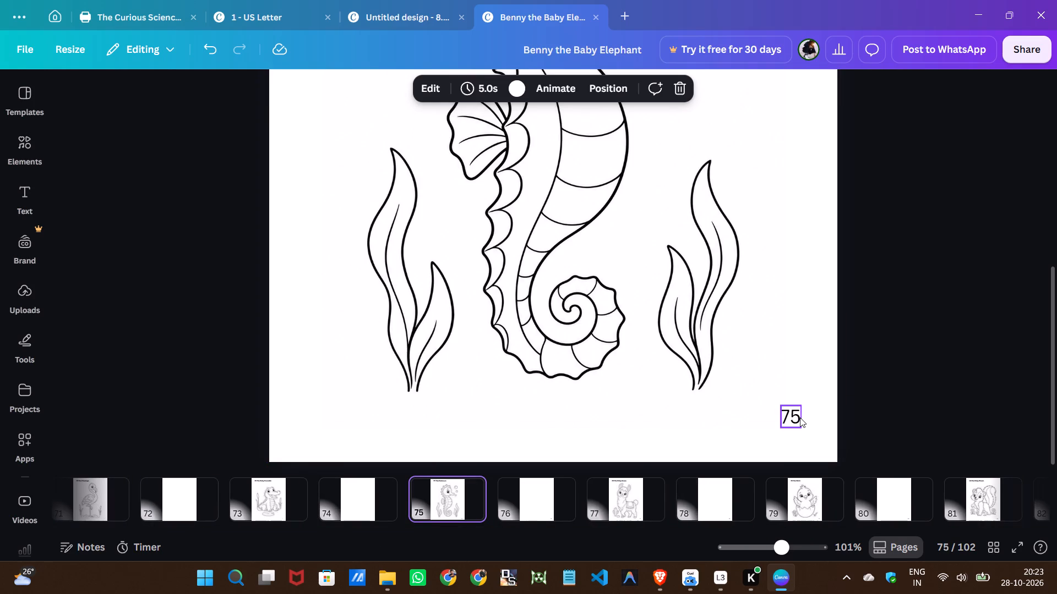
left_click(800, 417)
left_click(408, 83)
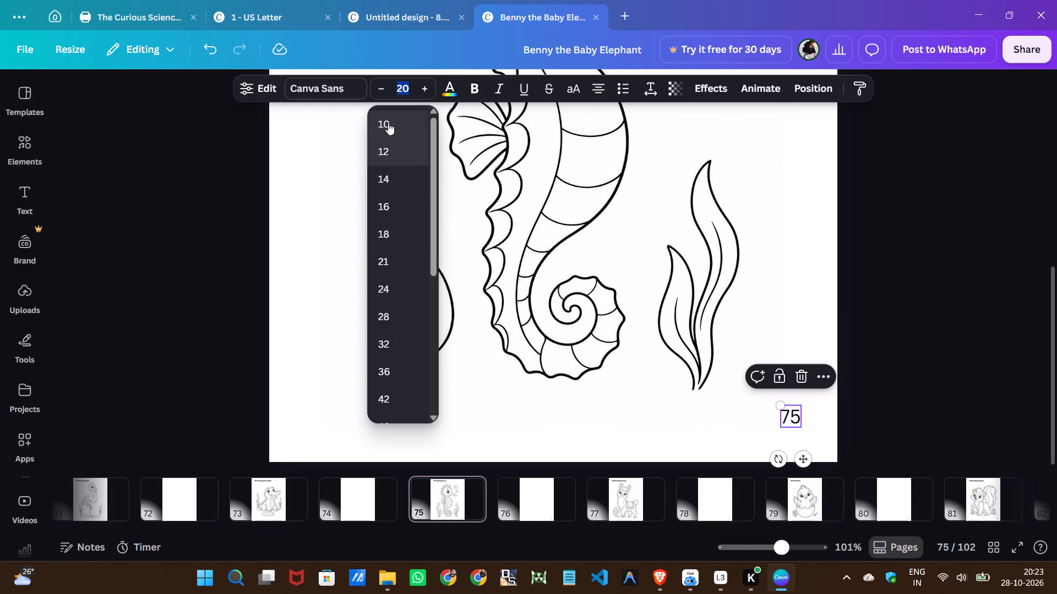
left_click(388, 123)
Delete the page number from blank page 76.
left_click(520, 497)
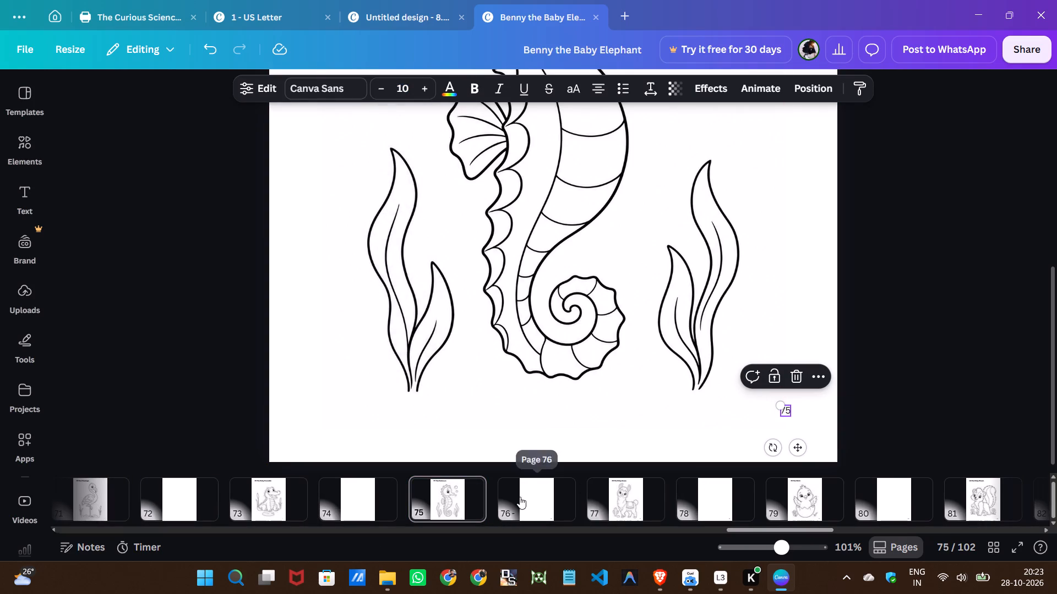
left_click(791, 410)
key("Delete")
Set the page number on the llama coloring page, page 77, to font size 10.
left_click(617, 485)
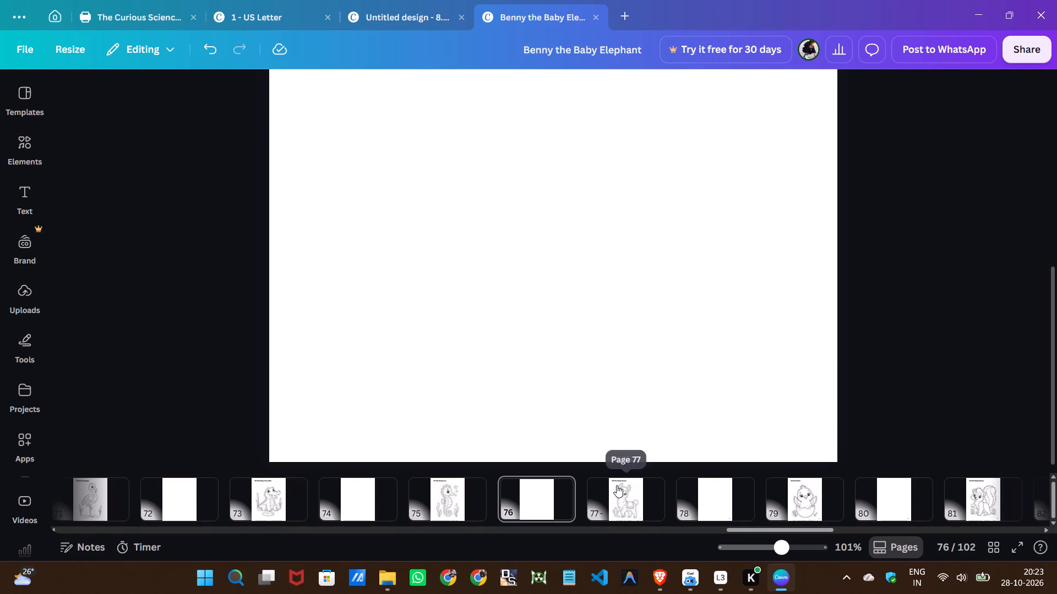
left_click(781, 417)
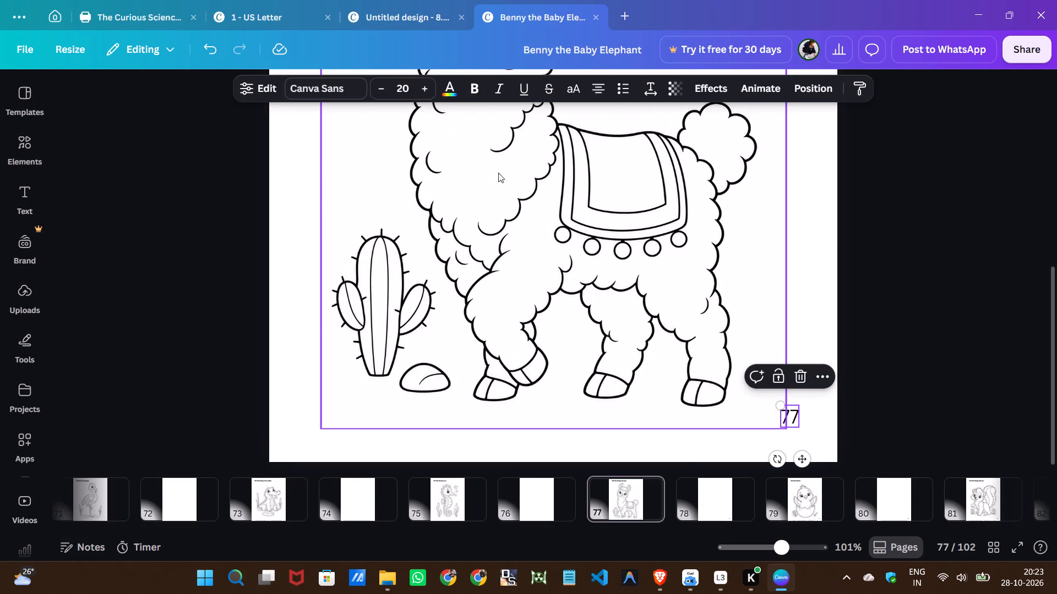
left_click(404, 96)
left_click(402, 138)
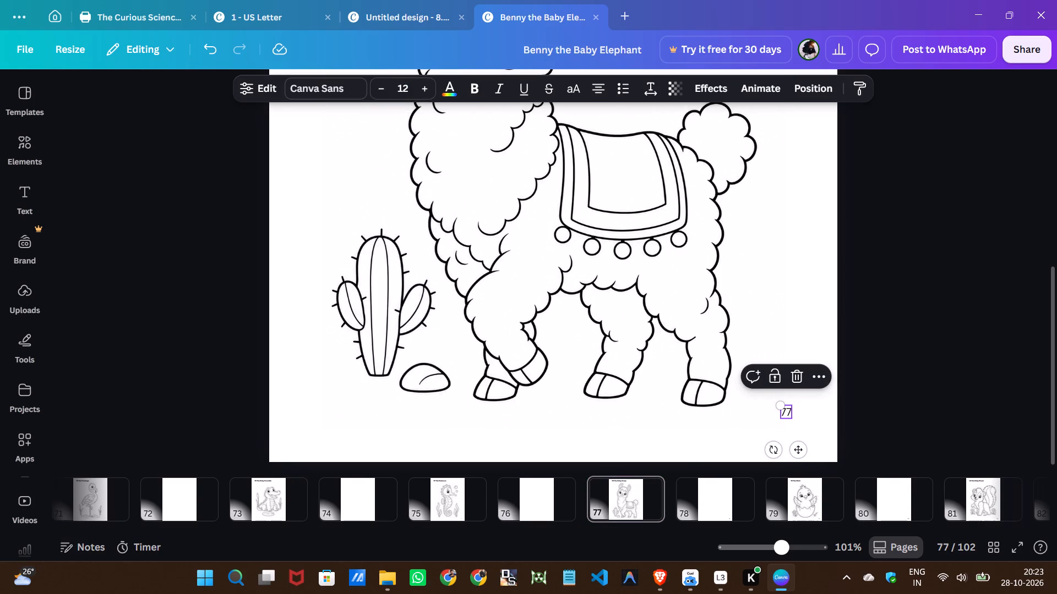
left_click(404, 84)
left_click(390, 122)
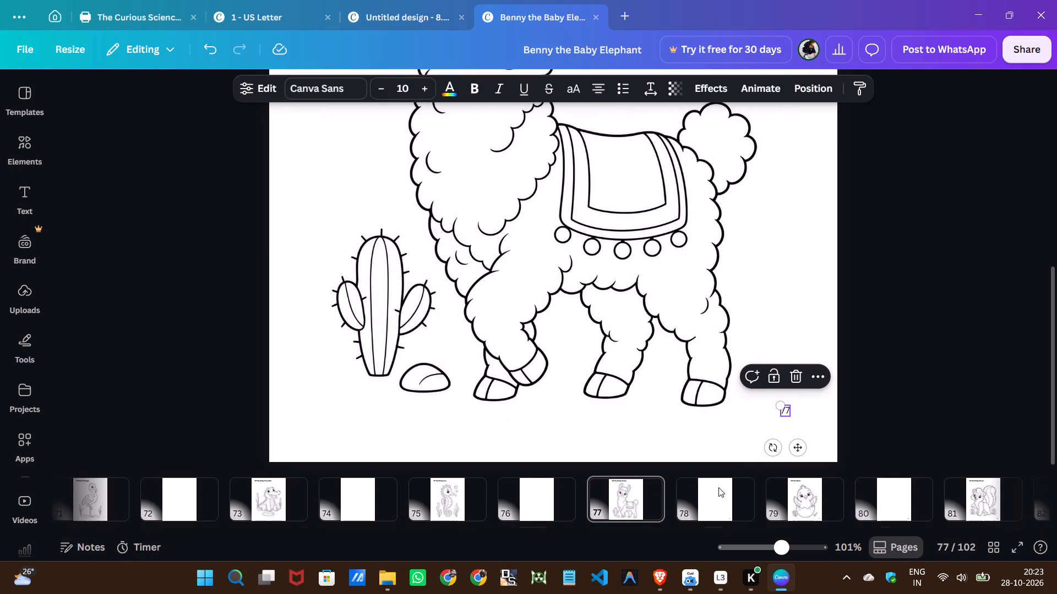
Delete the page number from blank page 78.
left_click(705, 494)
left_click(795, 411)
key("Delete")
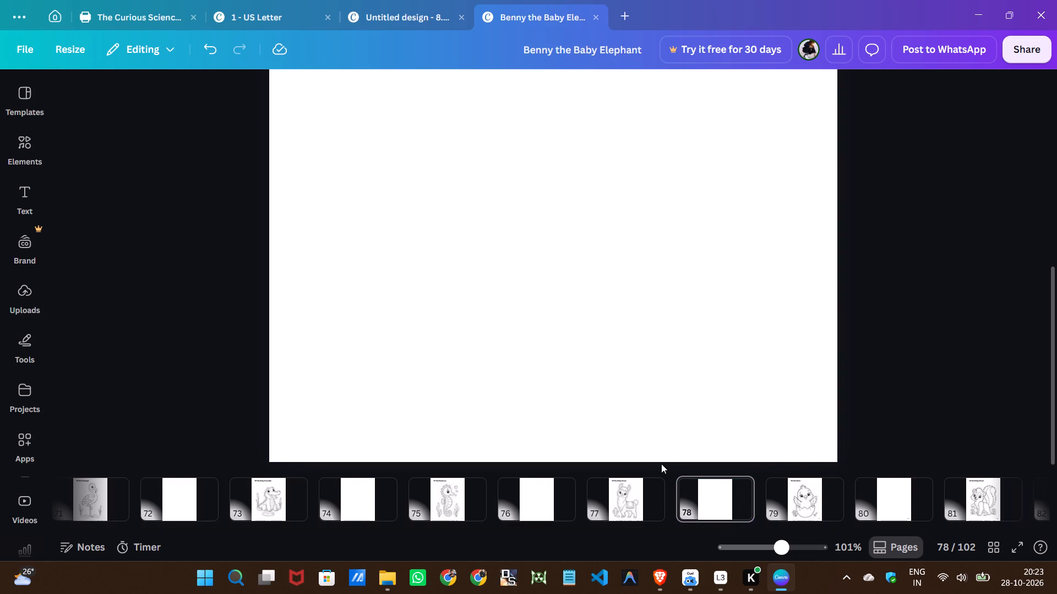
Set the page number on the hatching chick coloring page, page 79, to font size 10.
scroll(588, 508, "down", 6)
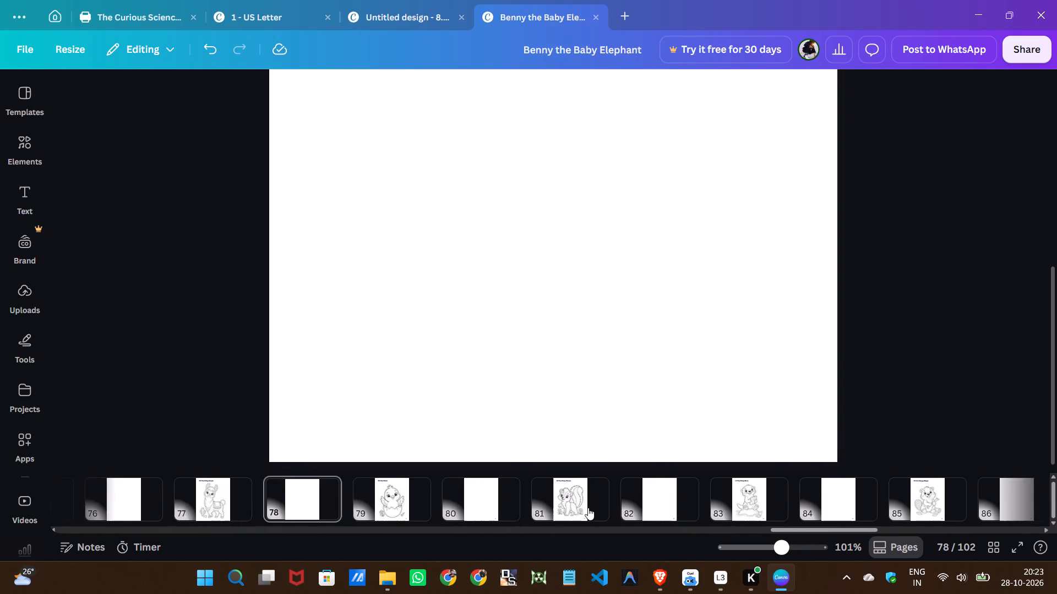
scroll(498, 518, "down", 3)
left_click(165, 506)
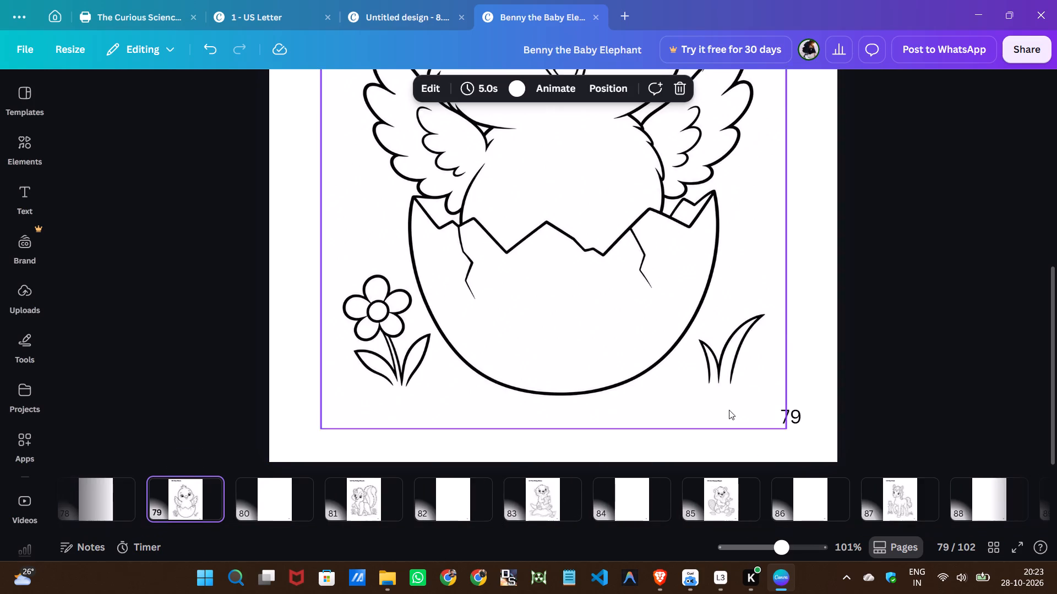
left_click(787, 409)
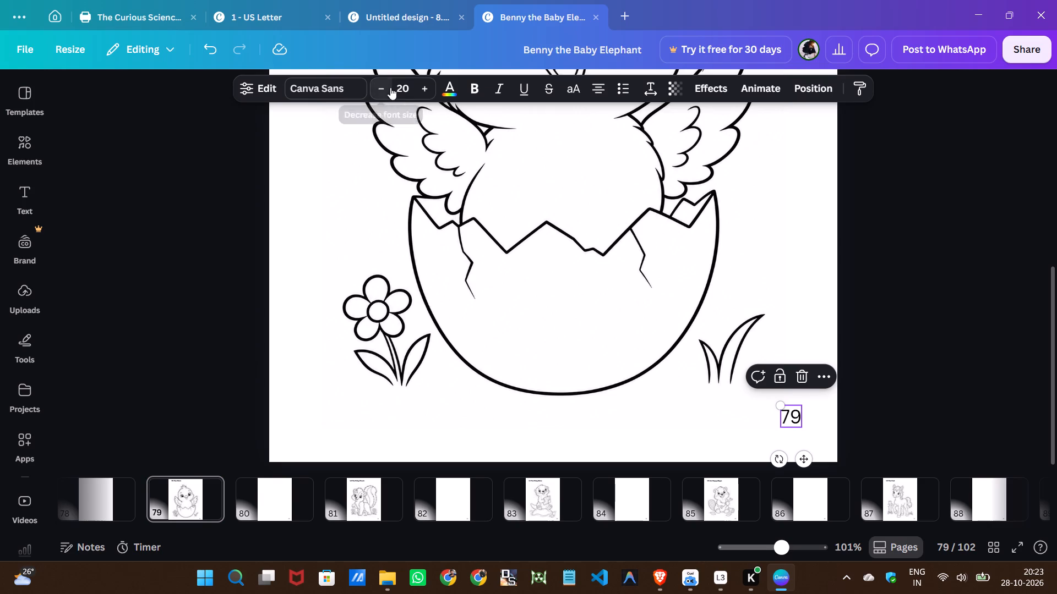
left_click(399, 86)
left_click(390, 118)
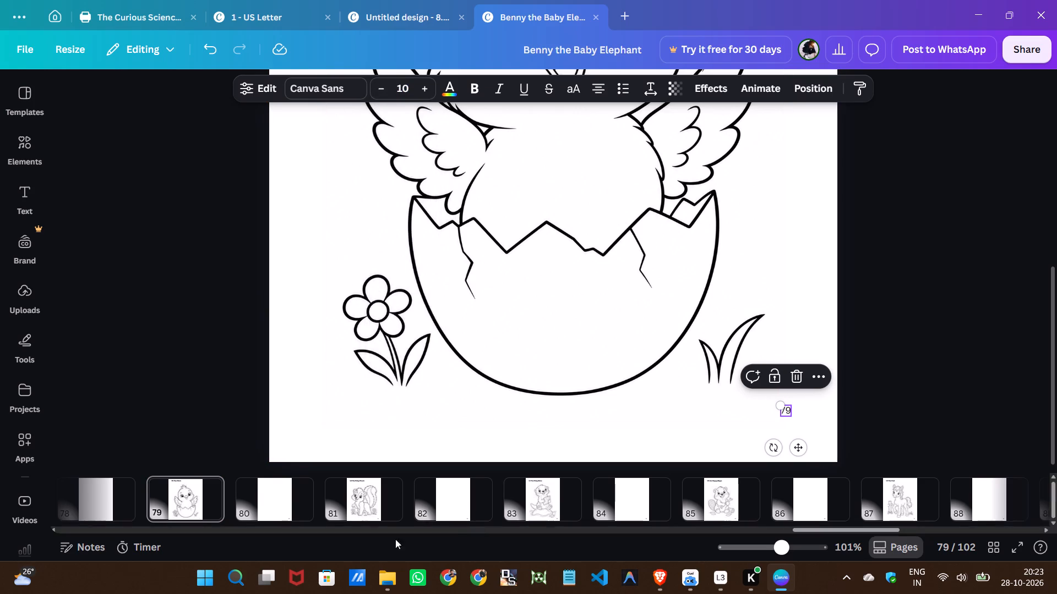
Delete the page number from blank page 80.
left_click(279, 513)
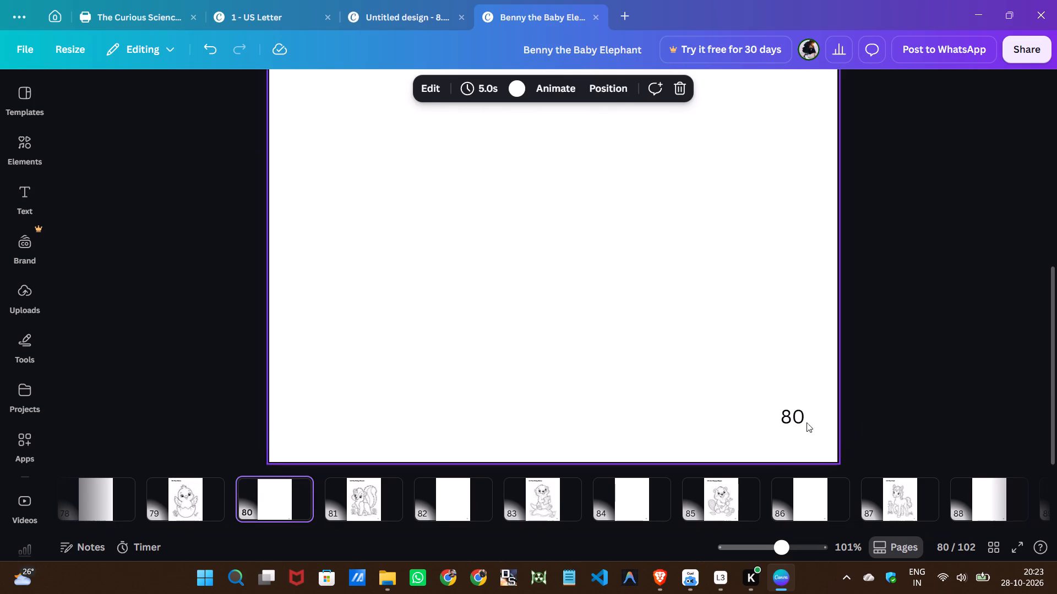
left_click(793, 416)
left_click(811, 377)
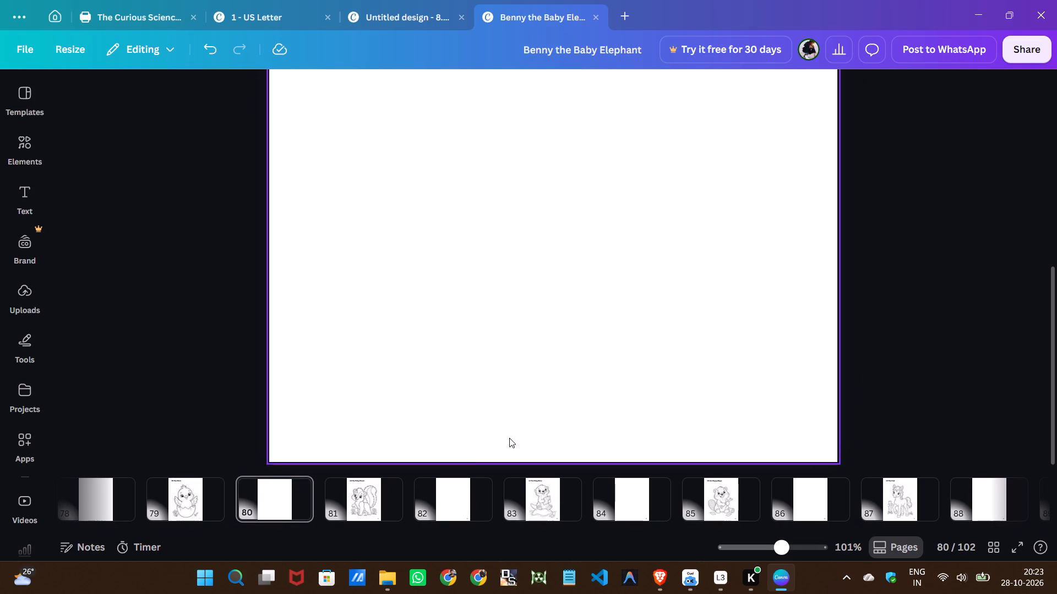
Set the page number on the skunk coloring page, page 81, to font size 10.
left_click(364, 506)
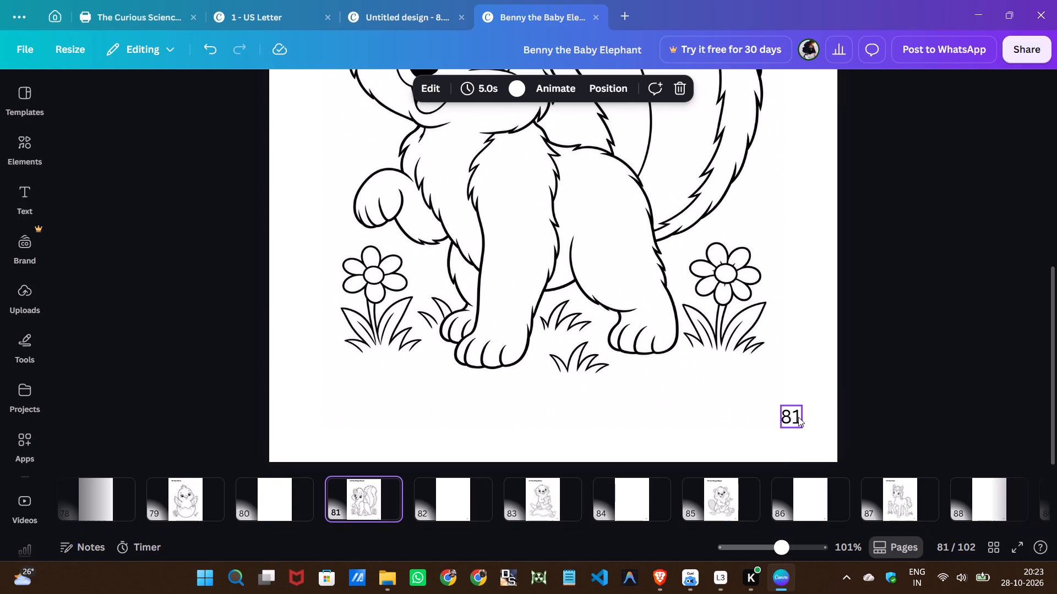
left_click(798, 417)
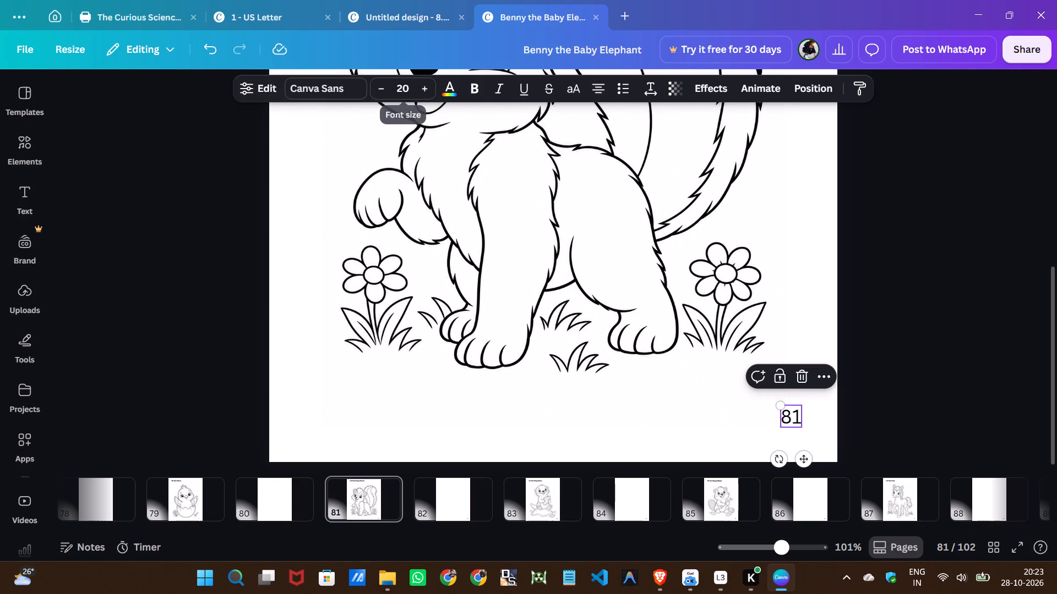
left_click(401, 92)
left_click(390, 129)
Delete the page number from blank page 82.
left_click(442, 503)
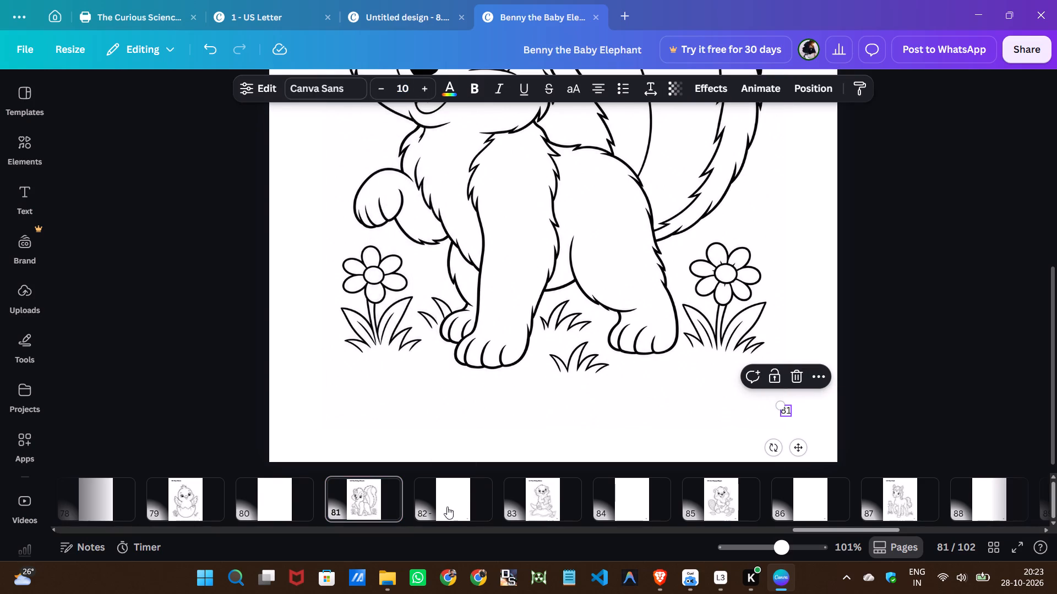
left_click(793, 417)
key("Delete")
Set the page number on the otter coloring page, page 83, to font size 10.
left_click(559, 500)
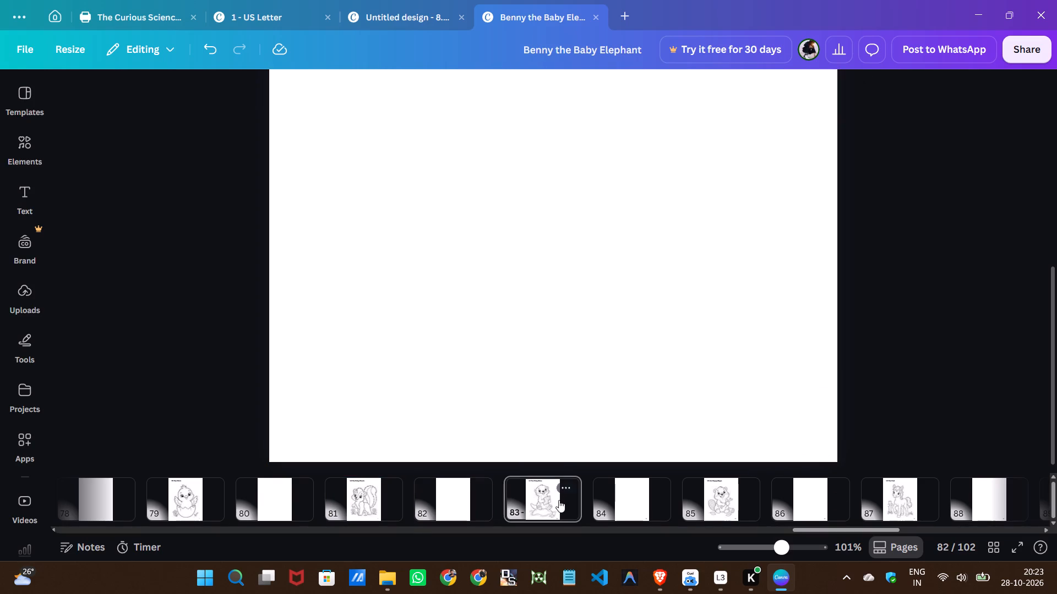
left_click(797, 420)
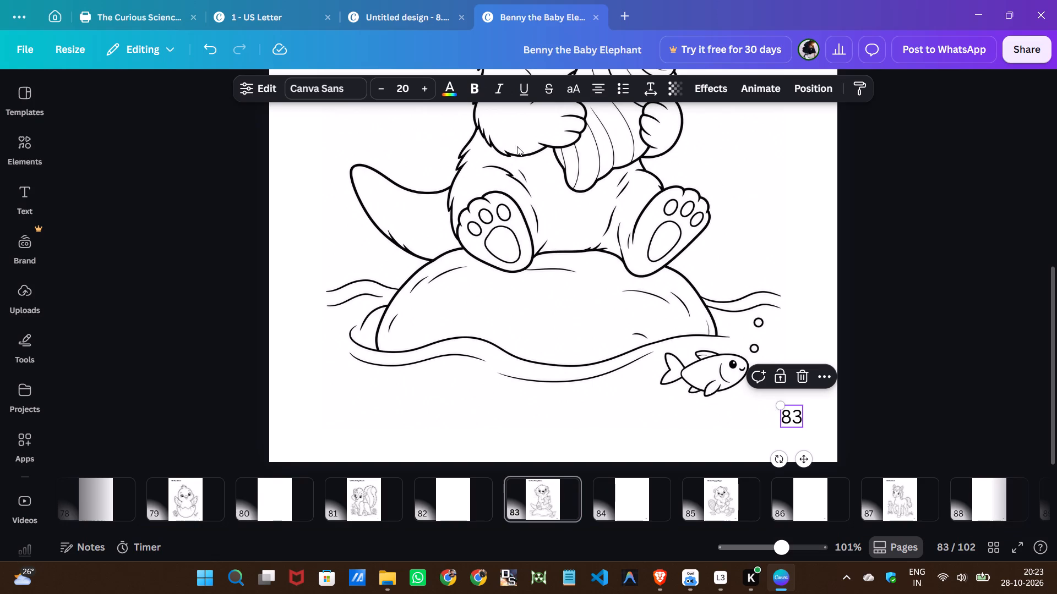
left_click(408, 95)
left_click(394, 120)
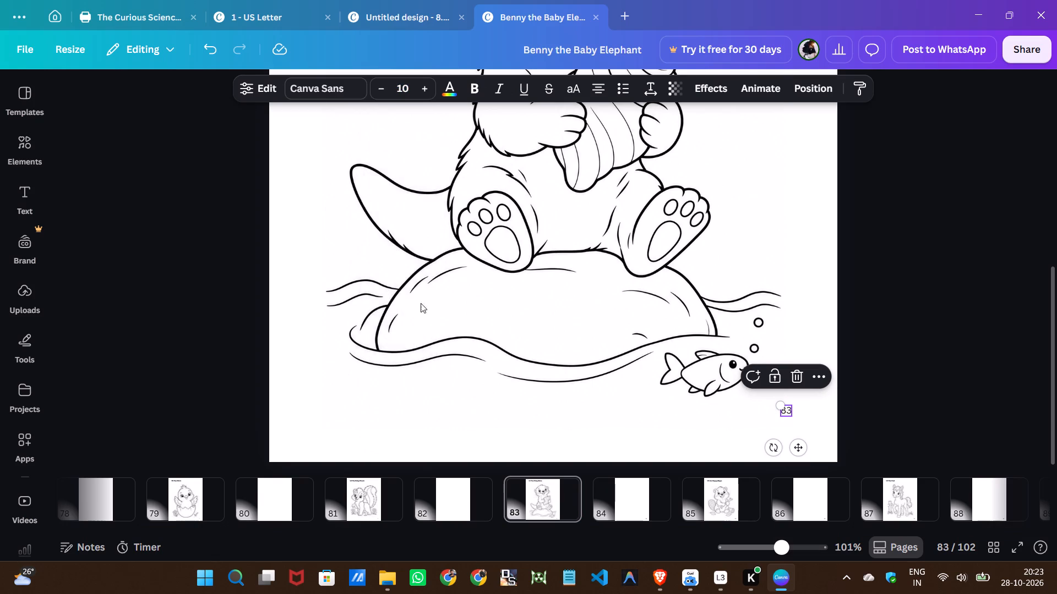
Delete the page number from blank page 84.
left_click(628, 510)
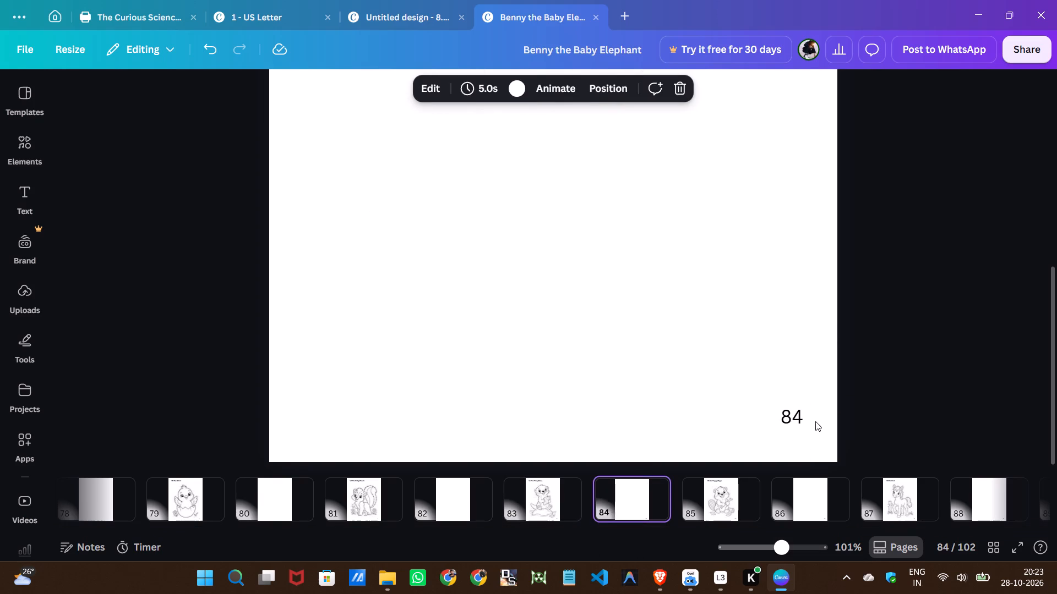
left_click(785, 421)
key("Delete")
Set the page number on the beaver coloring page, page 85, to font size 10.
left_click(702, 504)
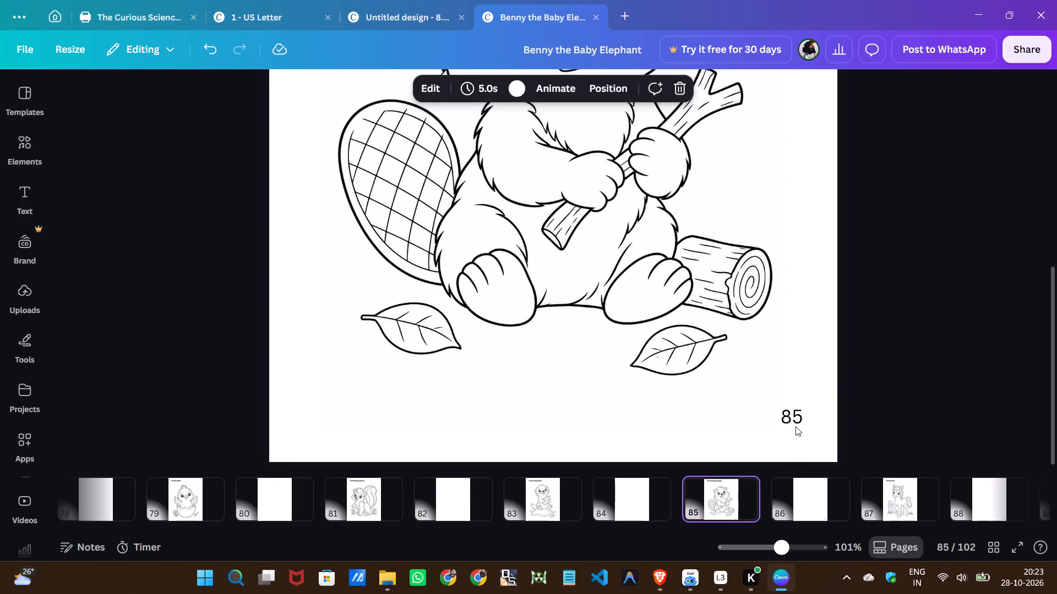
left_click(788, 406)
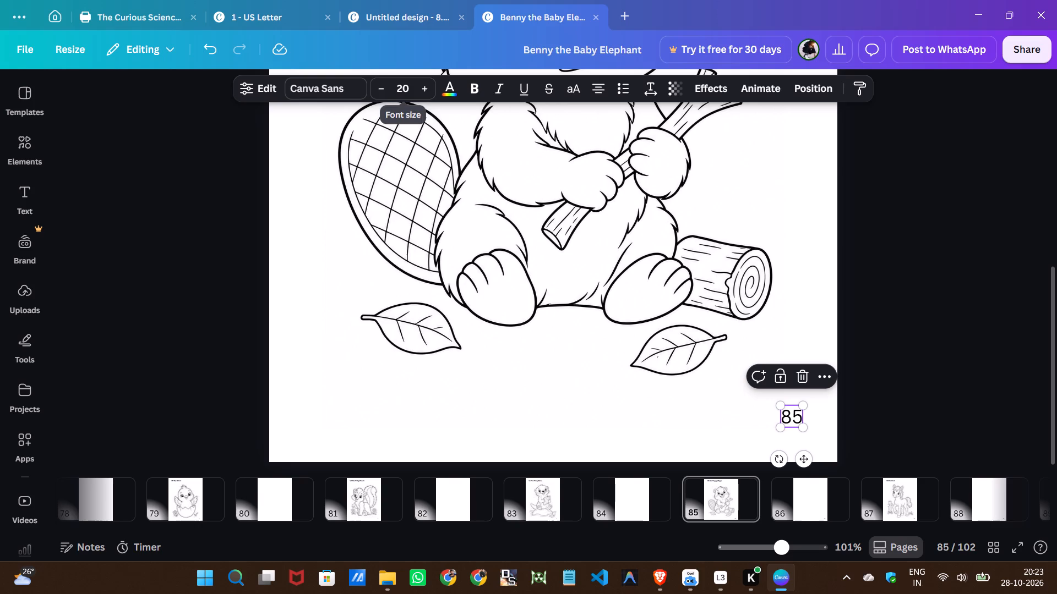
left_click(410, 91)
left_click(397, 125)
Delete the page number from blank page 86.
scroll(455, 475, "down", 4)
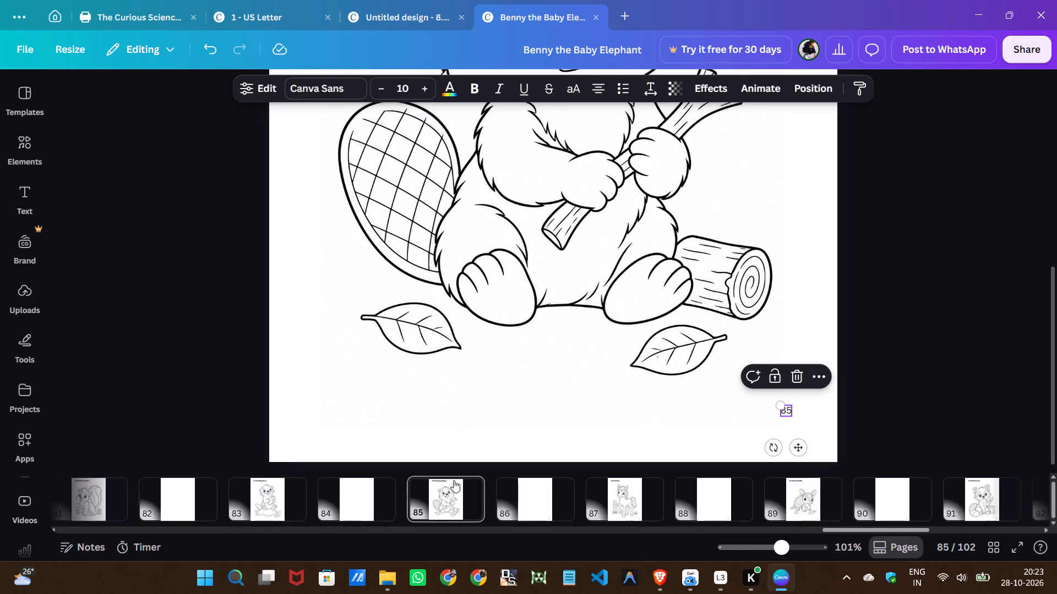
scroll(454, 480, "down", 2)
left_click(386, 510)
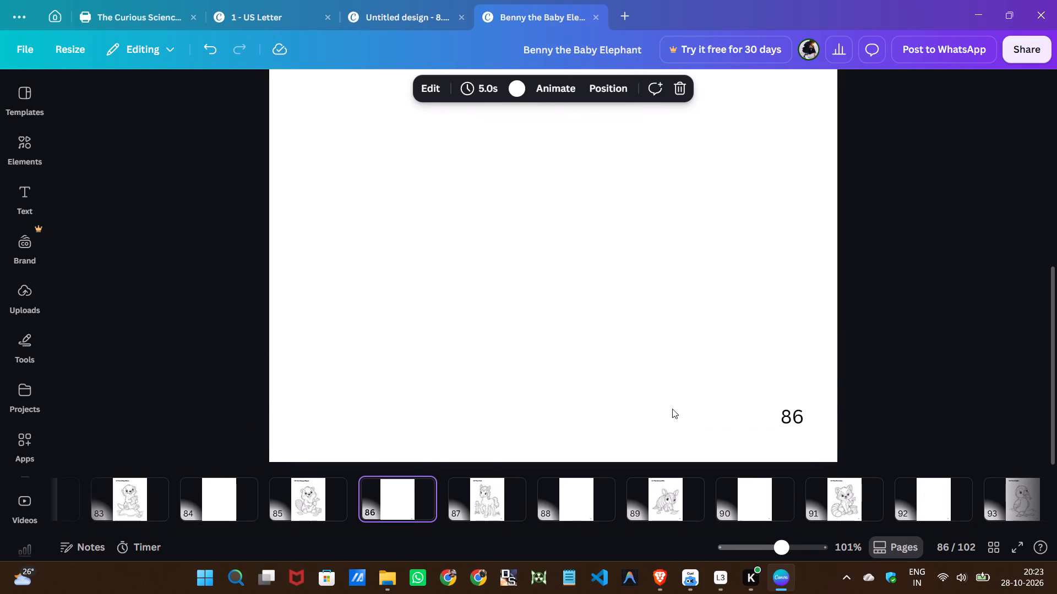
left_click(790, 414)
key("Delete")
Set the page number on the pony coloring page, page 87, to font size 10.
left_click(487, 497)
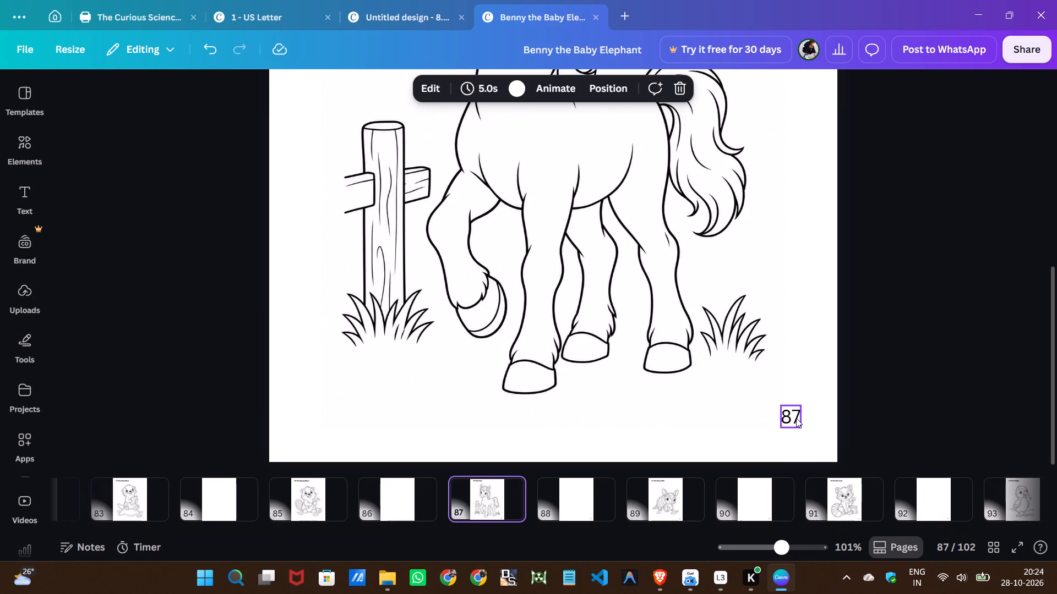
left_click(796, 418)
left_click(397, 89)
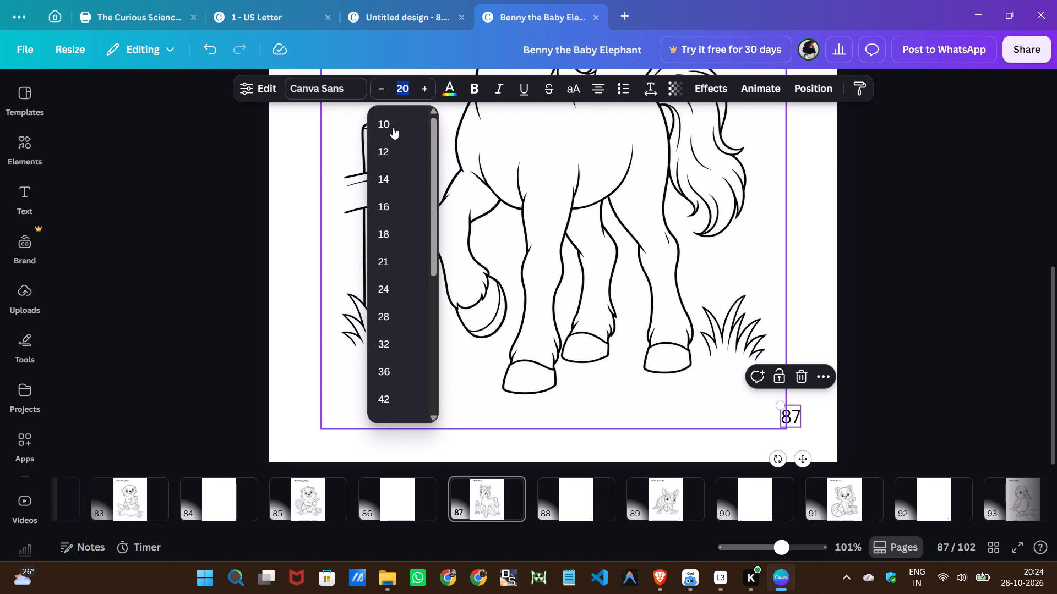
left_click(393, 127)
Delete the page number from blank page 88.
left_click(563, 492)
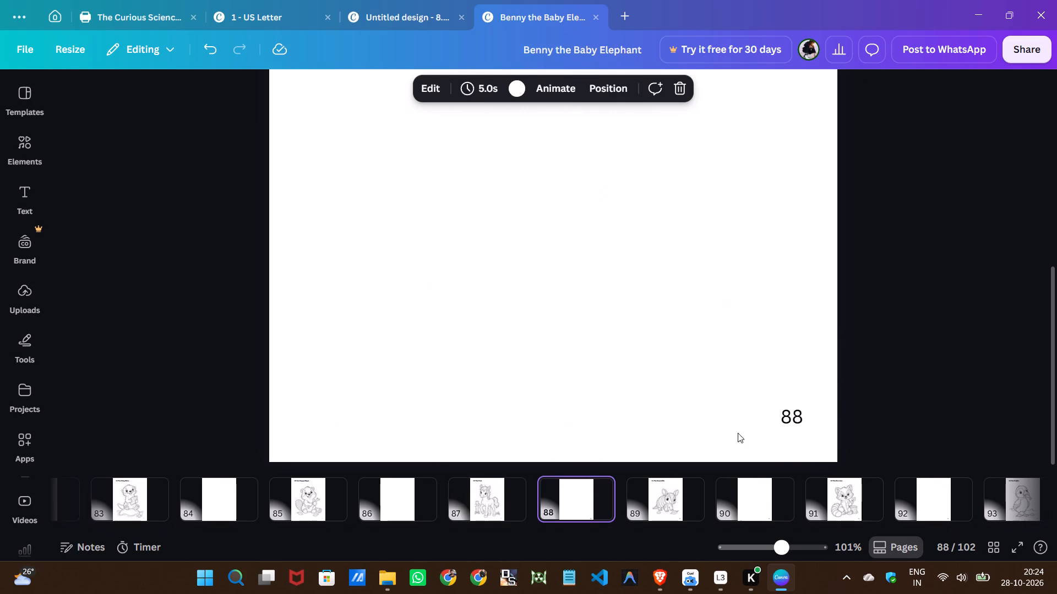
left_click(788, 414)
key("Delete")
Set the page number on the armadillo coloring page, page 89, to font size 10.
left_click(669, 491)
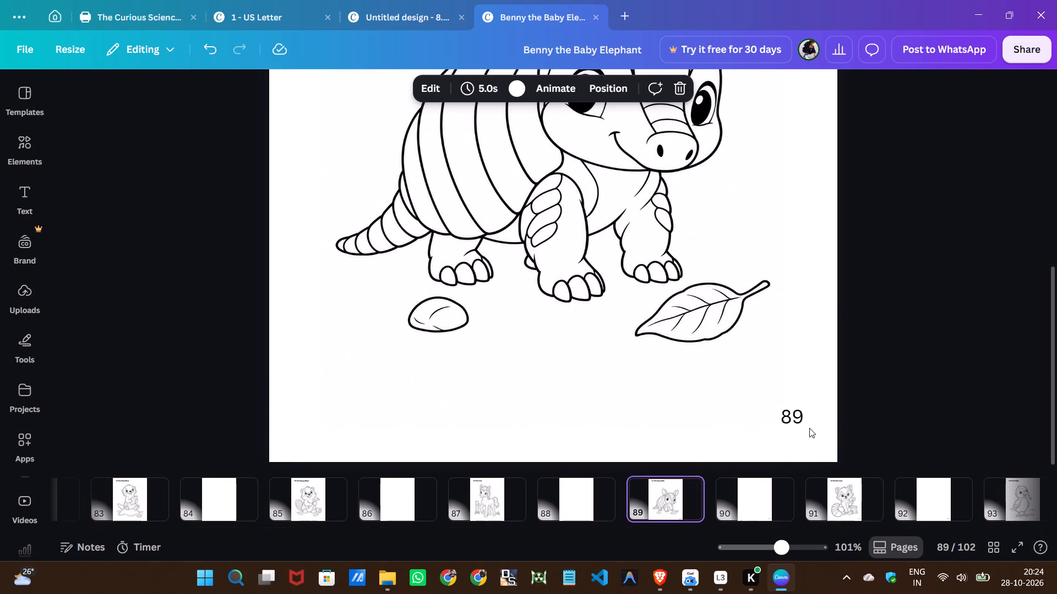
left_click(790, 417)
left_click(406, 91)
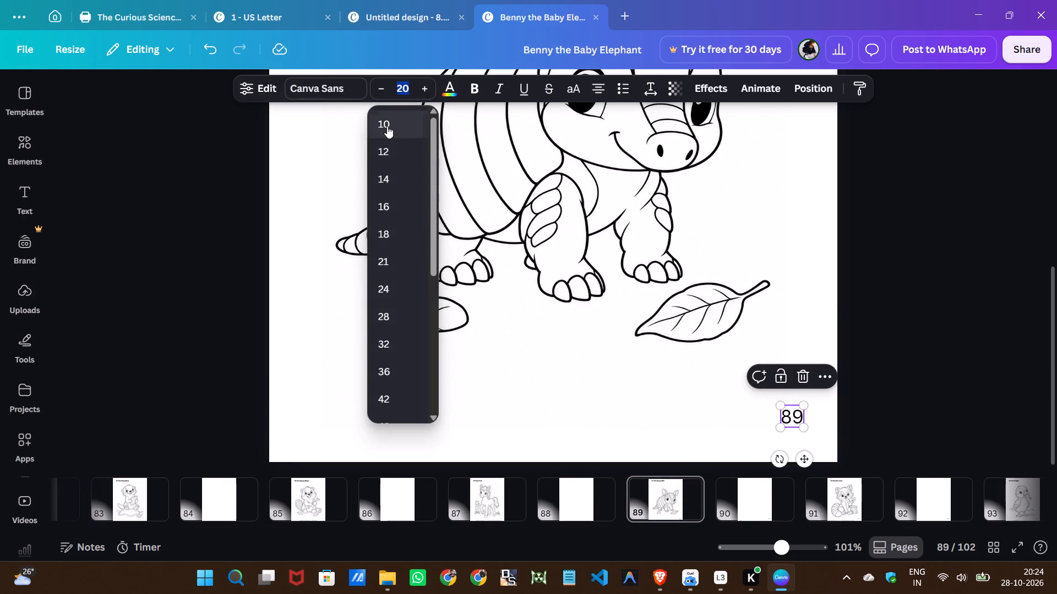
left_click(384, 133)
Delete the page number from blank page 90.
scroll(460, 472, "down", 6)
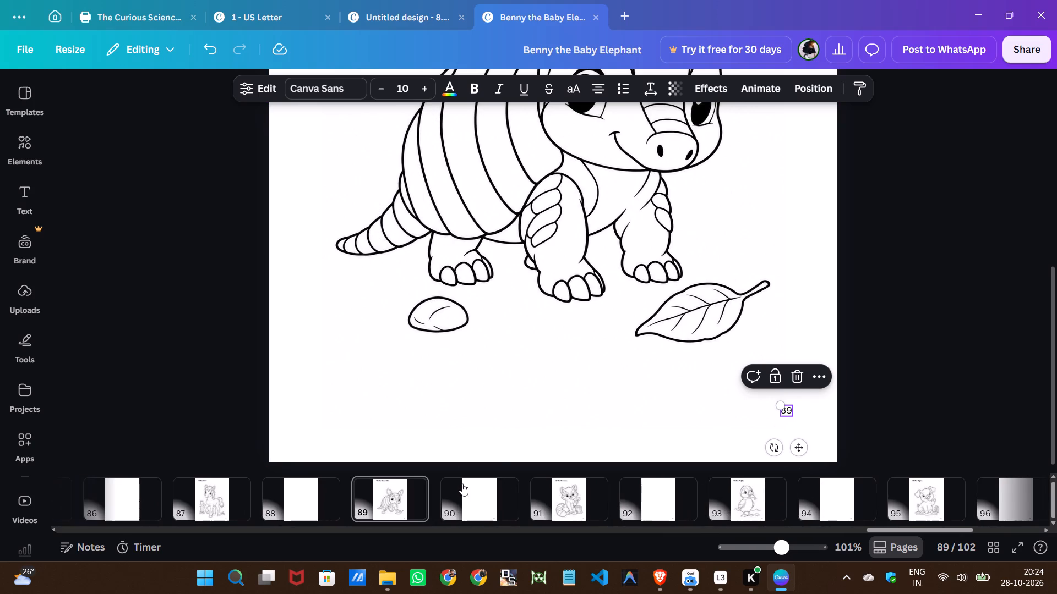
left_click(478, 494)
left_click(793, 410)
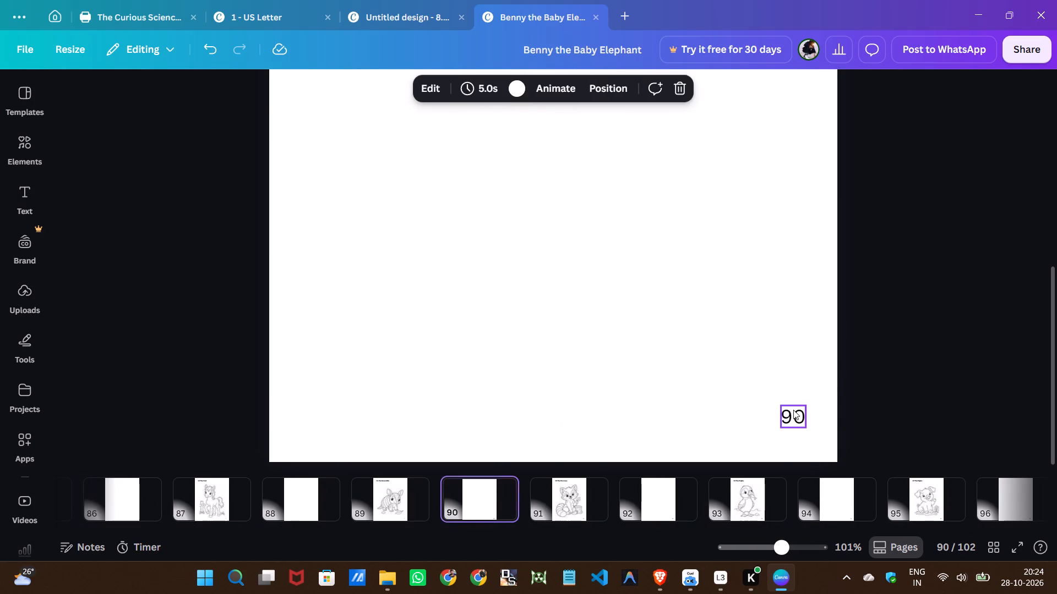
key("Delete")
Set the page number on the striped-tail animal coloring page, page 91, to font size 10.
left_click(574, 503)
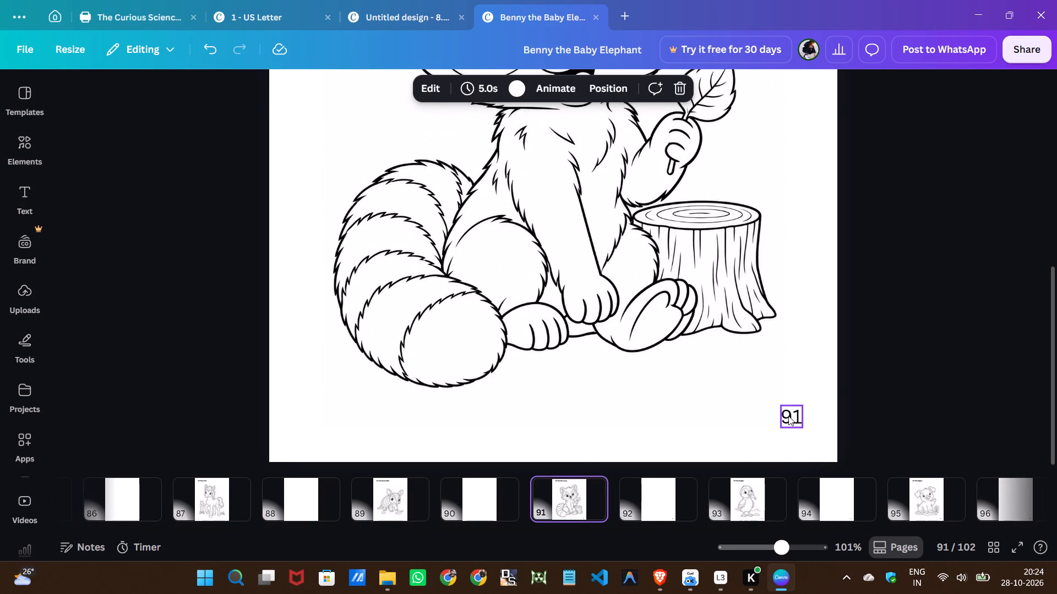
left_click(788, 416)
left_click(414, 85)
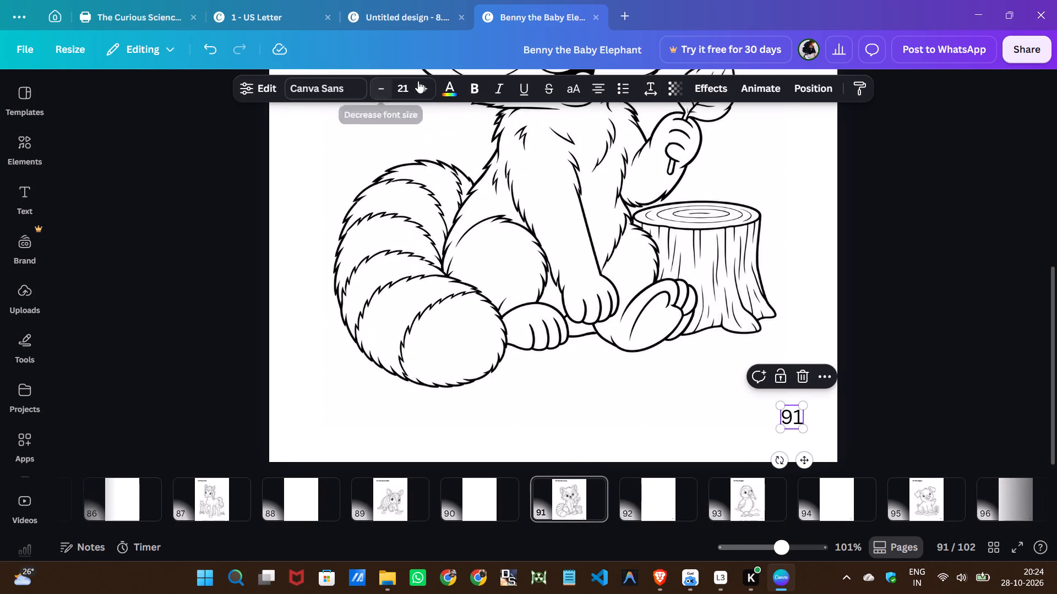
left_click(401, 85)
left_click(385, 117)
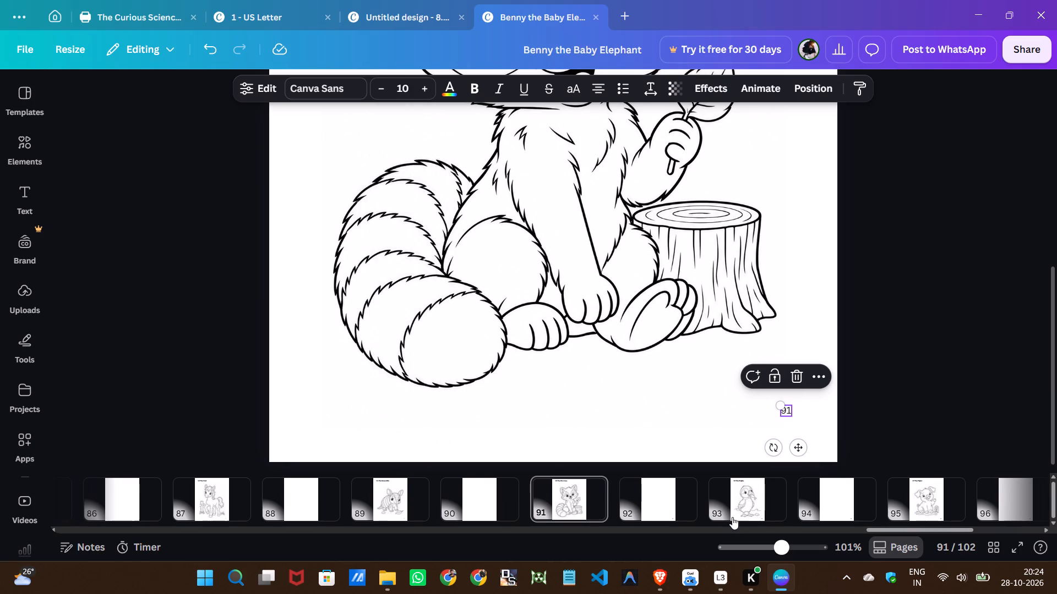
Delete the page number from blank page 92.
left_click(641, 498)
left_click(786, 419)
key("Delete")
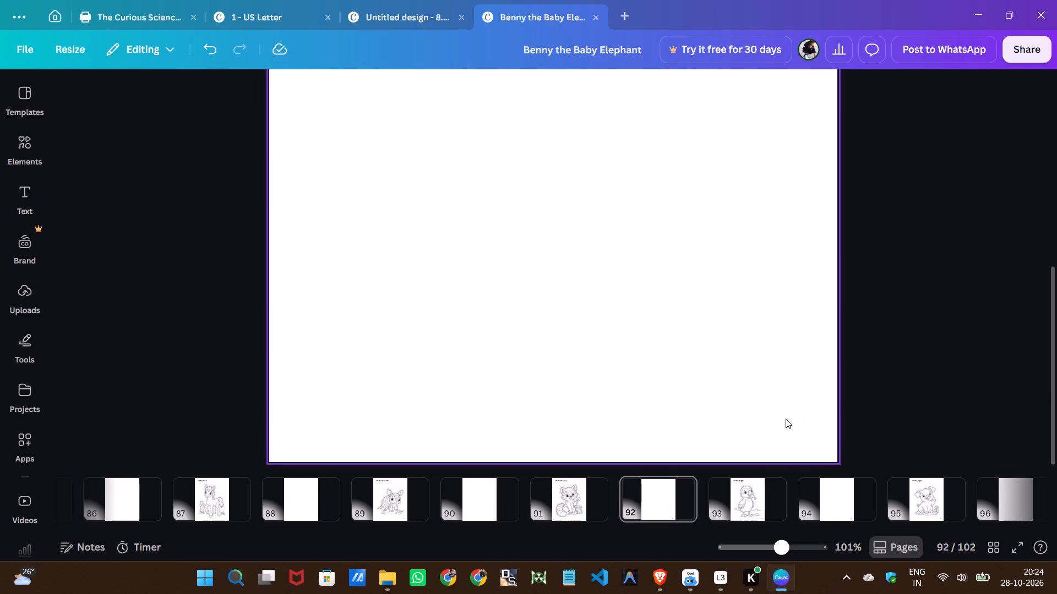
Set the page number on the web-footed bird coloring page, page 93, to font size 10.
scroll(559, 506, "down", 5)
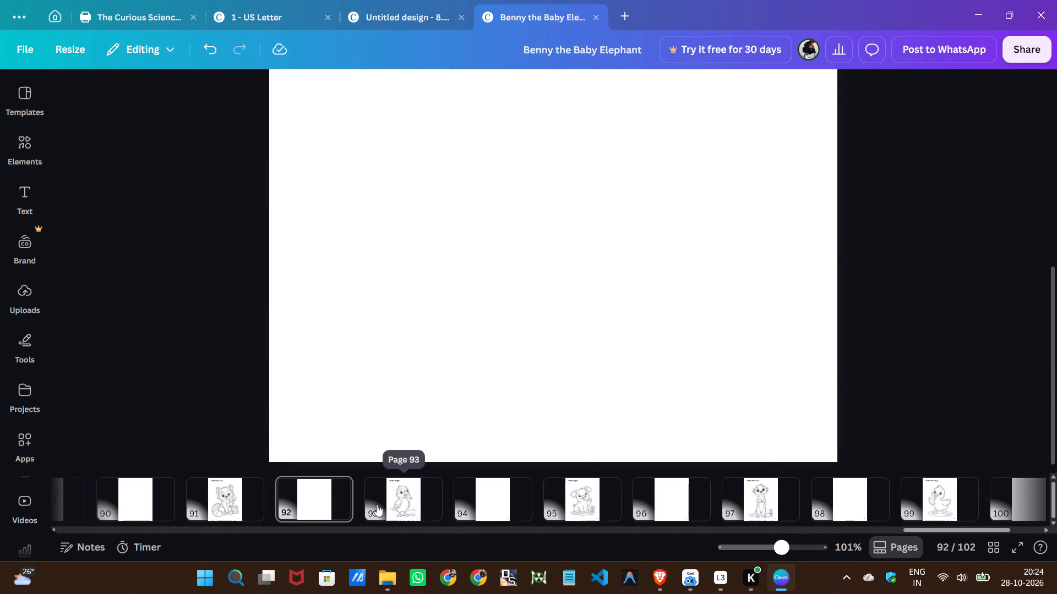
left_click(377, 504)
left_click(789, 416)
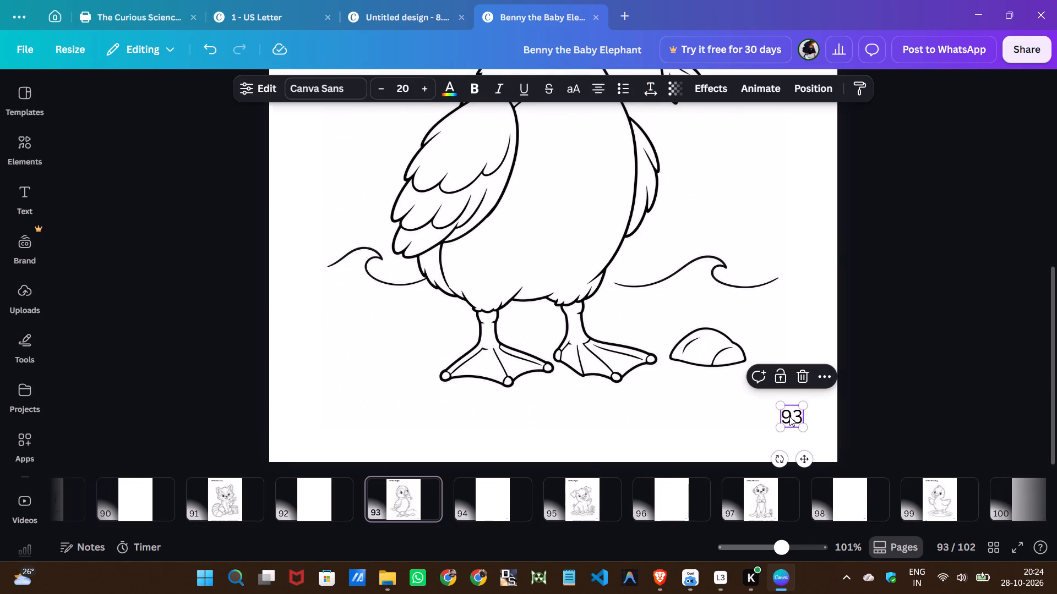
left_click(394, 89)
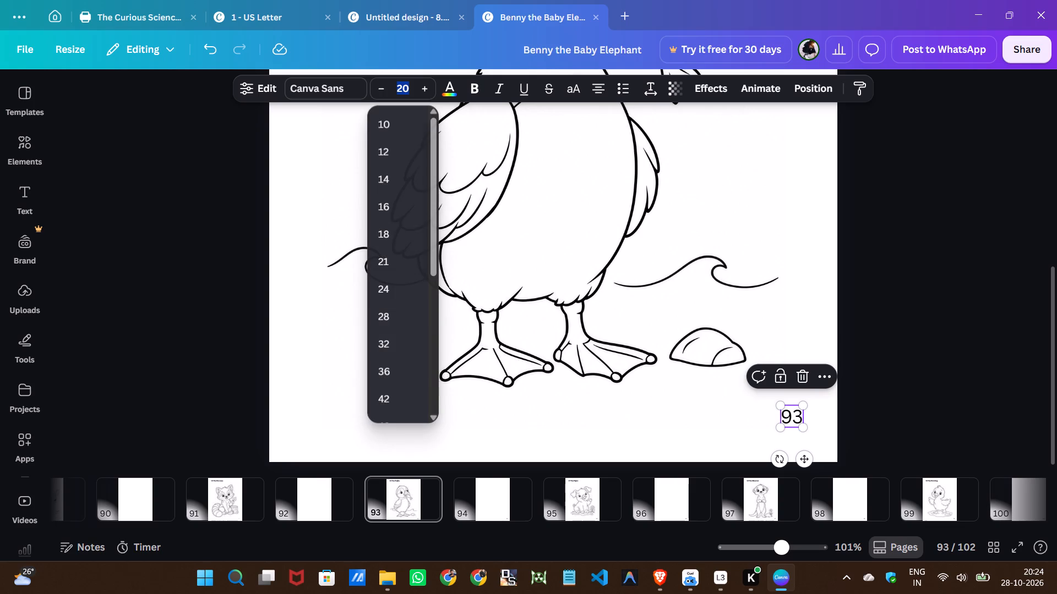
left_click(389, 119)
Delete the page number from blank page 94.
left_click(478, 493)
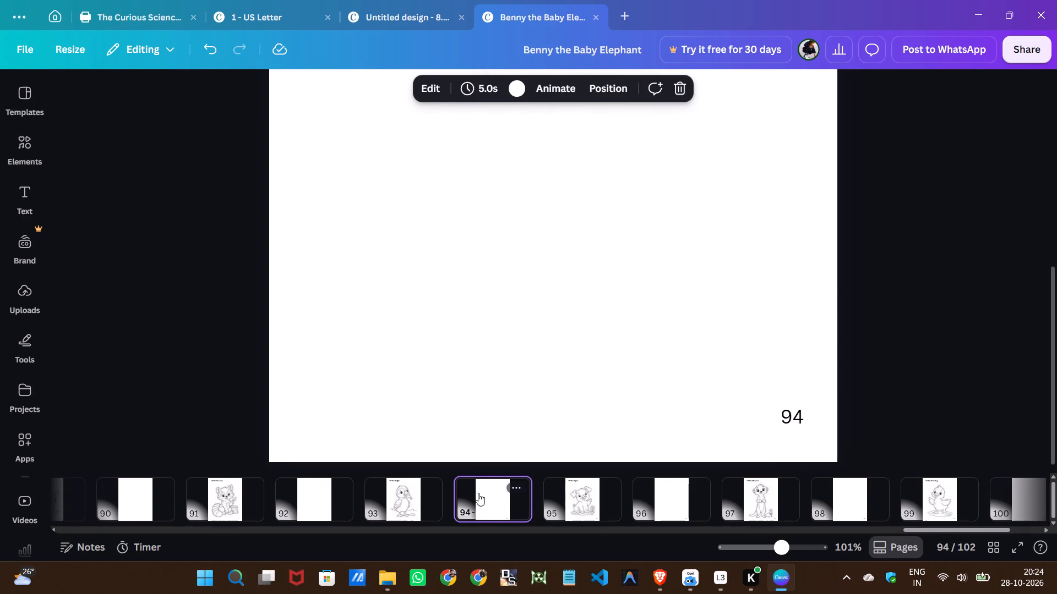
left_click(792, 424)
key("Delete")
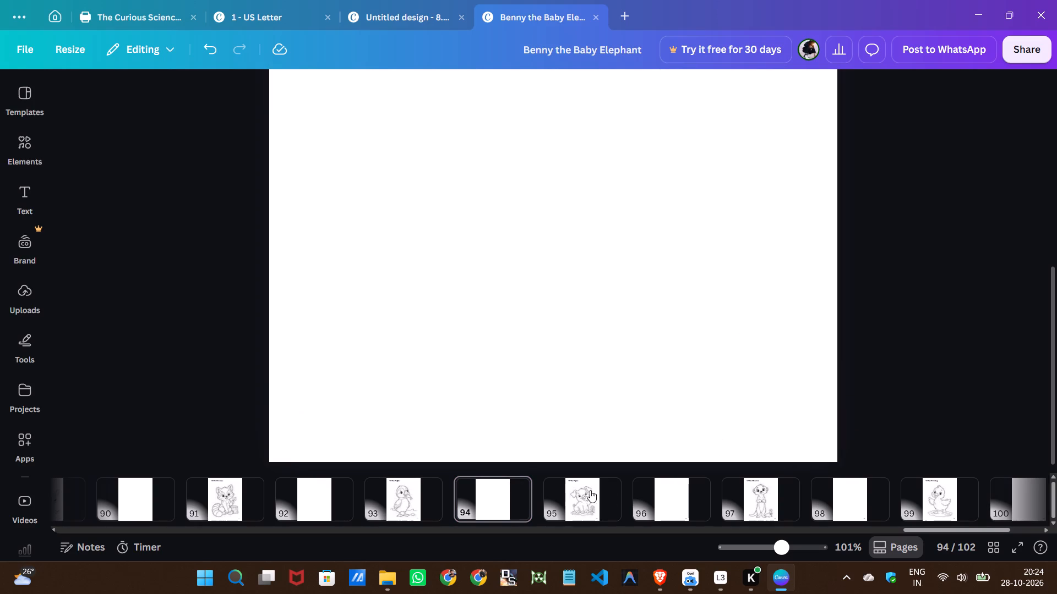
Set the page number on the piglet coloring page, page 95, to font size 10.
left_click(589, 491)
left_click(788, 417)
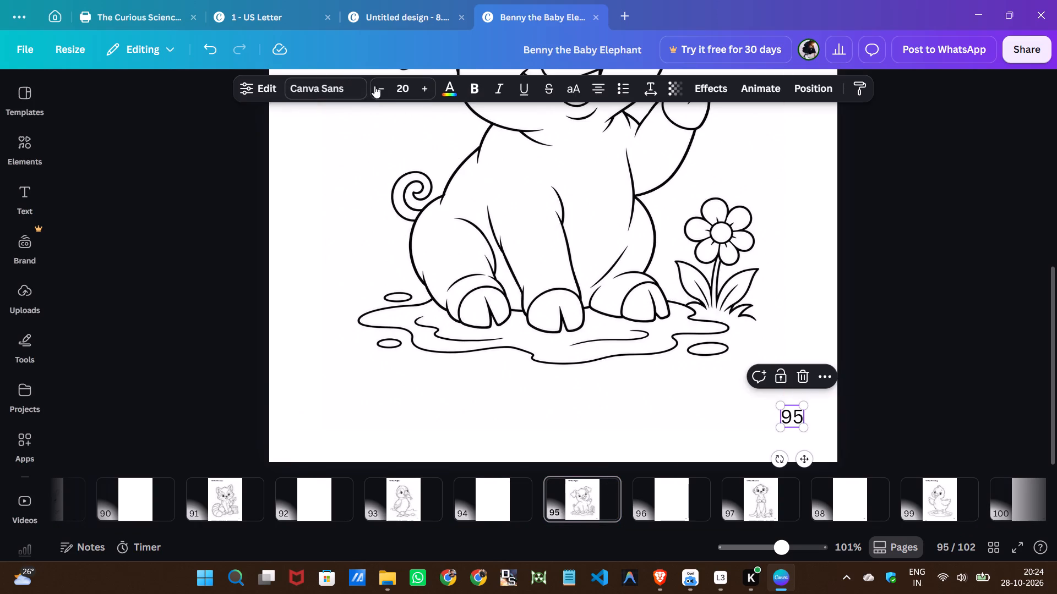
left_click(411, 87)
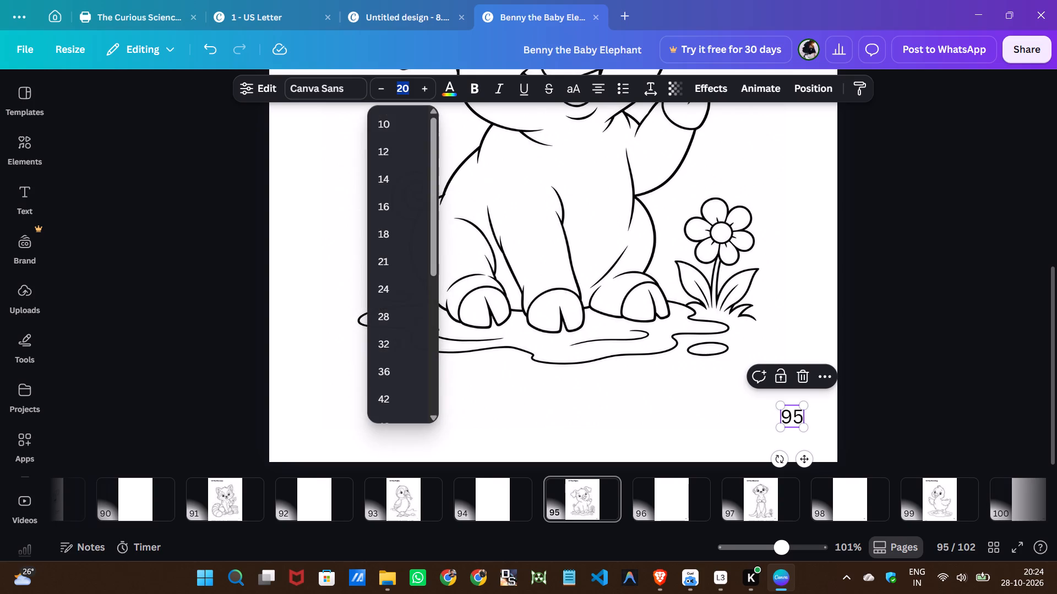
left_click(388, 132)
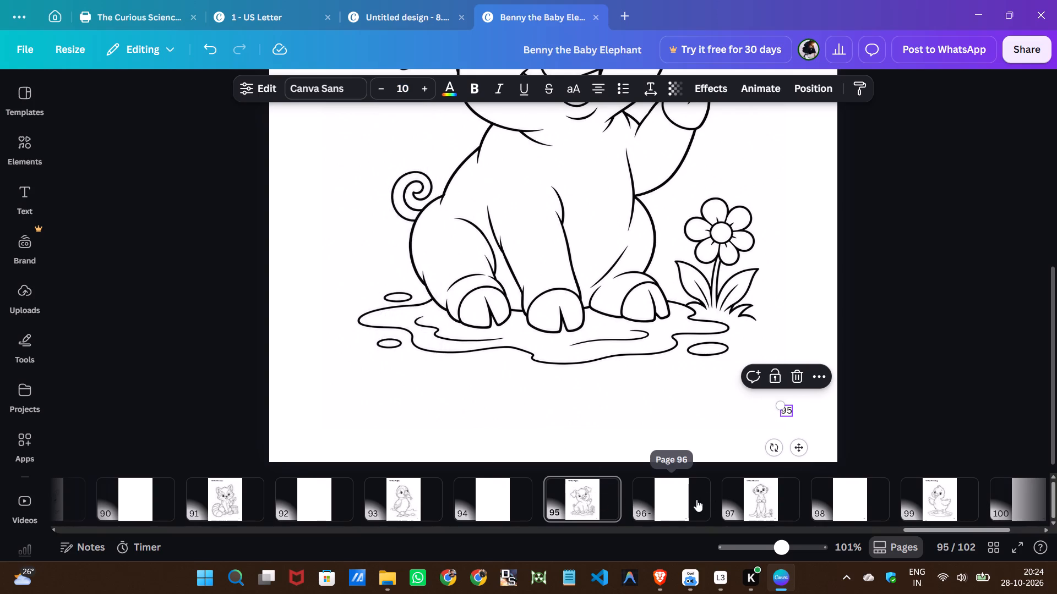
Delete the page number from blank page 96.
left_click(677, 499)
left_click(800, 398)
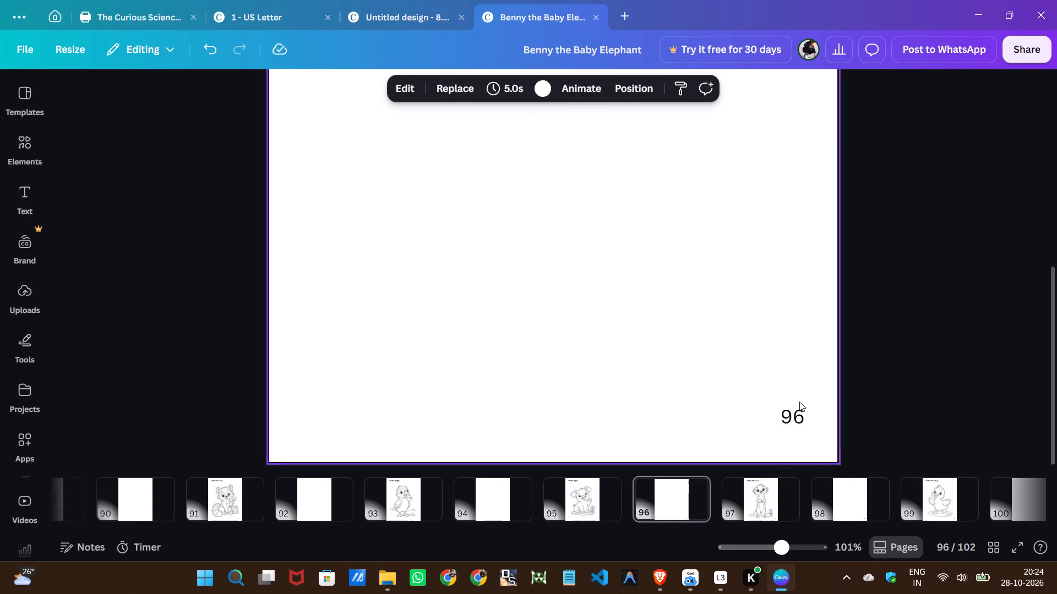
left_click(791, 414)
key("Delete")
Set the page number on the meerkat coloring page, page 97, to font size 10.
left_click(738, 498)
scroll(602, 525, "down", 3)
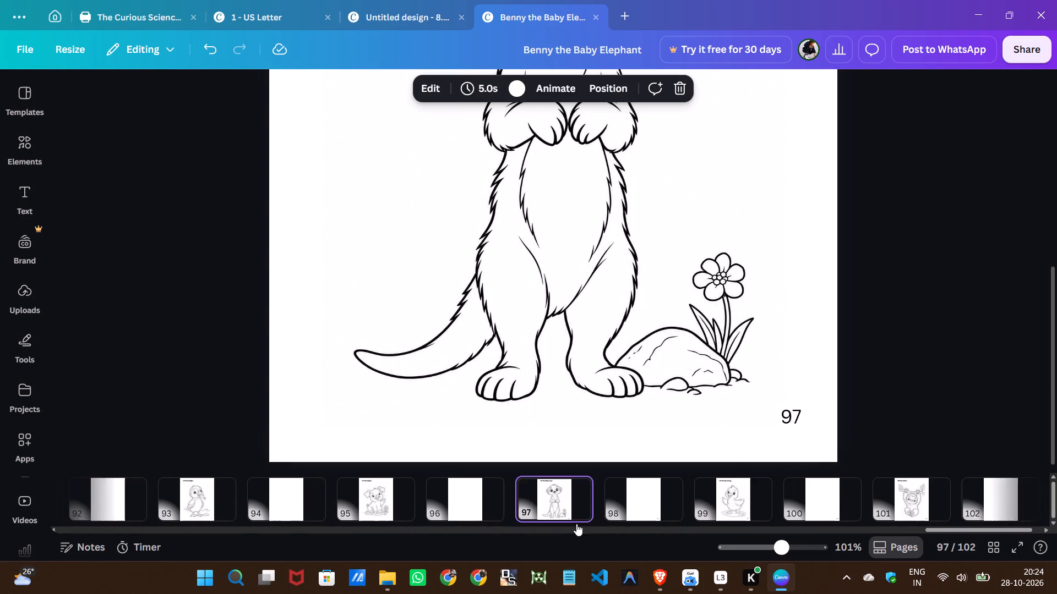
scroll(576, 524, "down", 2)
left_click(801, 416)
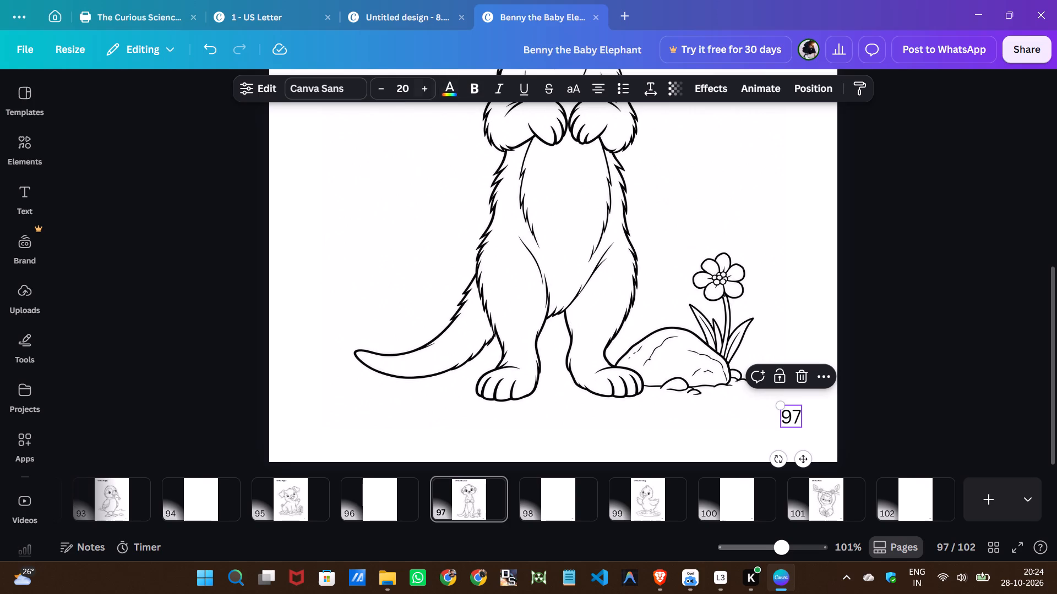
left_click(408, 91)
left_click(391, 122)
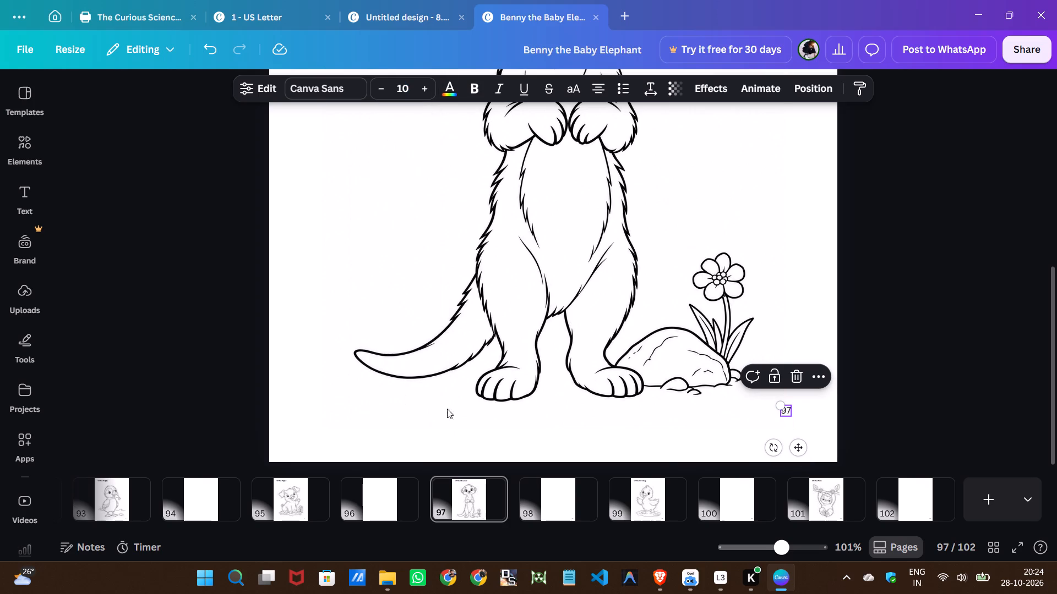
Delete the page number from blank page 98.
left_click(535, 488)
left_click(782, 410)
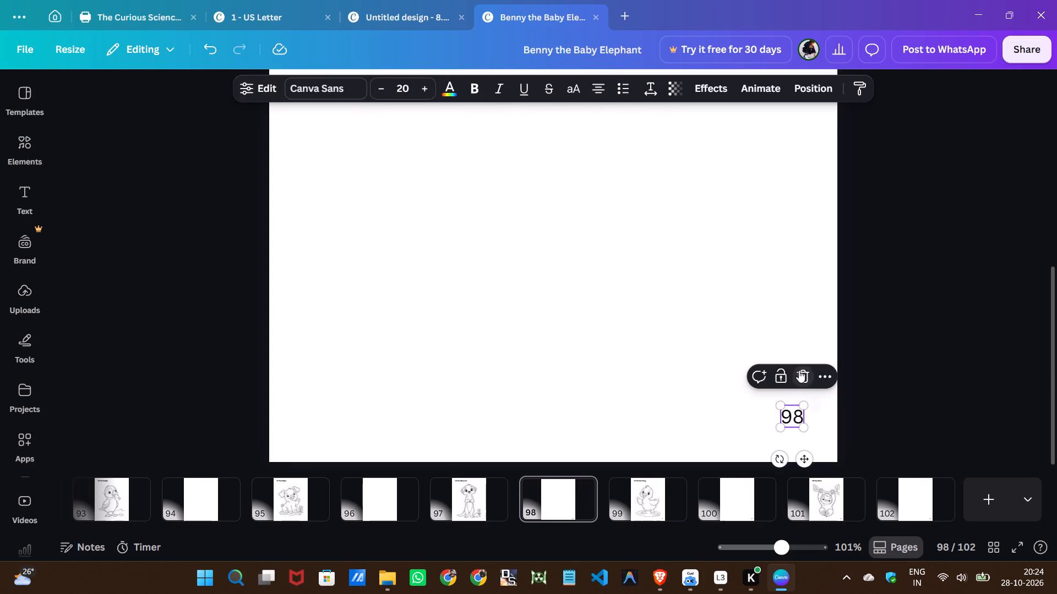
left_click(799, 370)
key("Delete")
Set the page number on the duckling coloring page, page 99, to font size 10.
left_click(639, 511)
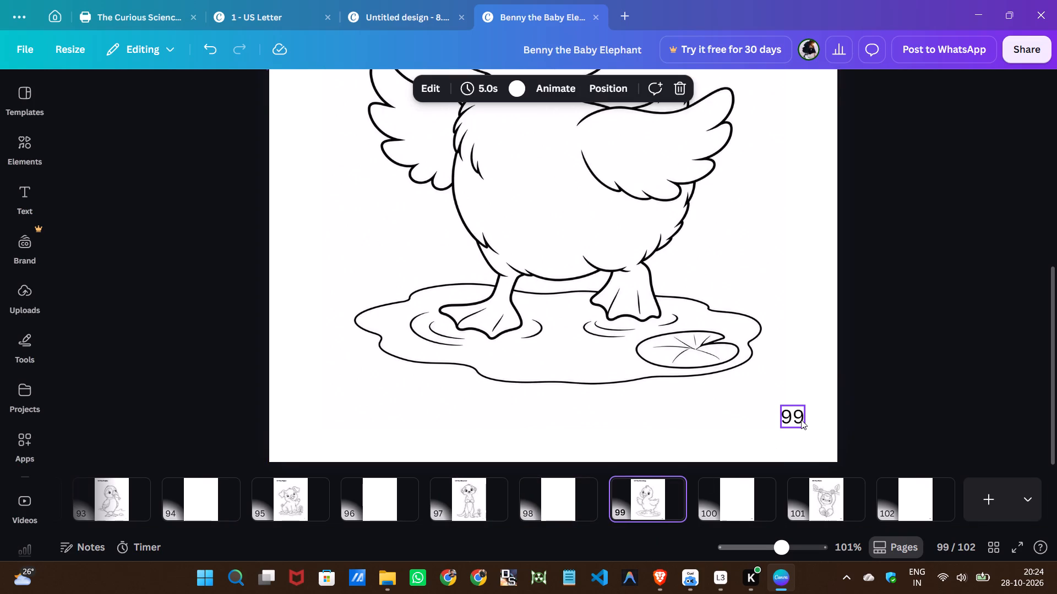
left_click(801, 420)
left_click(401, 89)
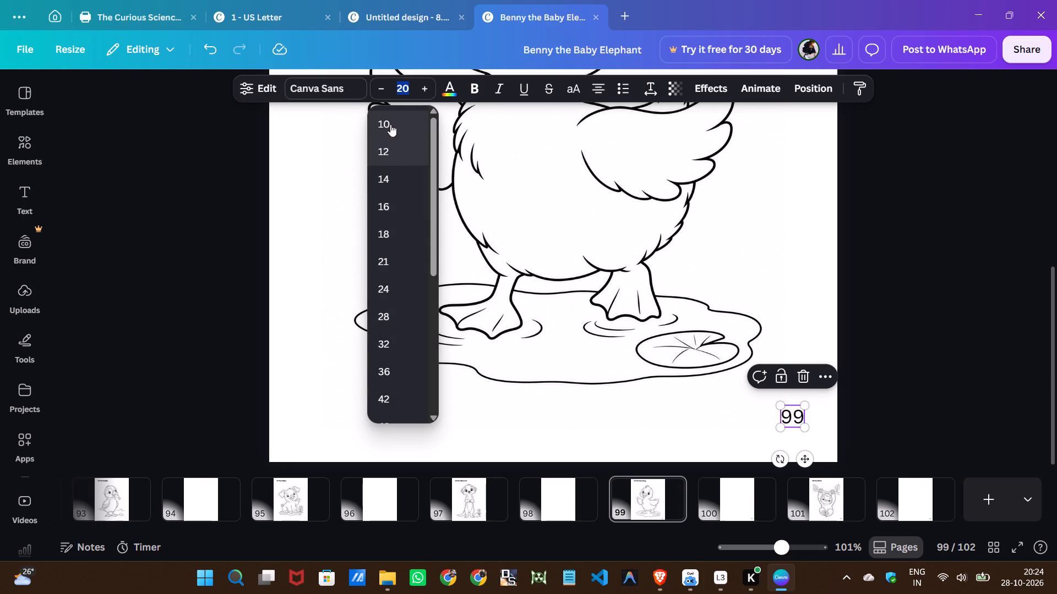
left_click(390, 124)
Delete the page number from blank page 100.
left_click(718, 488)
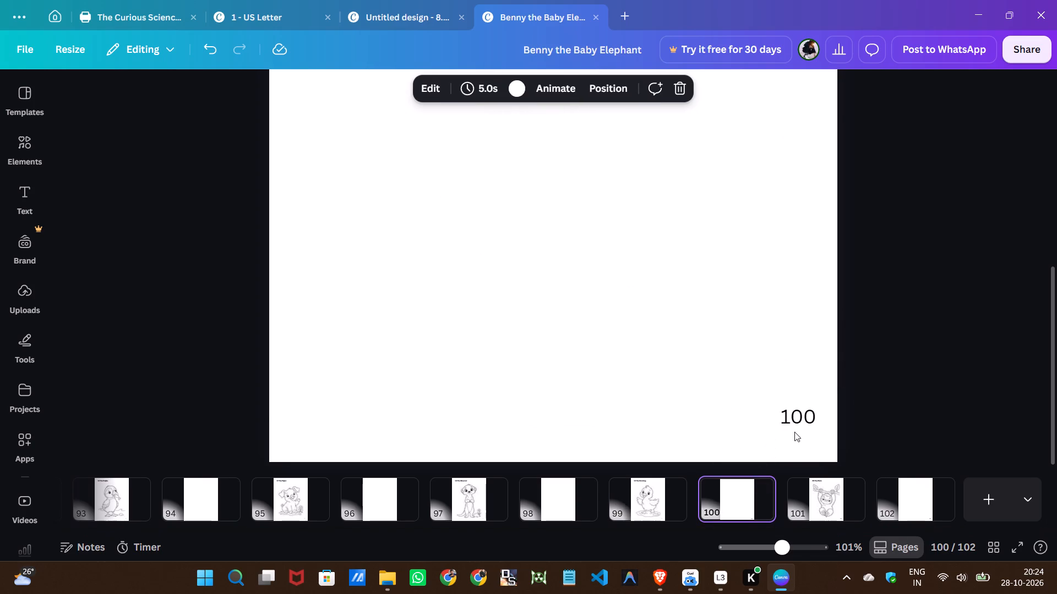
left_click(800, 412)
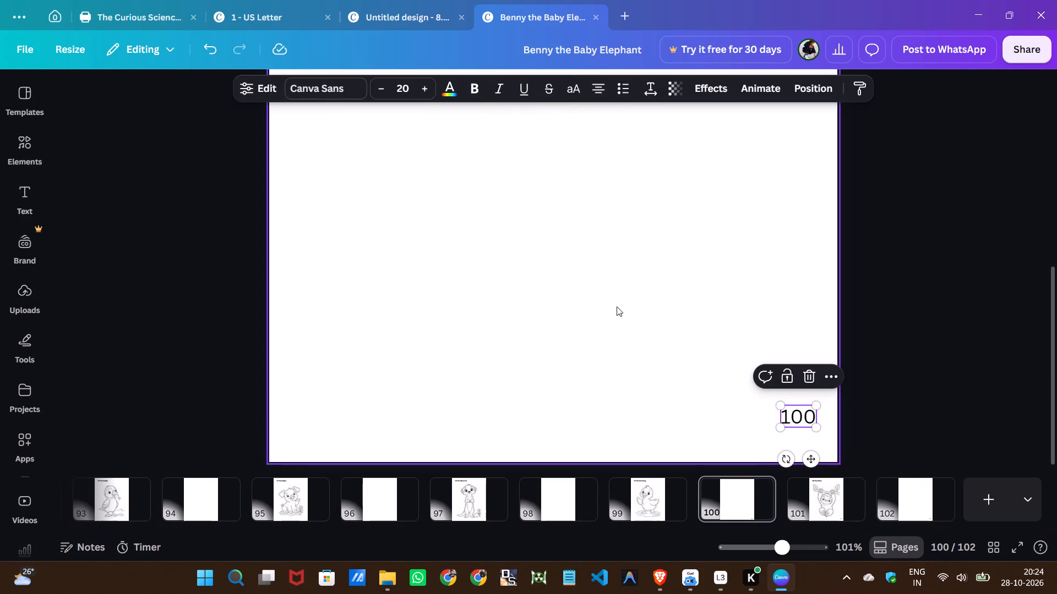
key("Delete")
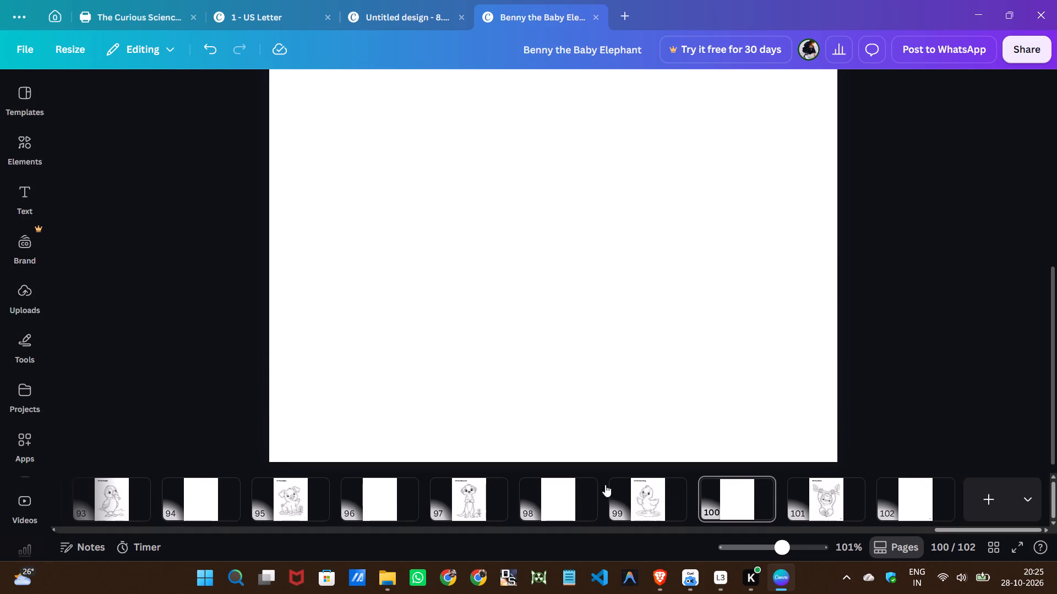
Set the page number on the sloth coloring page, page 101, to font size 10.
scroll(590, 488, "down", 5)
left_click(796, 502)
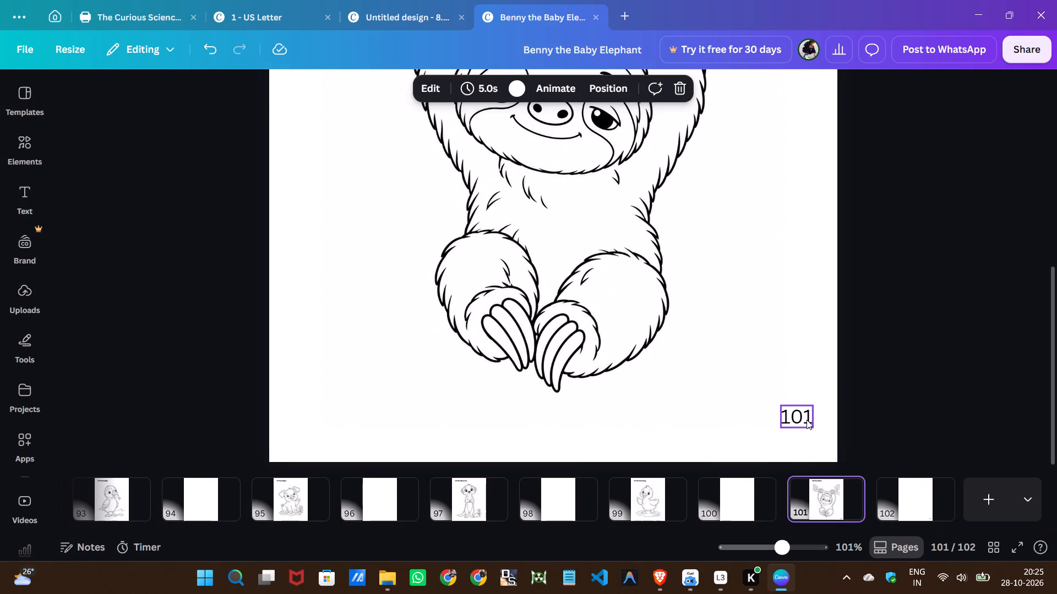
left_click(807, 420)
left_click(404, 91)
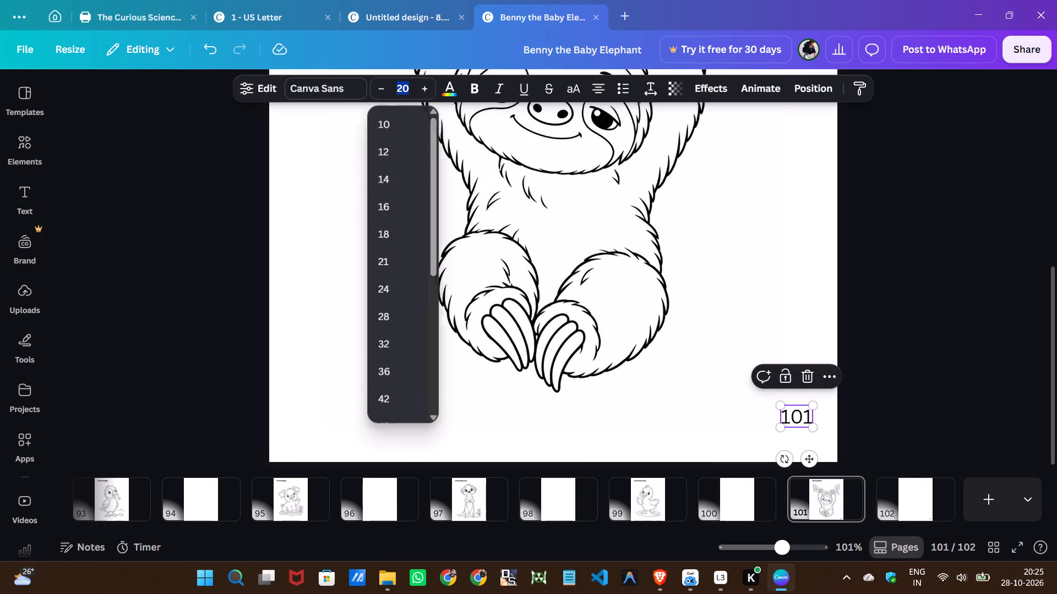
left_click(399, 119)
Delete the page number from blank page 102.
left_click(914, 509)
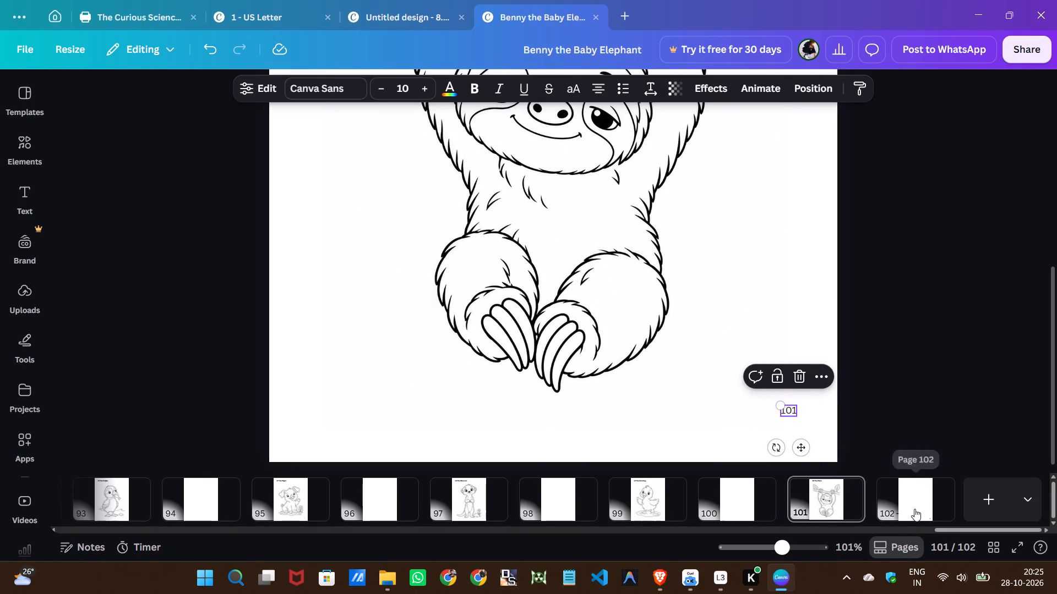
left_click(797, 419)
key("Delete")
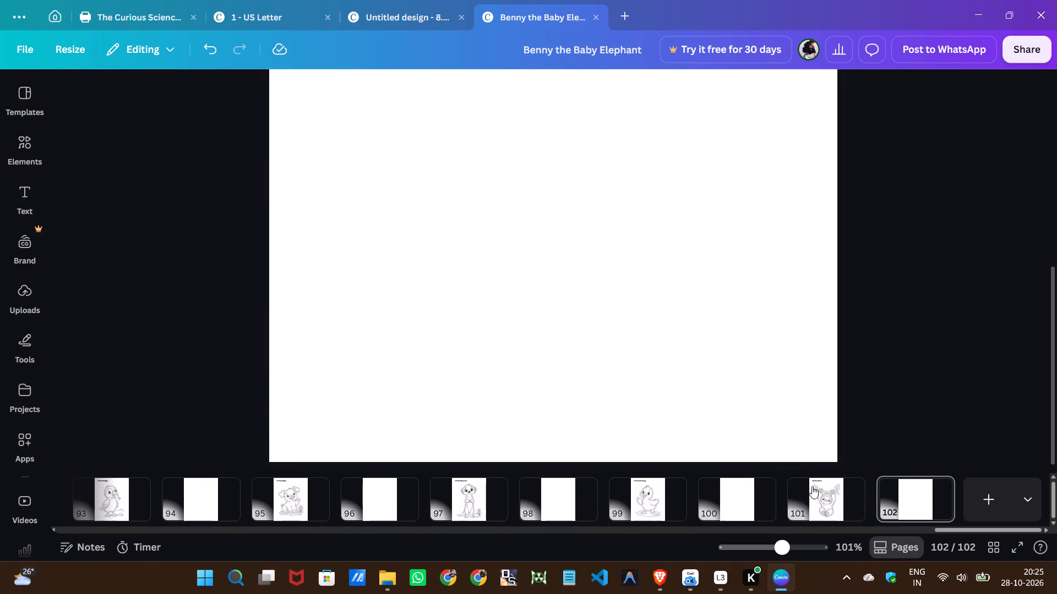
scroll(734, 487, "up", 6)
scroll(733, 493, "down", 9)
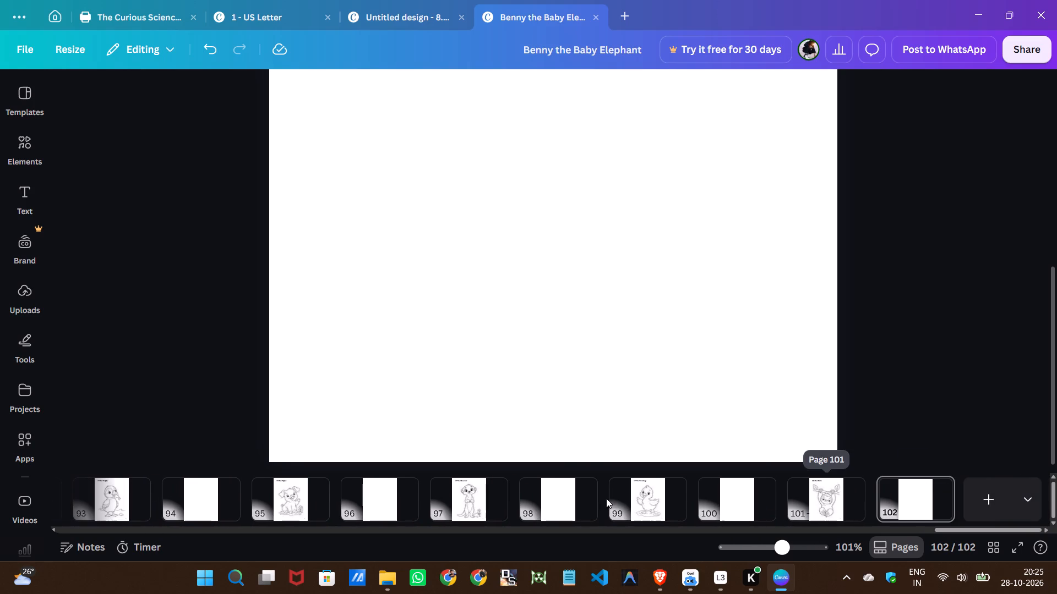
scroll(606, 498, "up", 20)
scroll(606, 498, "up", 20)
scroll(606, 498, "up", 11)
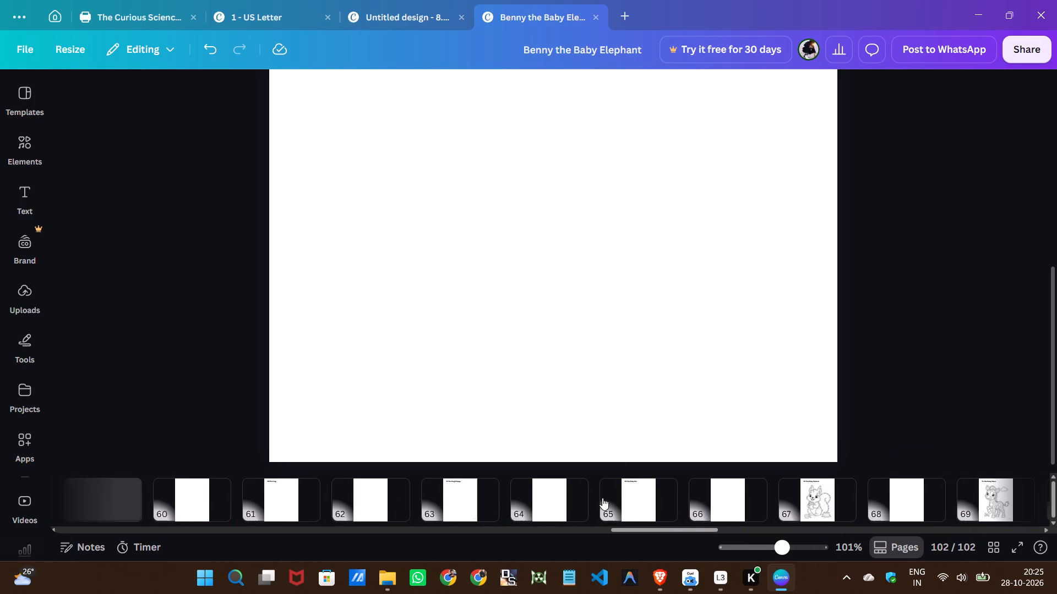
Review pages 2 to 102 in order, checking the page numbers on the coloring pages and the unnumbered blank pages between them.
scroll(602, 498, "up", 20)
scroll(602, 498, "up", 20)
scroll(602, 498, "up", 12)
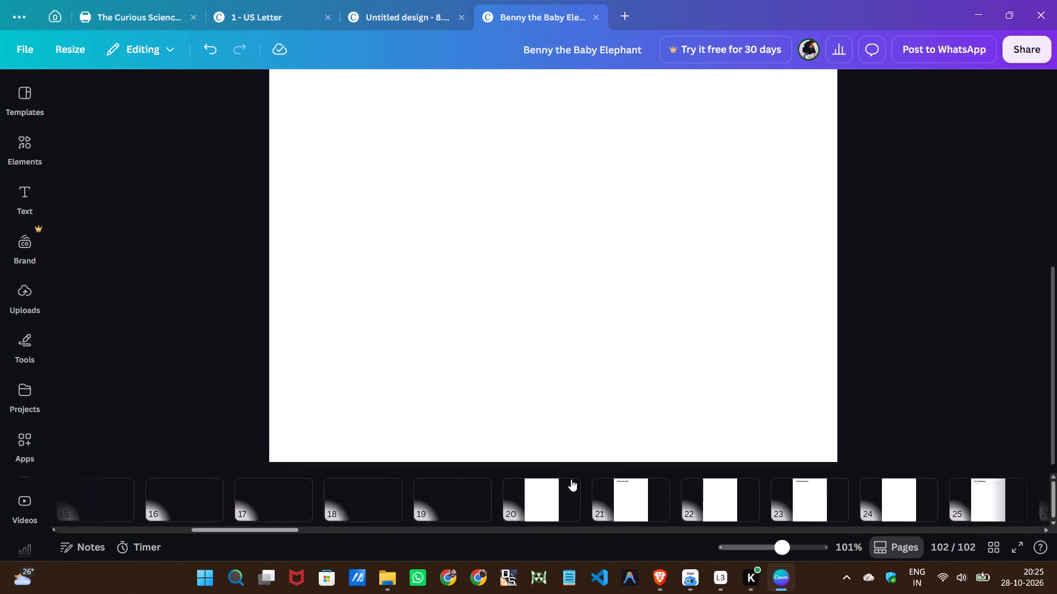
scroll(571, 479, "up", 20)
scroll(571, 479, "up", 10)
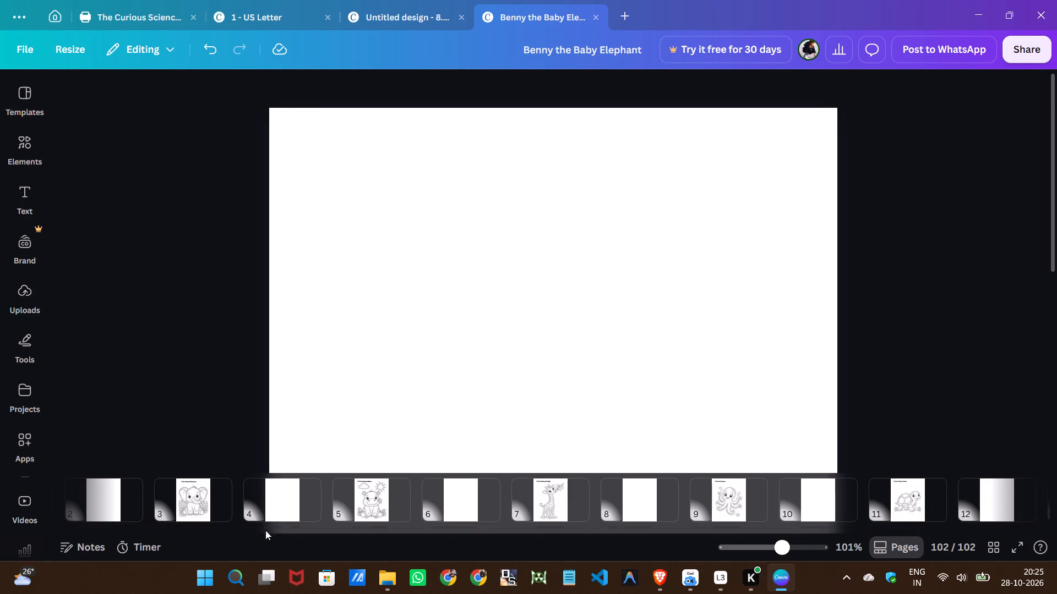
scroll(225, 508, "up", 12)
left_click(171, 514)
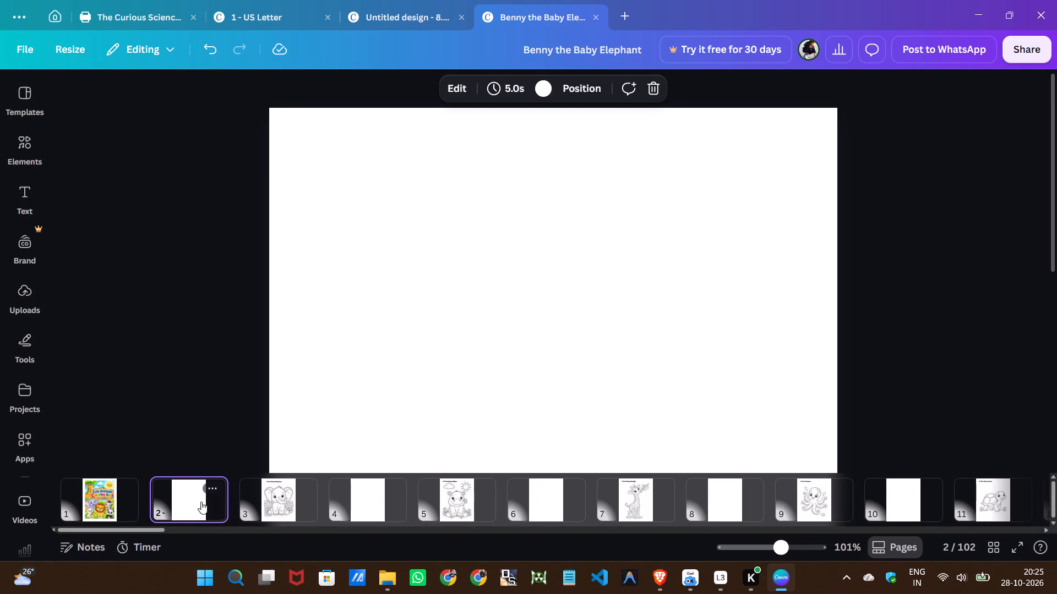
left_click(765, 551)
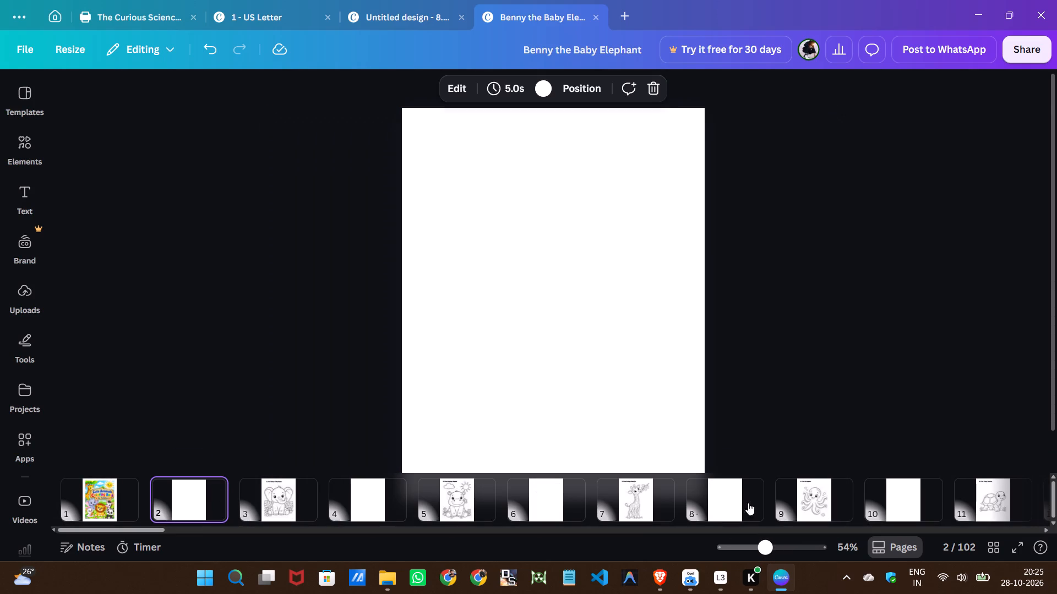
scroll(617, 354, "down", 4)
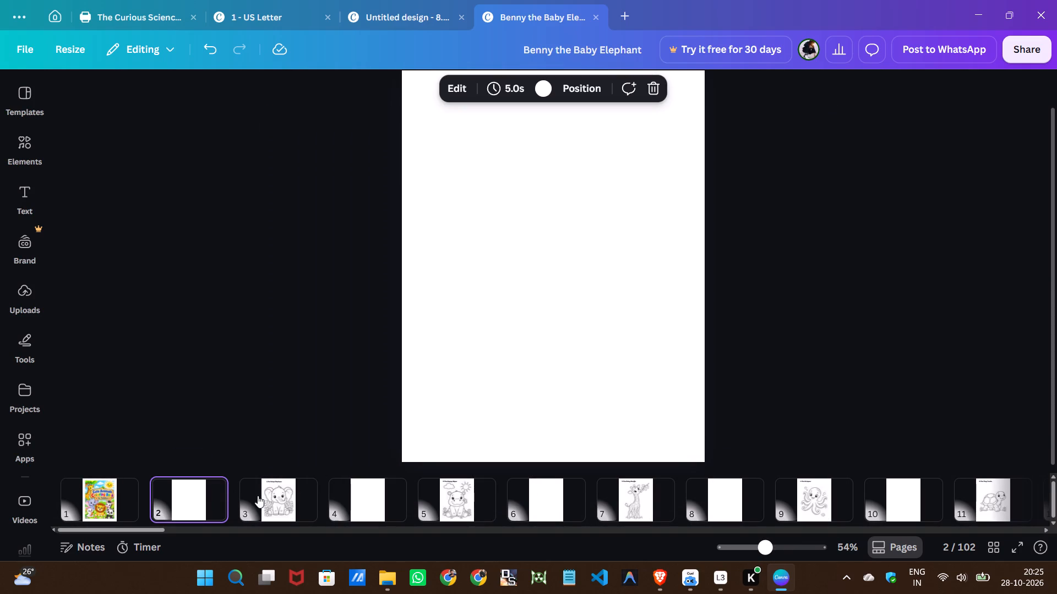
left_click(266, 497)
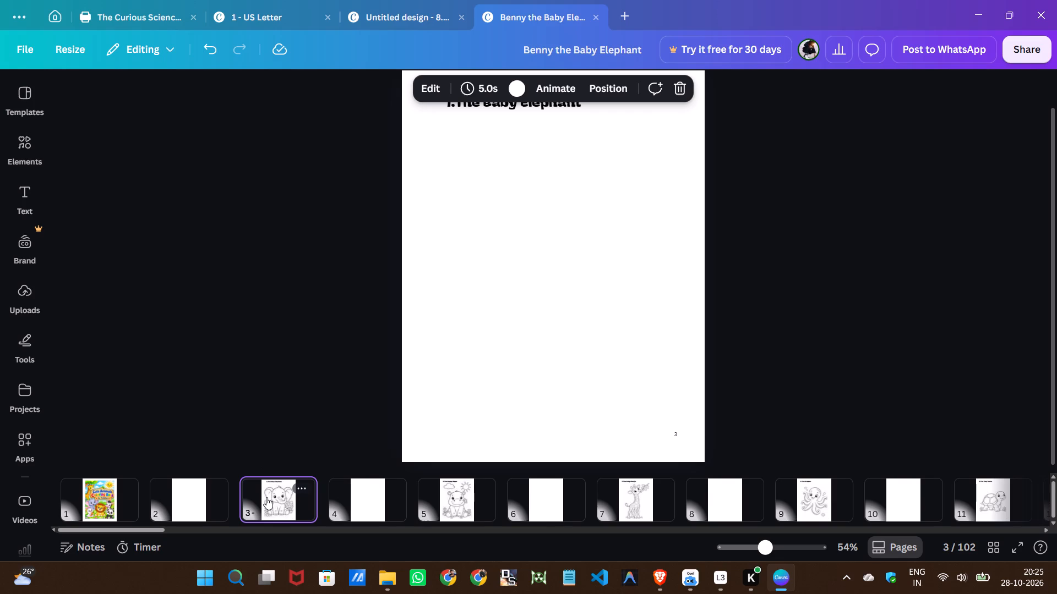
key("Right")
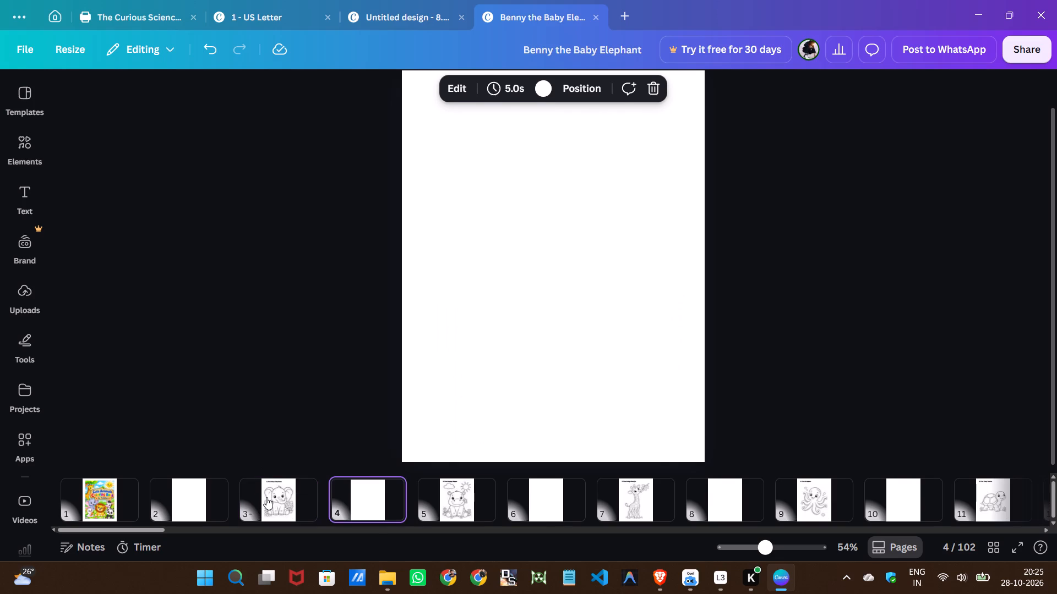
key("Right")
key("Right")
key("Right")
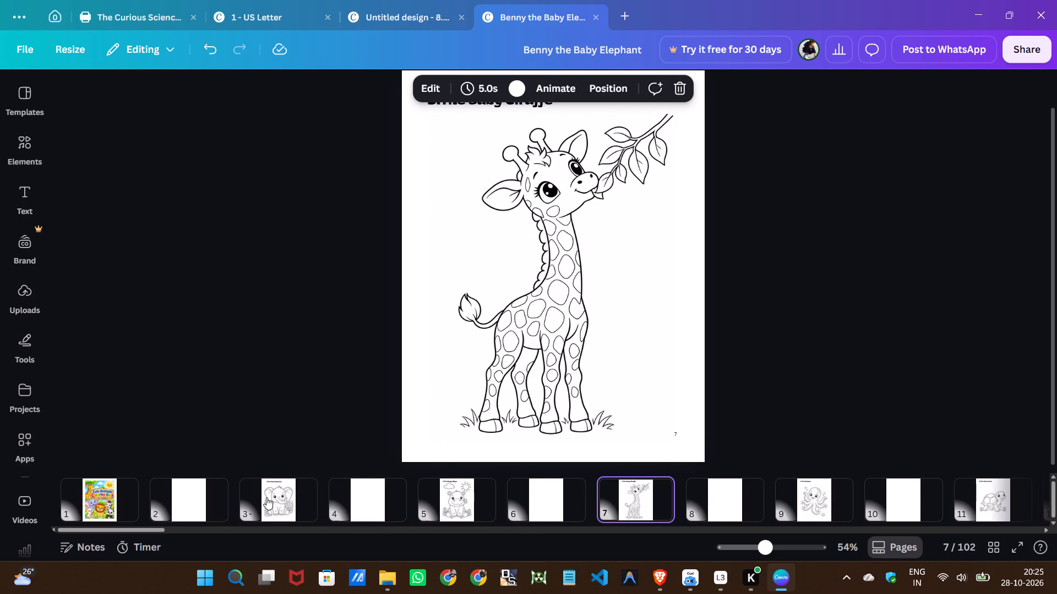
key("Right")
key("Right")
key("Right")
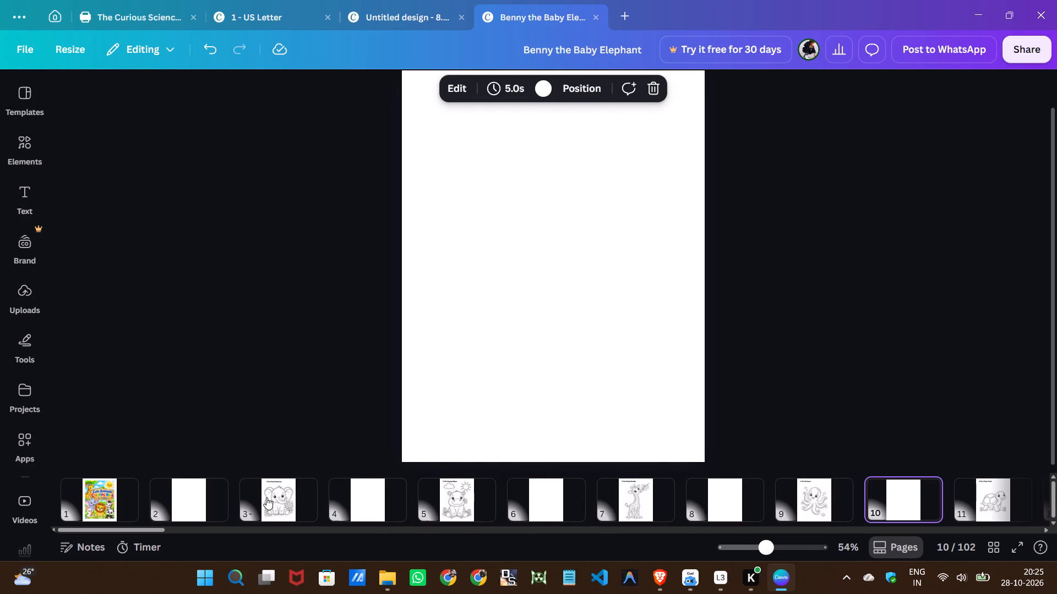
key("Right")
key("Right")
key("Right")
key("Right")
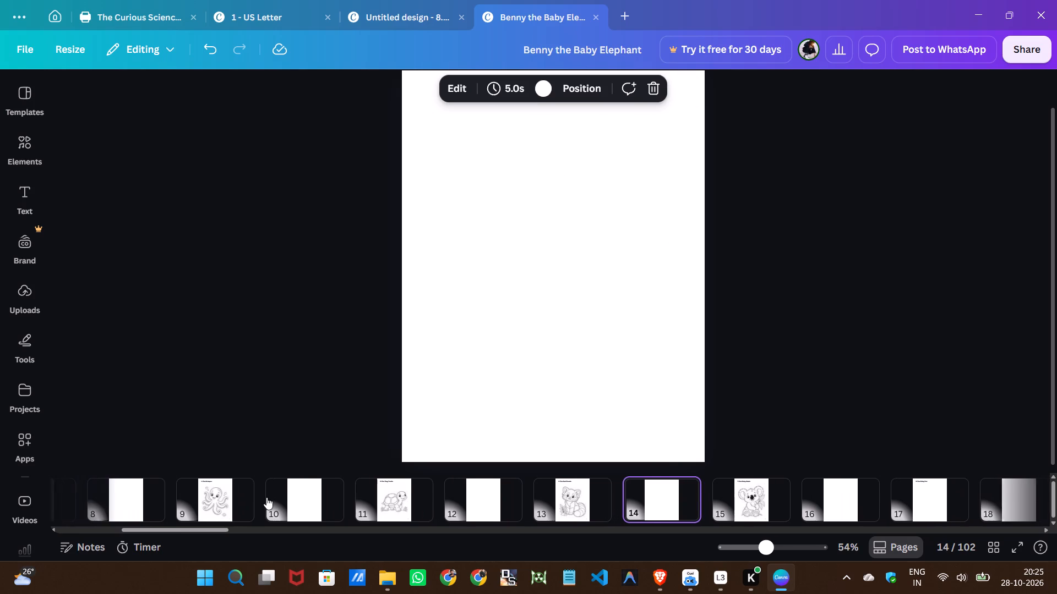
key("Right")
key("Right")
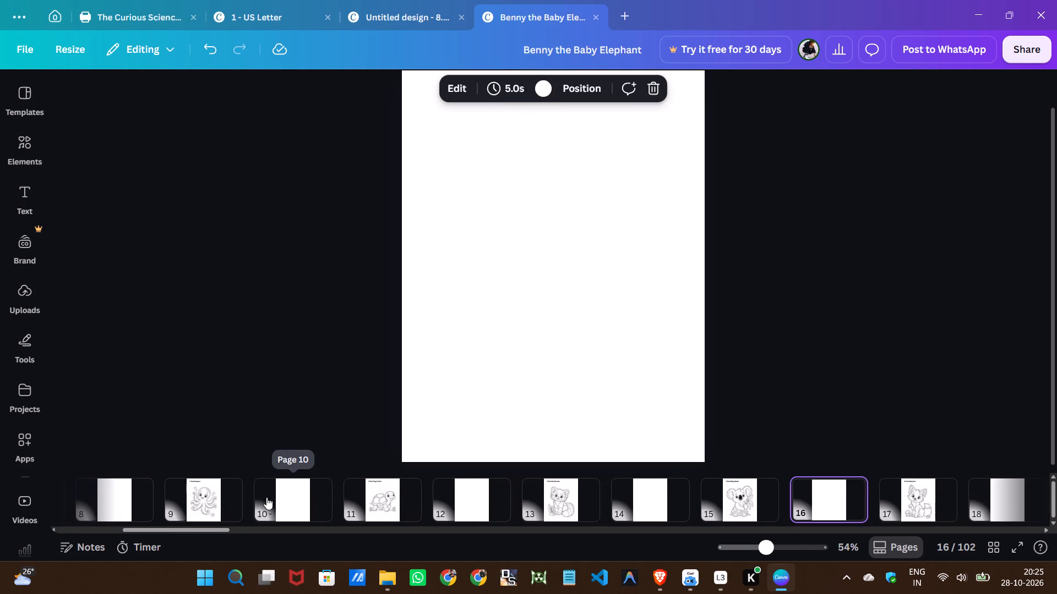
key("Right")
key("Right")
key("Right")
key("Right")
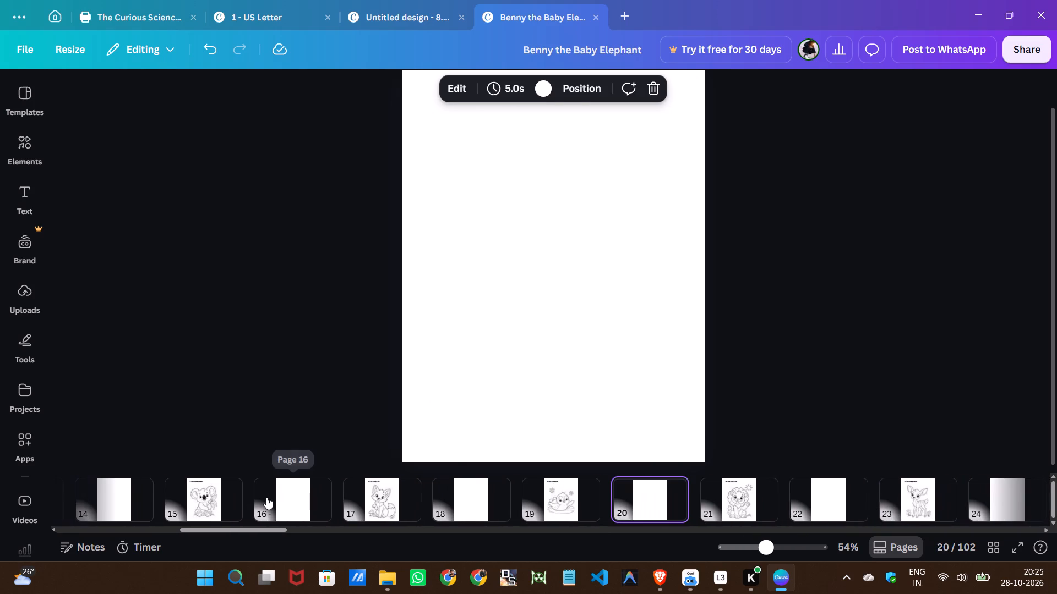
key("Right")
key("Right")
key("Right")
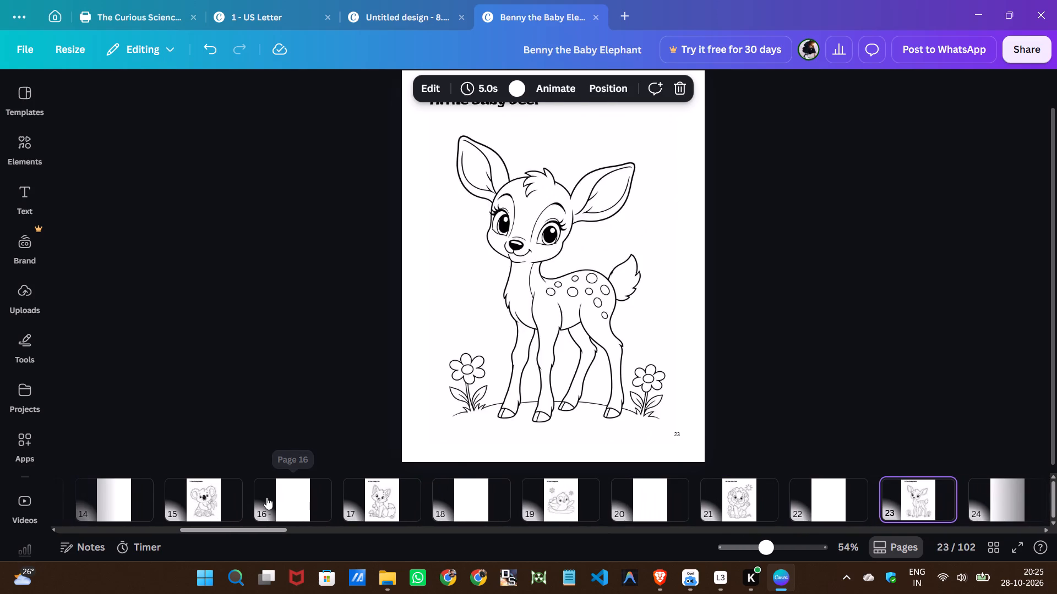
key("Right")
key("Right")
key("Right")
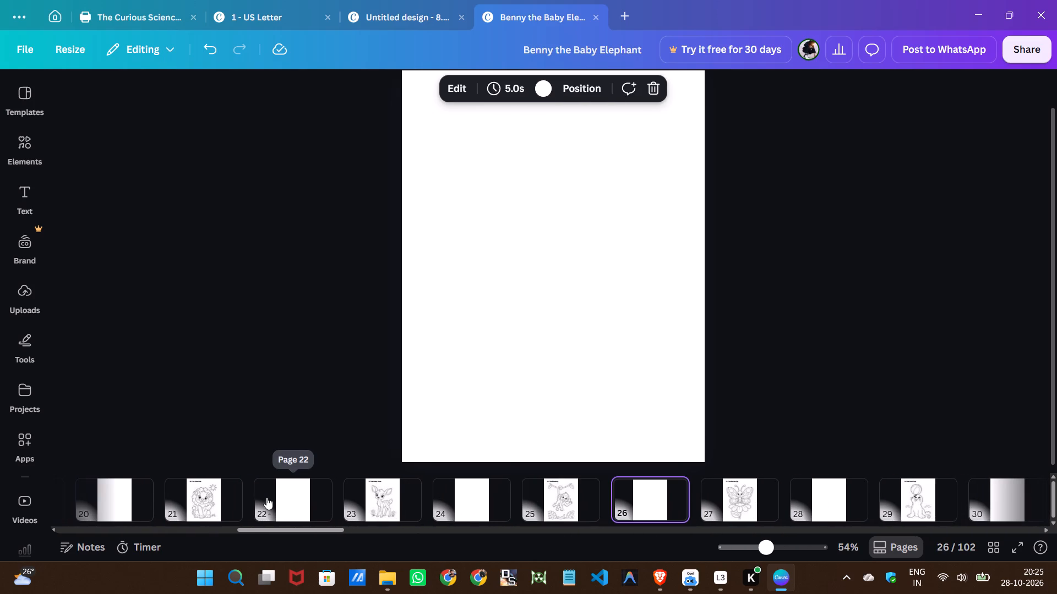
key("Right")
key("Right")
key("Right")
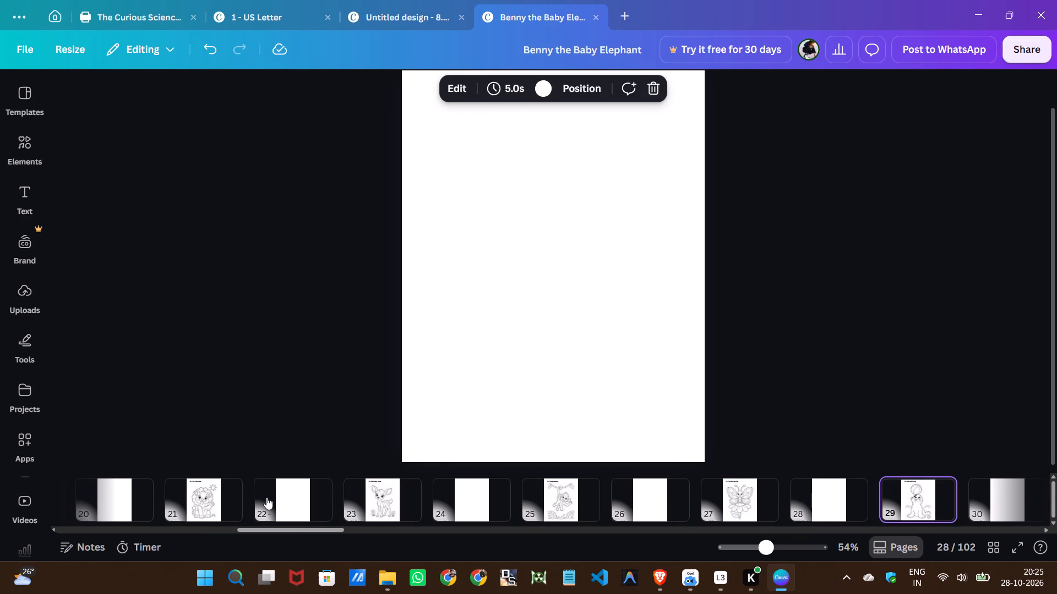
key("Right")
key("Right")
key("Right")
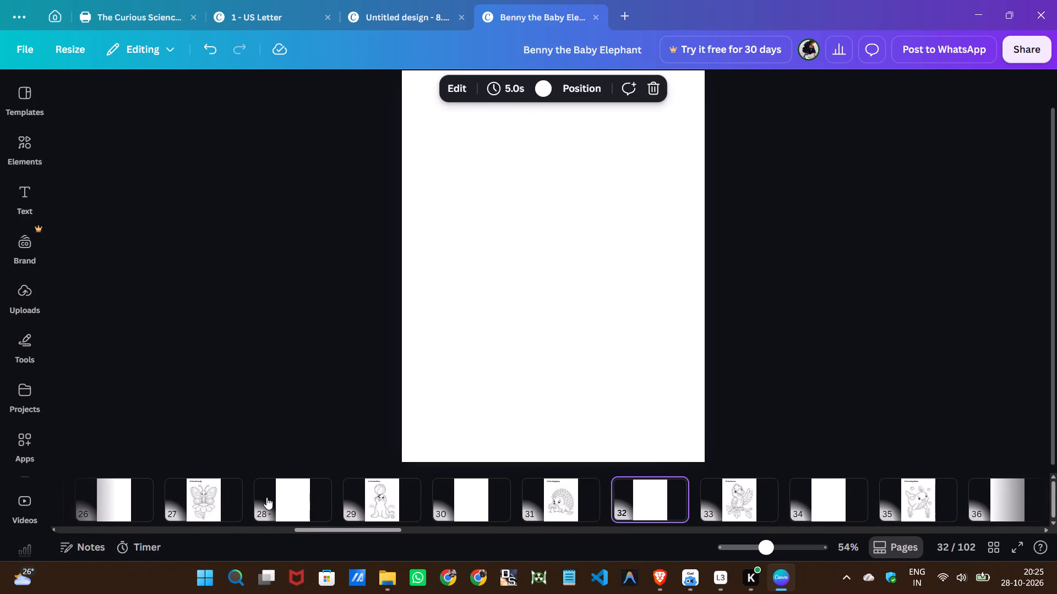
key("Right")
key("Right")
key("Right")
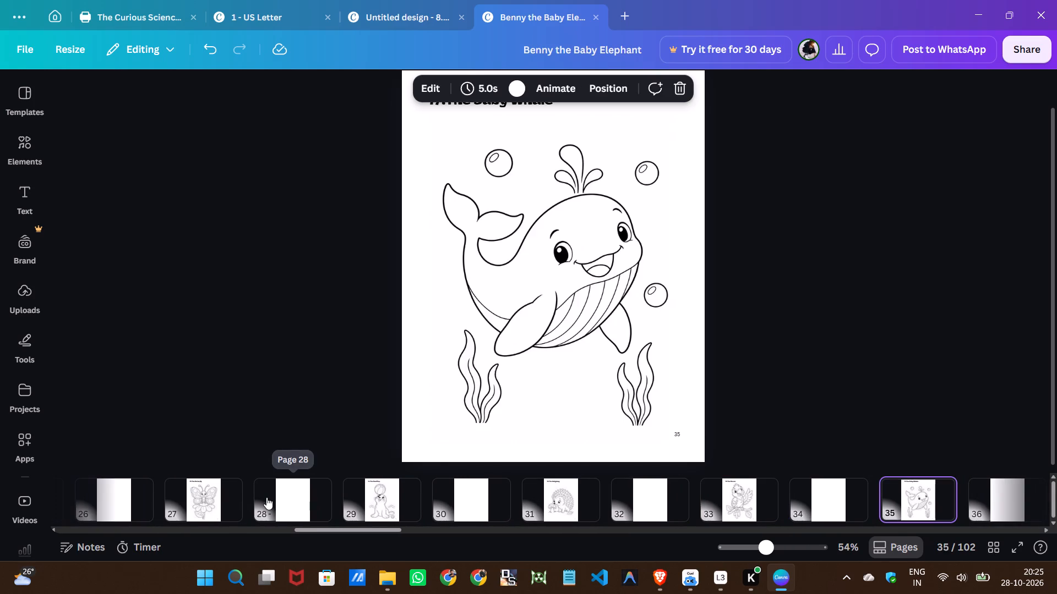
key("Right")
key("Right")
key("Right")
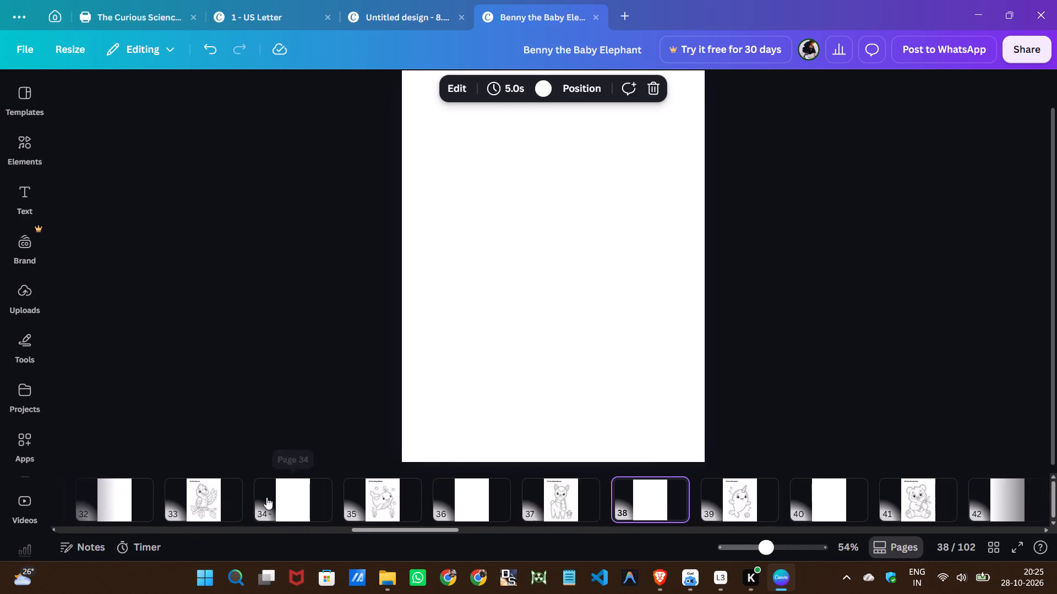
key("Right")
key("Right")
key("Right")
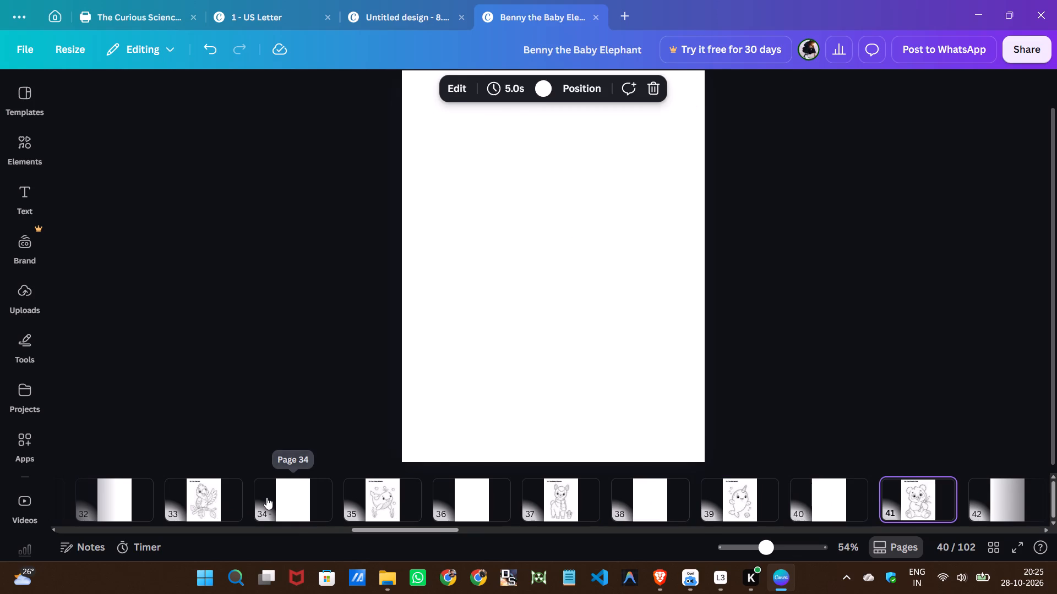
key("Right")
key("Right")
key("Right")
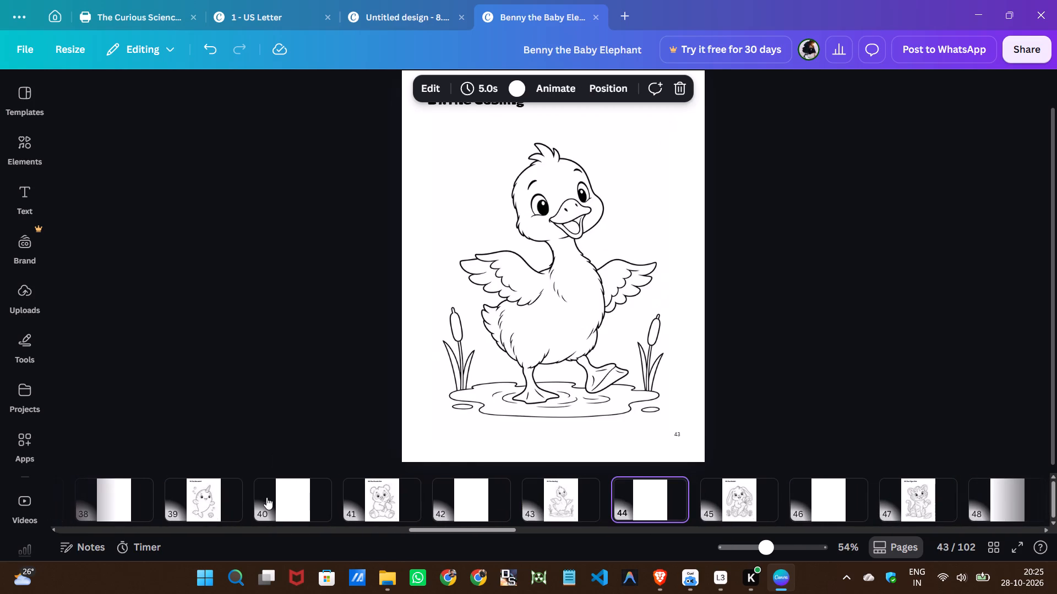
key("Right")
key("Right")
key("Right")
key("Right")
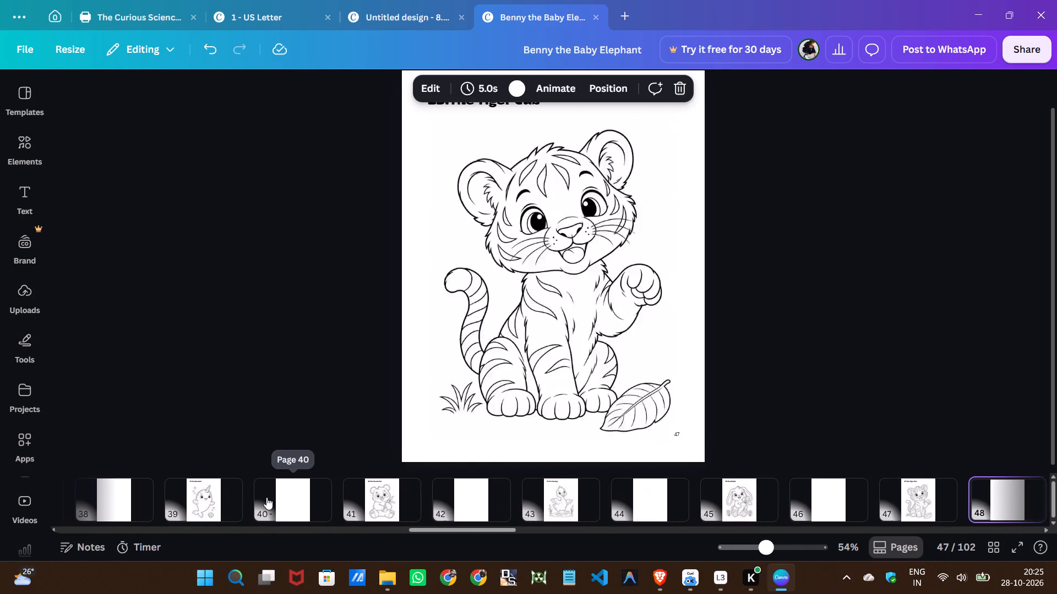
key("Right")
key("Right")
key("Right")
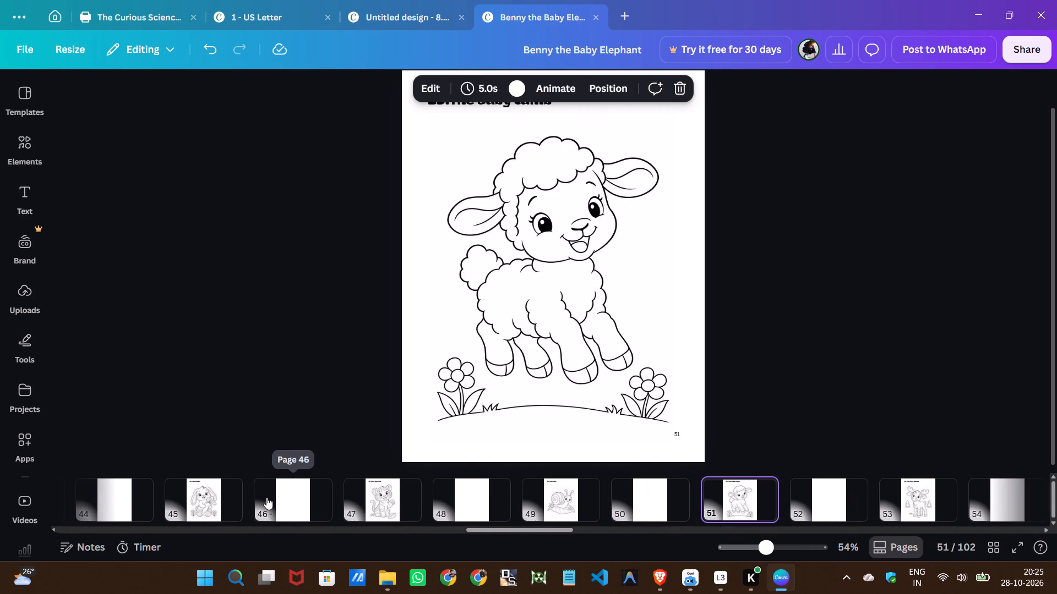
key("Right")
key("Right")
key("Right")
key("Right")
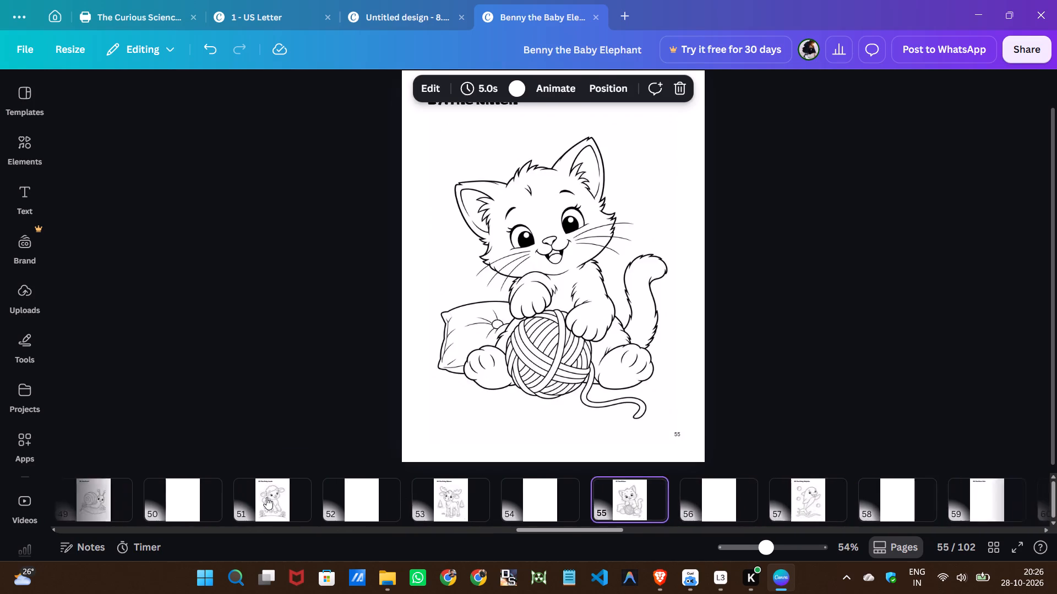
key("Right")
key("Right")
key("Right")
key("Right")
key("Right")
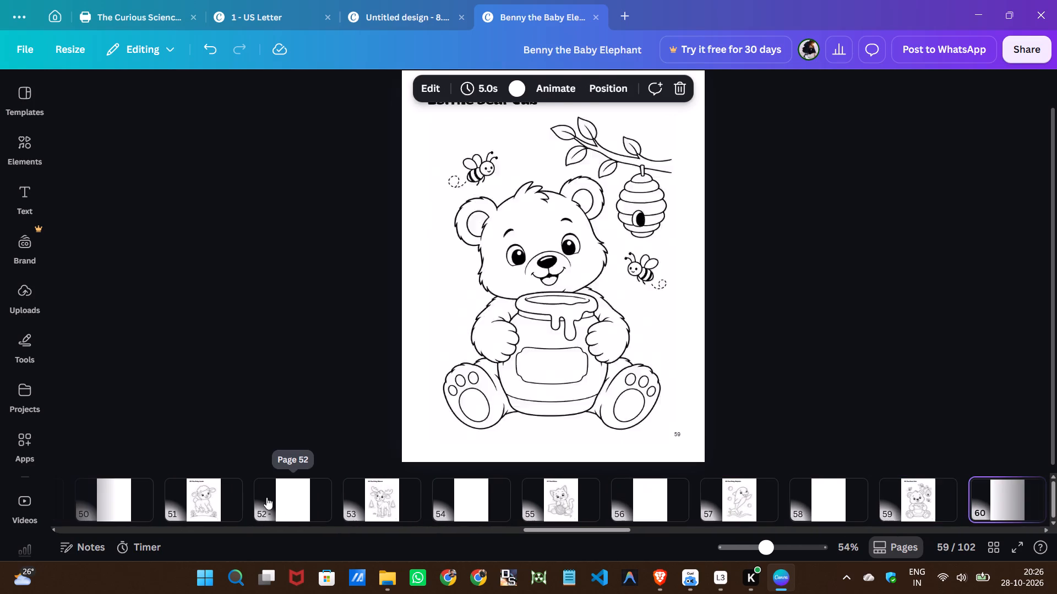
key("Right")
key("Right")
key("Right")
key("Right")
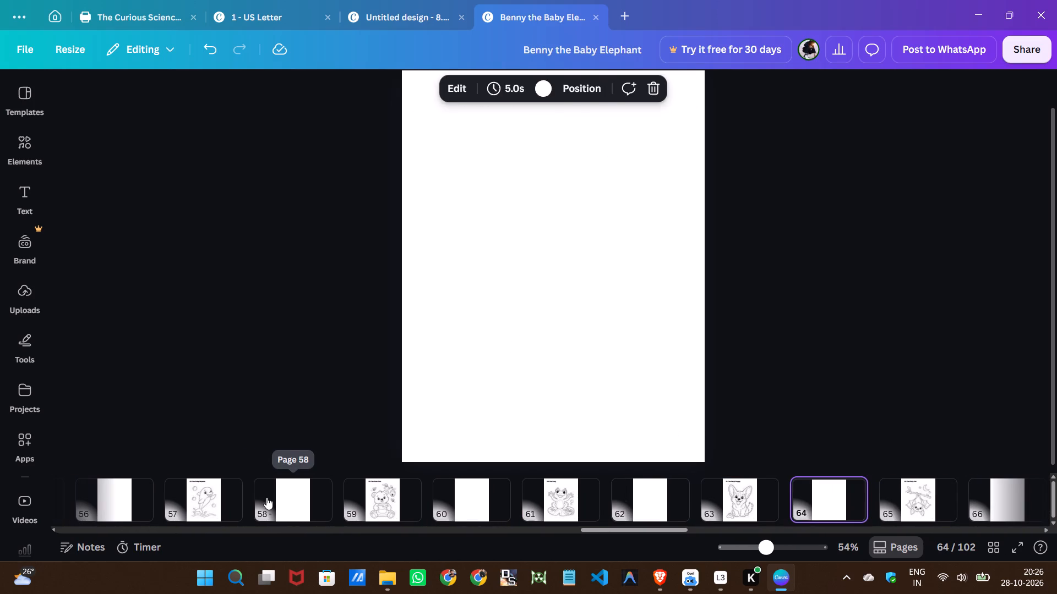
key("Right")
key("Right")
key("Right")
key("Right")
key("Right")
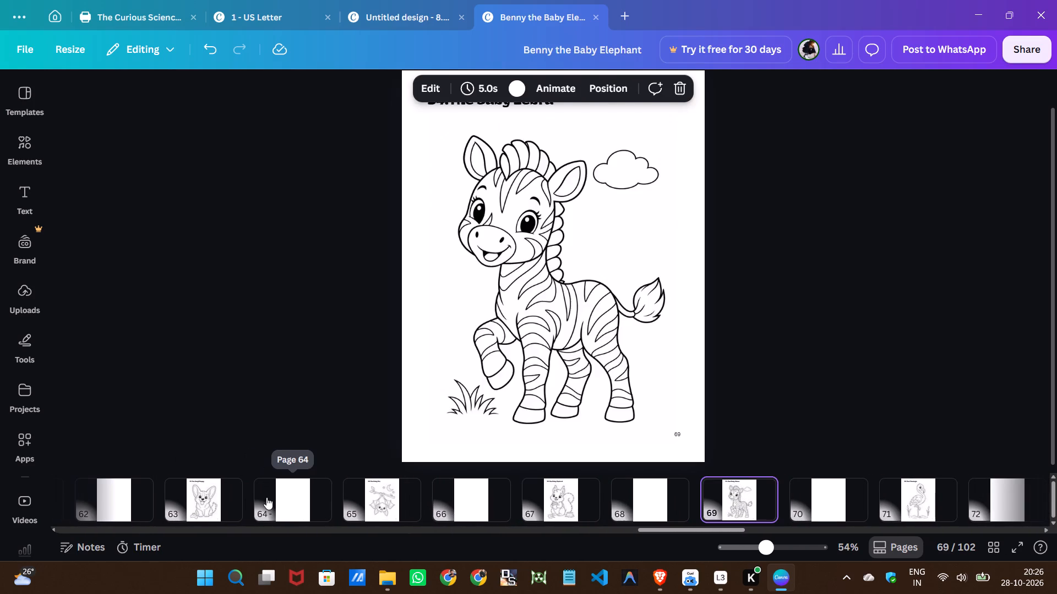
key("Right")
key("Right")
key("Right")
key("Right")
key("Right")
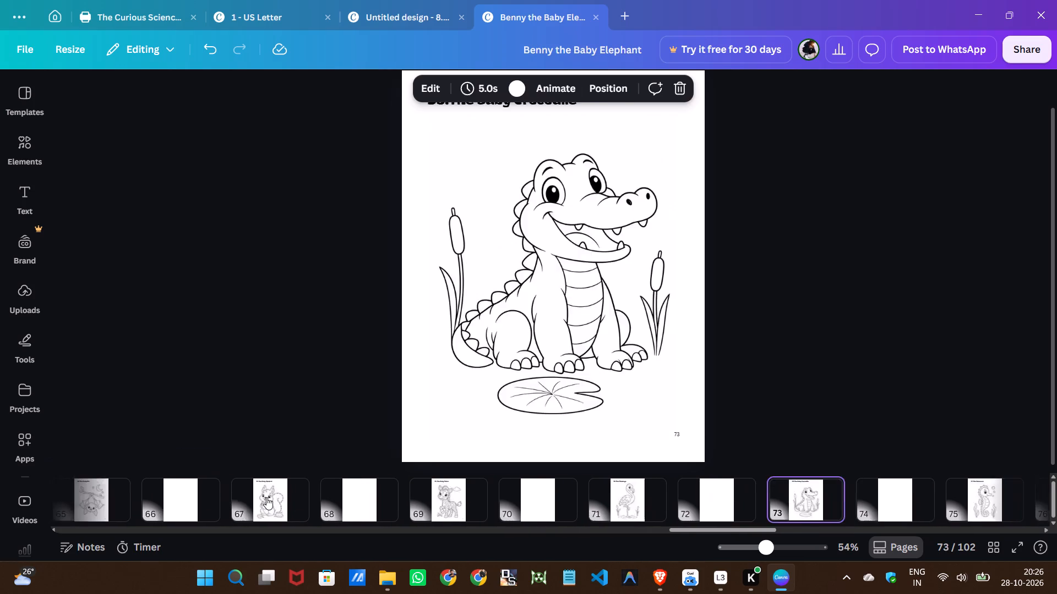
key("Right")
key("Right")
key("Right")
key("Right")
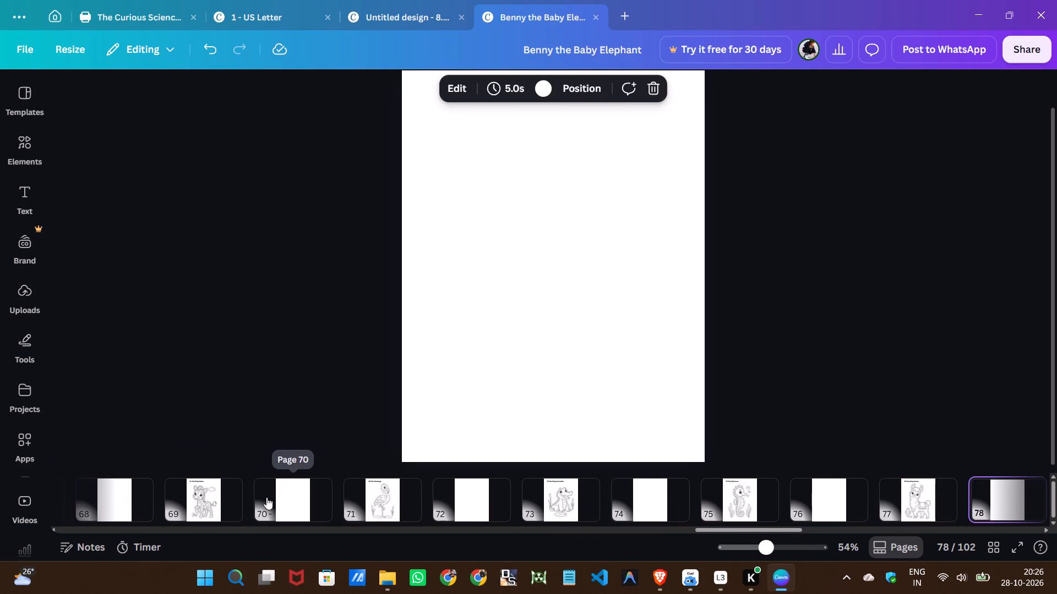
key("Right")
key("Right")
key("Right")
key("Right")
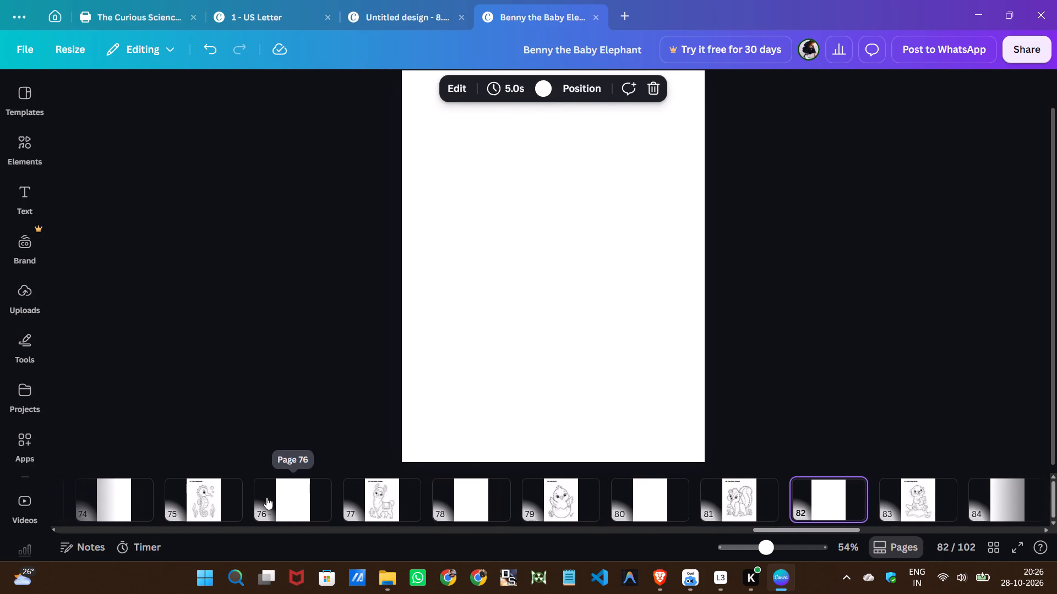
key("Right")
key("Right")
key("Right")
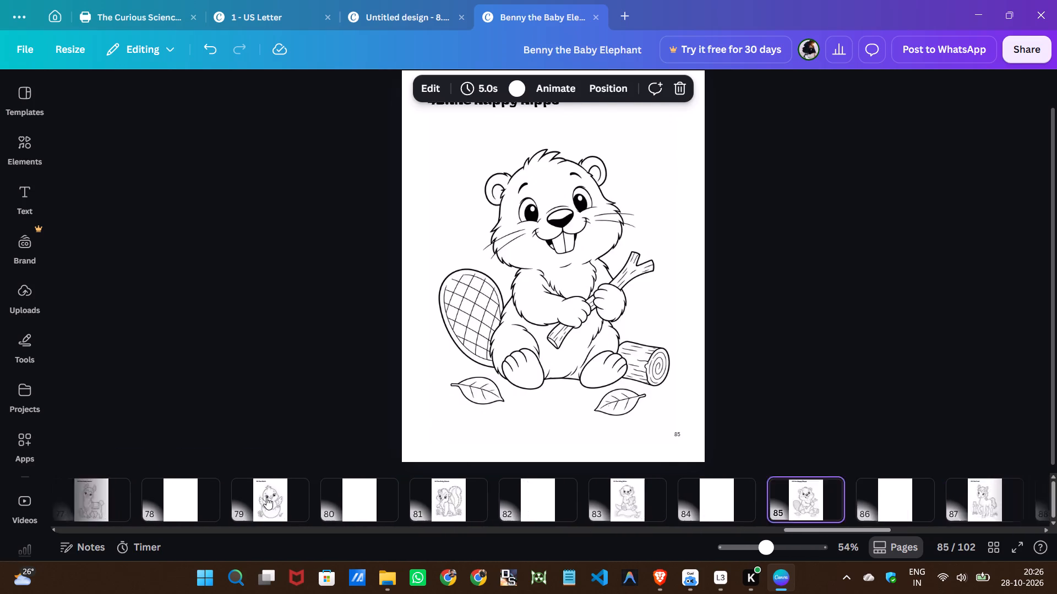
key("Right")
key("Right")
key("Right")
key("Right")
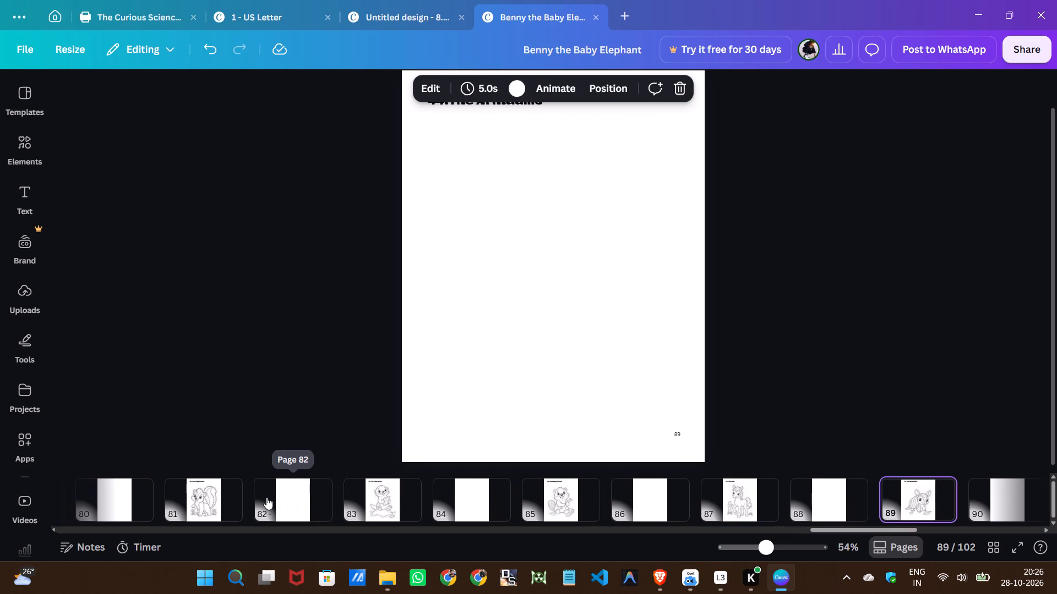
key("Right")
key("Right")
key("Right")
key("Right")
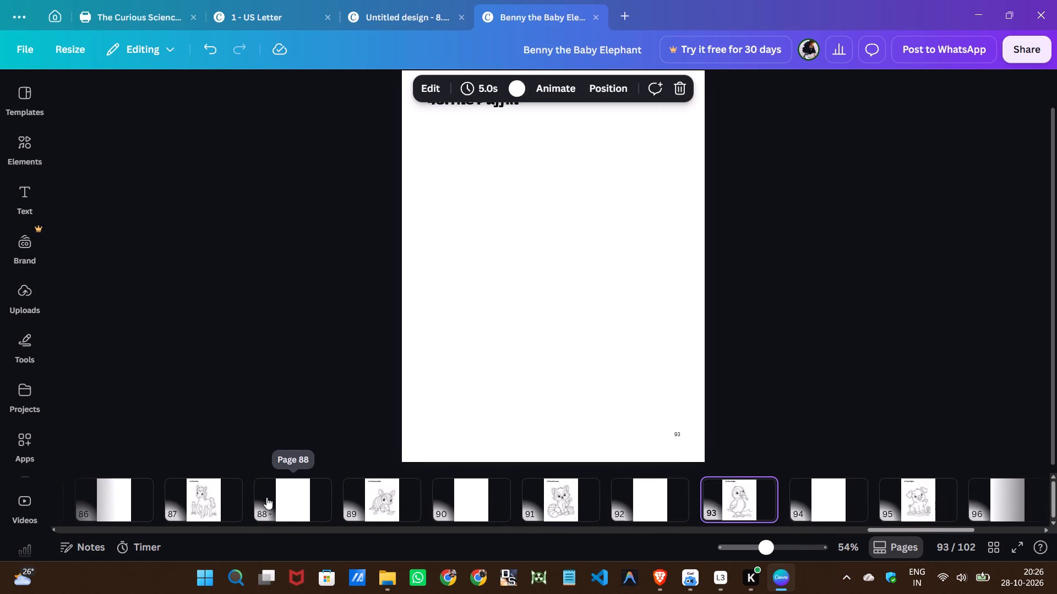
key("Right")
key("Right")
key("Right")
key("Right")
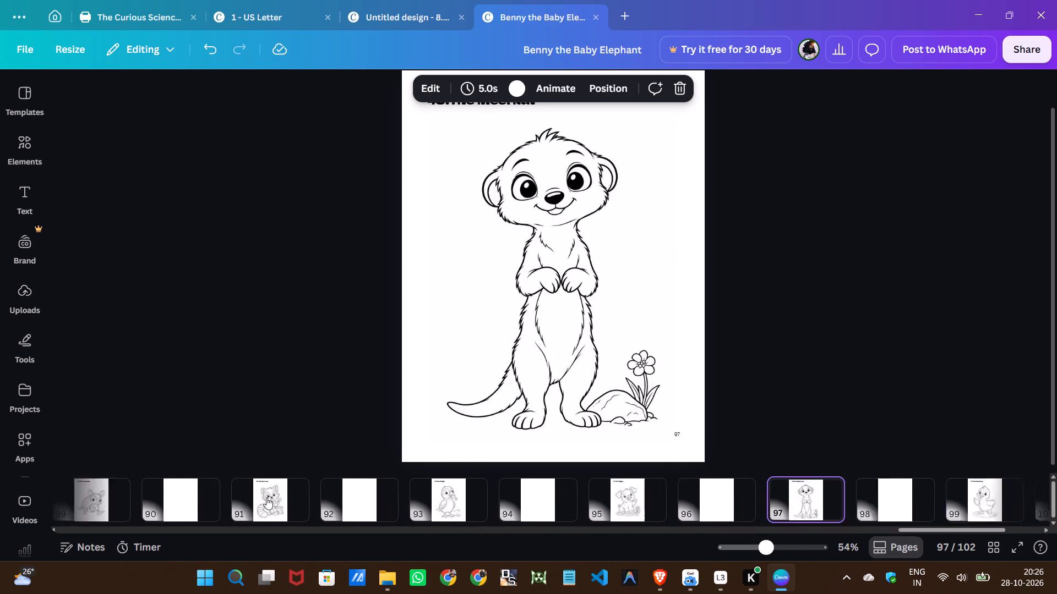
key("Right")
key("Right")
key("Right")
key("Right")
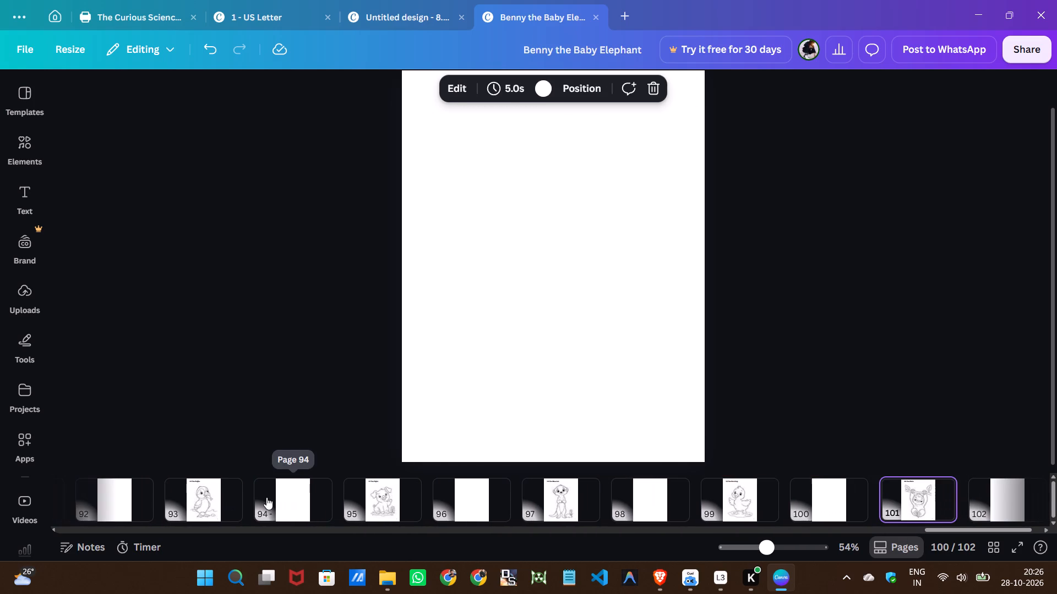
key("Right")
key("Right")
key("Right")
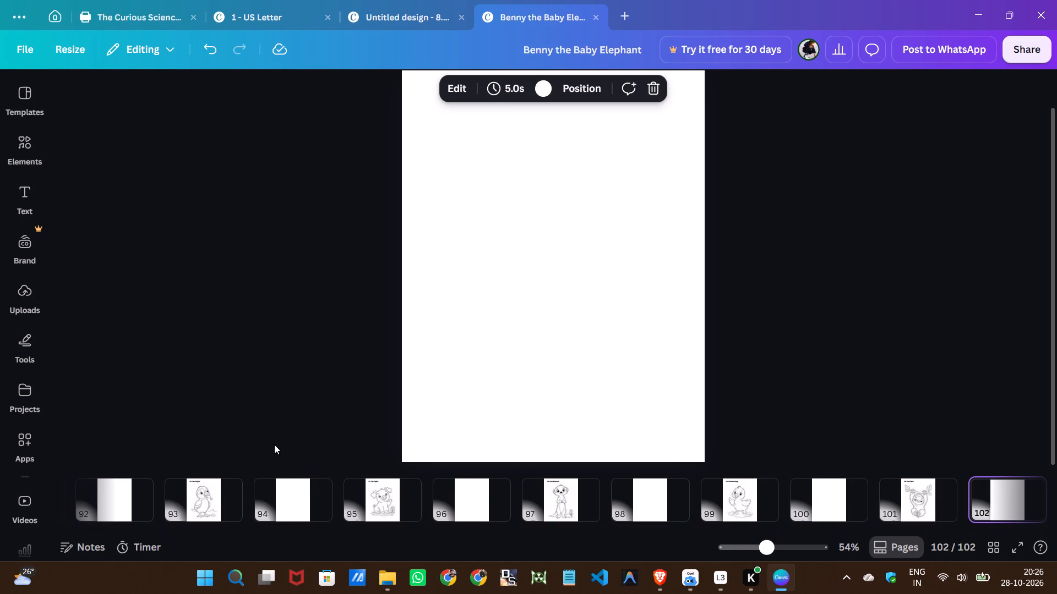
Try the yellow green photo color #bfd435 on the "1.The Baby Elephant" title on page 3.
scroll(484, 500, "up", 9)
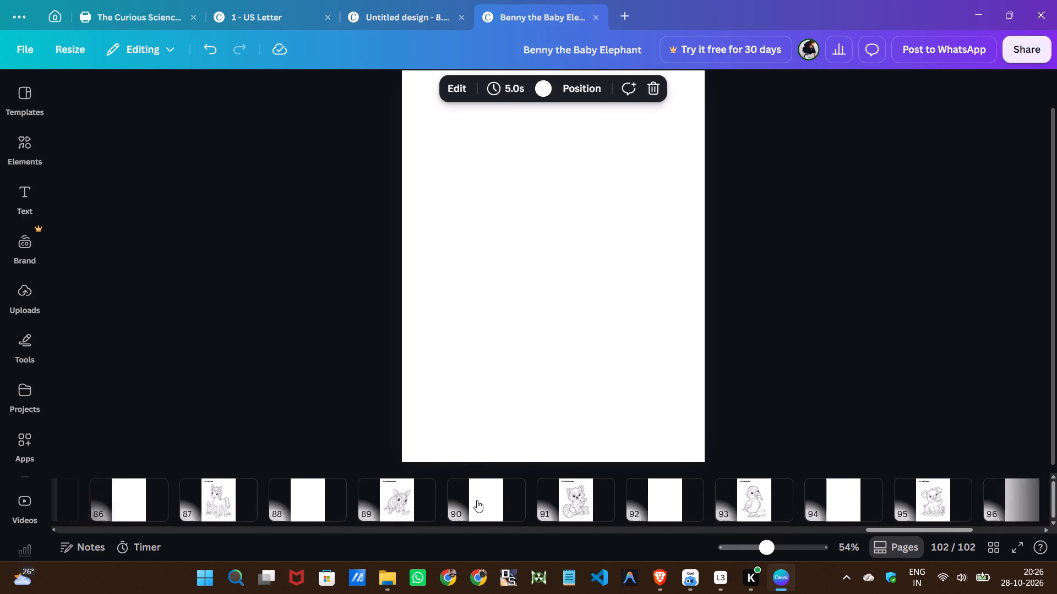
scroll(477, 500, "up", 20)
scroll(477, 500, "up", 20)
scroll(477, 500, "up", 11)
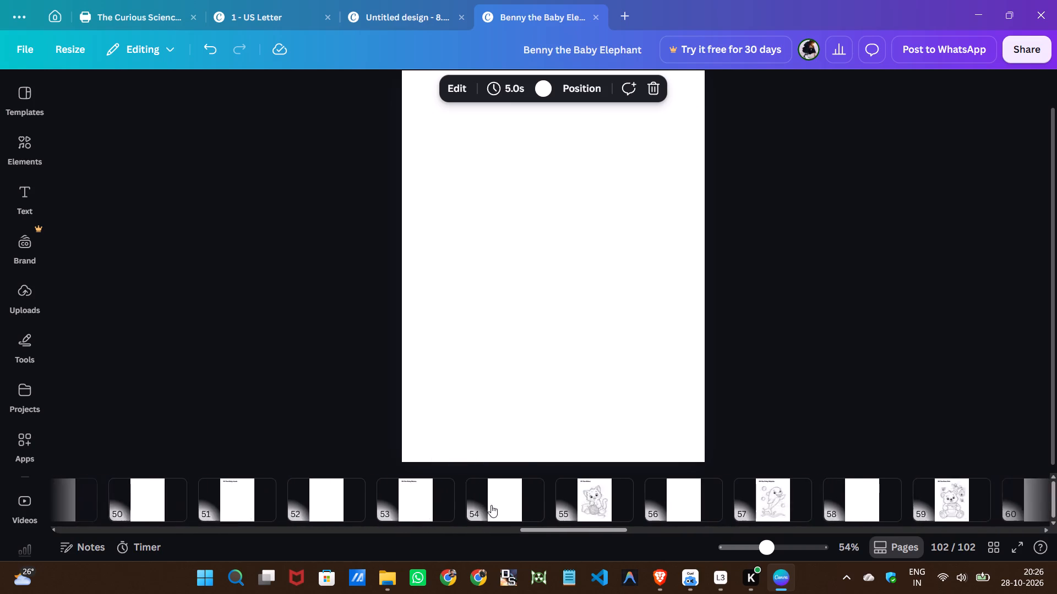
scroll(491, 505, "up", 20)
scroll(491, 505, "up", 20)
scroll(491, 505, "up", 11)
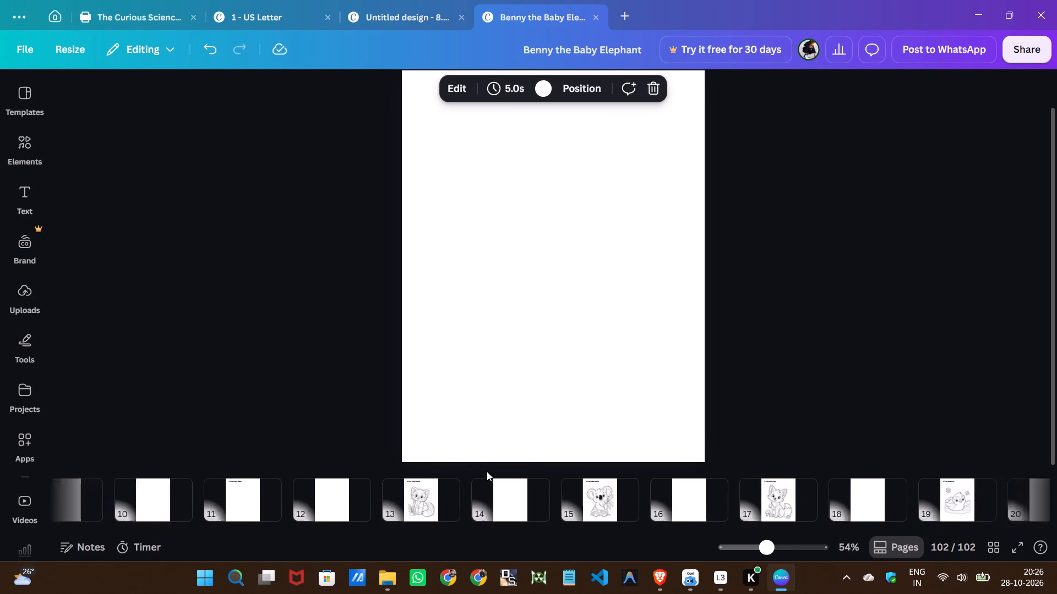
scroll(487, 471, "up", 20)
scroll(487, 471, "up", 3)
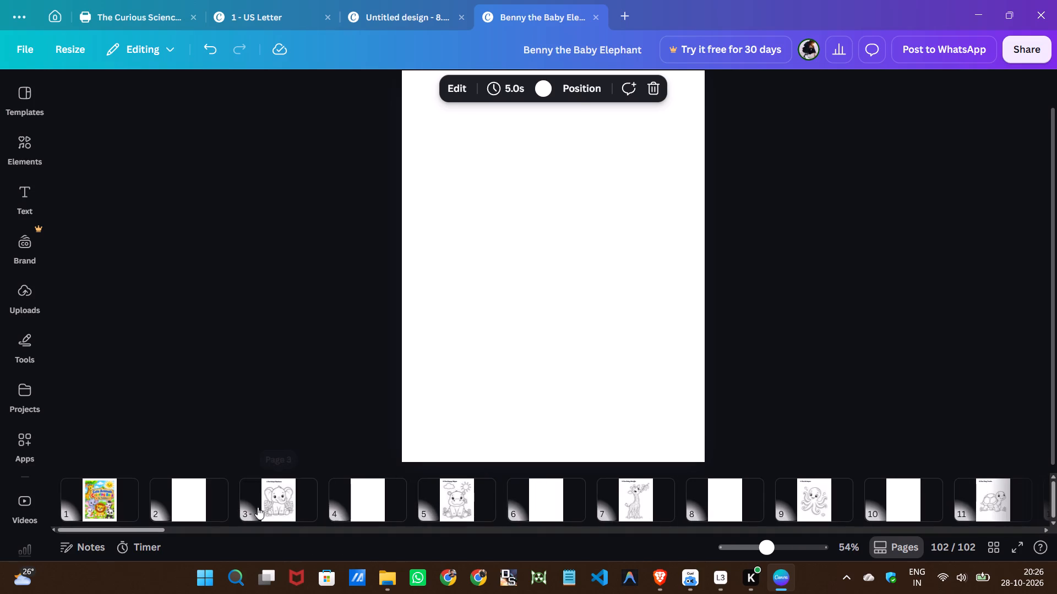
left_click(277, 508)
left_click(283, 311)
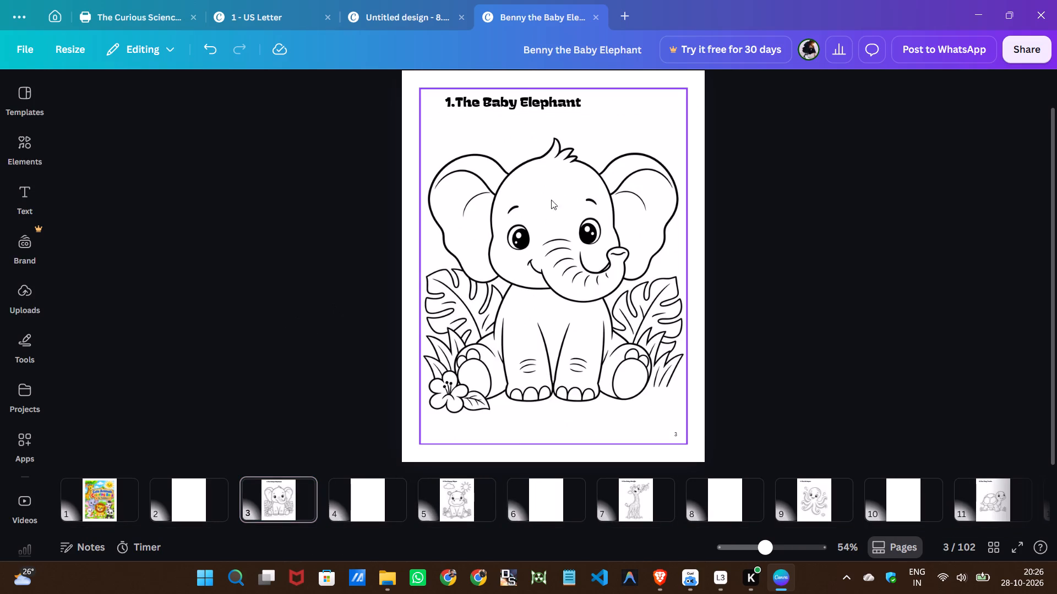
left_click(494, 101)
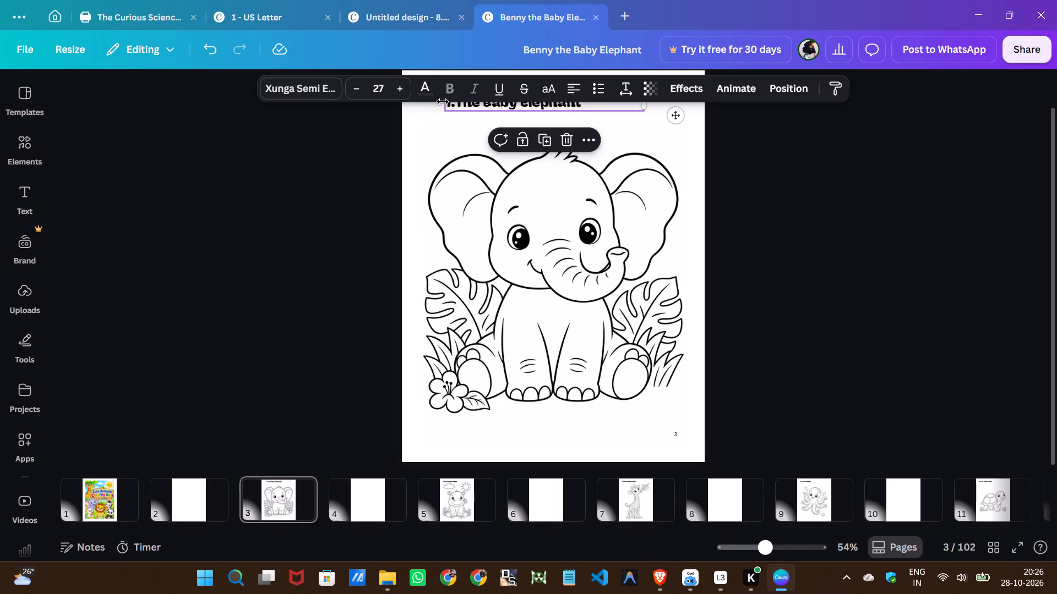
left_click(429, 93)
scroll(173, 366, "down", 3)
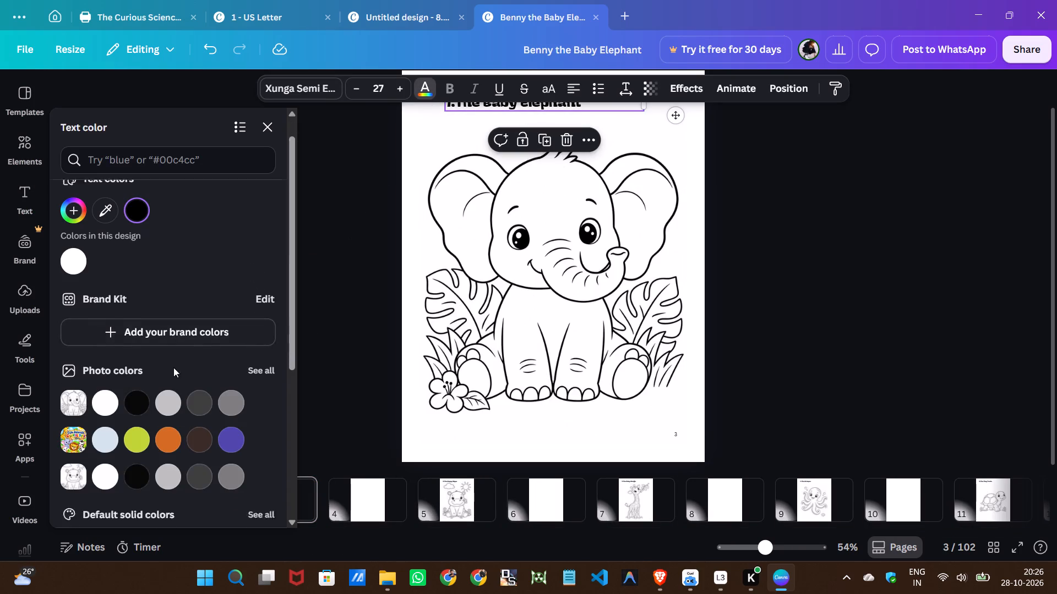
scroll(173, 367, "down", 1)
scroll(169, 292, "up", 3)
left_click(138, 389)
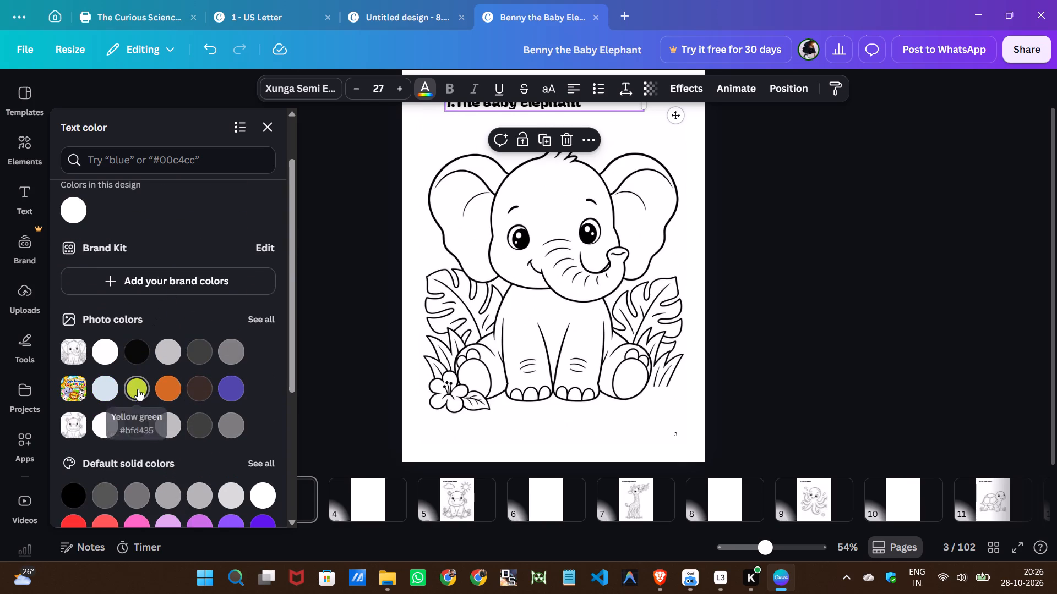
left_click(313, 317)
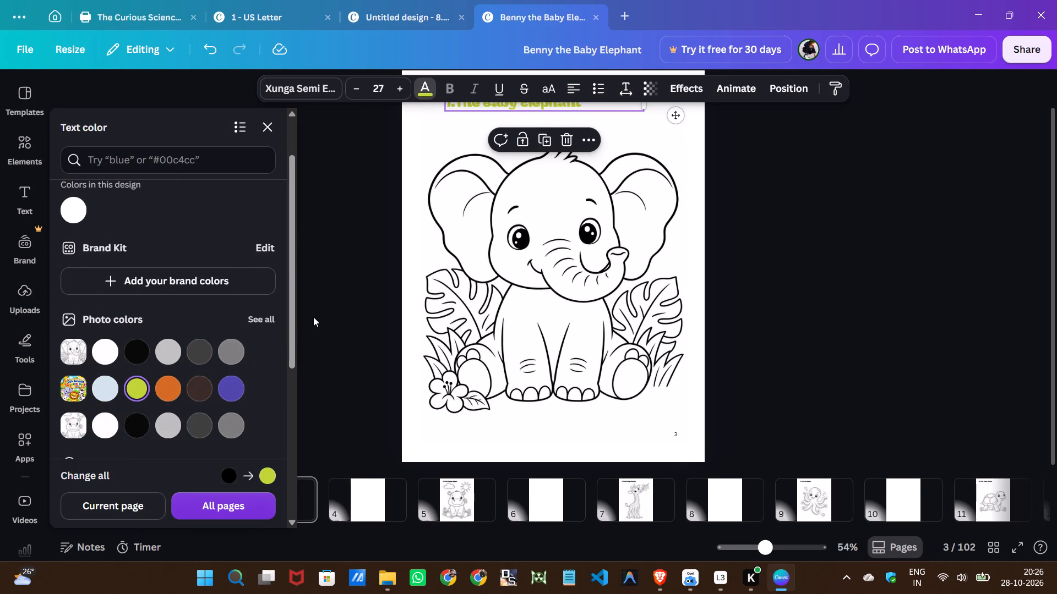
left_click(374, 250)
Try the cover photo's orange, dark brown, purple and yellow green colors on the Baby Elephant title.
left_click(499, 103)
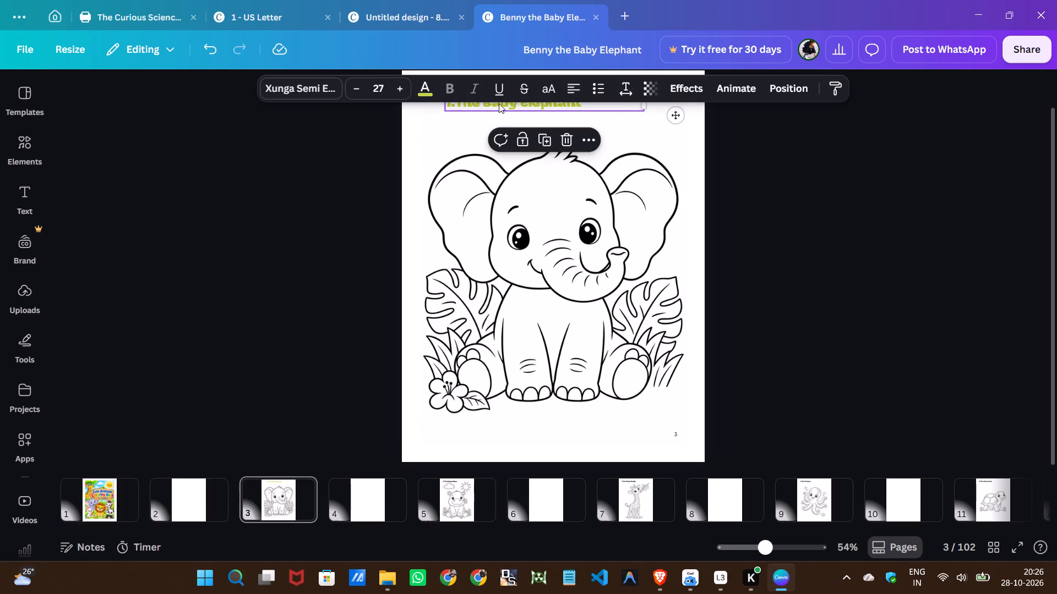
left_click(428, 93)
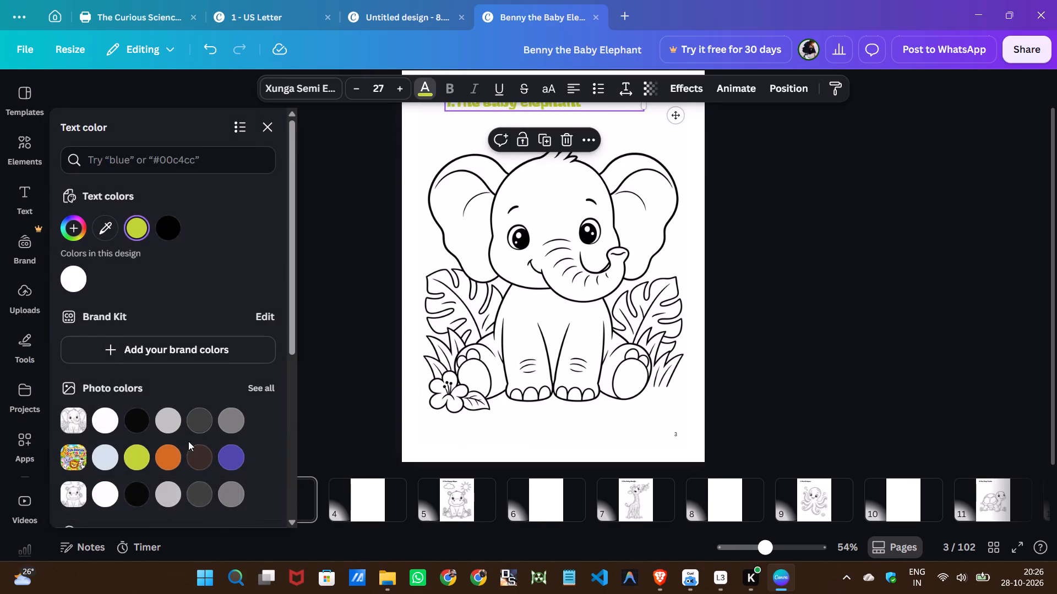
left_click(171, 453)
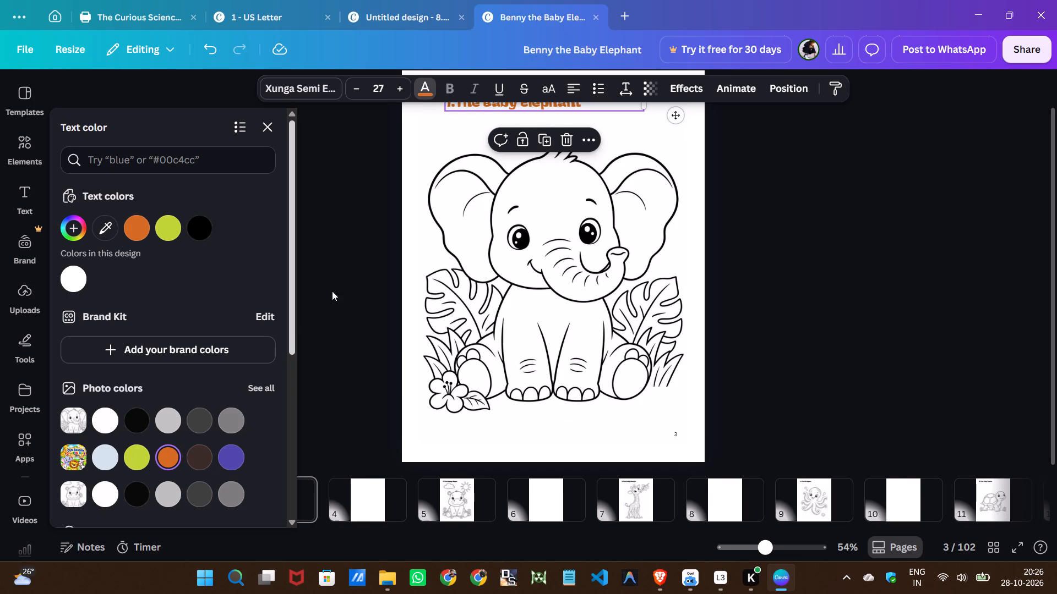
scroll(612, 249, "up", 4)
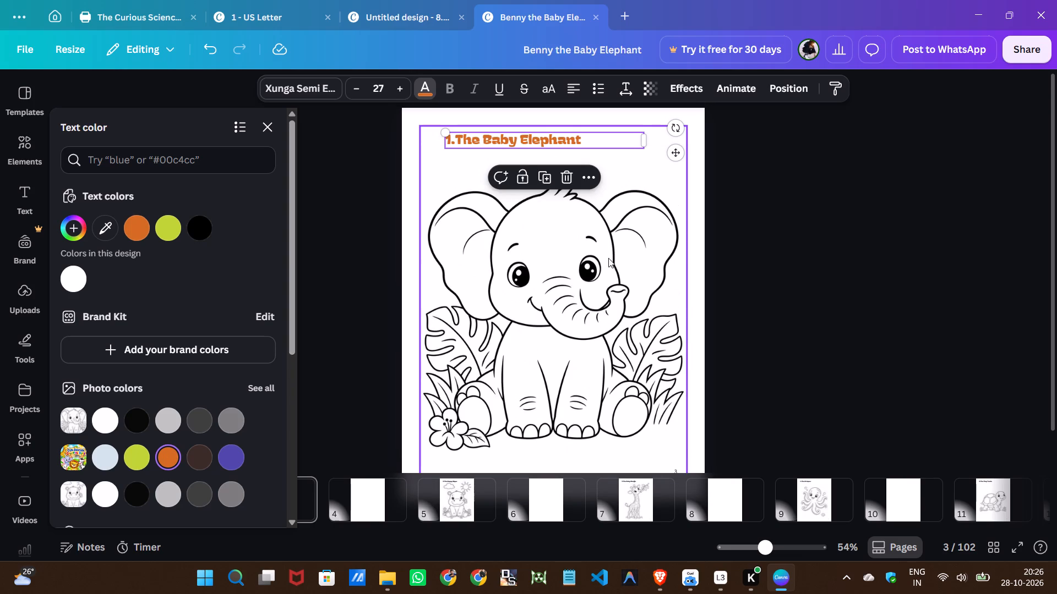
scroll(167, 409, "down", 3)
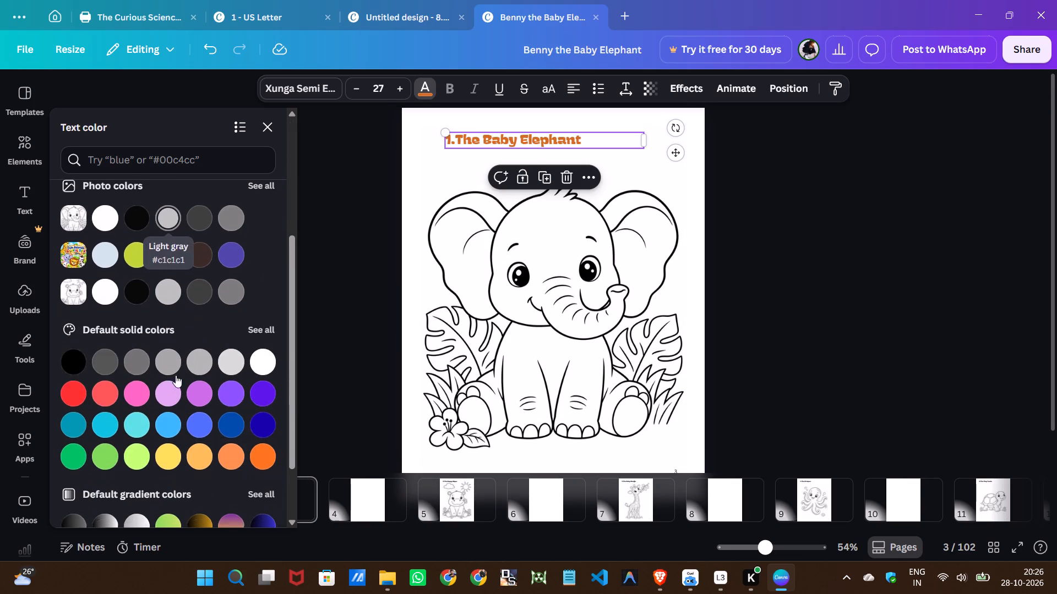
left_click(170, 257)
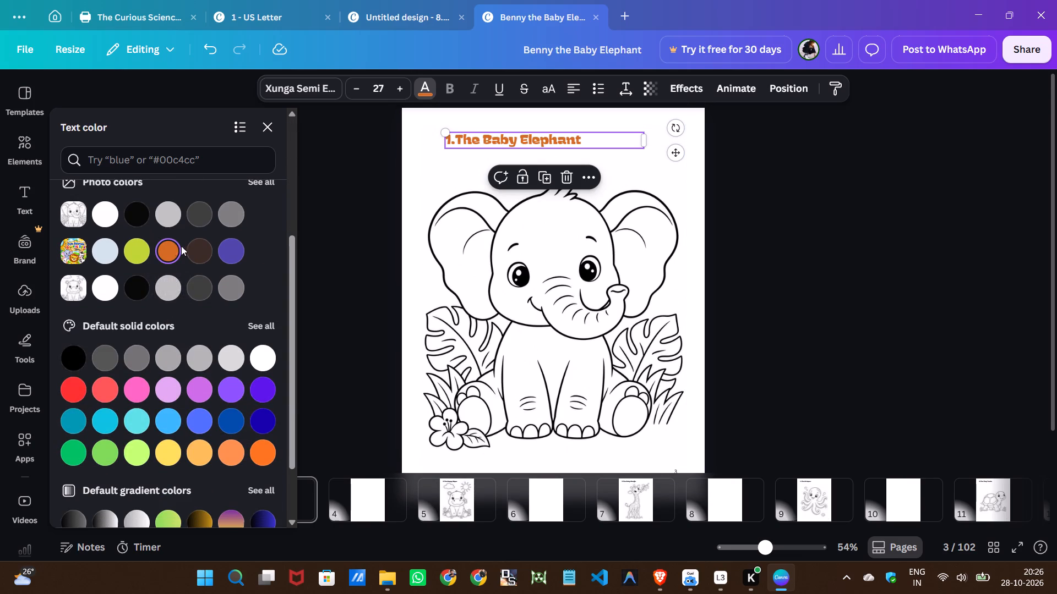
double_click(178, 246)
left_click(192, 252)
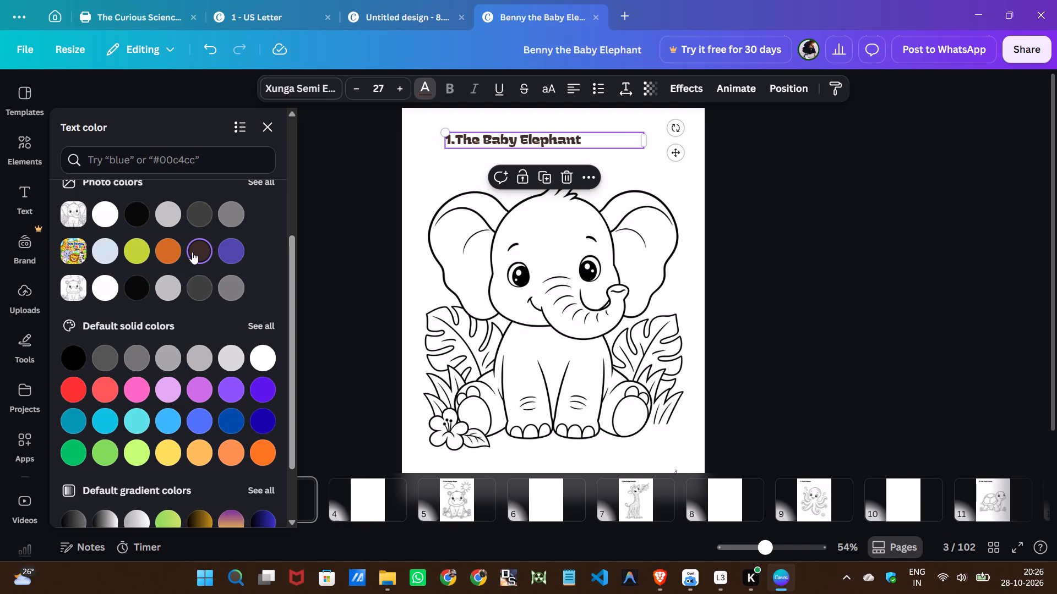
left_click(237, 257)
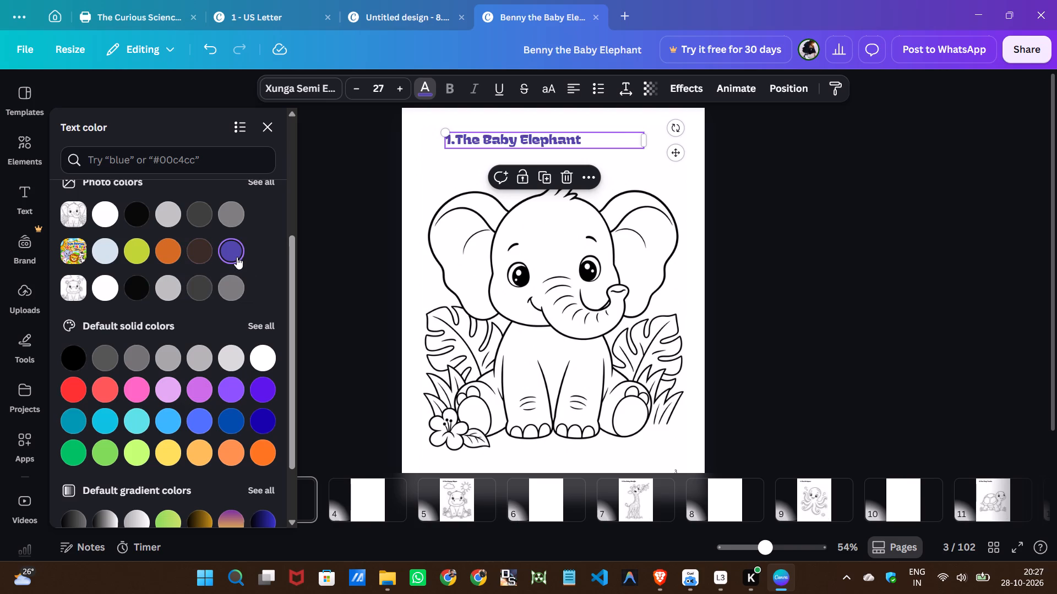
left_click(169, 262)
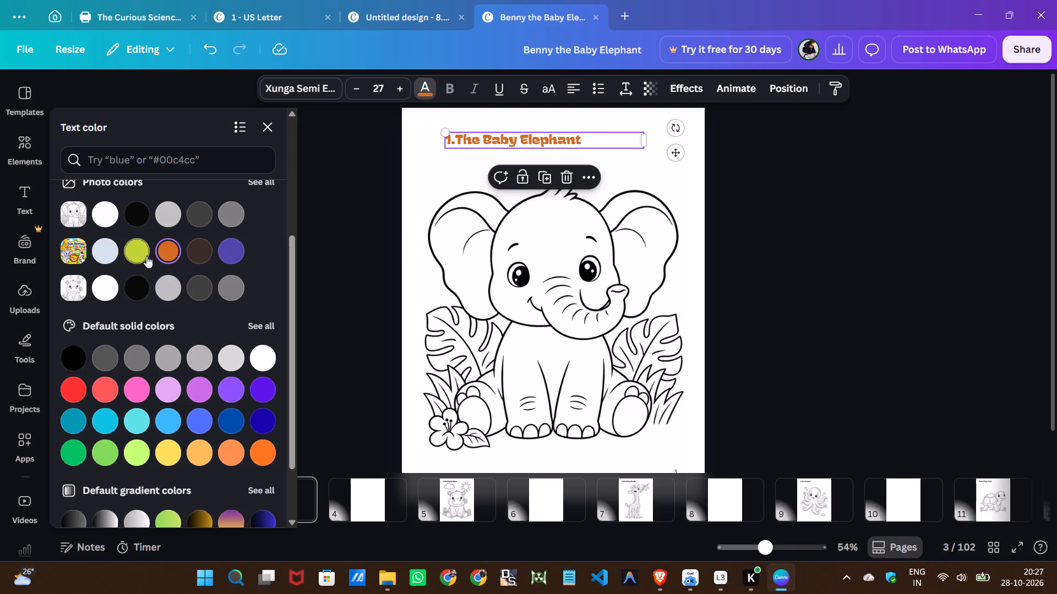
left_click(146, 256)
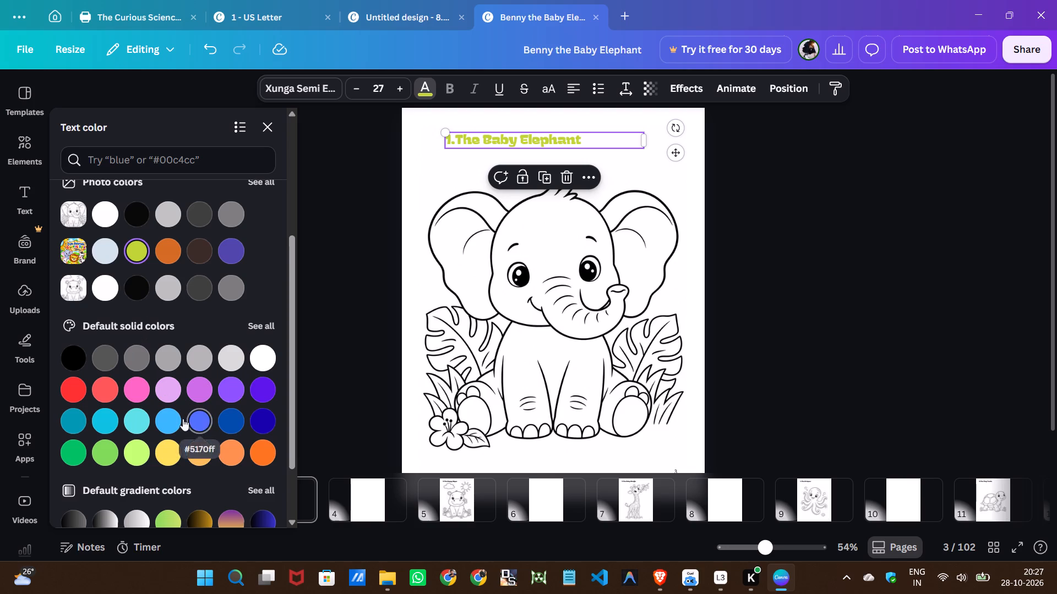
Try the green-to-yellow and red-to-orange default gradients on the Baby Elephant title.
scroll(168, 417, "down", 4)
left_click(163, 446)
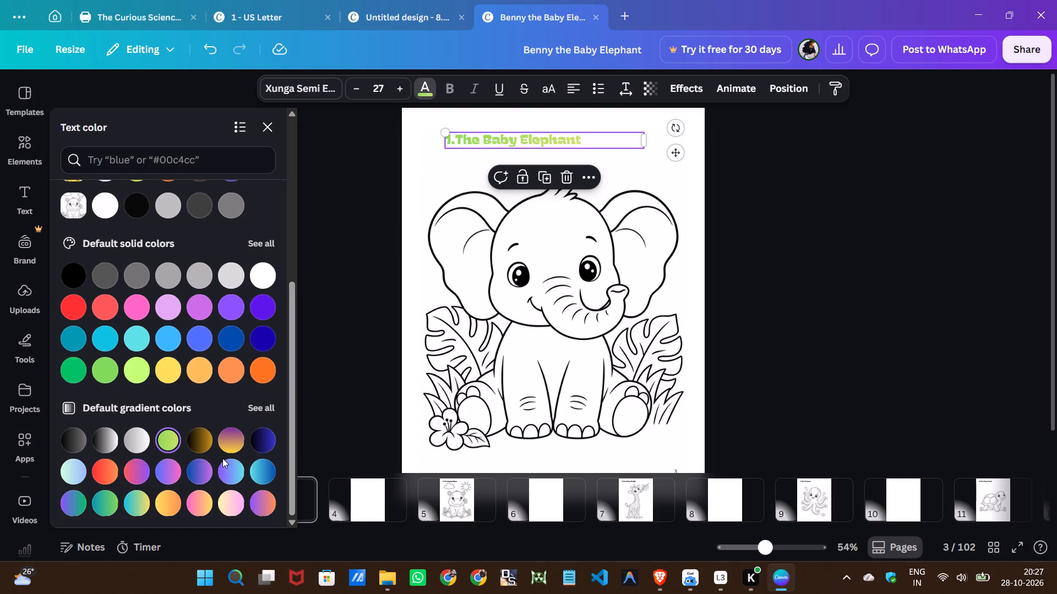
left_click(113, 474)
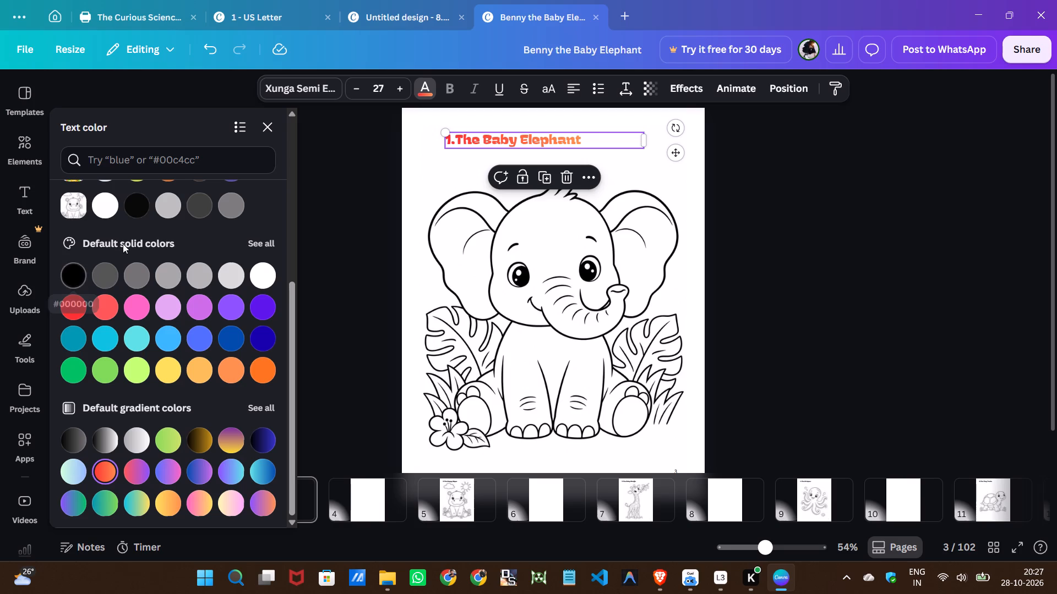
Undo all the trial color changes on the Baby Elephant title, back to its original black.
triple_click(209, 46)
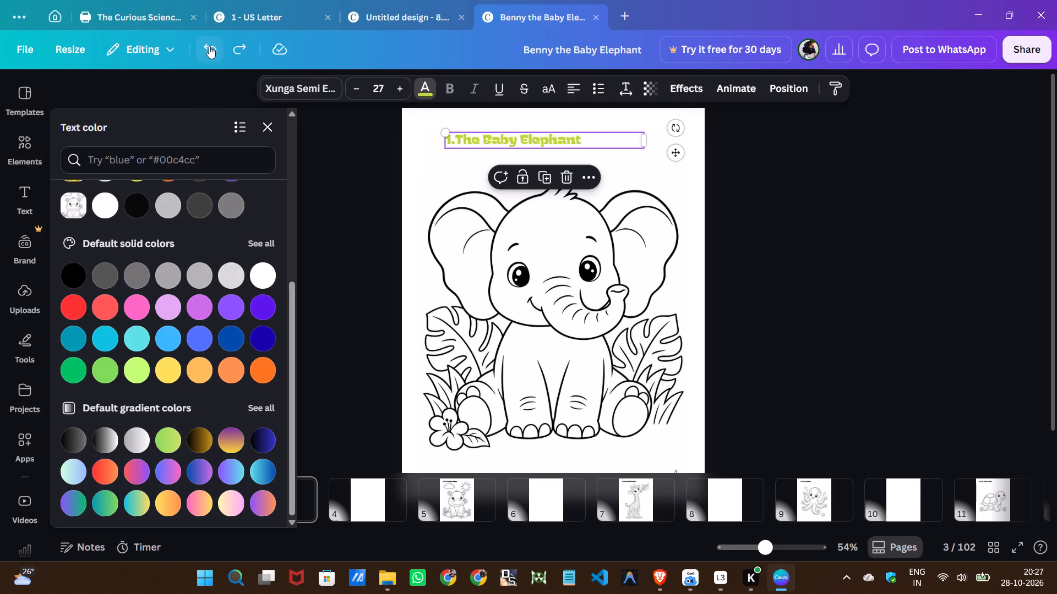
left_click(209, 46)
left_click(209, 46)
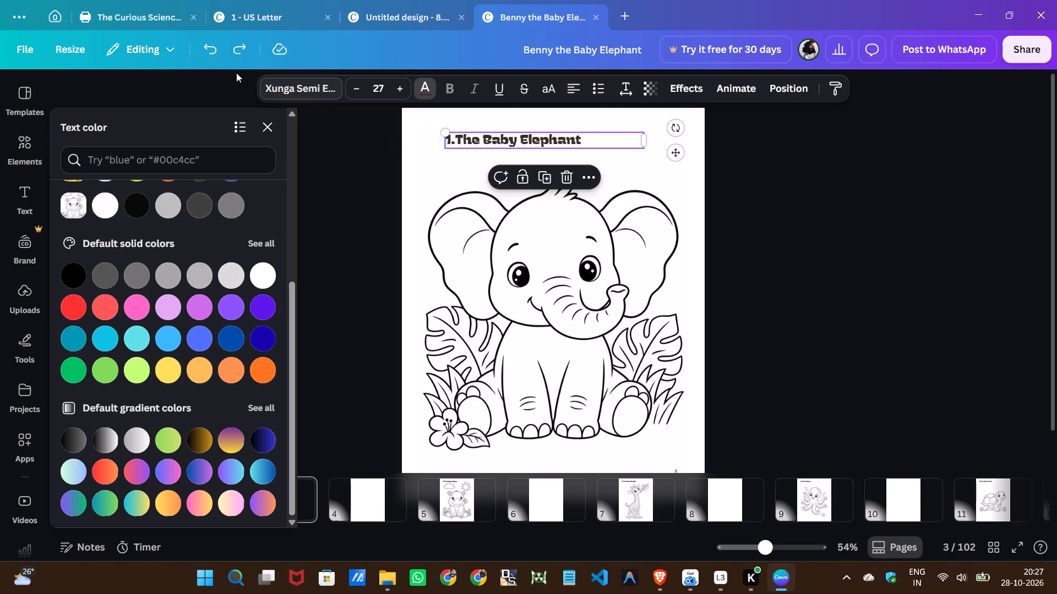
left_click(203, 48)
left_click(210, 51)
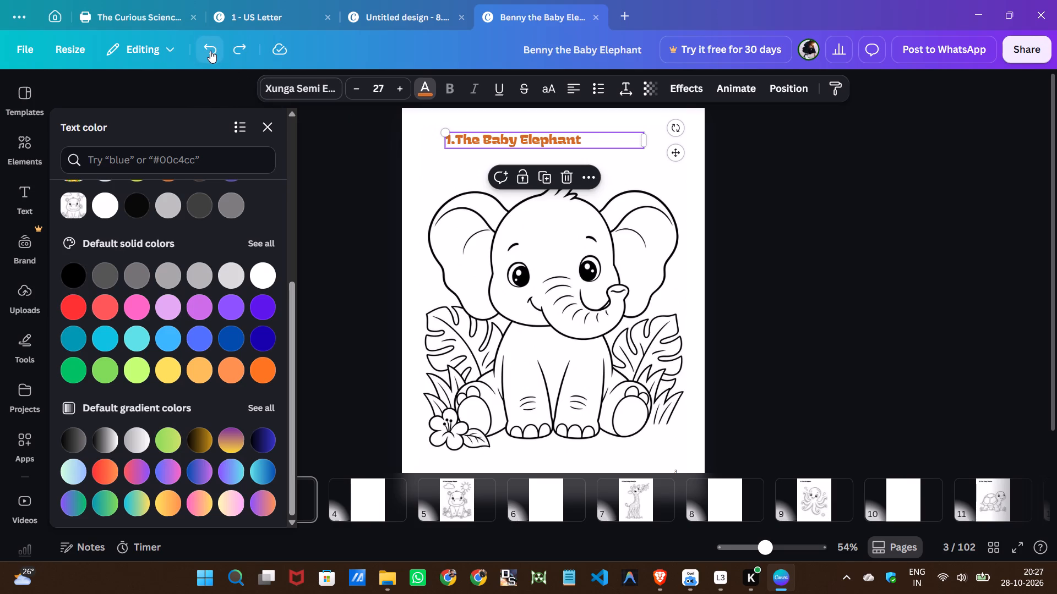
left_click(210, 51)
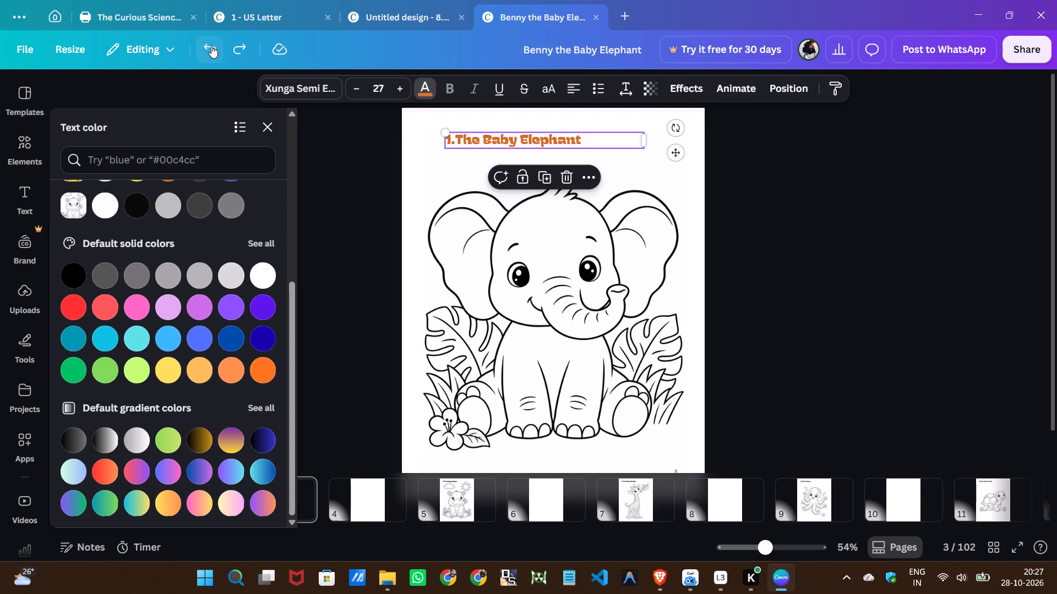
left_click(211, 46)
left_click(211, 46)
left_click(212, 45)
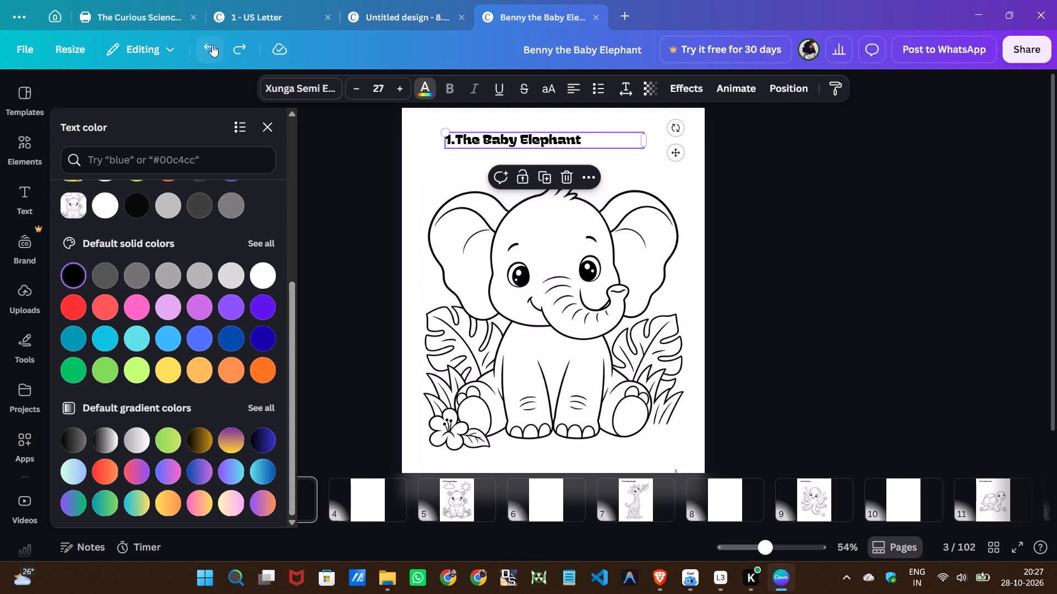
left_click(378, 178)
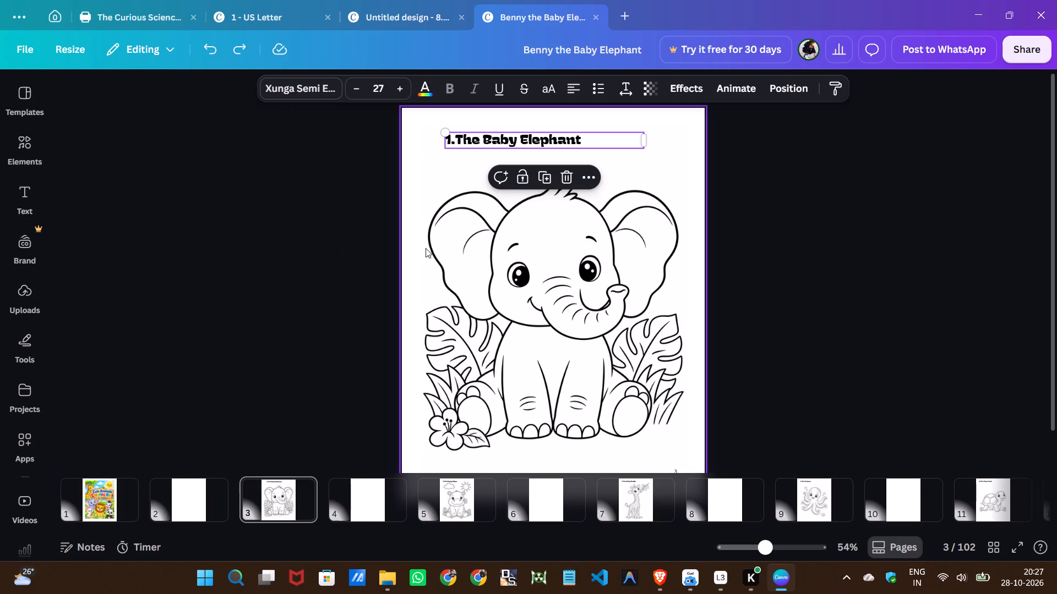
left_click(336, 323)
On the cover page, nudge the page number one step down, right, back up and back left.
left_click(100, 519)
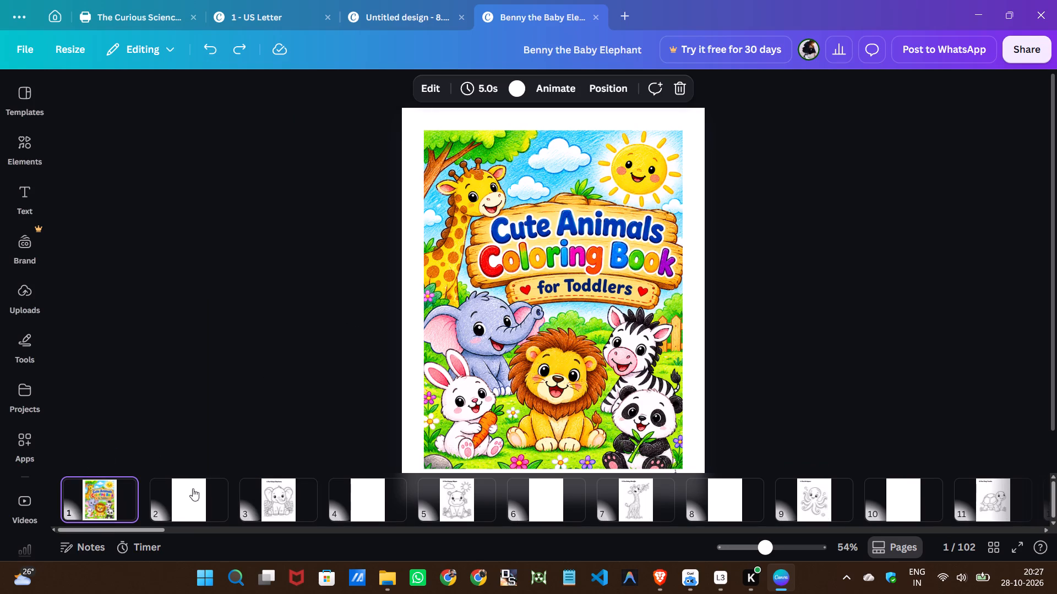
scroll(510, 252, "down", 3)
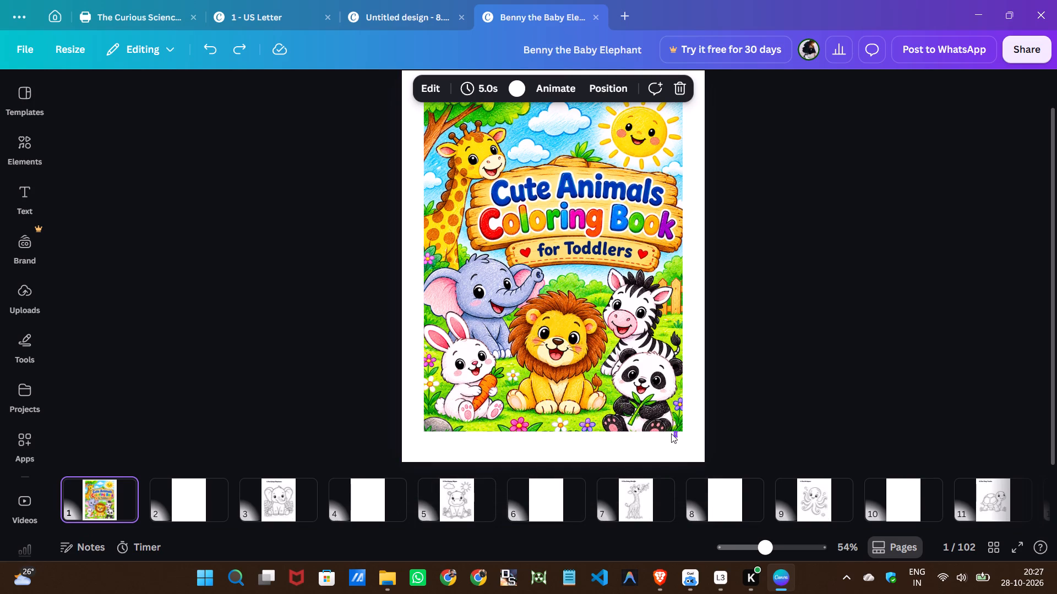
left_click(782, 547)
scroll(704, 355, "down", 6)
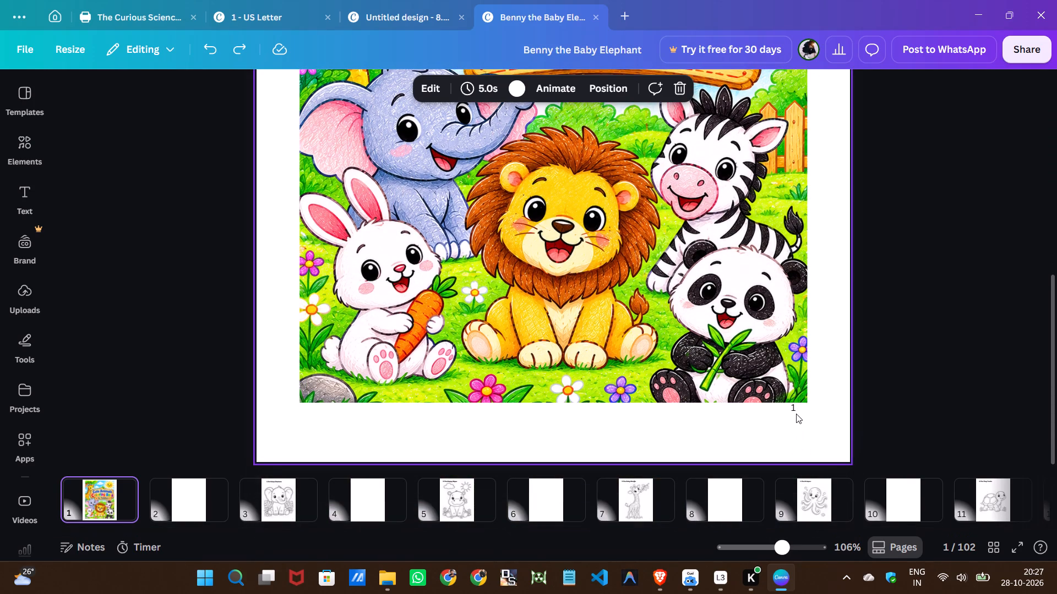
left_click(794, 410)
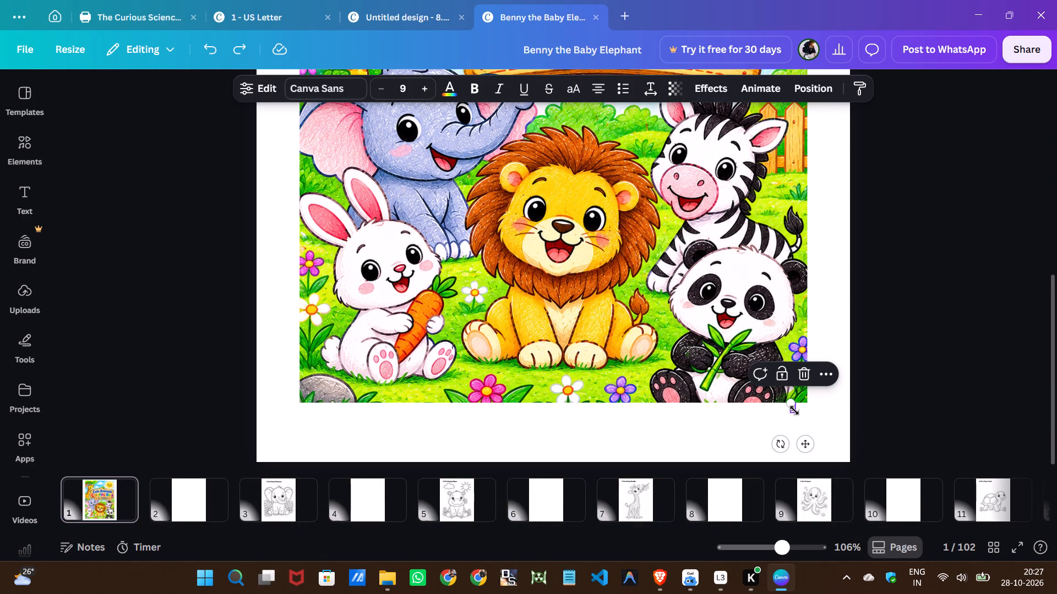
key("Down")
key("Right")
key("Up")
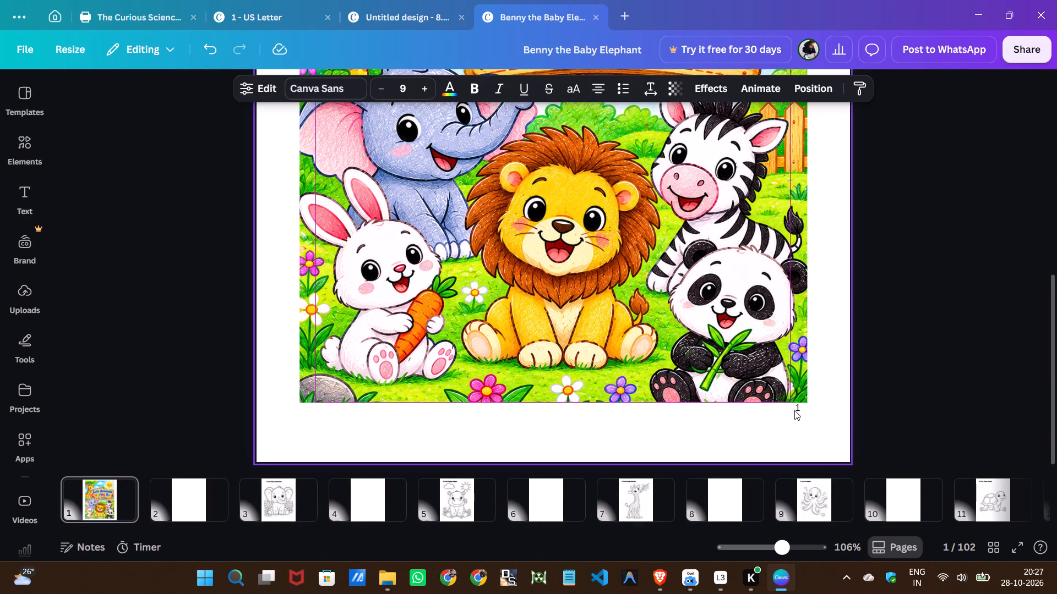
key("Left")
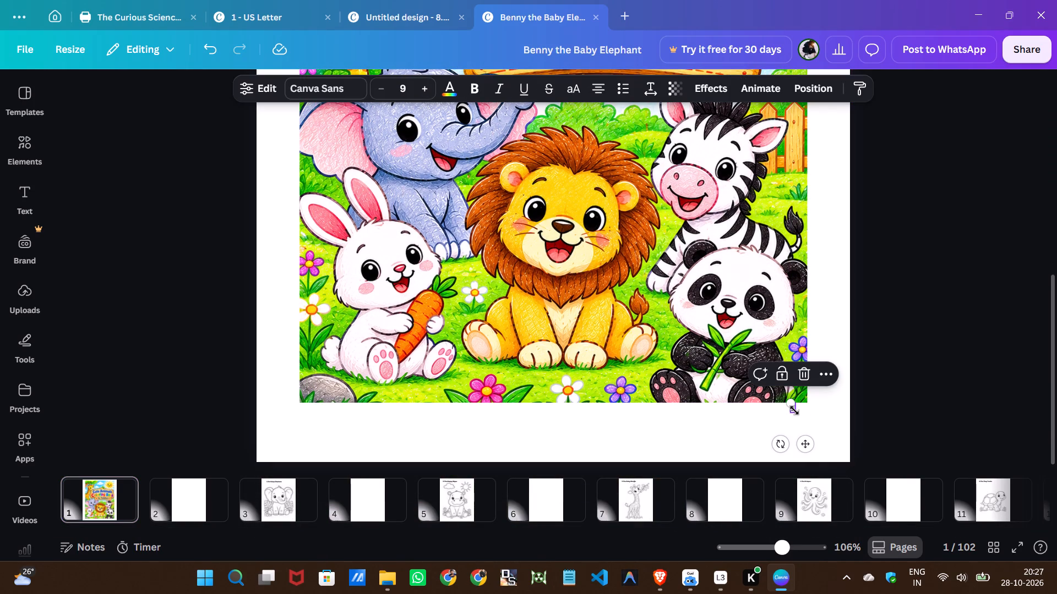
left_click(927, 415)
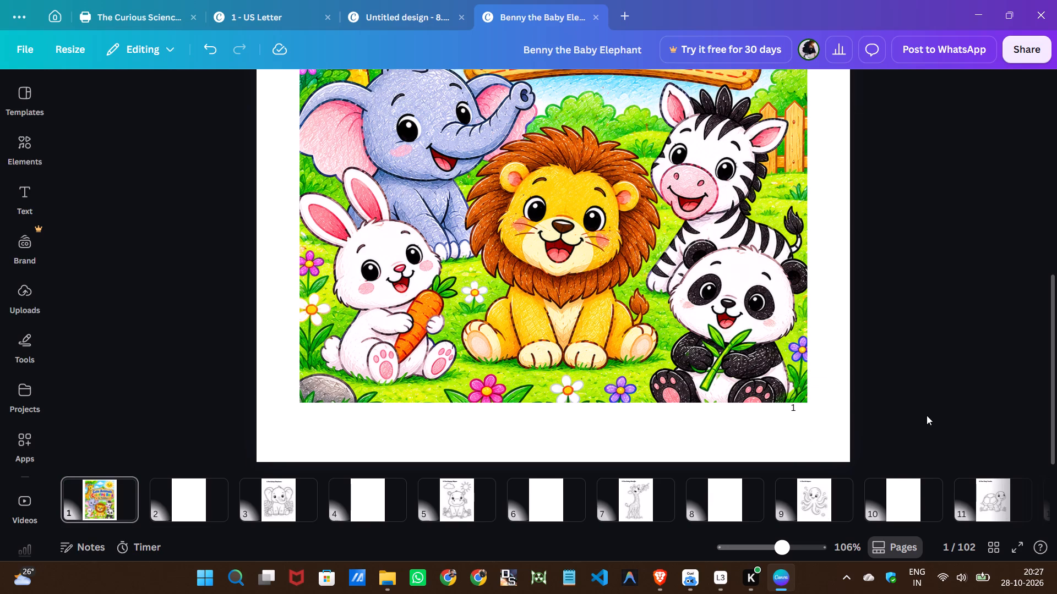
Review the opening coloring pages from the Baby Elephant to the Red Panda, checking titles, drawings and page numbers.
left_click(181, 502)
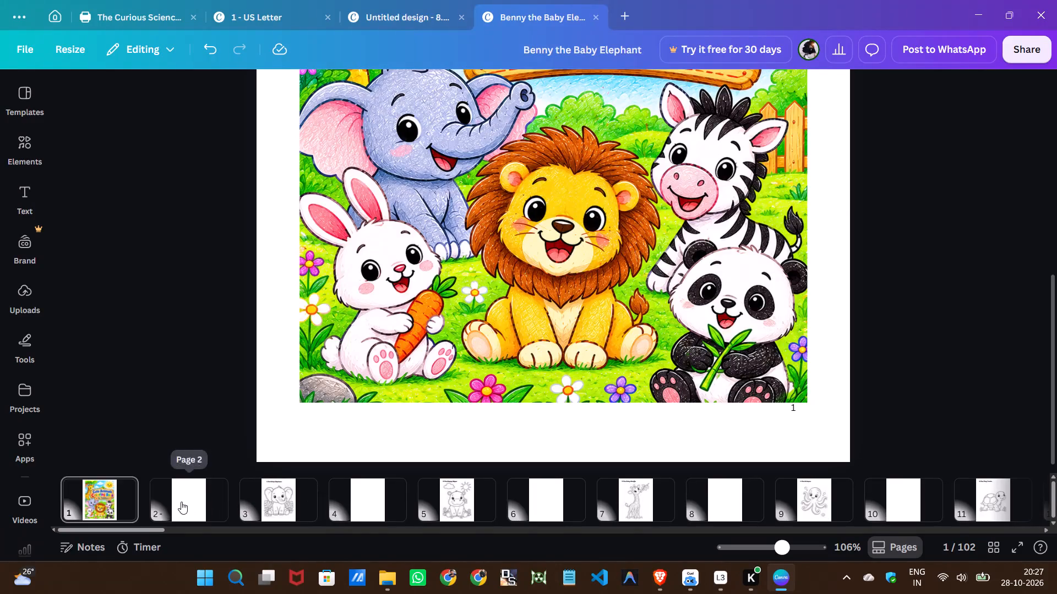
left_click(258, 501)
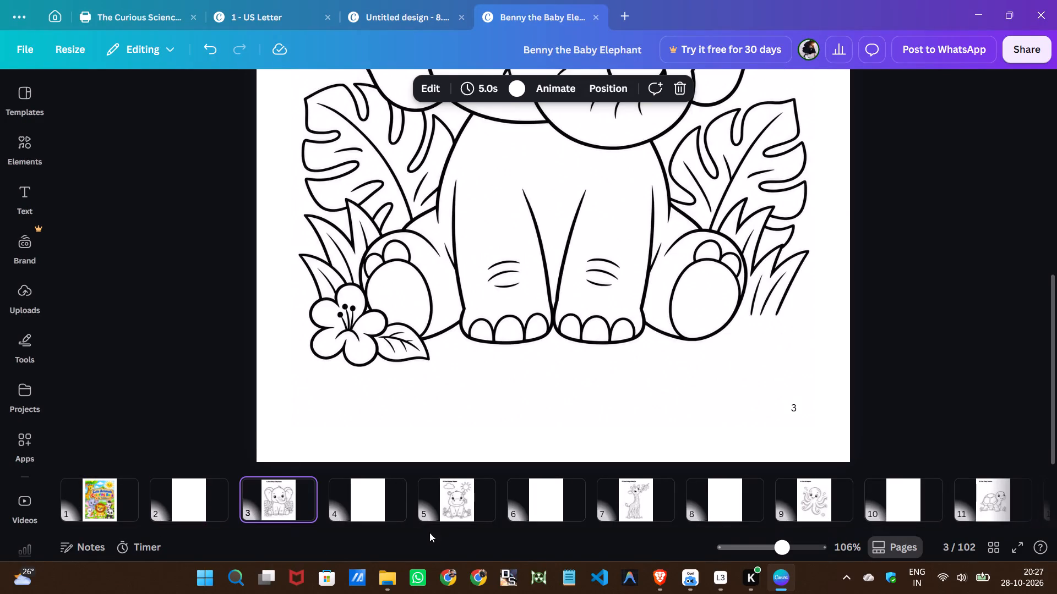
scroll(549, 396, "up", 6)
scroll(551, 398, "down", 3)
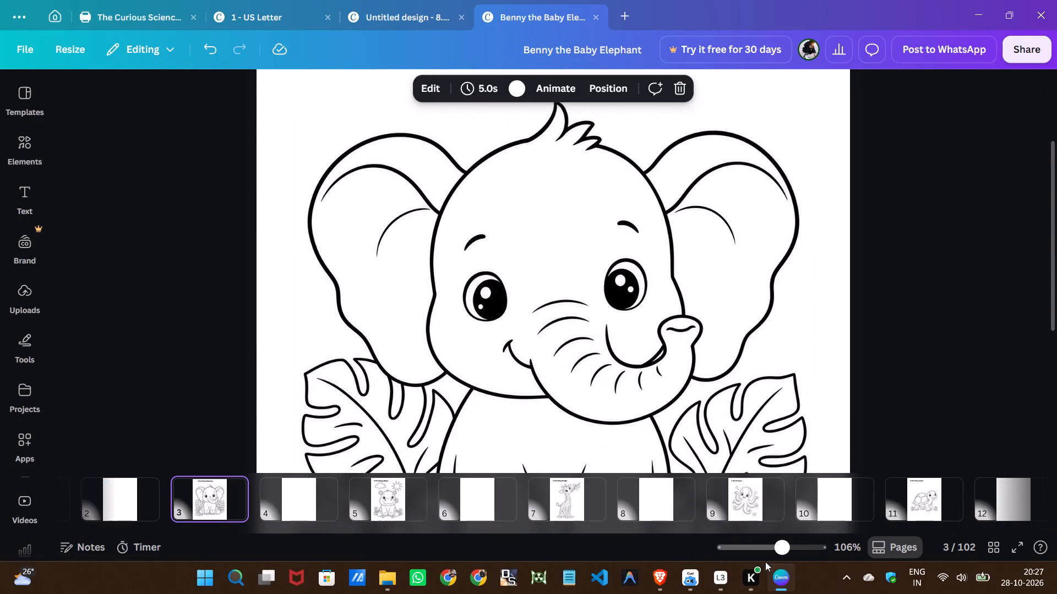
left_click(760, 548)
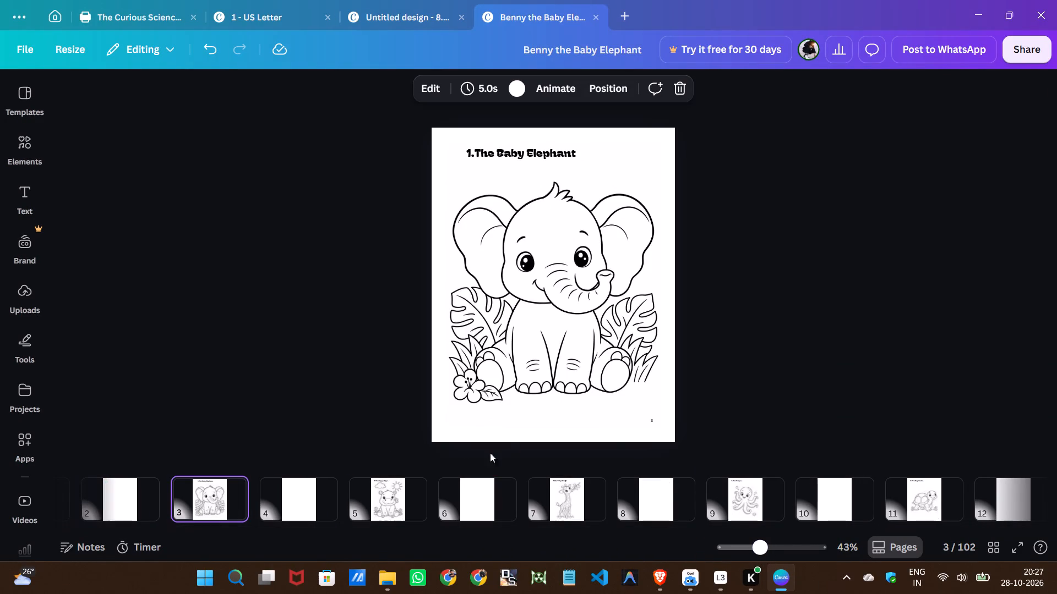
left_click(401, 499)
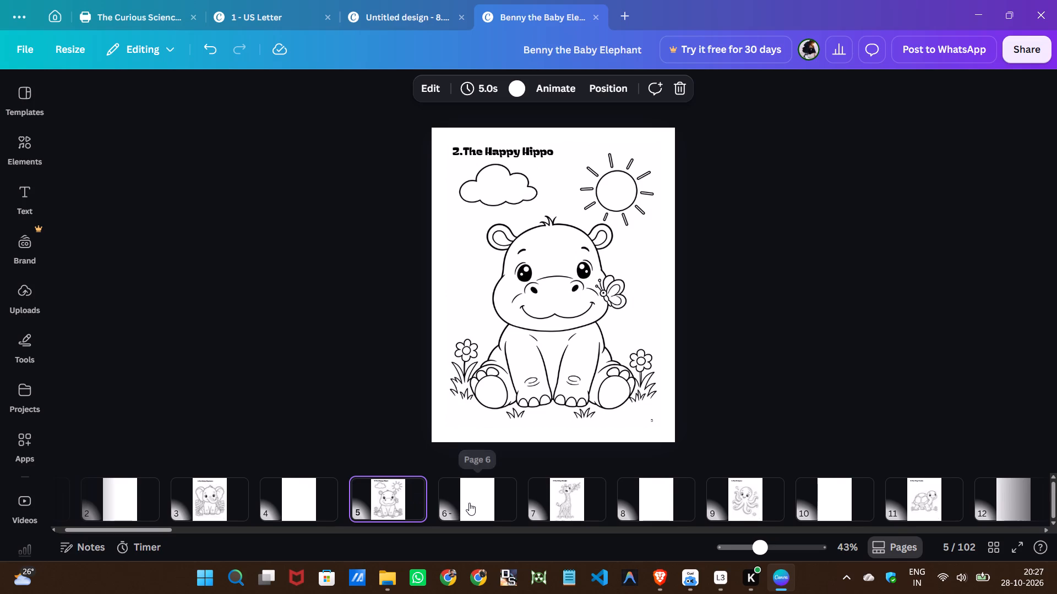
left_click(566, 508)
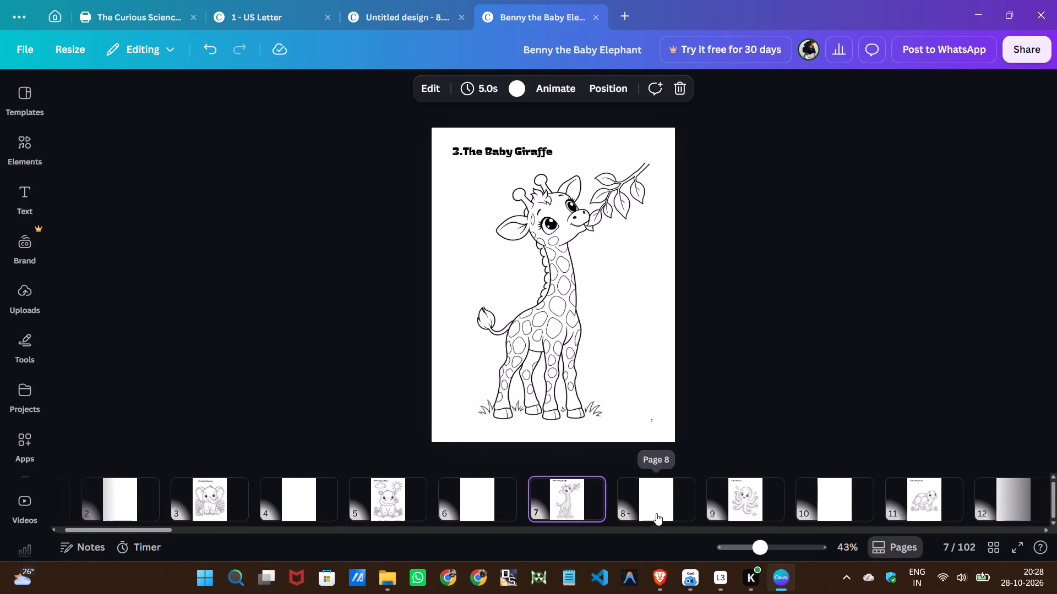
left_click(660, 510)
left_click(576, 505)
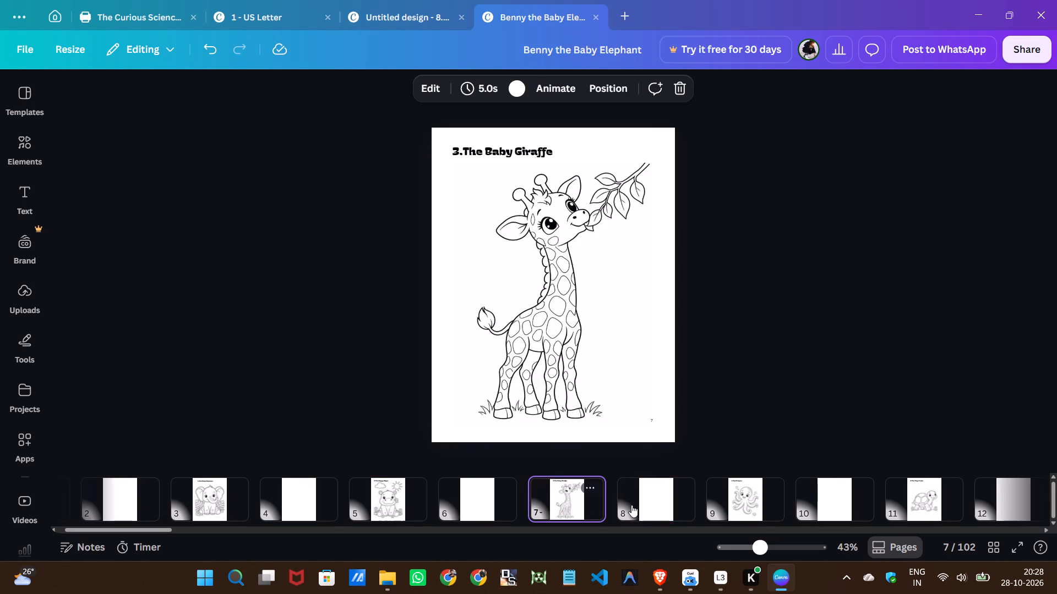
left_click(631, 505)
left_click(738, 500)
scroll(526, 504, "down", 1)
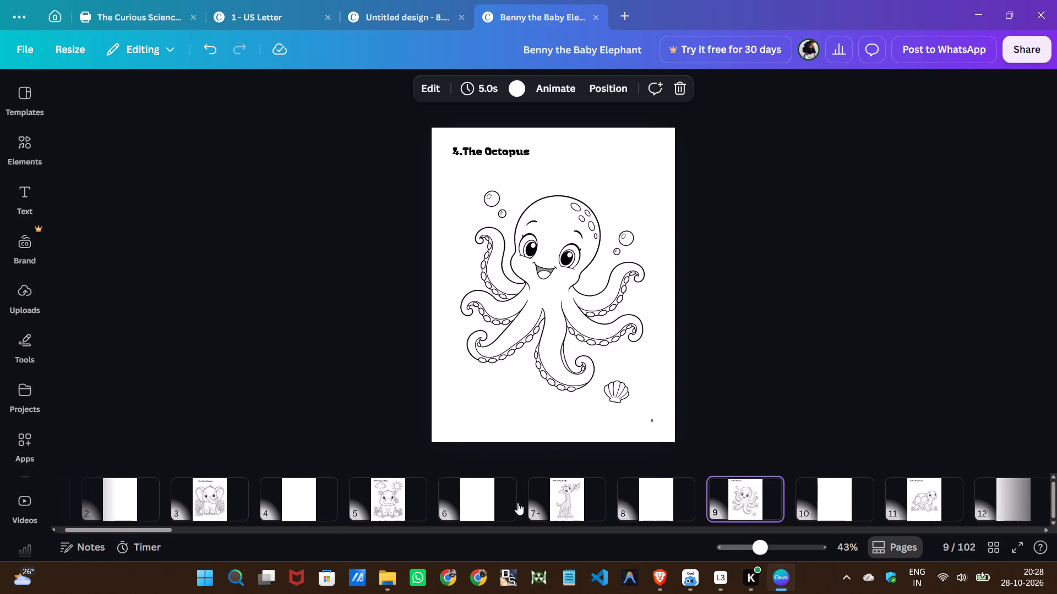
scroll(517, 503, "down", 4)
left_click(585, 507)
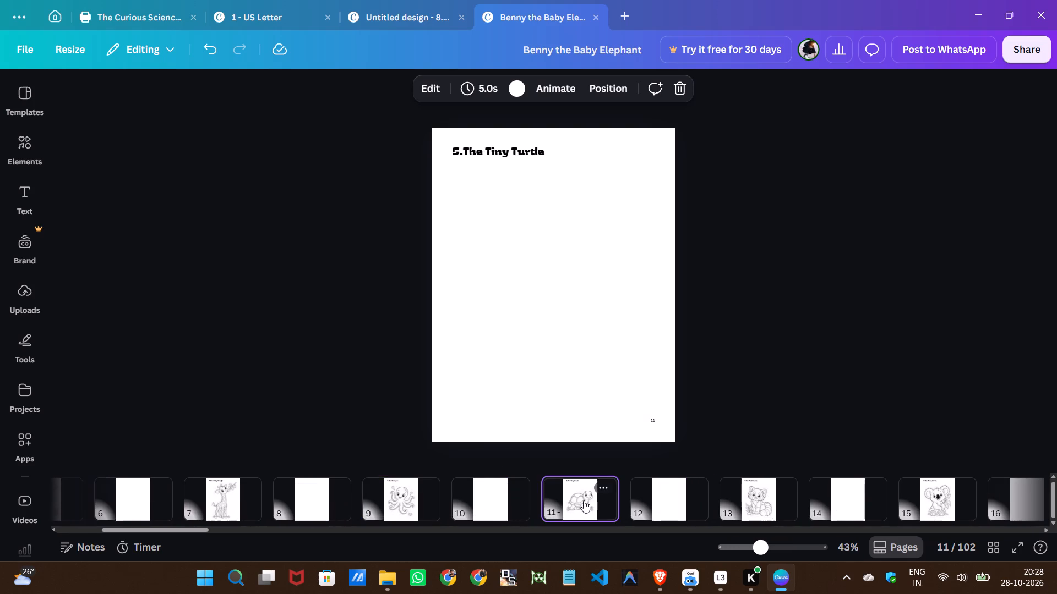
scroll(584, 501, "down", 4)
left_click(511, 506)
scroll(558, 490, "down", 2)
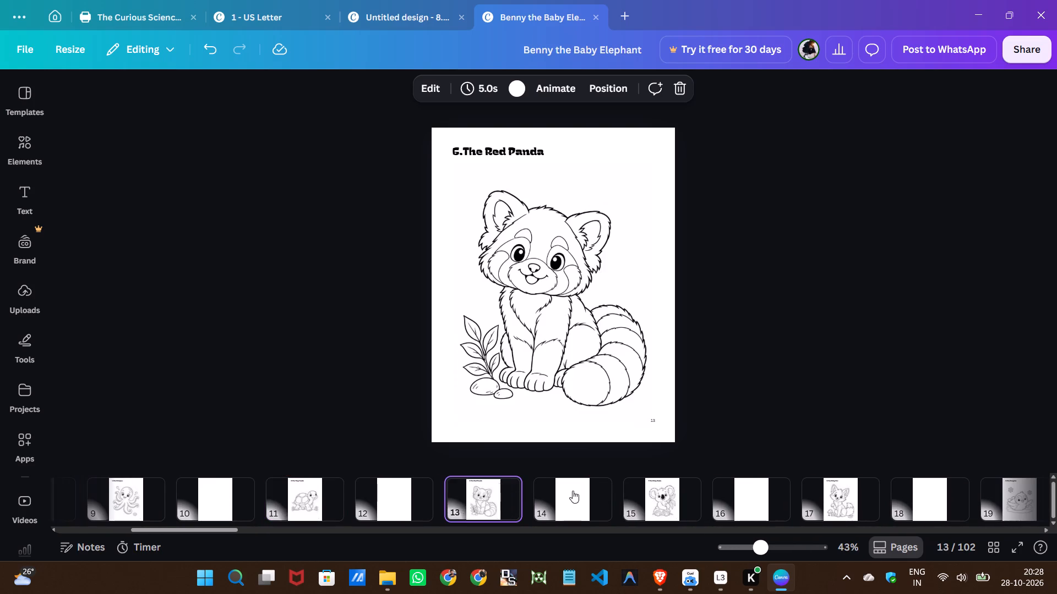
Review the closing pages of the book, checking the Sloth, Duckling and Meerkat pages and blank page 96.
scroll(573, 491, "down", 20)
scroll(573, 491, "down", 20)
scroll(573, 491, "down", 13)
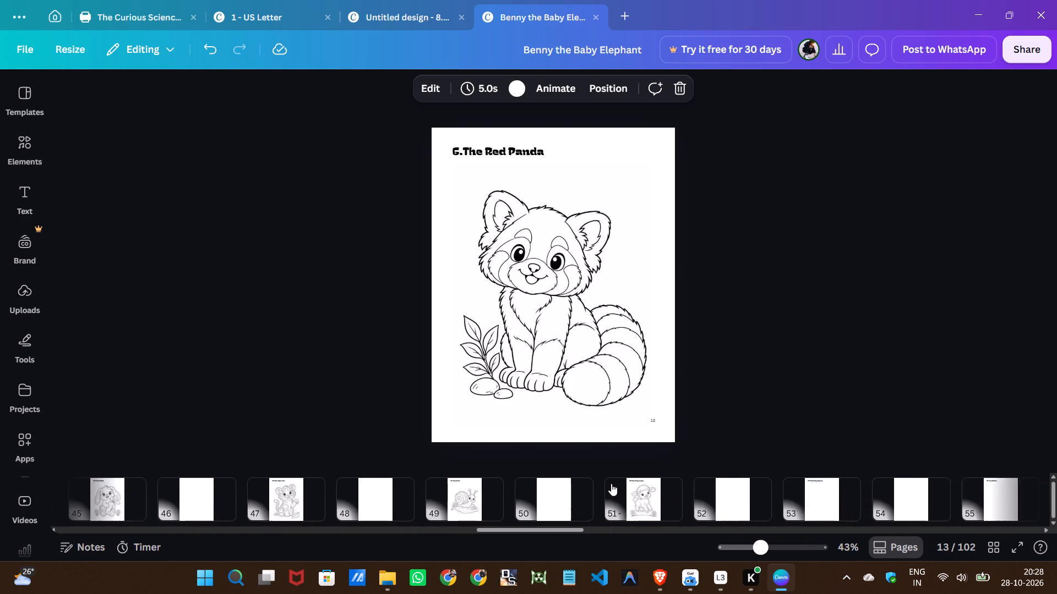
scroll(611, 483, "down", 20)
scroll(611, 483, "down", 20)
scroll(611, 483, "down", 13)
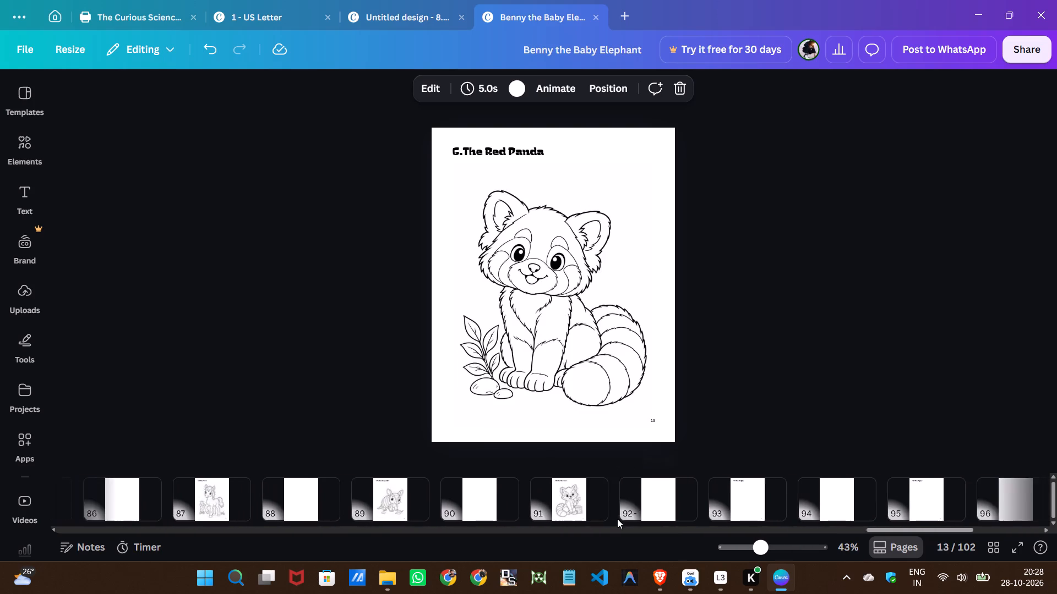
scroll(617, 519, "down", 20)
scroll(617, 519, "down", 4)
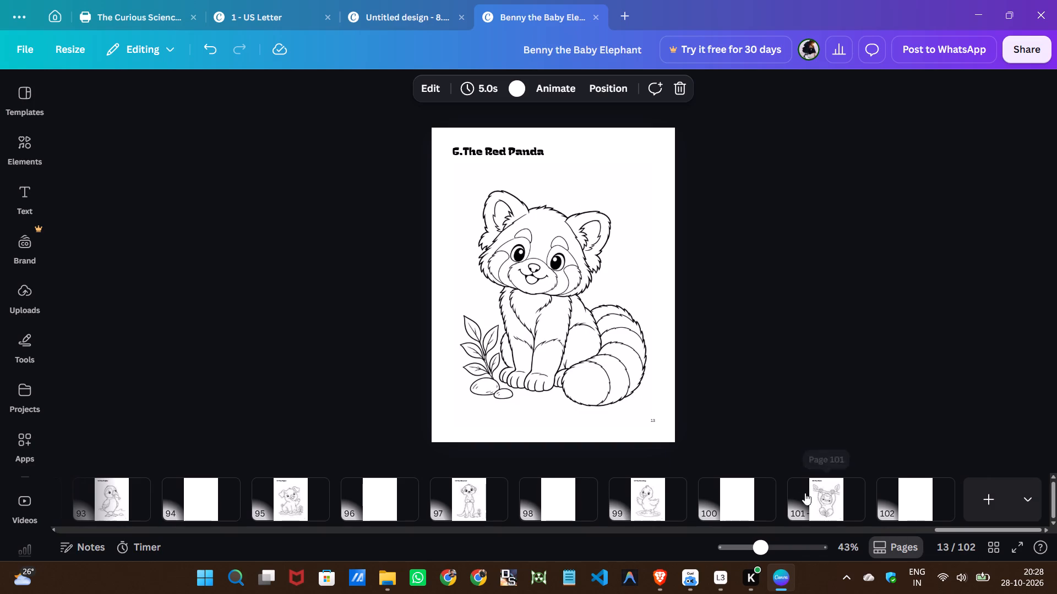
left_click(821, 498)
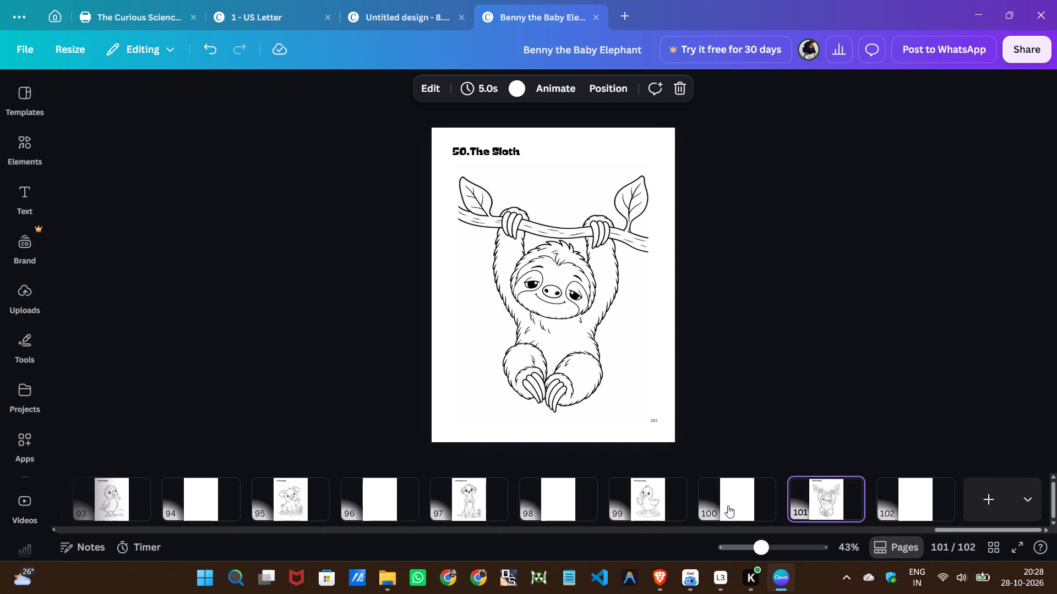
left_click(647, 496)
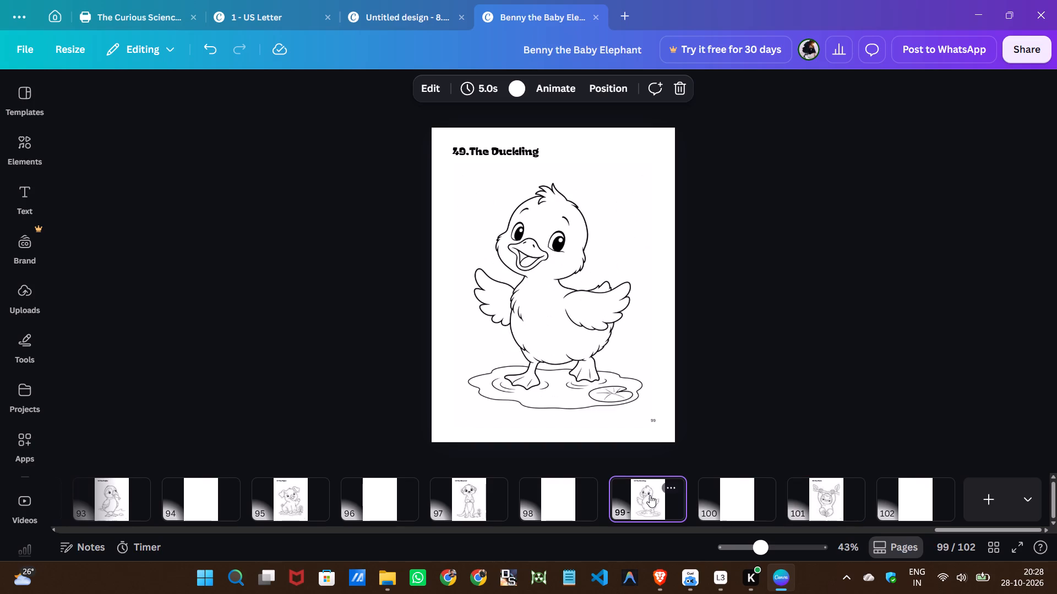
left_click(491, 501)
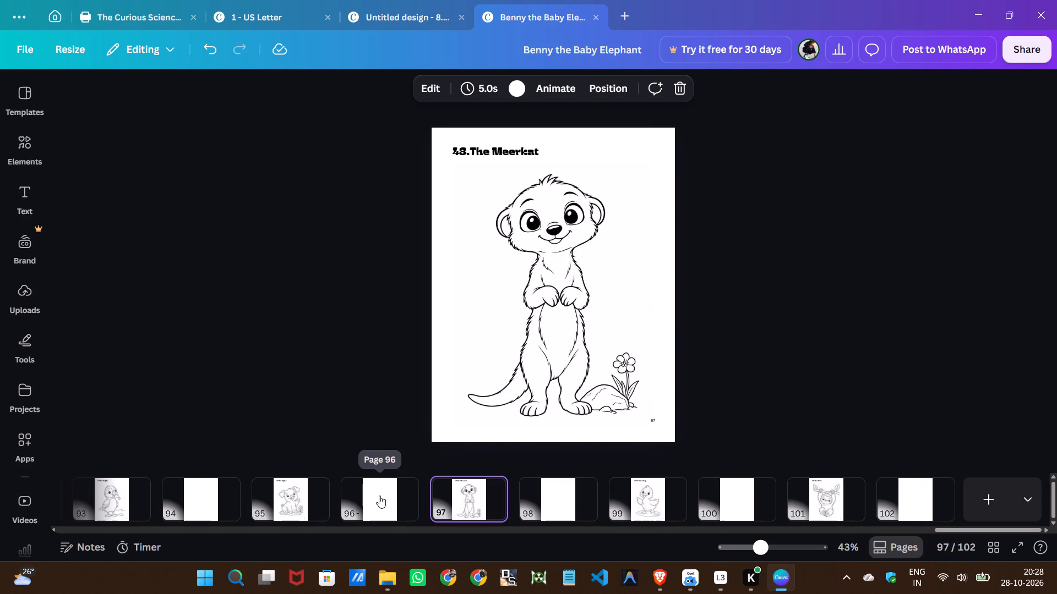
left_click(379, 496)
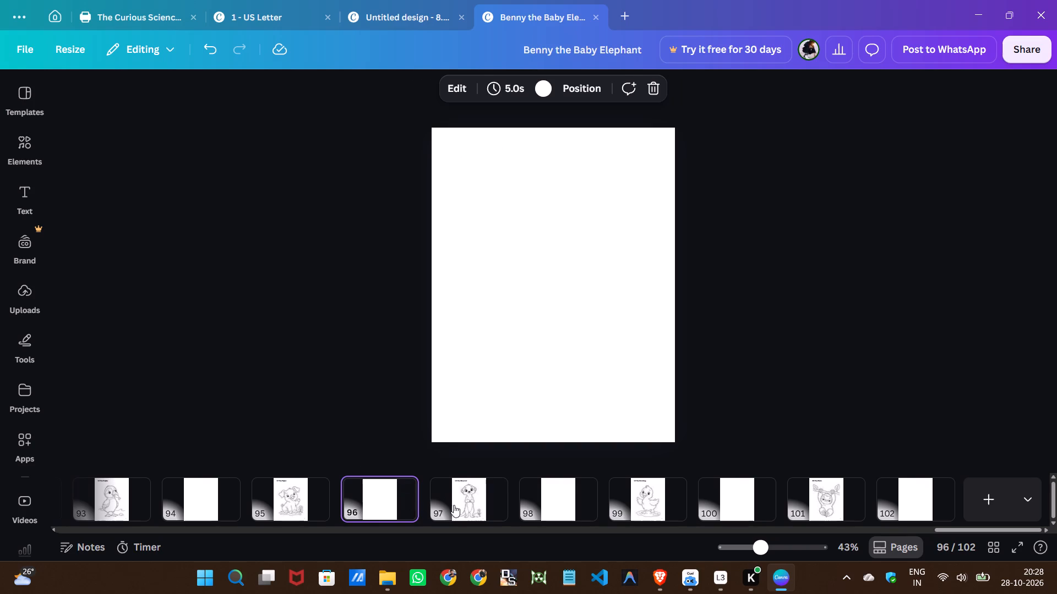
left_click(454, 505)
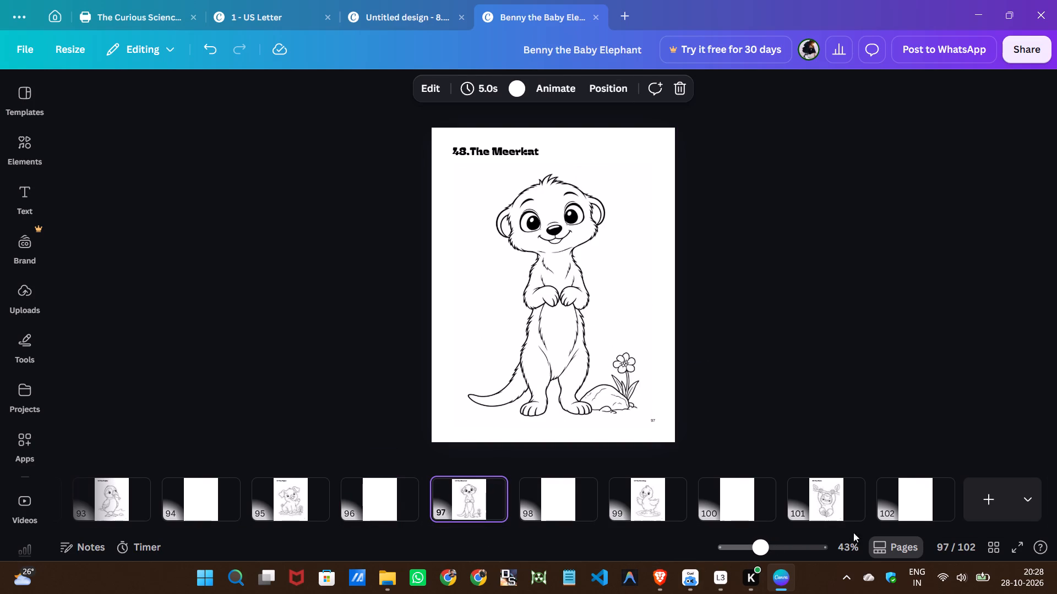
left_click_drag(941, 529, 133, 563)
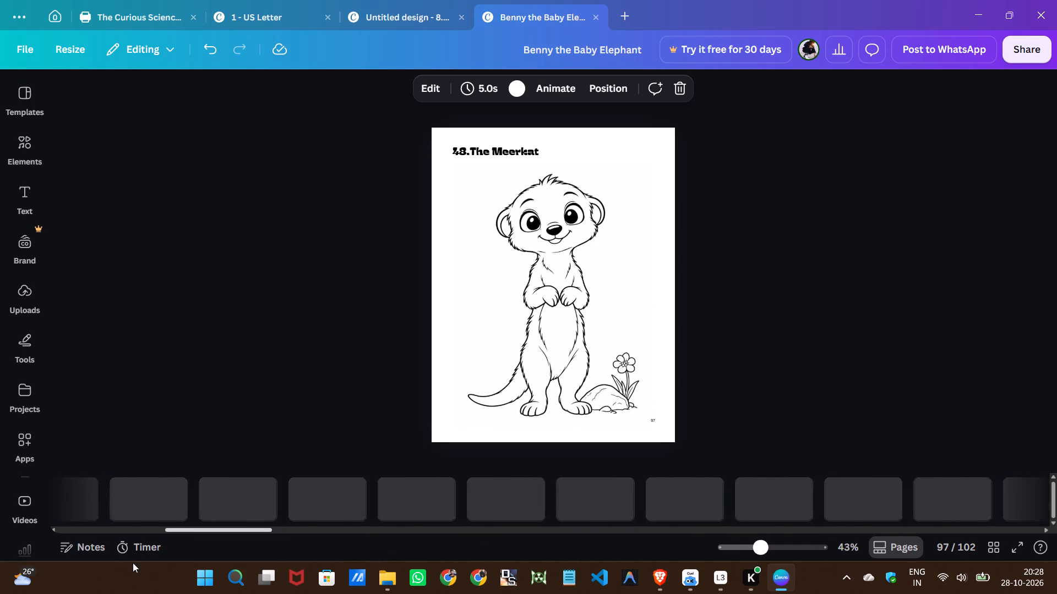
left_click_drag(133, 563, 42, 570)
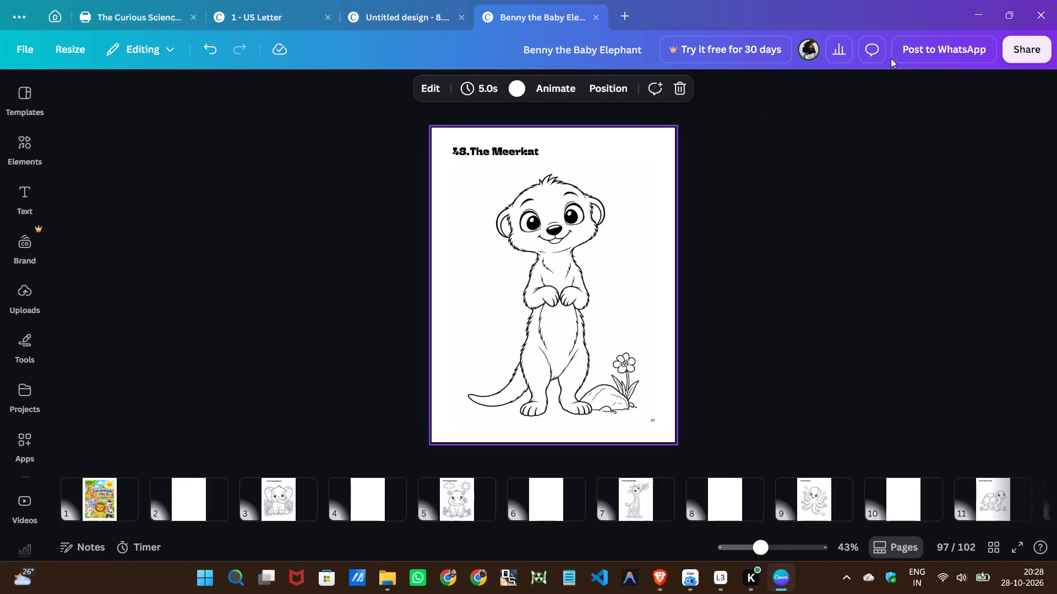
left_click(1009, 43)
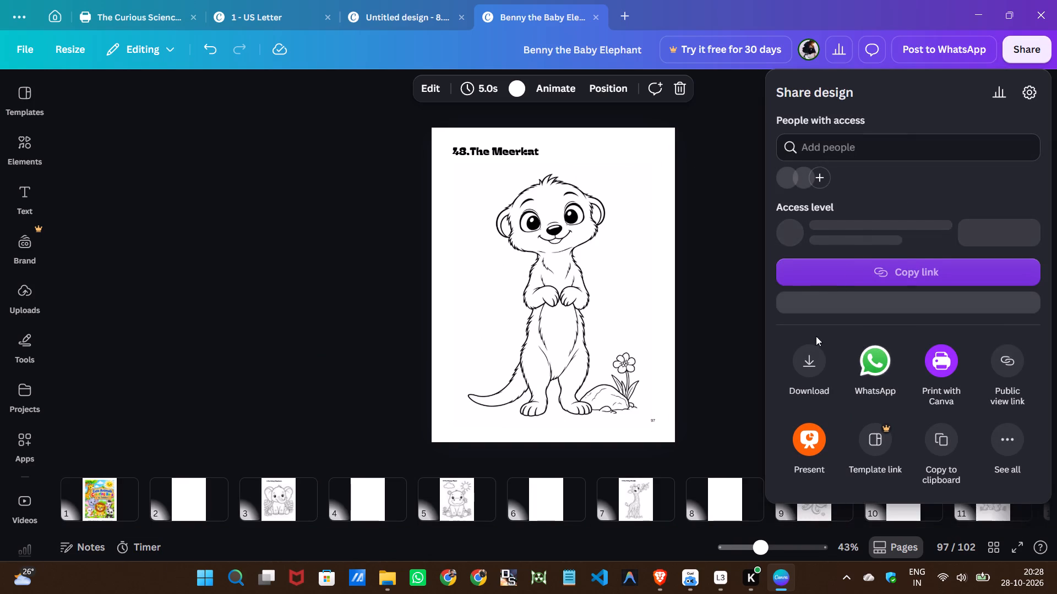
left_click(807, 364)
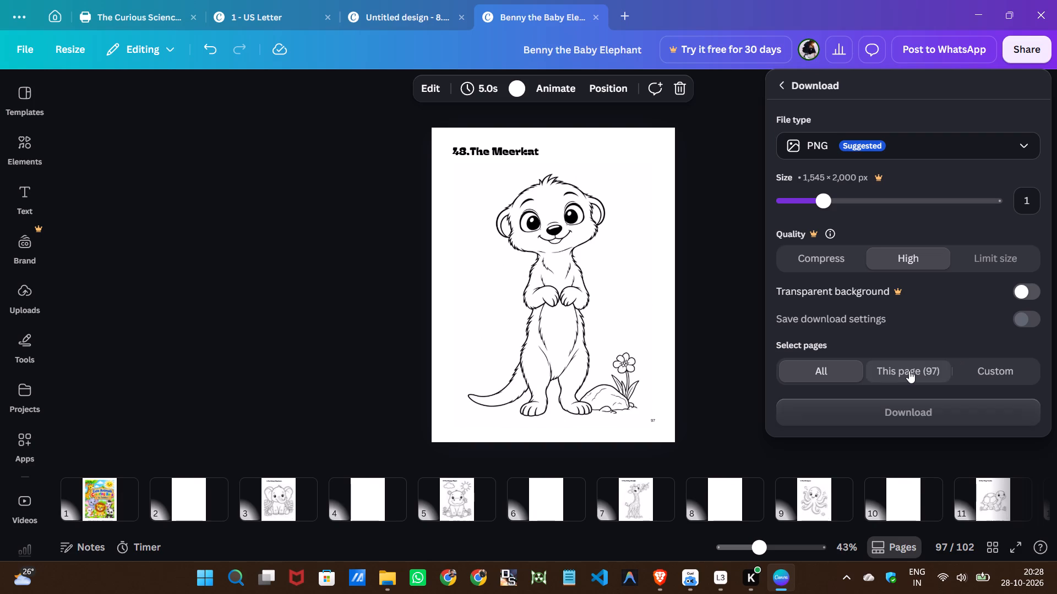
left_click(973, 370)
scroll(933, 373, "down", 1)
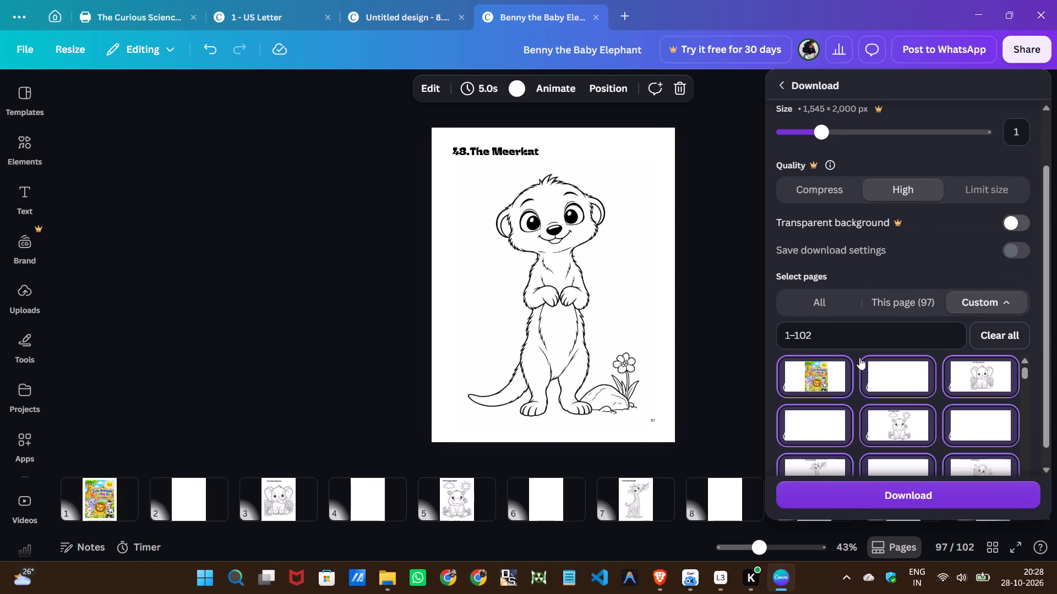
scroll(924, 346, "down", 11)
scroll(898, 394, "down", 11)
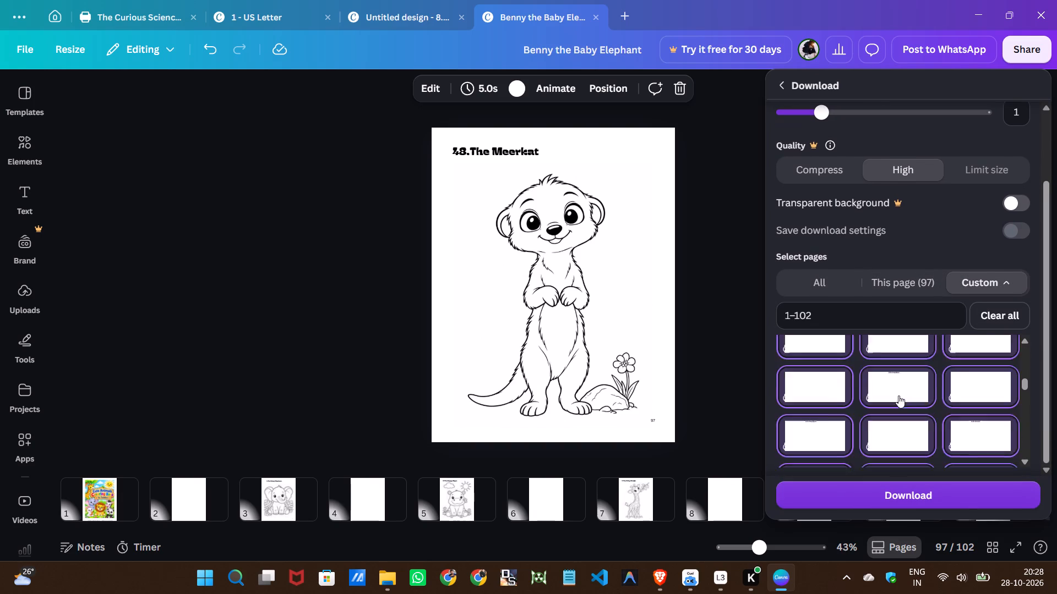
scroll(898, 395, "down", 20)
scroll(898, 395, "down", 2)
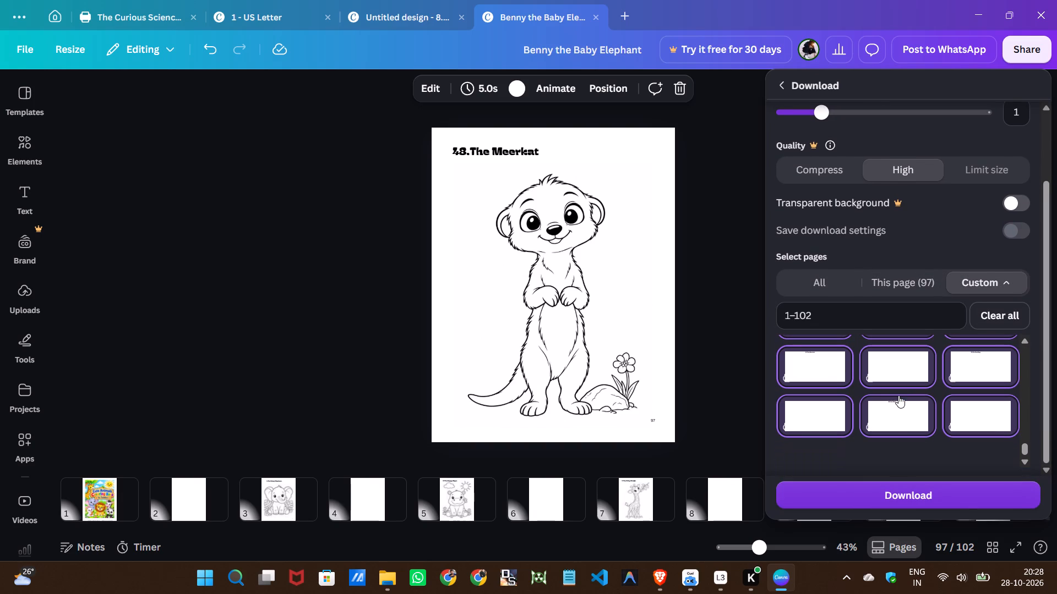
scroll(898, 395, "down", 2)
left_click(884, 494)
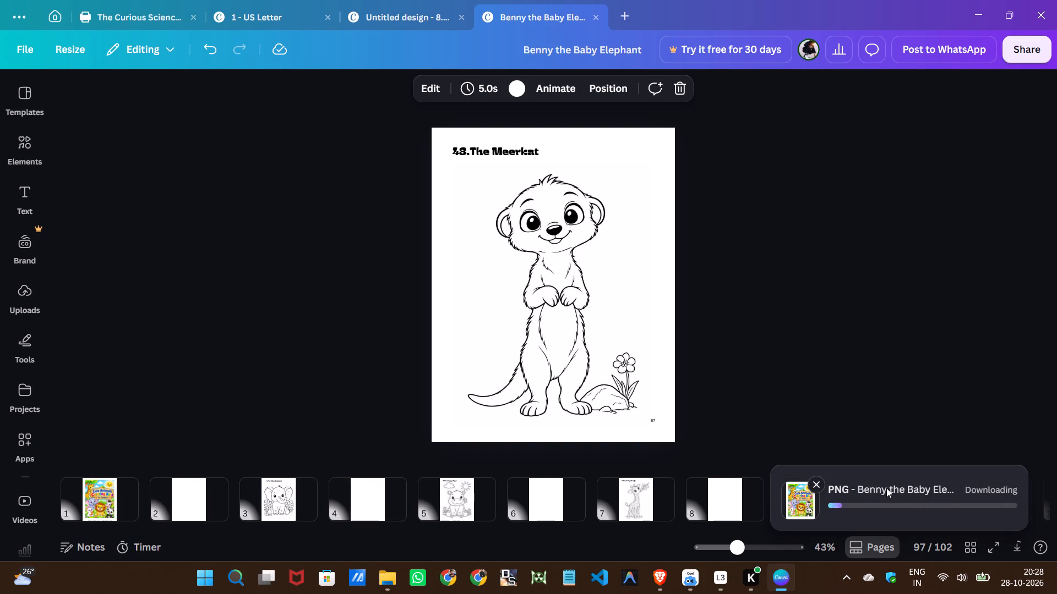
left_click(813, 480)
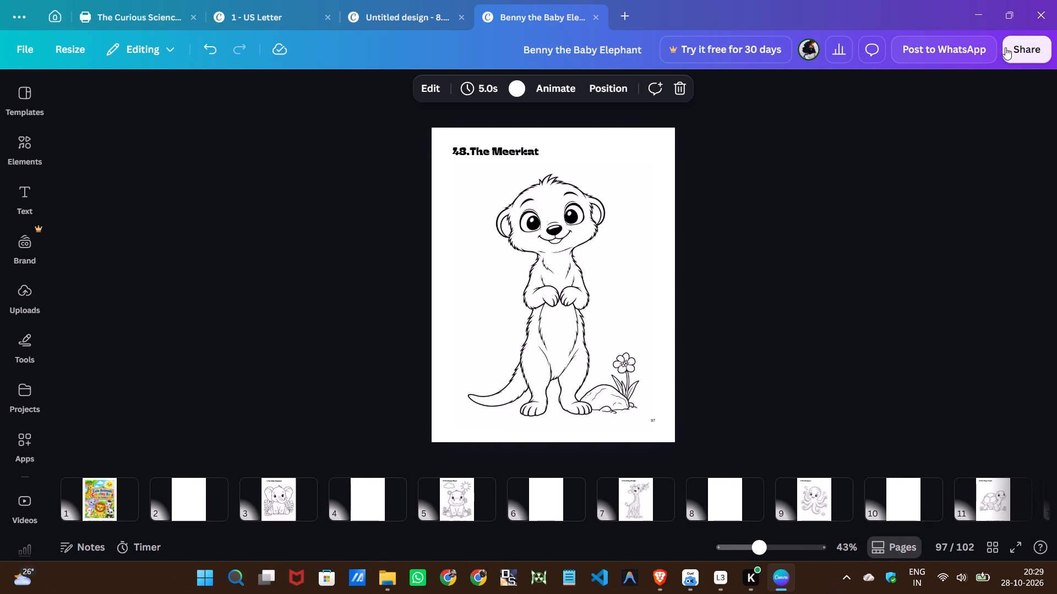
Download the design as a Digital-preset PDF with the custom page range 1–102.
left_click(1010, 47)
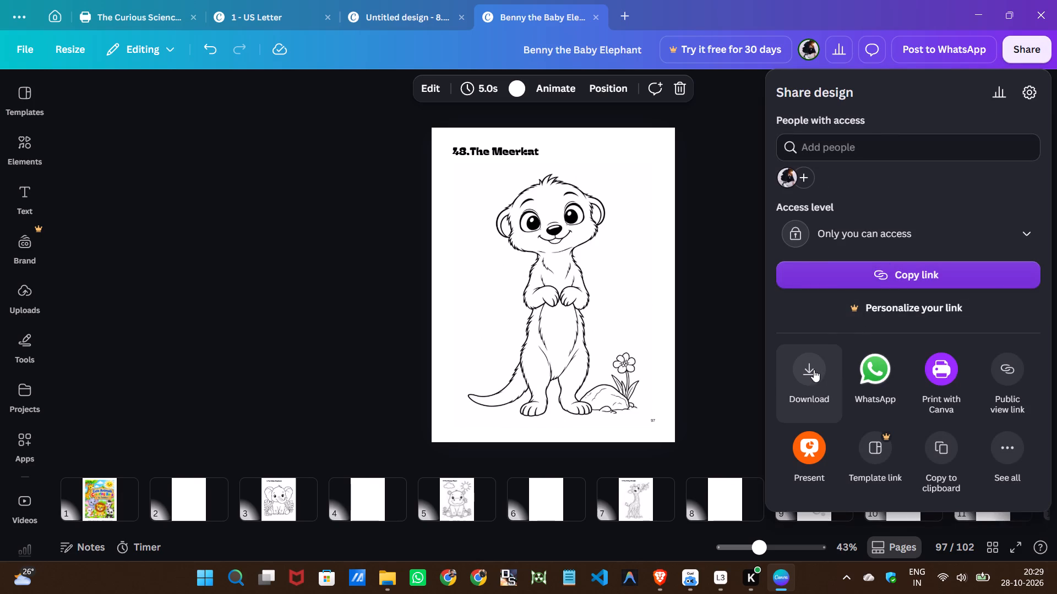
left_click(814, 370)
left_click(834, 152)
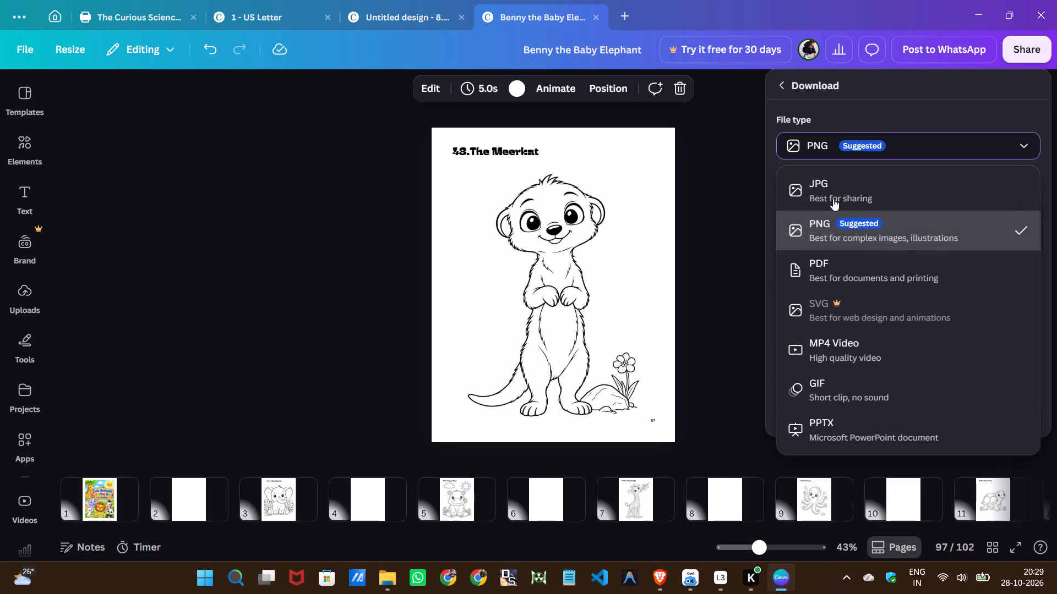
left_click(827, 267)
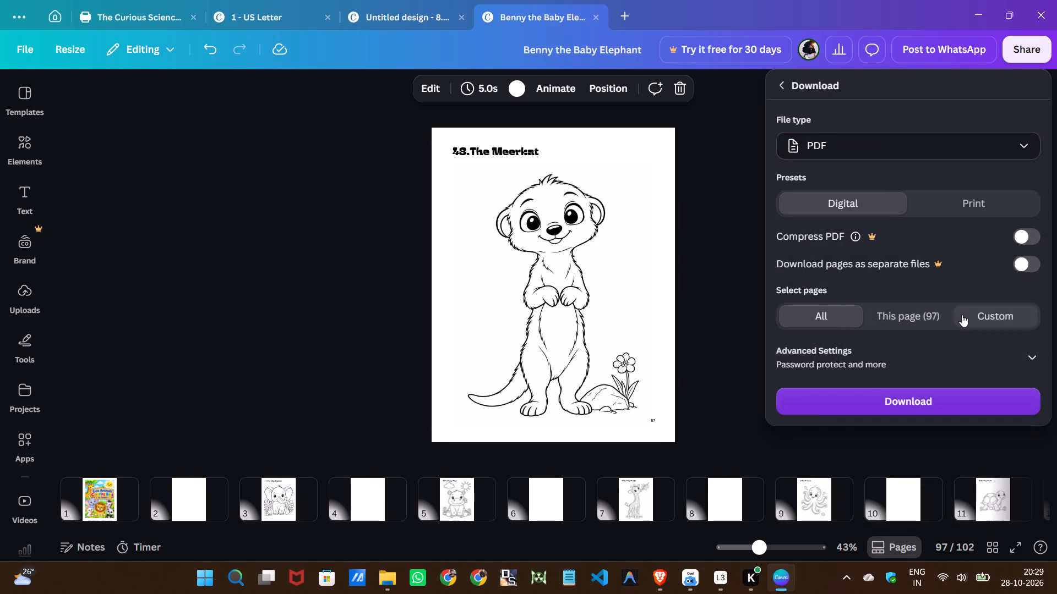
left_click(962, 315)
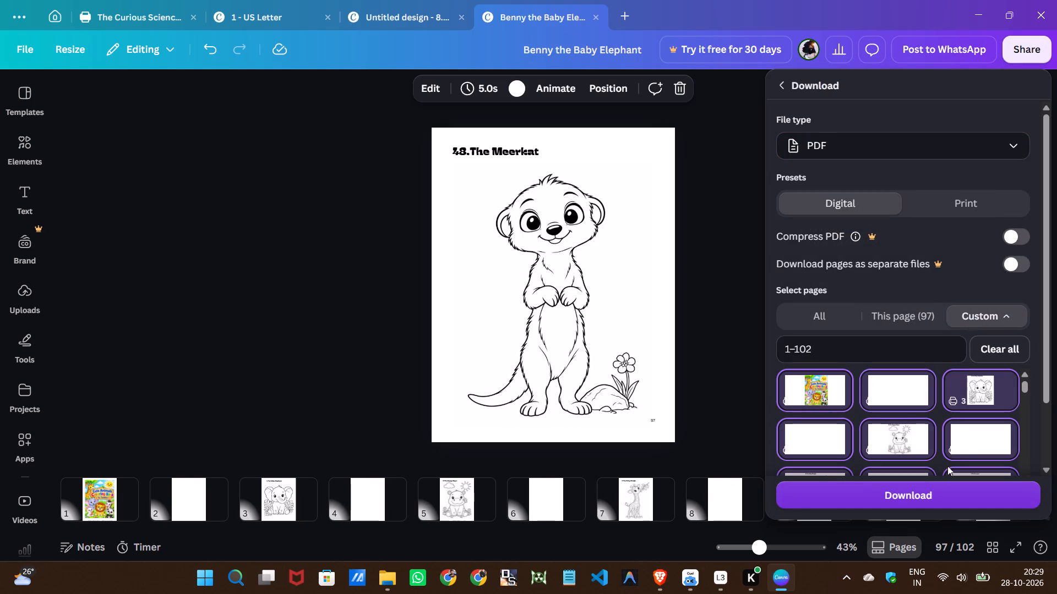
left_click(913, 497)
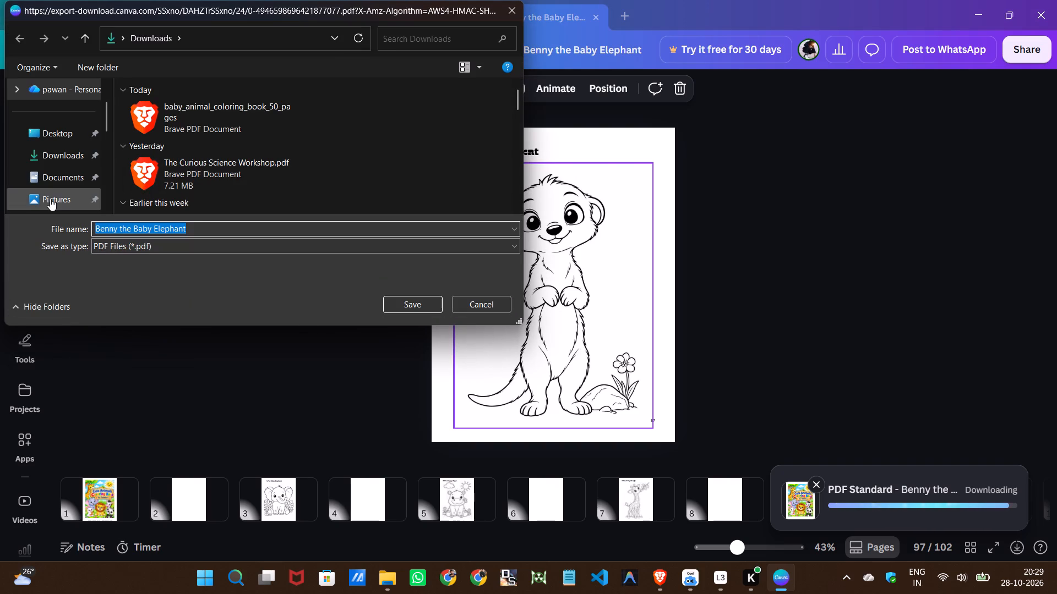
Save the exported PDF in the Downloads folder as Baby_Animal_Coloring_Book and dismiss the download notice.
left_click(59, 154)
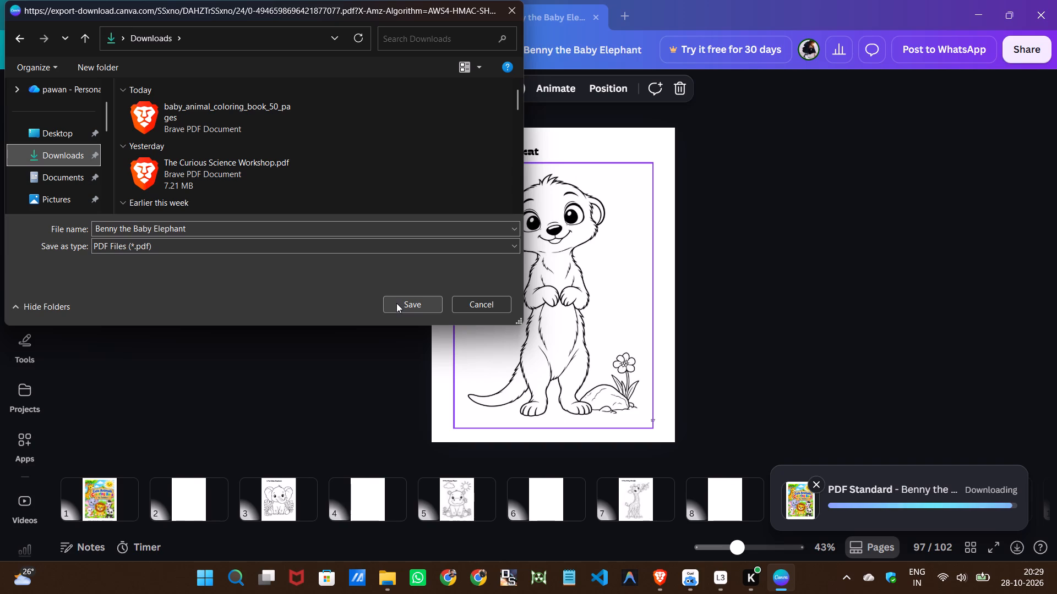
left_click(190, 227)
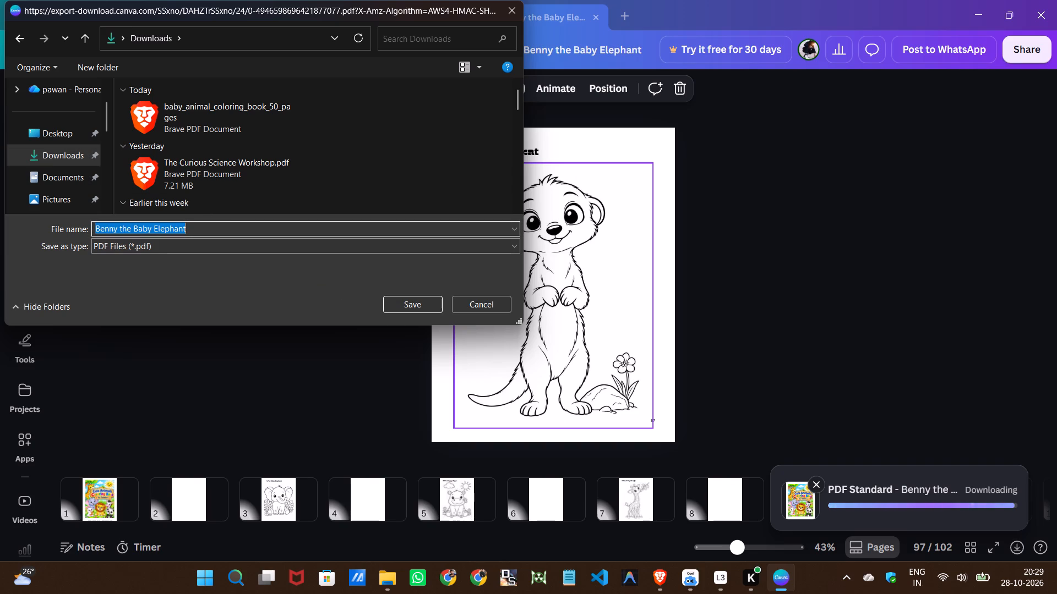
type("Ba")
type("by")
key("space")
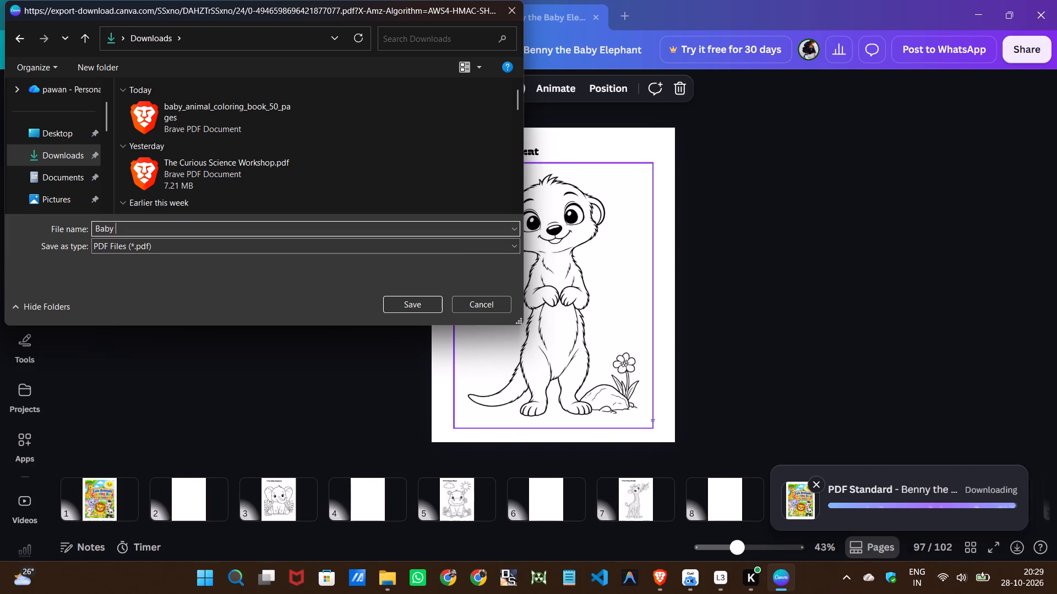
key("BackSpace")
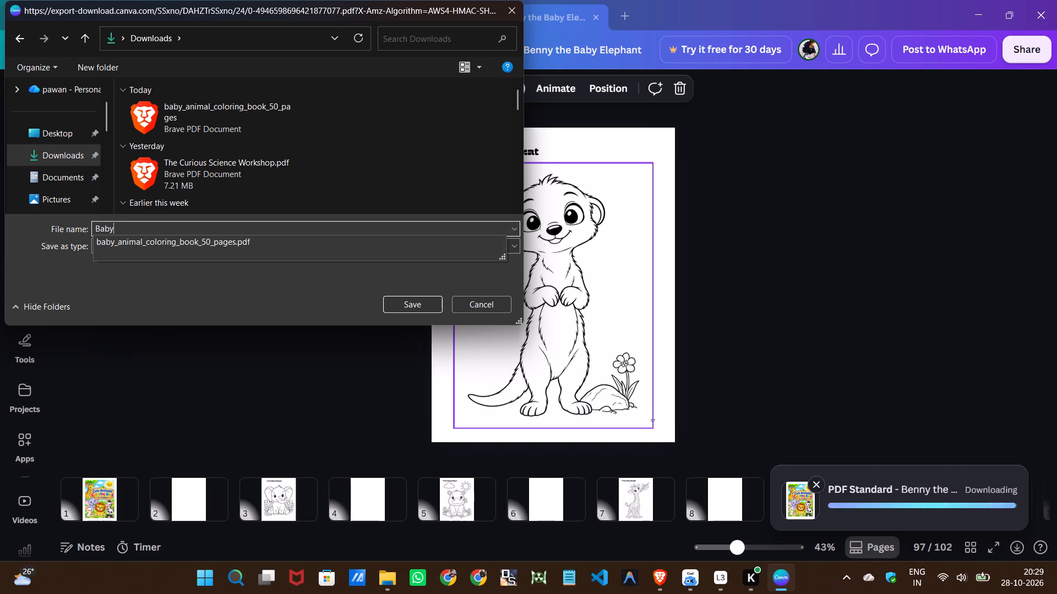
key("minus")
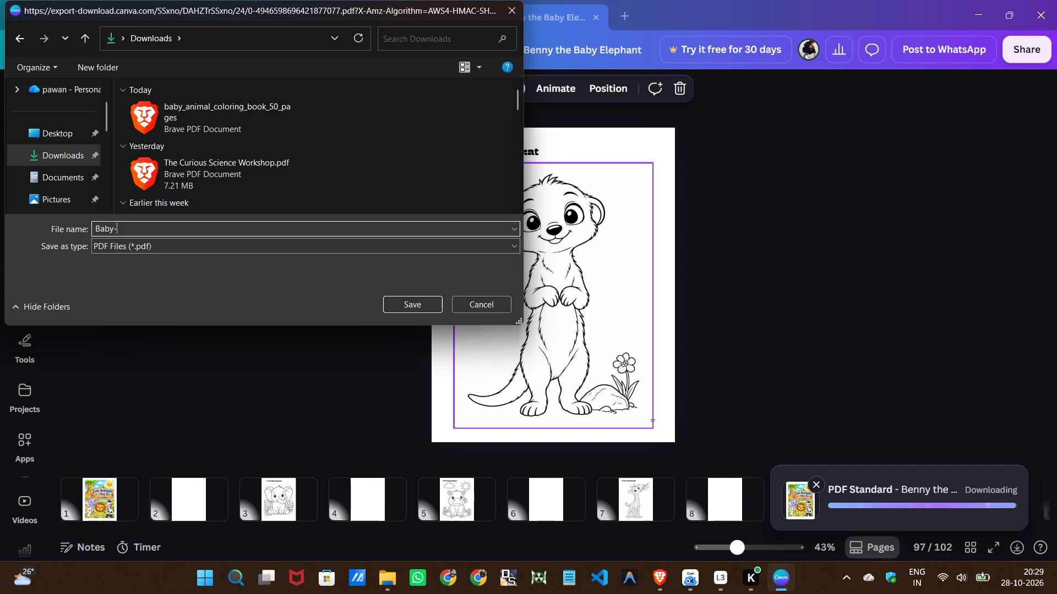
key("BackSpace")
key("shift+underscore")
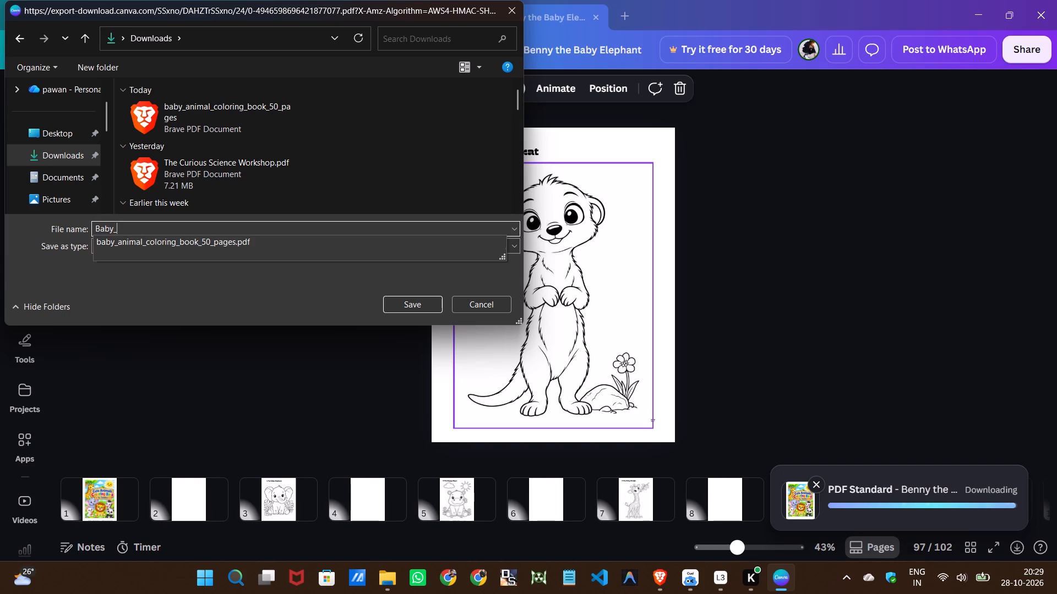
key("a")
key("BackSpace")
type("Animal")
key("shift+underscore")
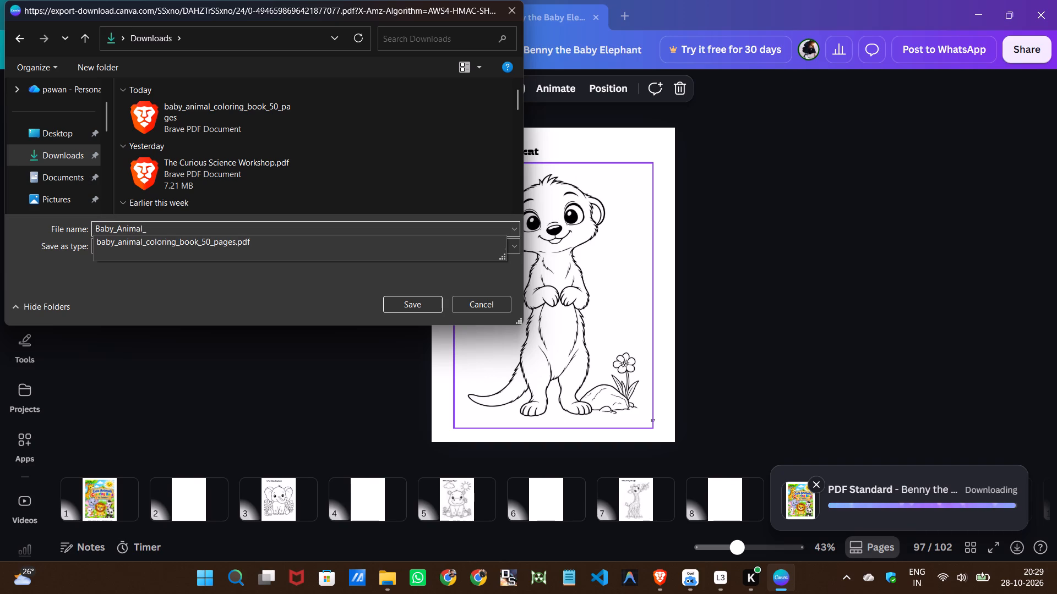
type("Cpo")
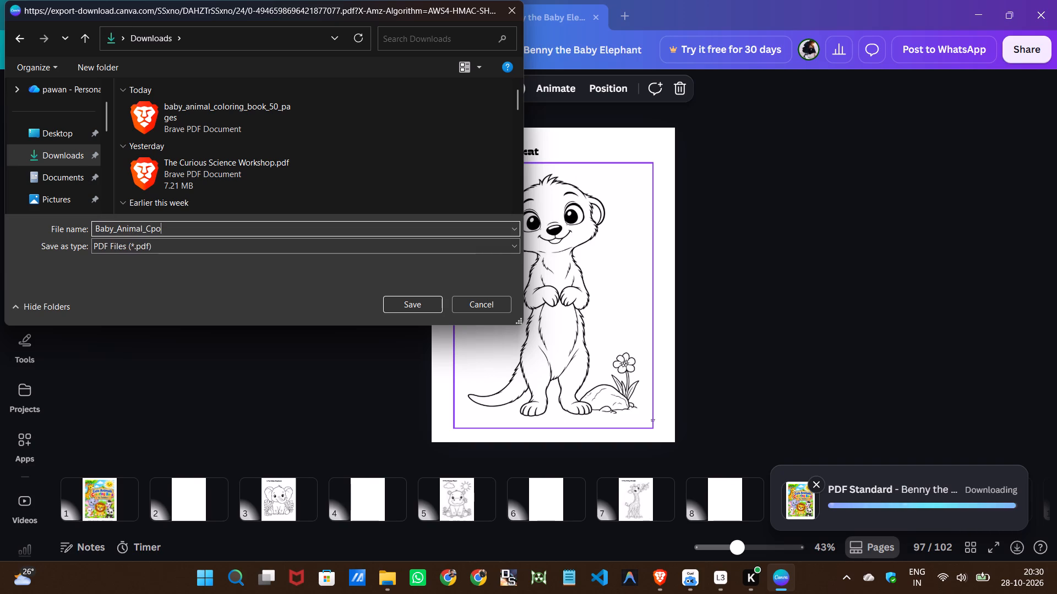
type("oring")
key("space")
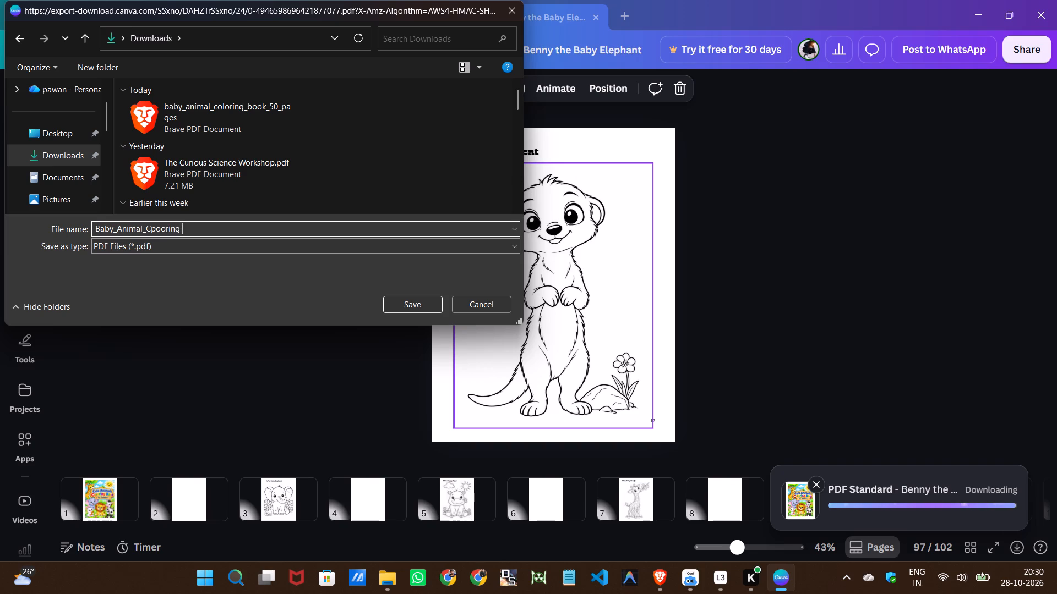
key("BackSpace")
key("shift+underscore")
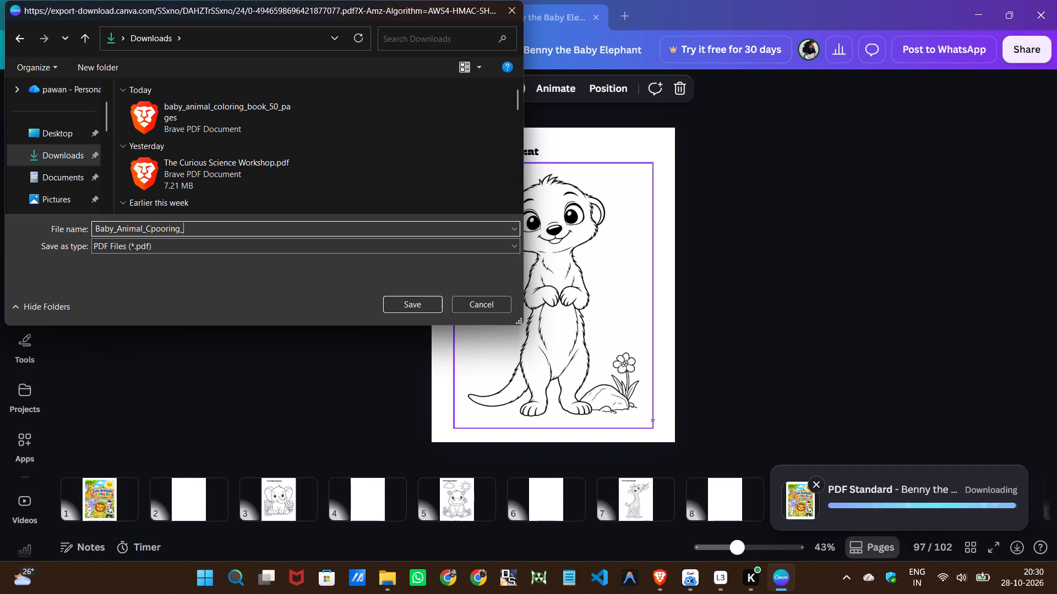
type("Bnn+")
key("BackSpace")
key("BackSpace")
key("BackSpace")
type("ook")
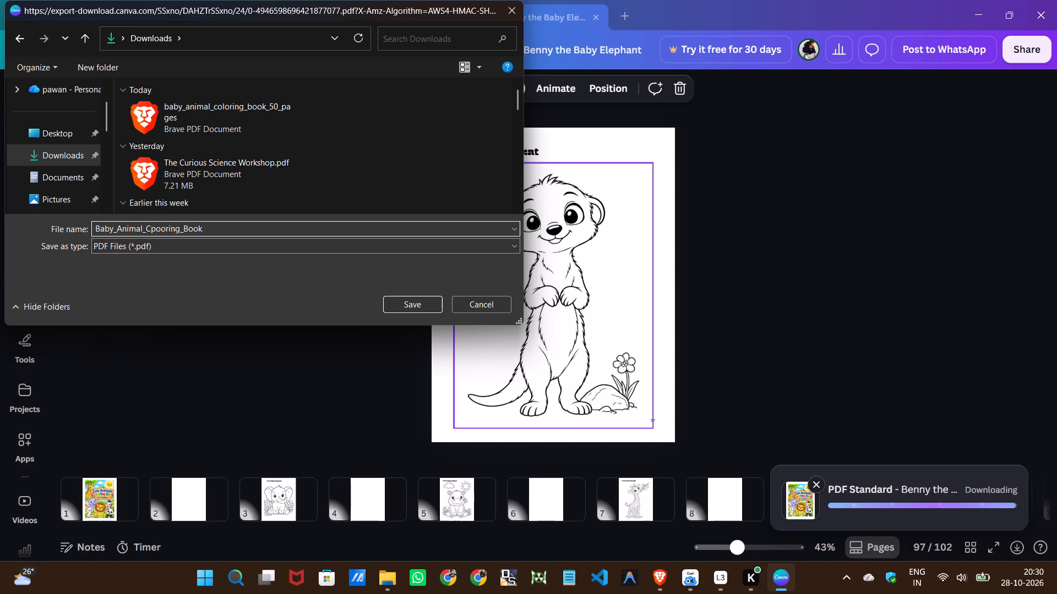
key("Left")
key("Left")
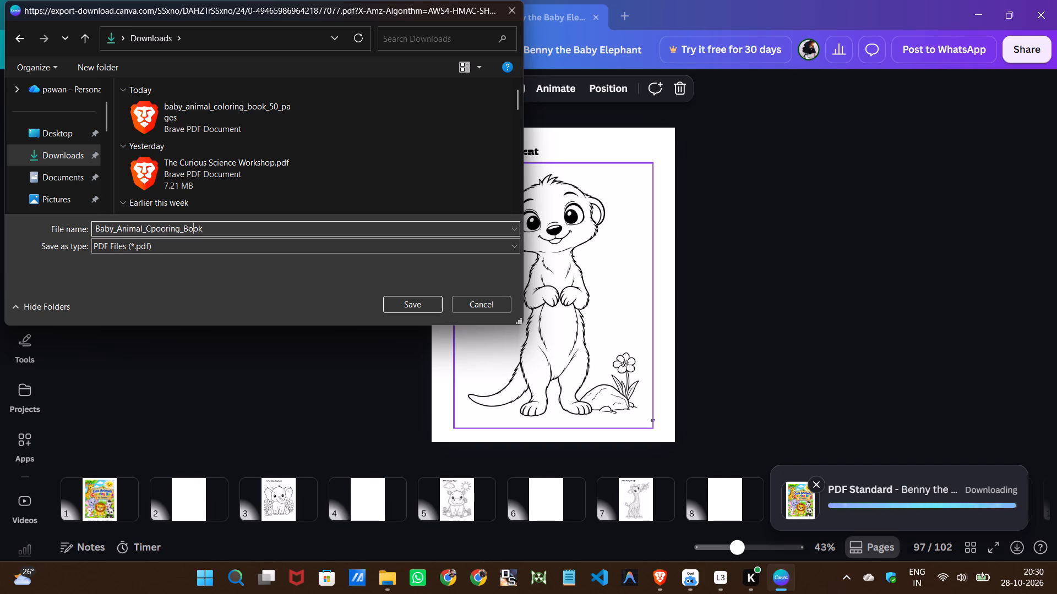
key("Left")
key("Left")
key("Left")
key("Left")
key("Left")
key("Left")
key("Left")
key("BackSpace")
key("BackSpace")
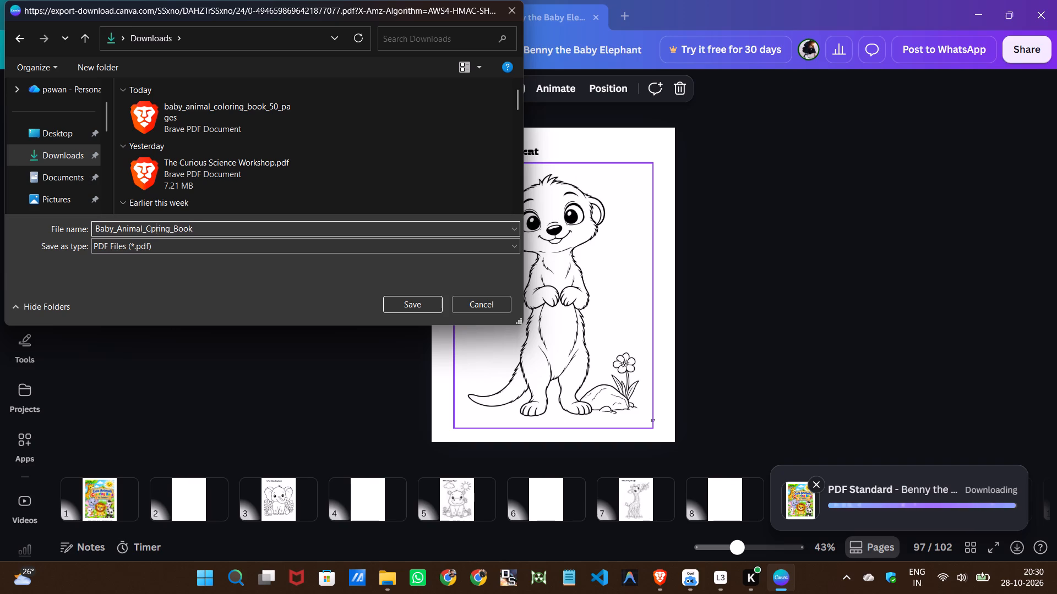
key("BackSpace")
type("olor")
key("BackSpace")
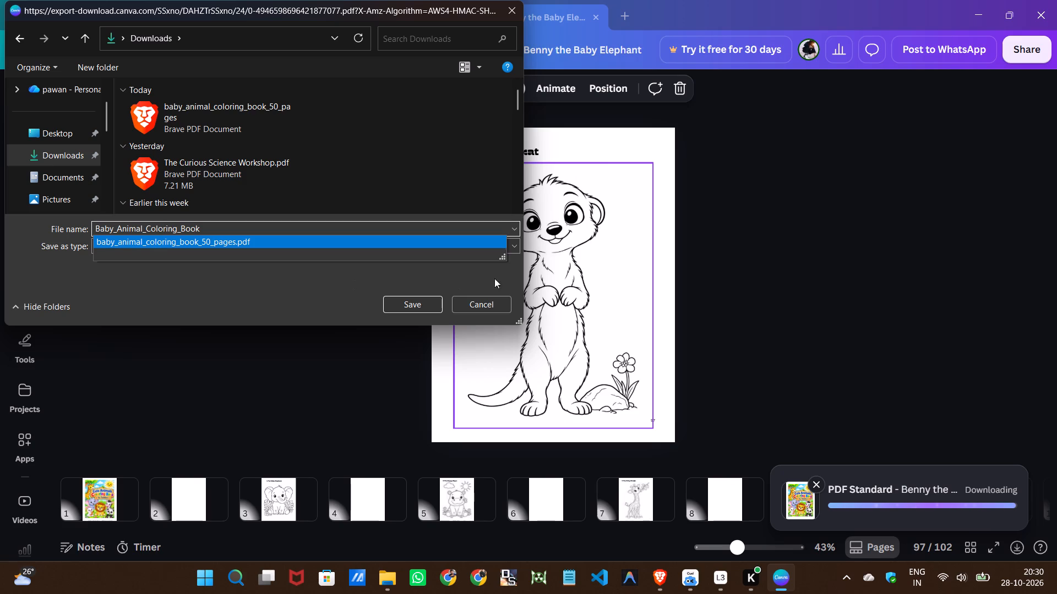
left_click(414, 304)
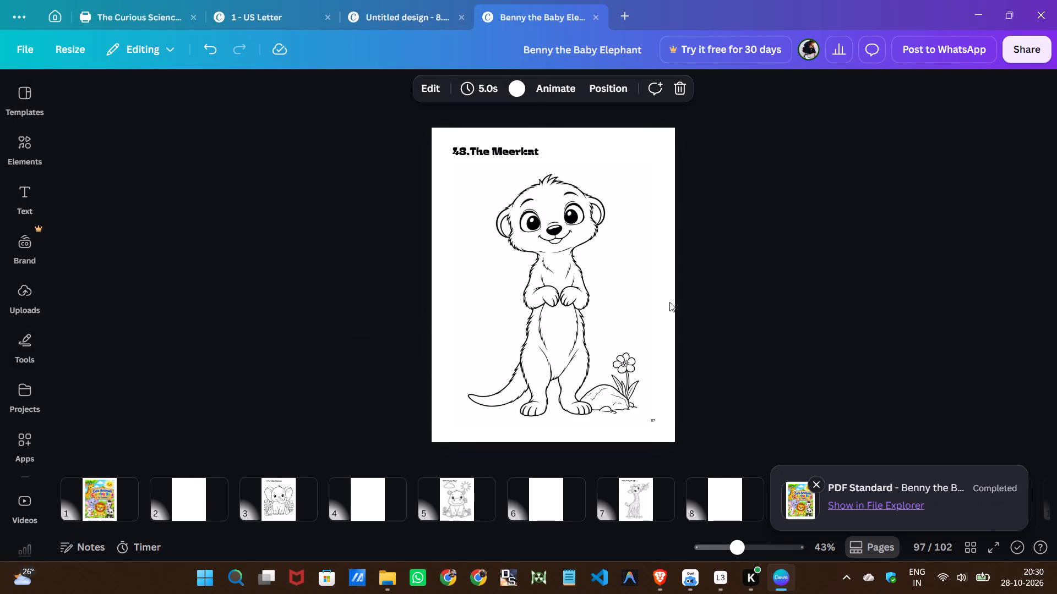
left_click(819, 485)
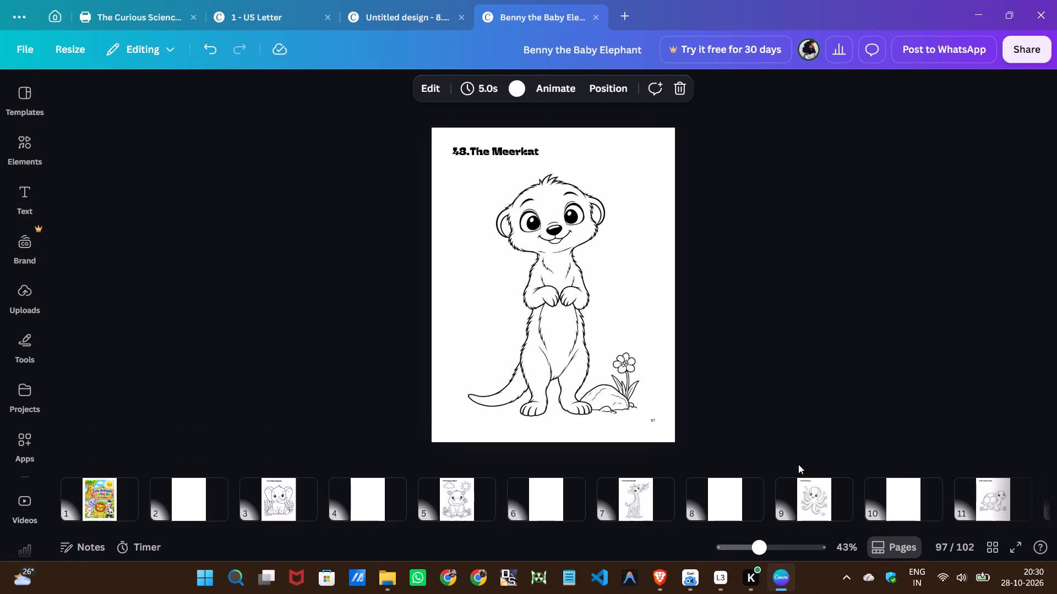
Open Baby_Animal_Coloring_Book from the Downloads folder in File Explorer, review its cover, elephant and hippo pages, and close it.
left_click(382, 579)
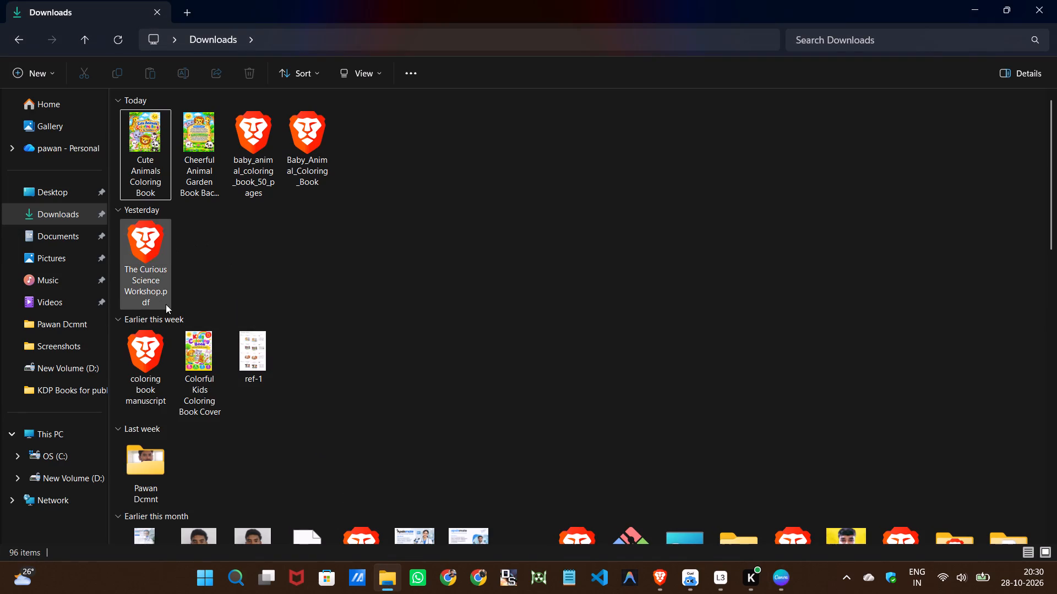
scroll(167, 302, "up", 5)
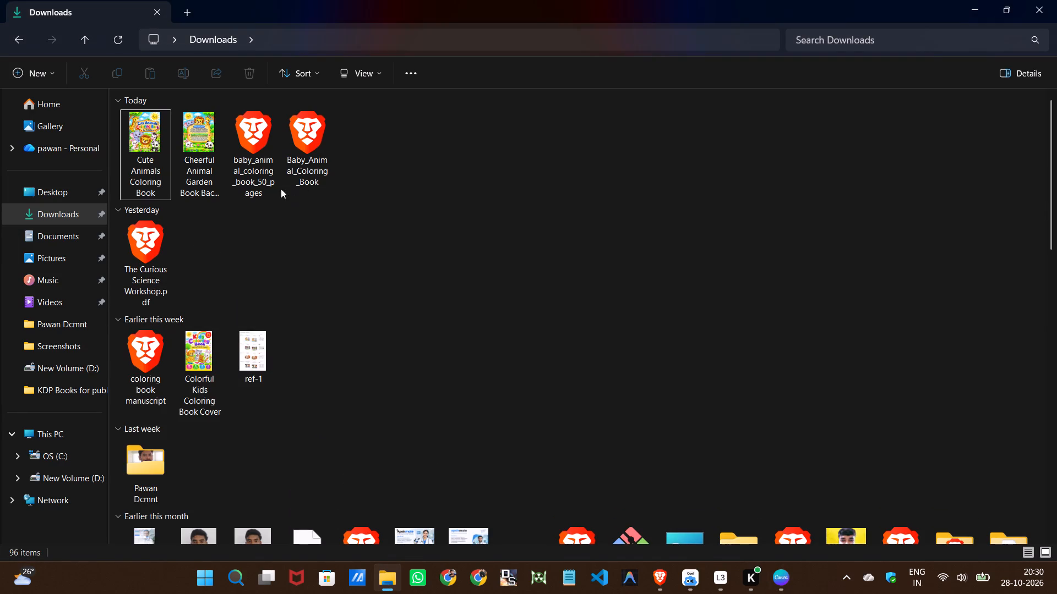
double_click(296, 147)
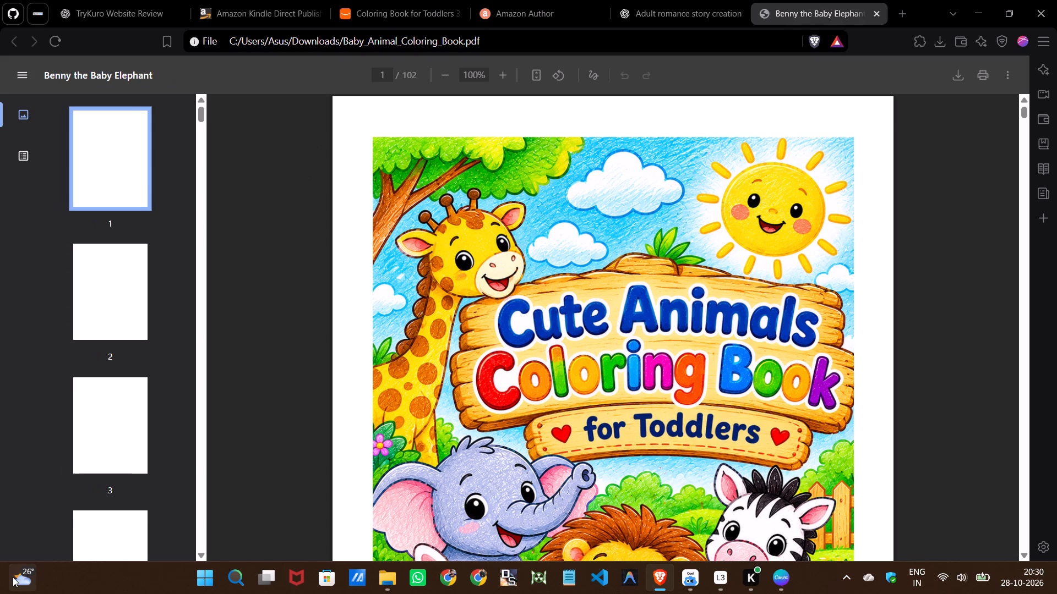
scroll(588, 361, "down", 2)
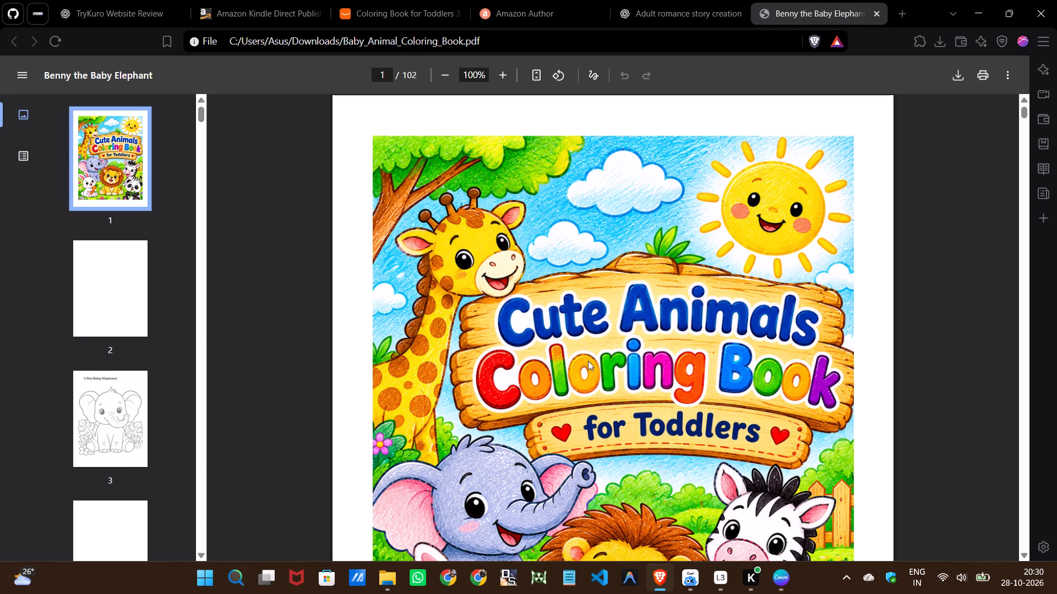
scroll(588, 361, "down", 7)
scroll(589, 358, "down", 18)
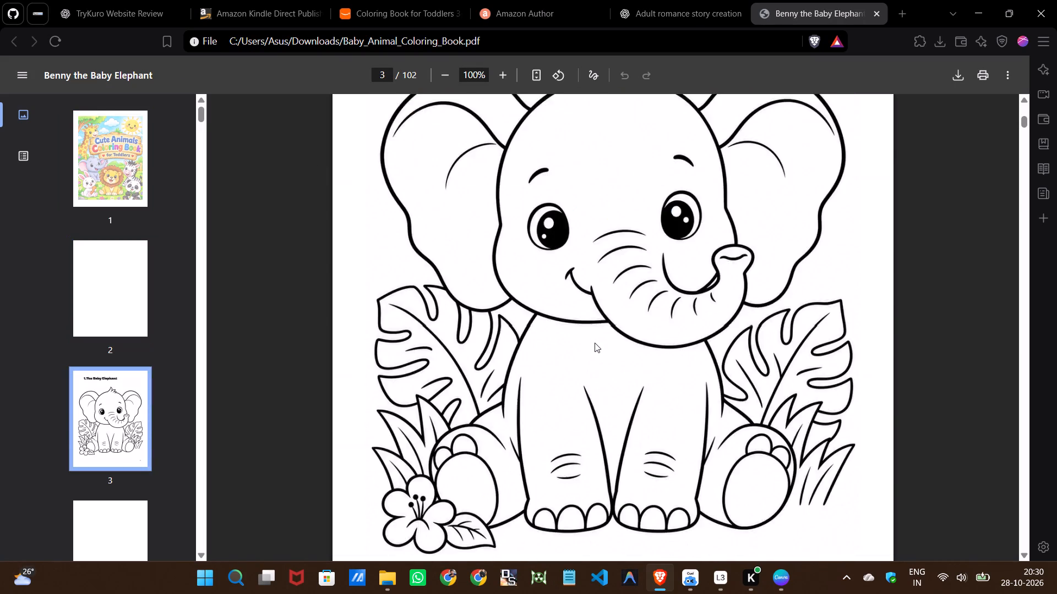
scroll(595, 343, "down", 2)
scroll(595, 343, "up", 7)
scroll(595, 342, "down", 5)
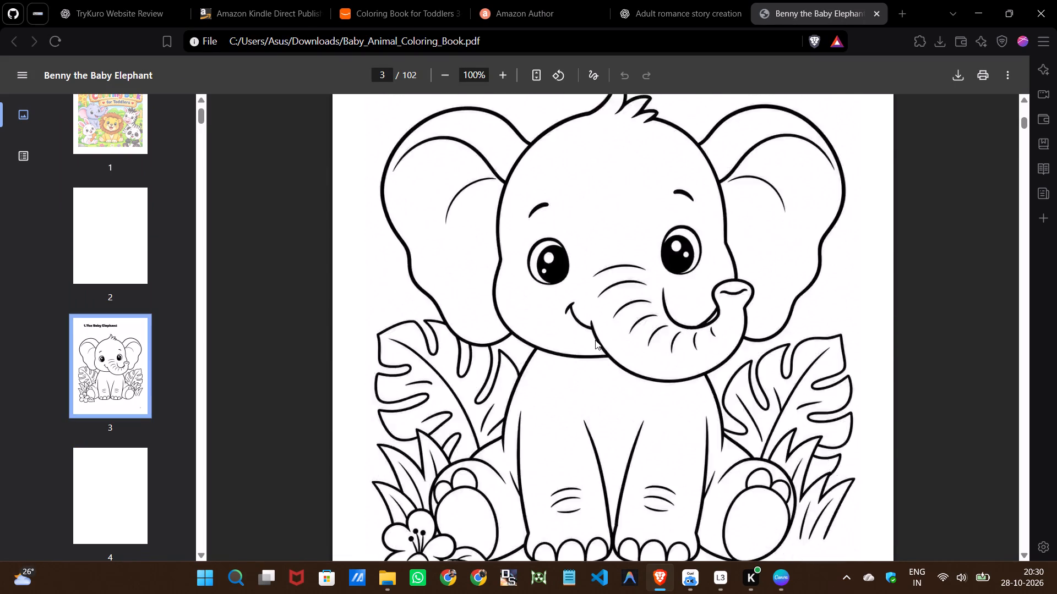
scroll(595, 338, "down", 17)
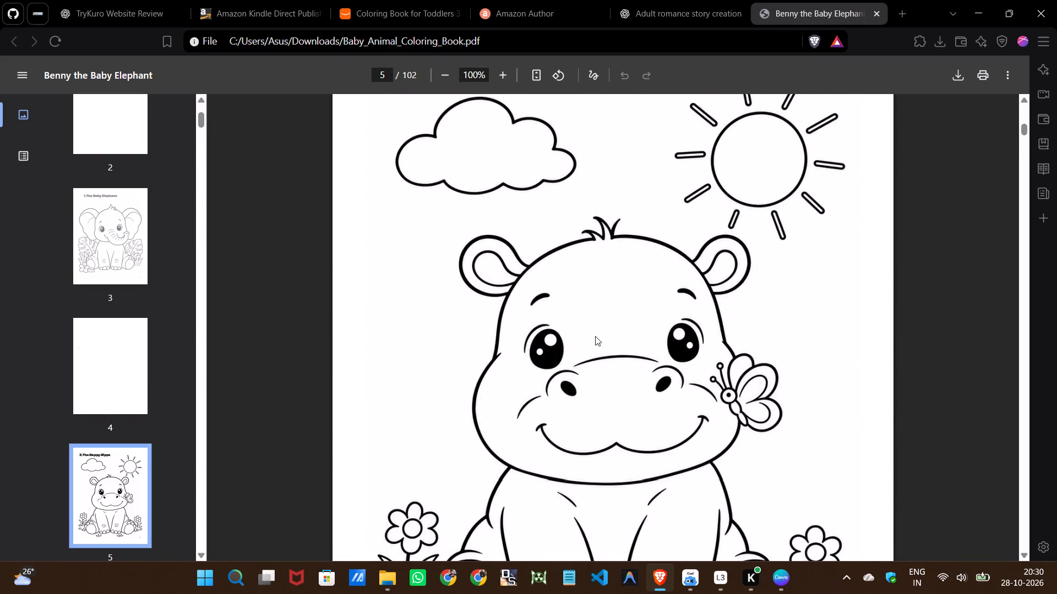
scroll(595, 336, "up", 5)
scroll(595, 336, "down", 6)
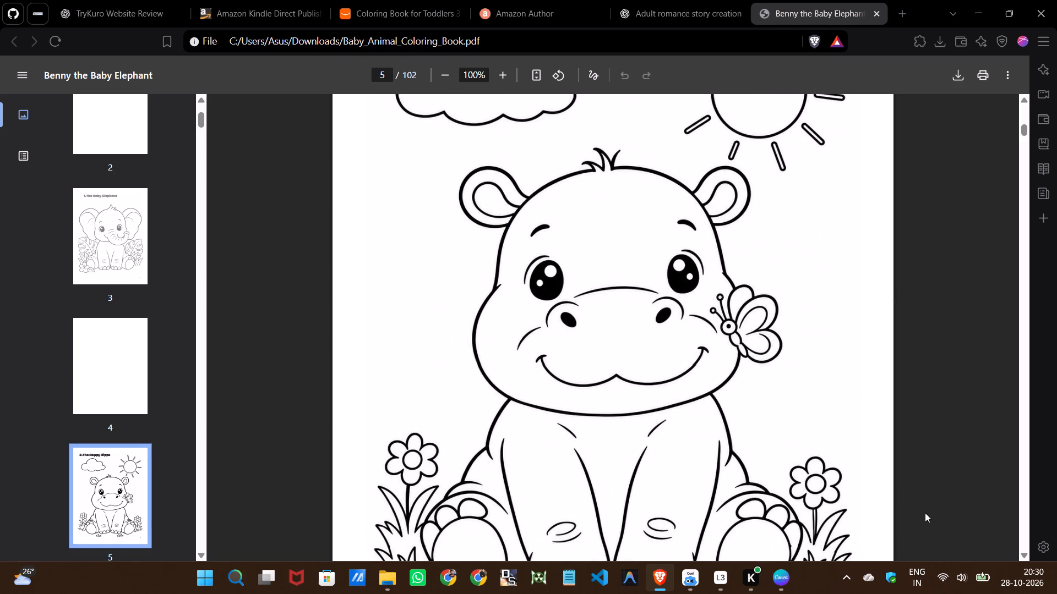
left_click(877, 13)
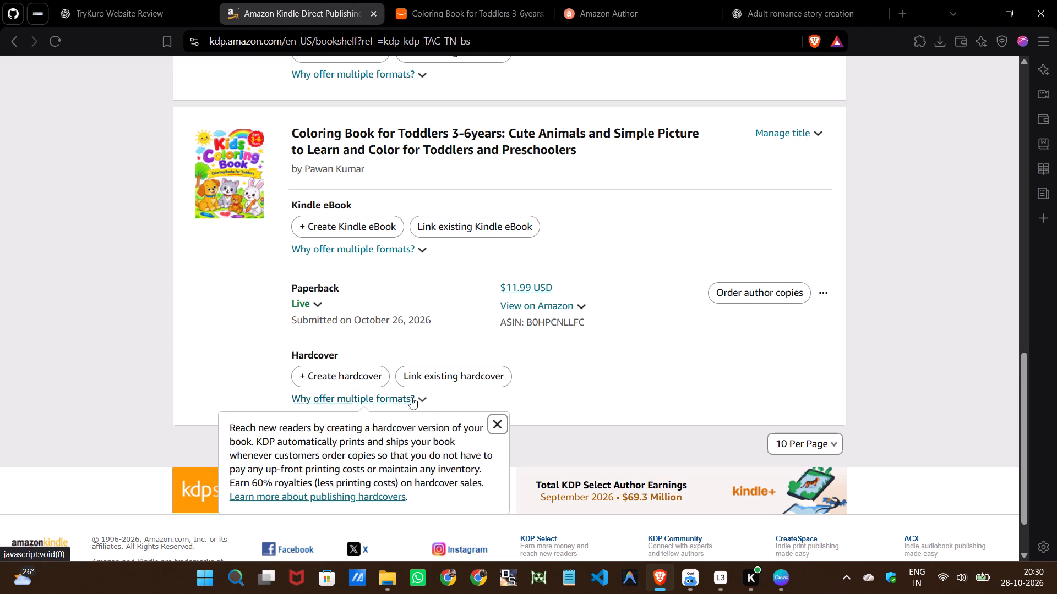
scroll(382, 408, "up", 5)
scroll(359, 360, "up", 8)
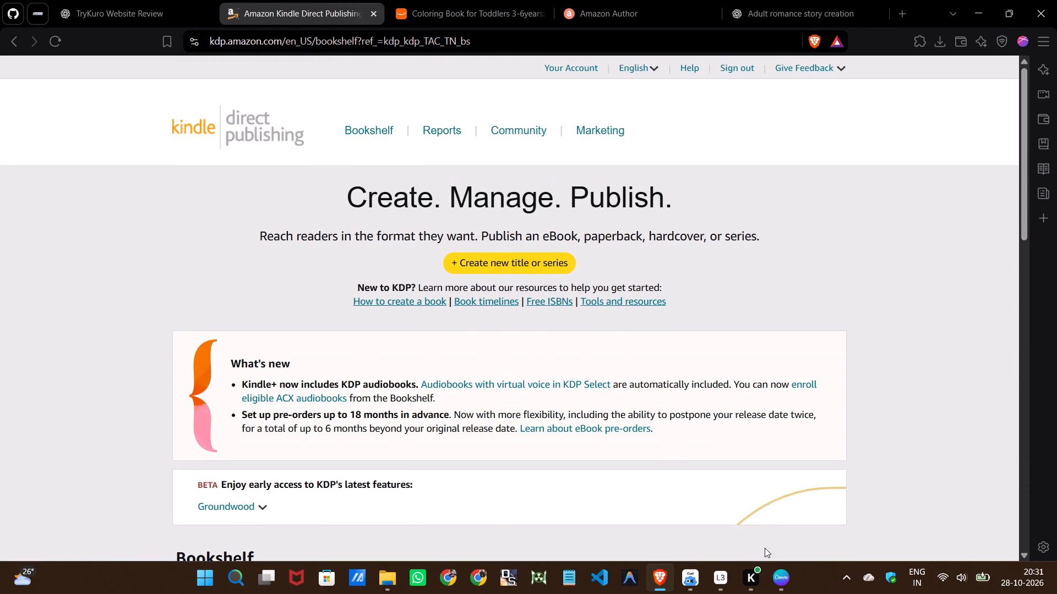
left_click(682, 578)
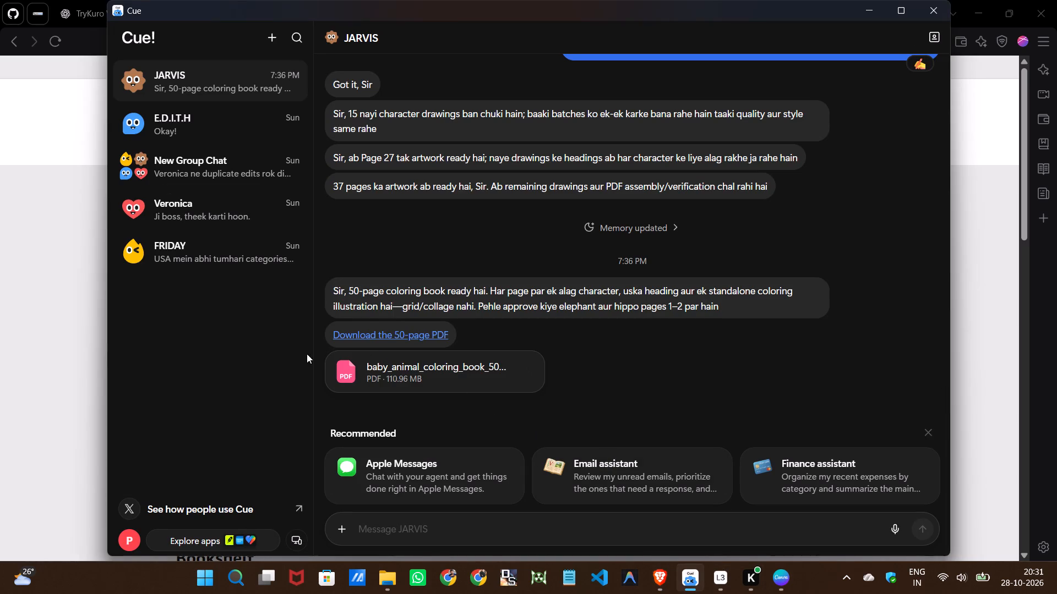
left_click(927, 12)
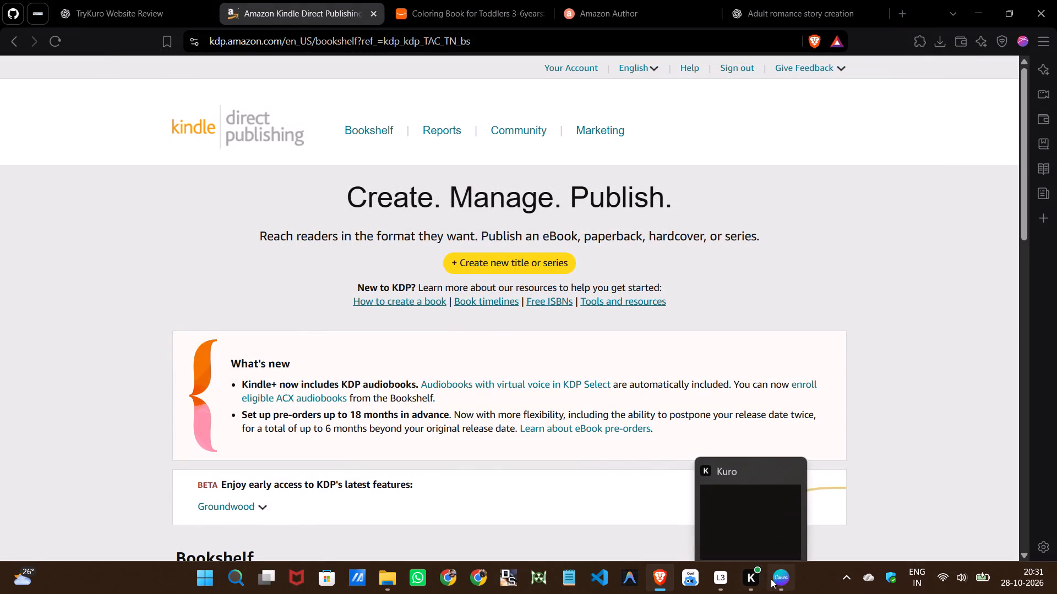
Switch back to Canva, view the untitled 8.5in × 11in design, and return to page 1 of the baby animal book.
left_click(778, 579)
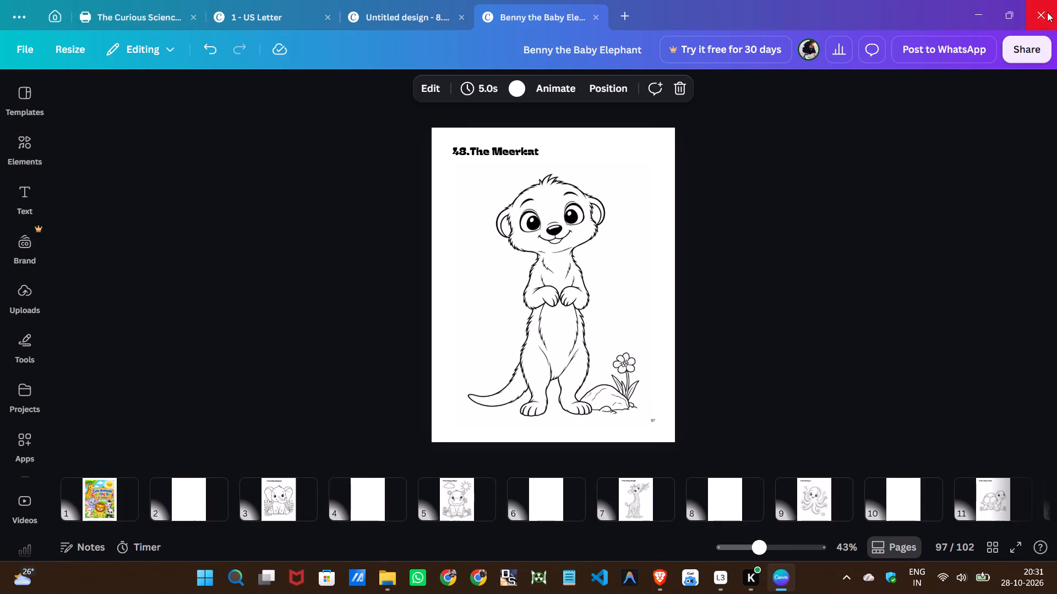
left_click(400, 17)
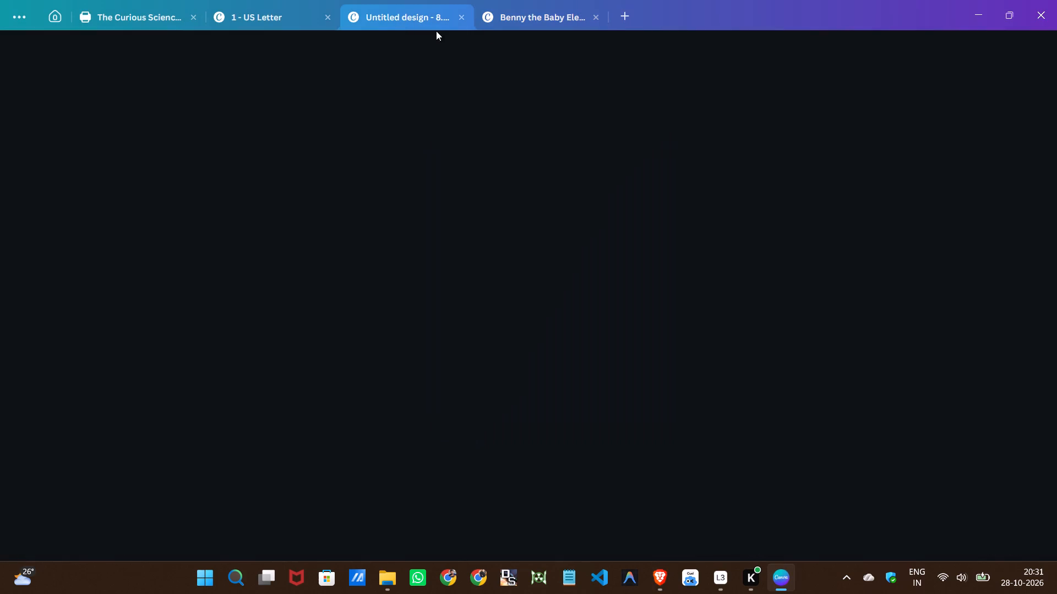
left_click(525, 12)
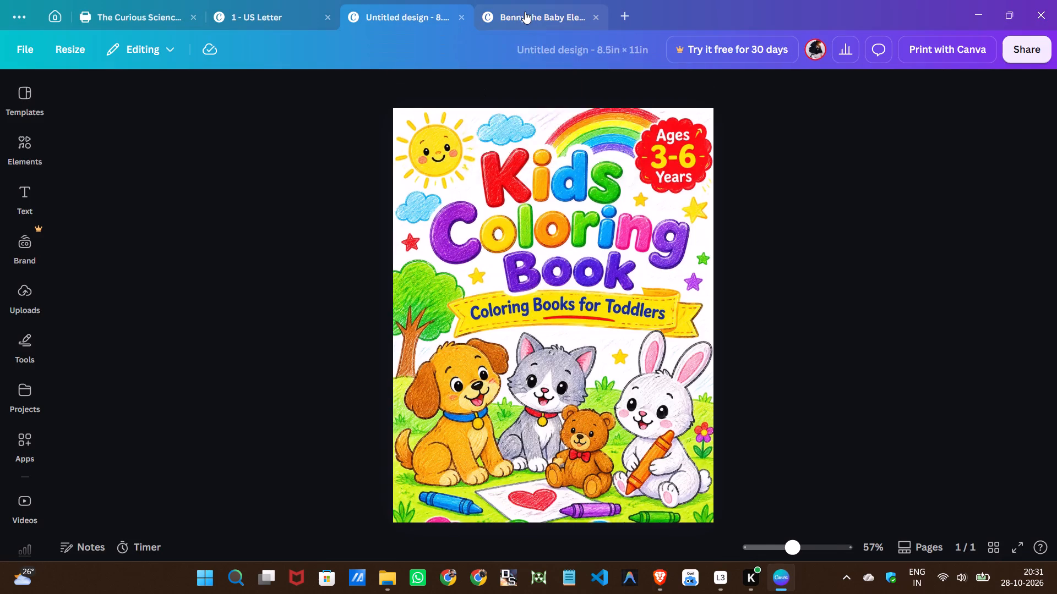
left_click(95, 509)
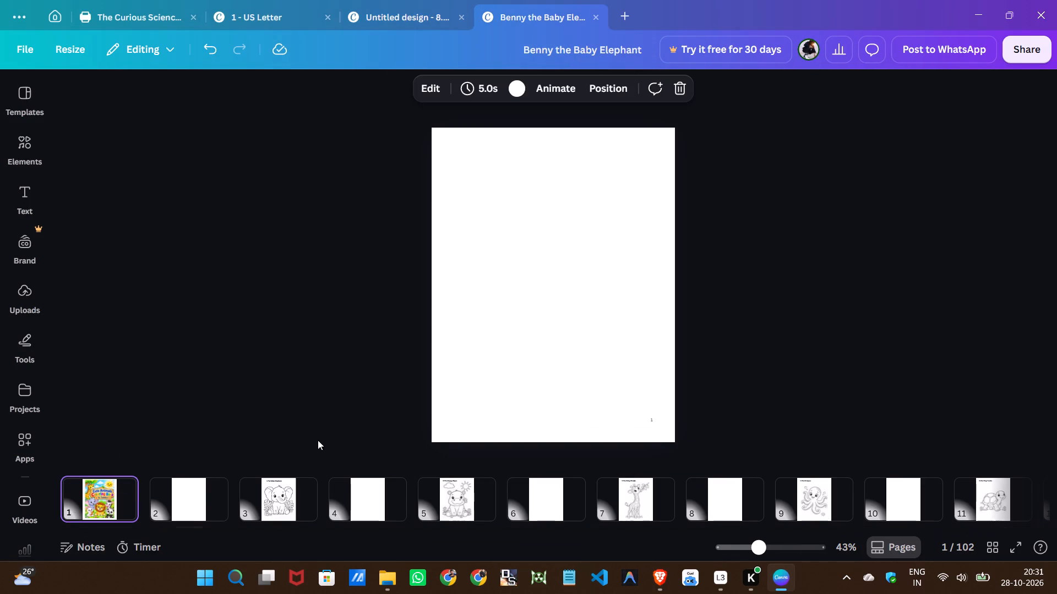
View the untitled and 1 - US Letter covers, and reorder the open designs so the untitled one follows Benny the Baby Elephant.
left_click(405, 12)
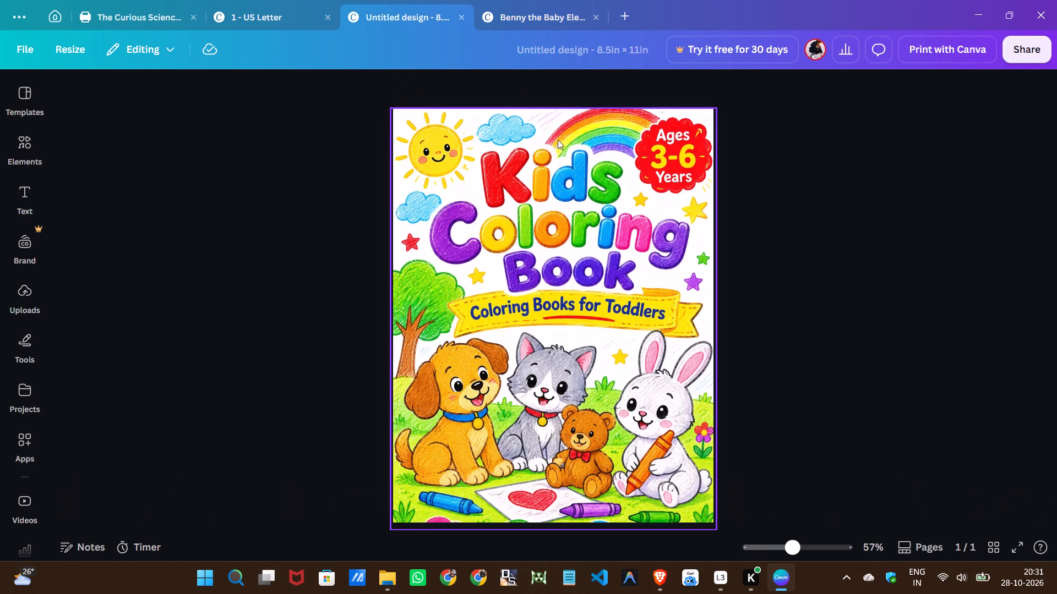
scroll(559, 205, "down", 5)
scroll(493, 312, "up", 5)
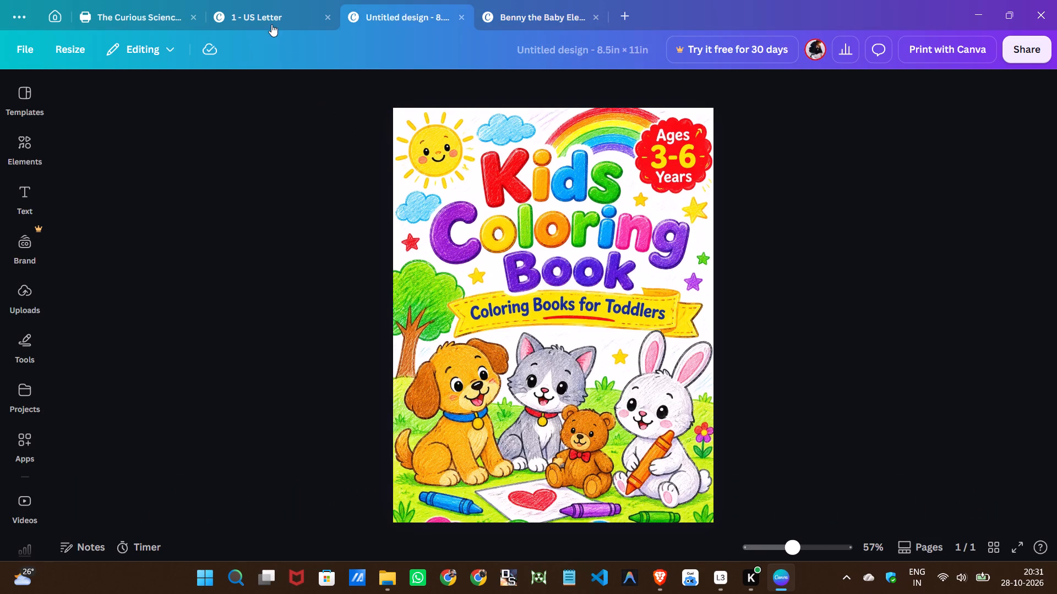
left_click(270, 16)
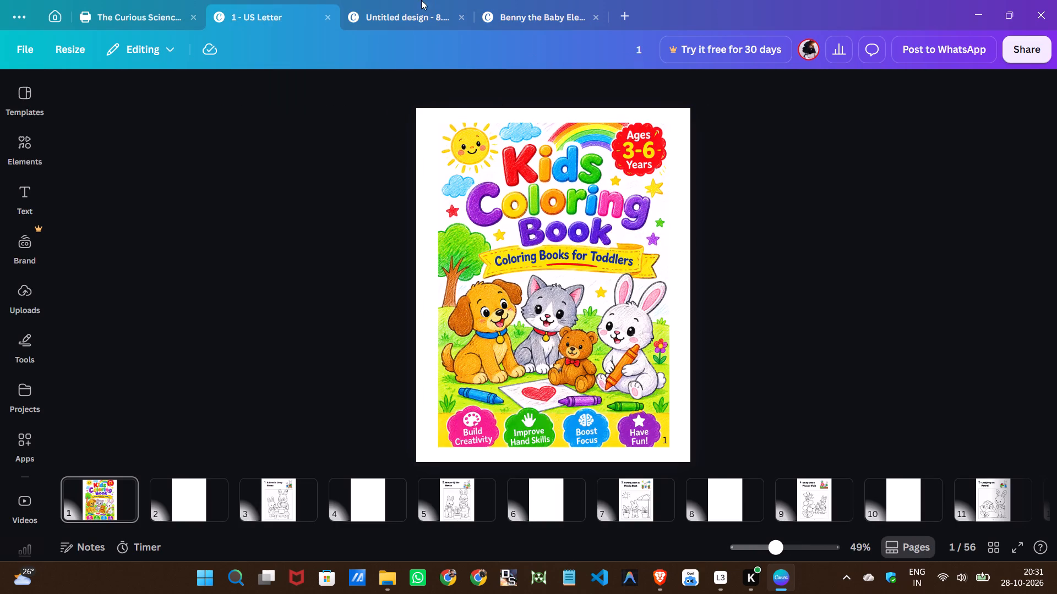
left_click_drag(413, 12, 608, 5)
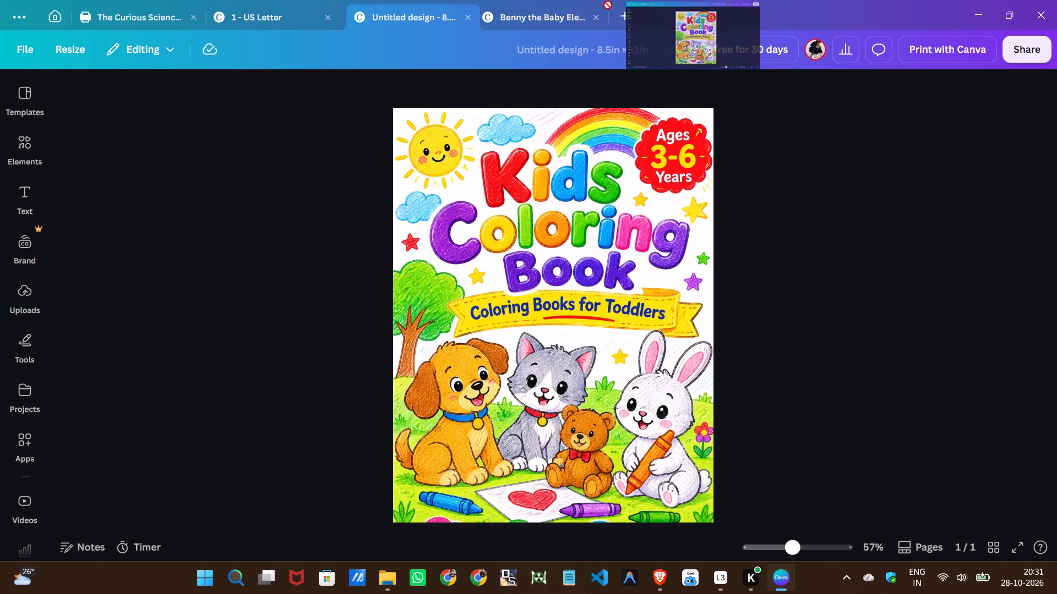
left_click_drag(608, 5, 581, 16)
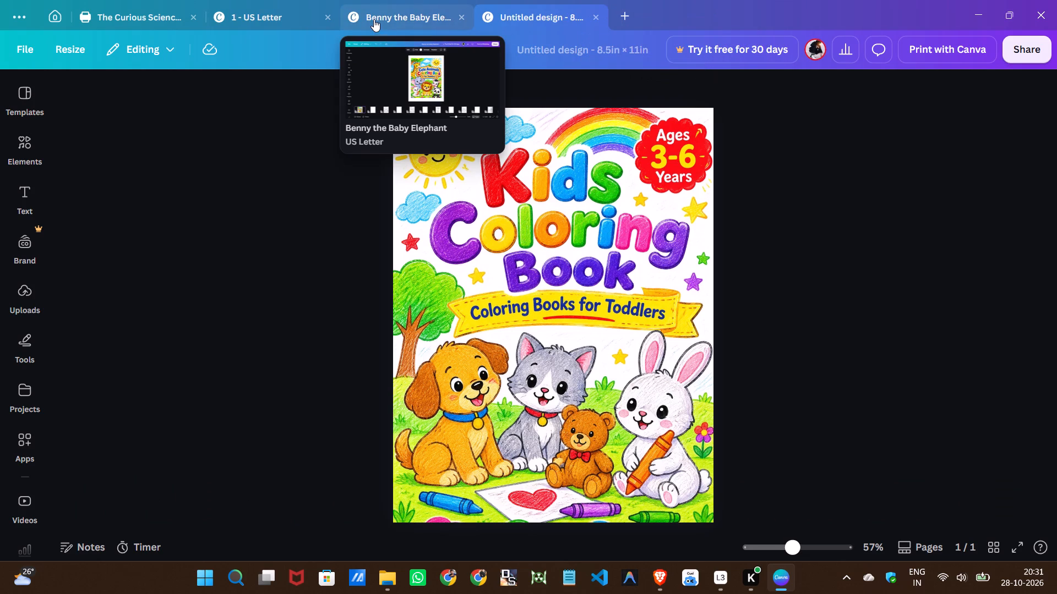
Compare the cover layout of Benny the Baby Elephant with the 1 - US Letter cover, viewing both at 50% zoom.
left_click(398, 9)
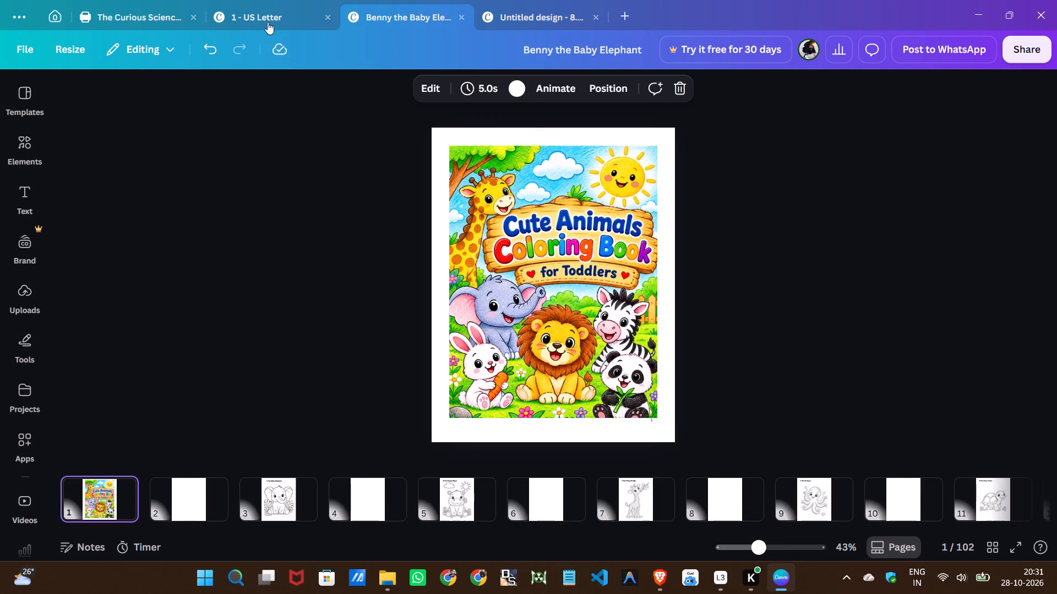
left_click(271, 9)
left_click(386, 6)
left_click(274, 0)
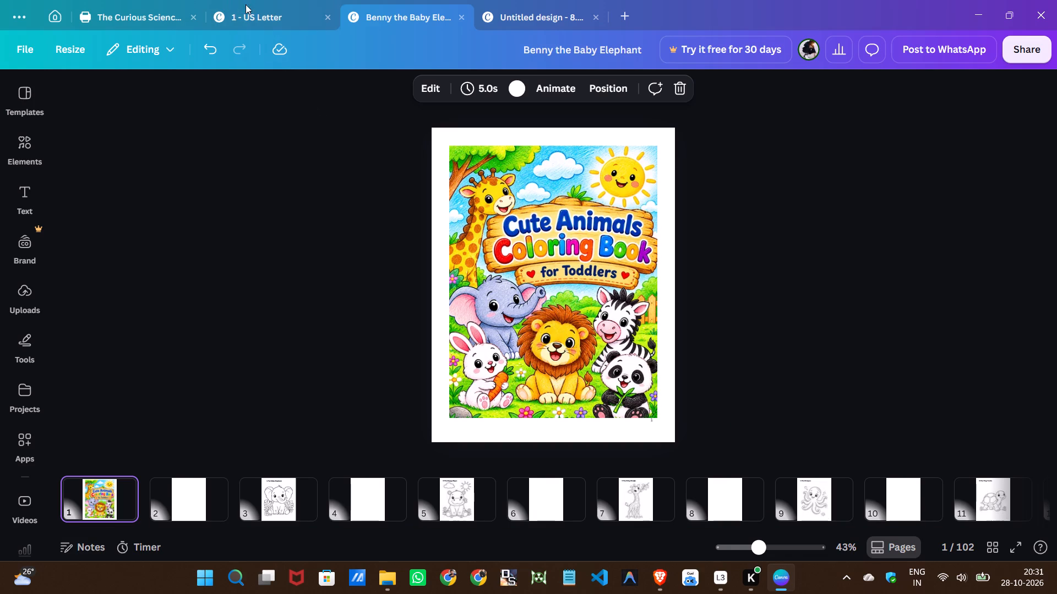
left_click(259, 8)
left_click(396, 16)
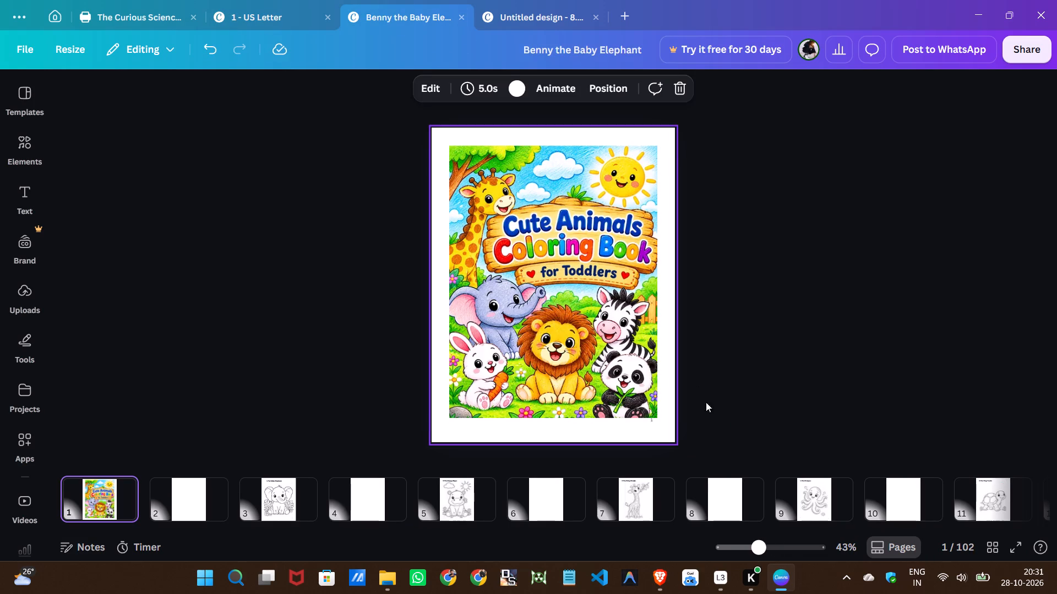
left_click(838, 547)
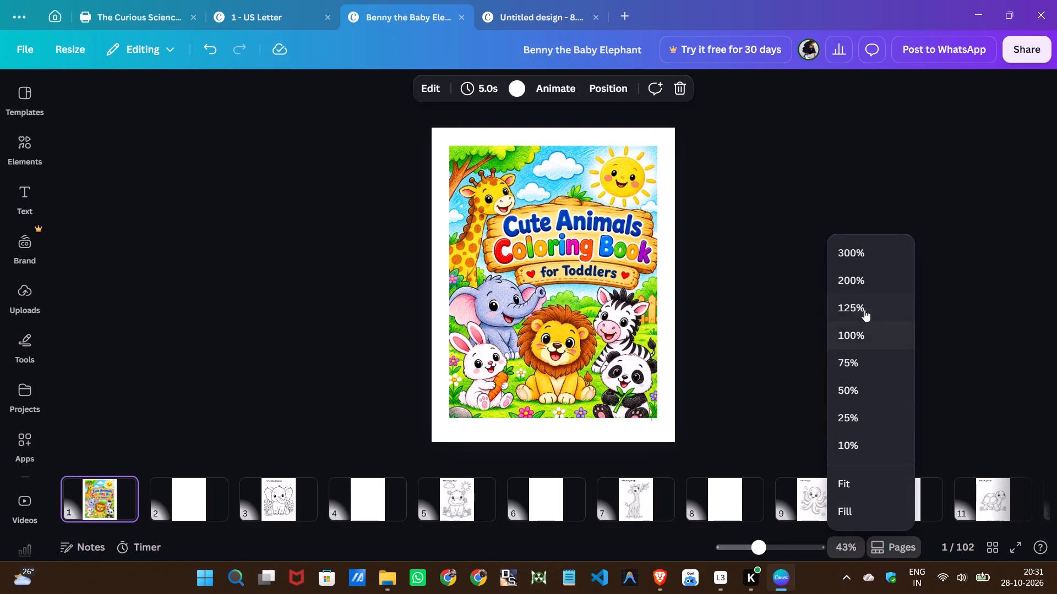
left_click(842, 386)
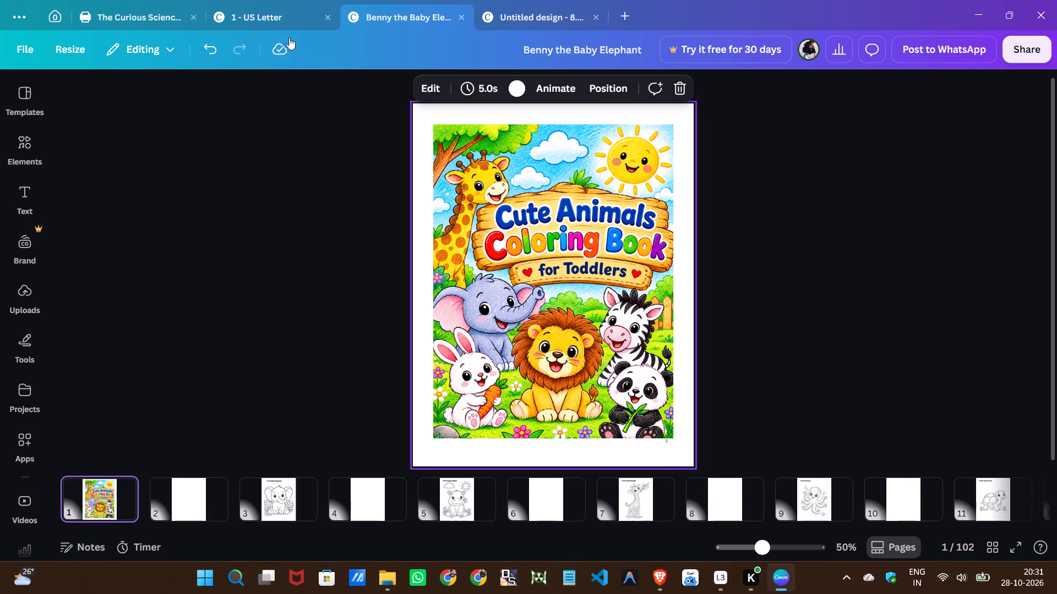
left_click(261, 13)
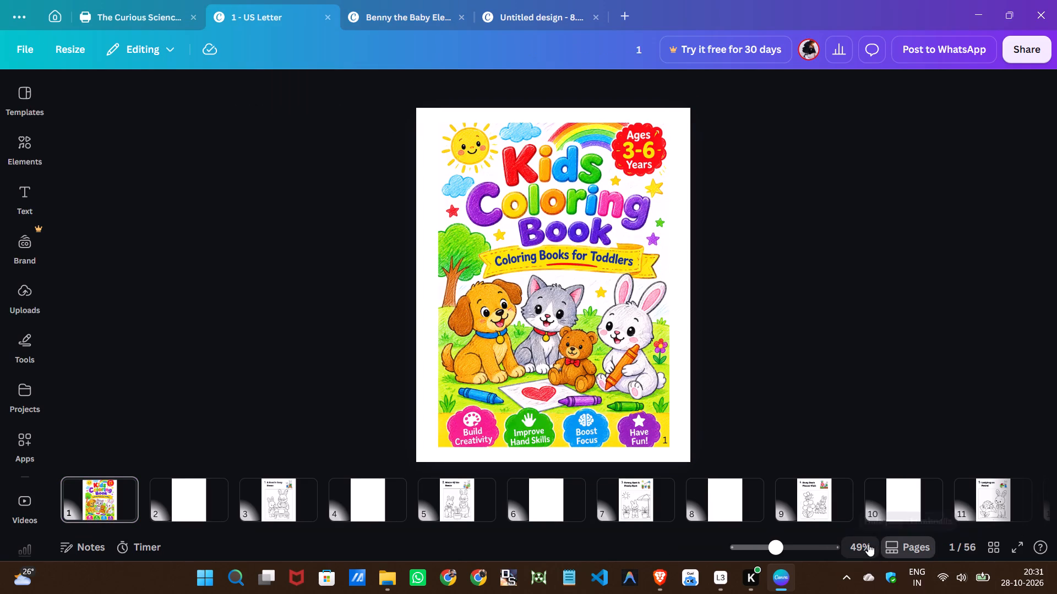
left_click(867, 544)
left_click(864, 384)
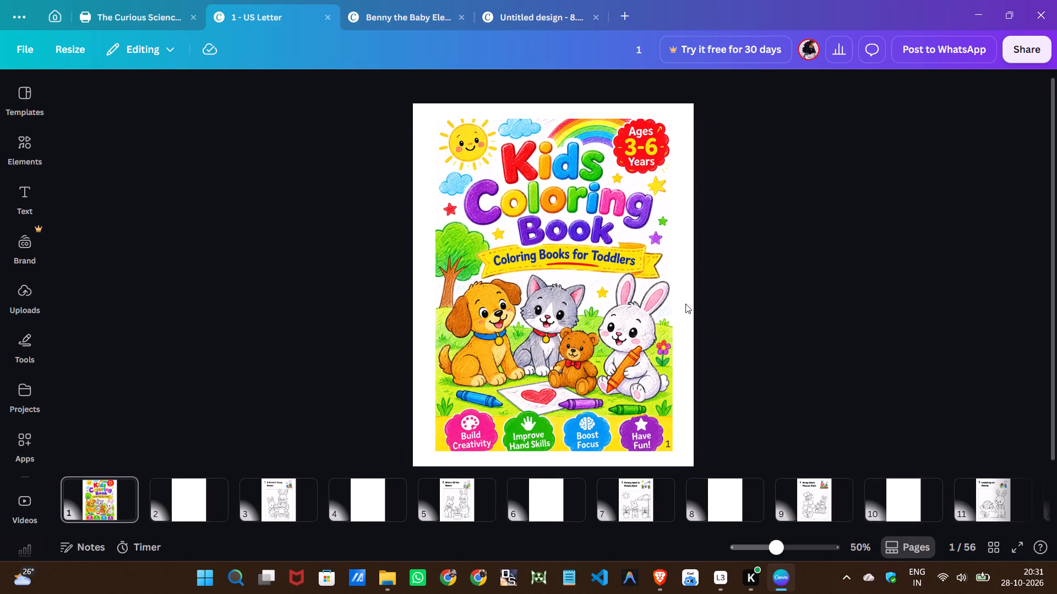
left_click(411, 9)
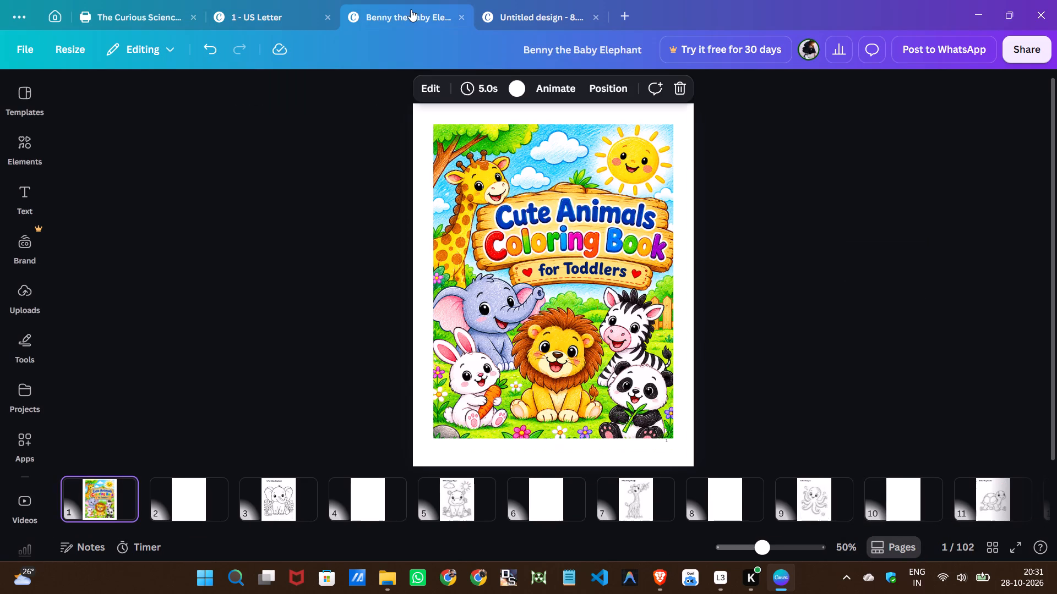
left_click(263, 13)
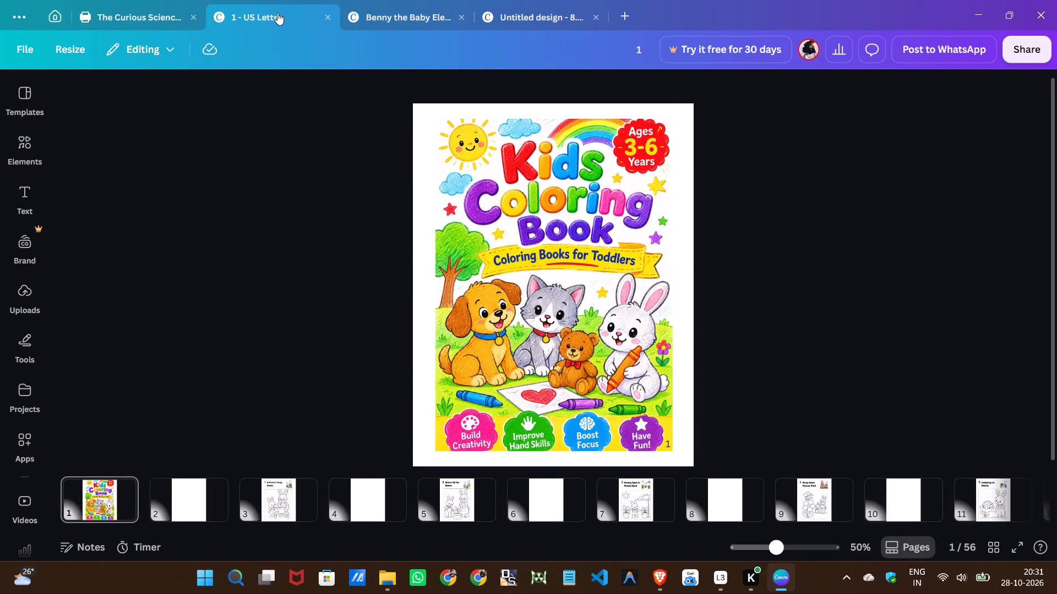
left_click(381, 13)
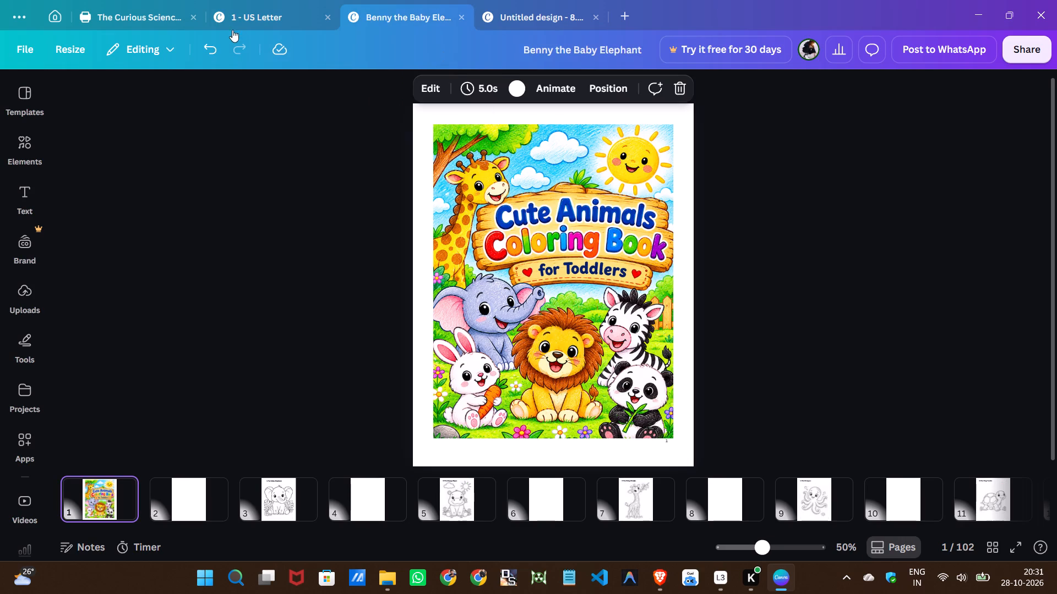
left_click(248, 9)
left_click(468, 206)
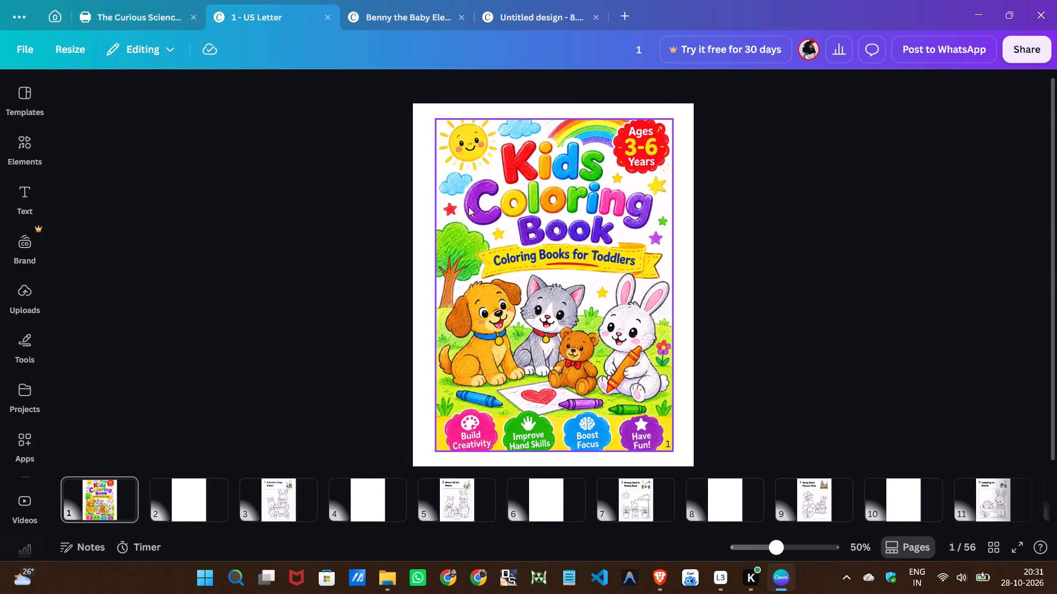
left_click(401, 10)
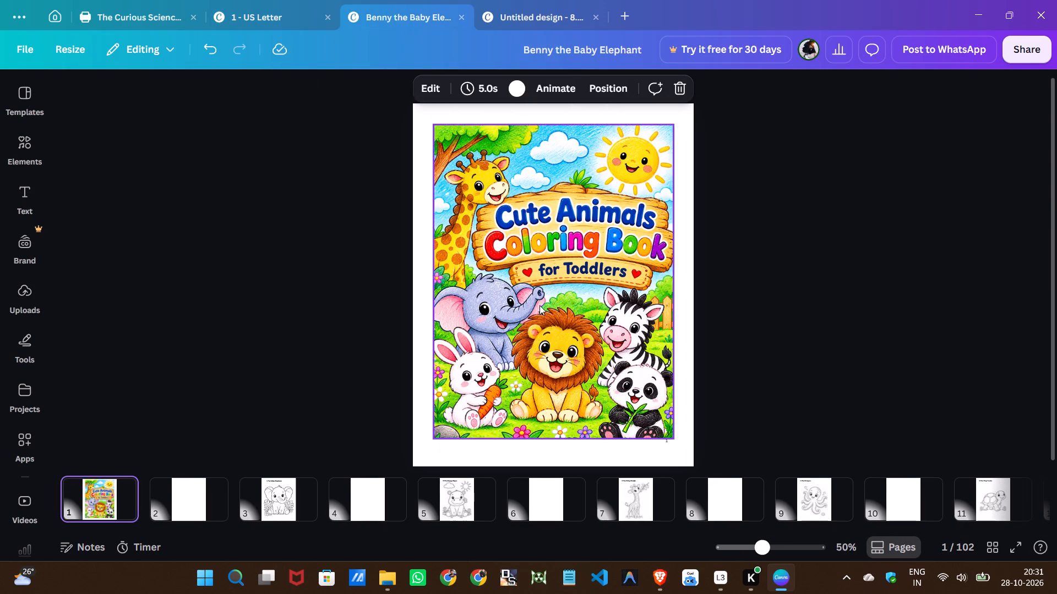
Extend the cover image's bottom edge downward on page 1, making the image about 7.3 wide by 9.8 high.
left_click(775, 542)
scroll(647, 302, "down", 4)
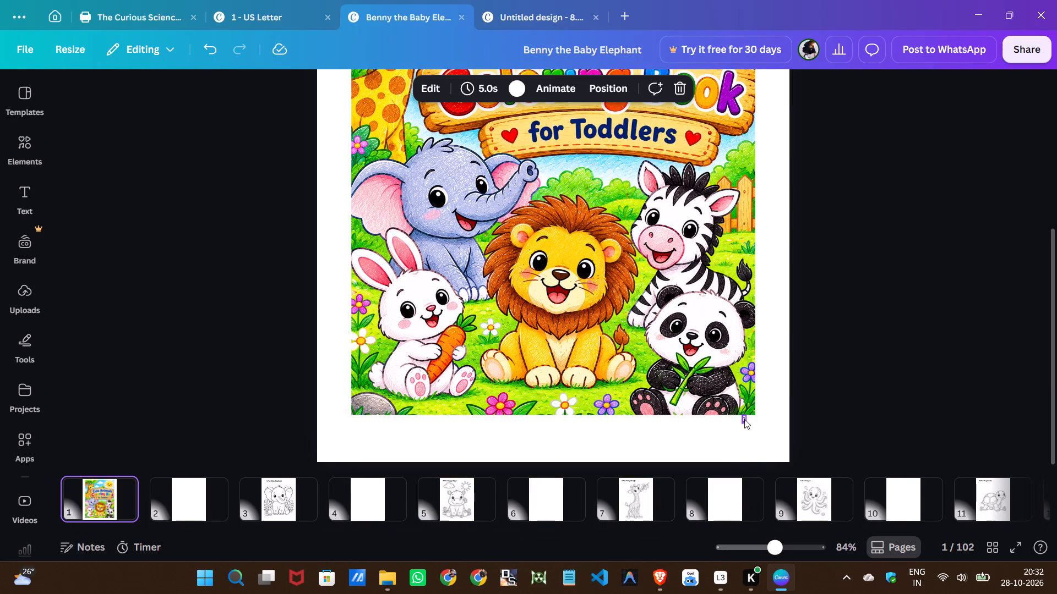
left_click(744, 419)
left_click(618, 398)
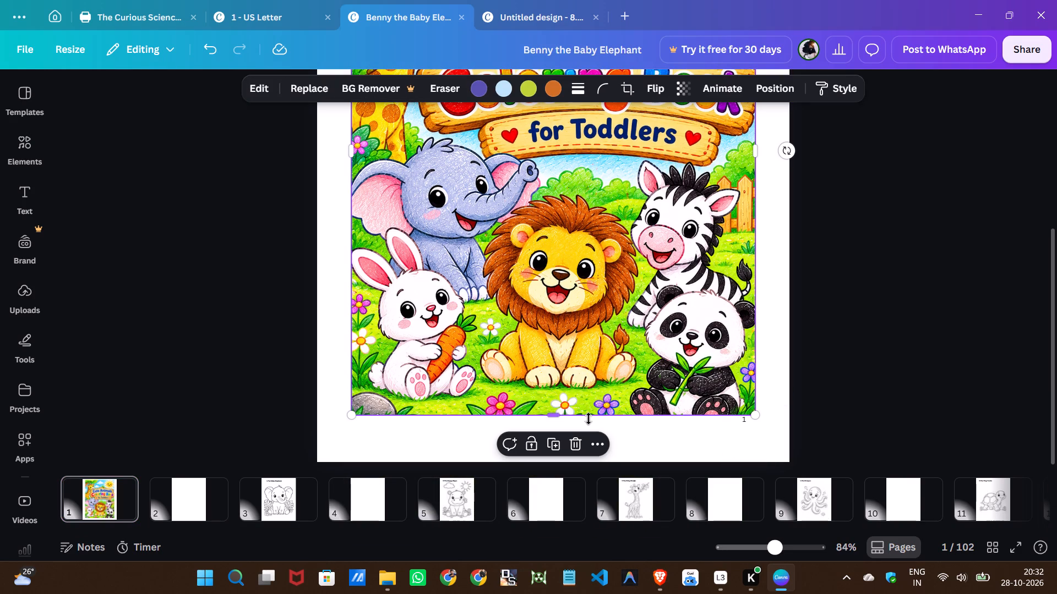
left_click_drag(556, 411, 555, 425)
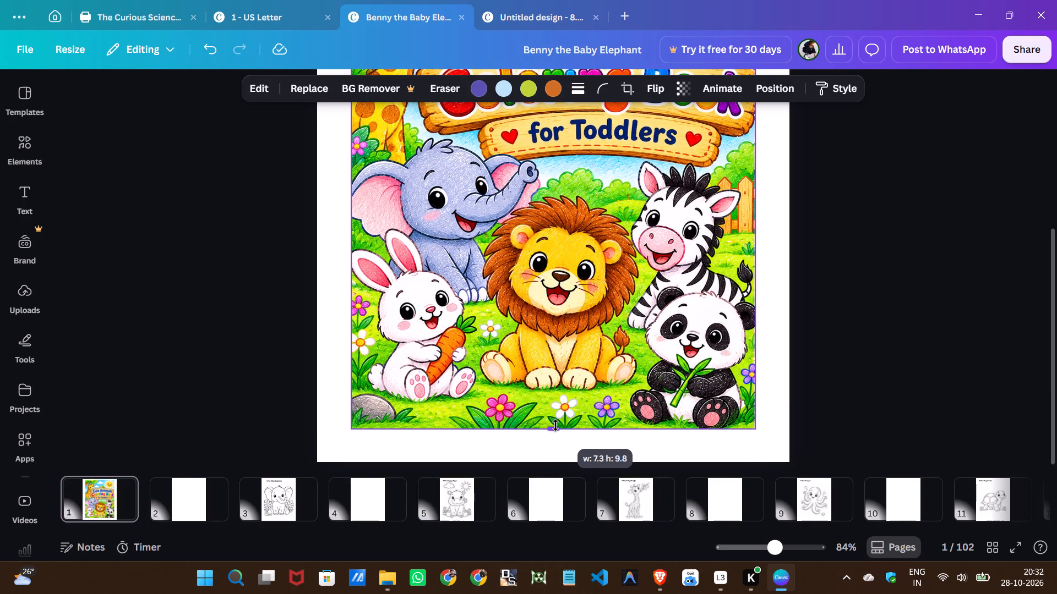
left_click_drag(555, 425, 555, 427)
left_click(841, 380)
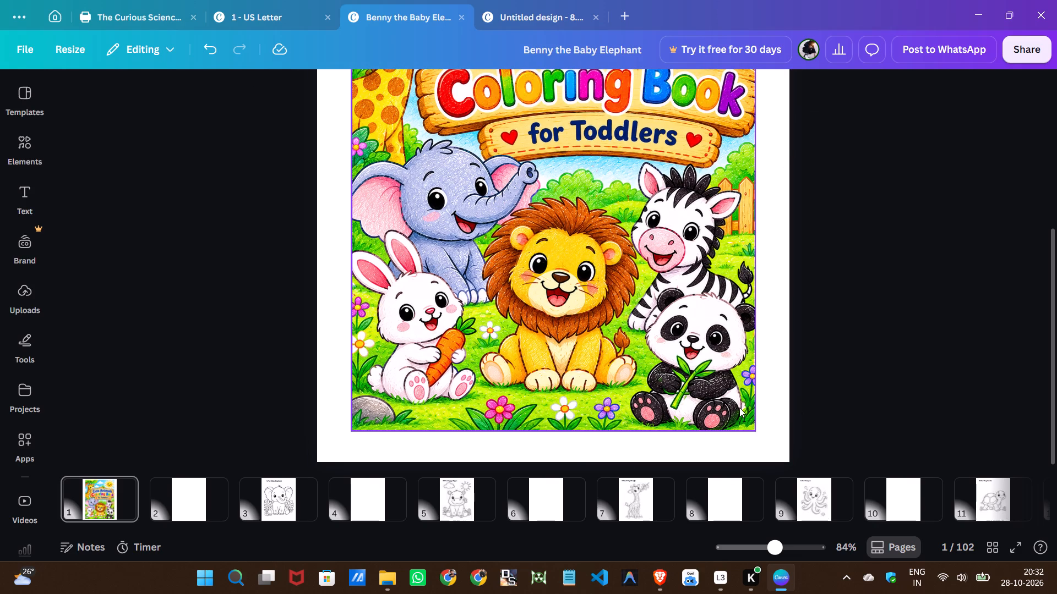
Move page number 1 down into the white margin just below the cover image's lower edge.
left_click(747, 409)
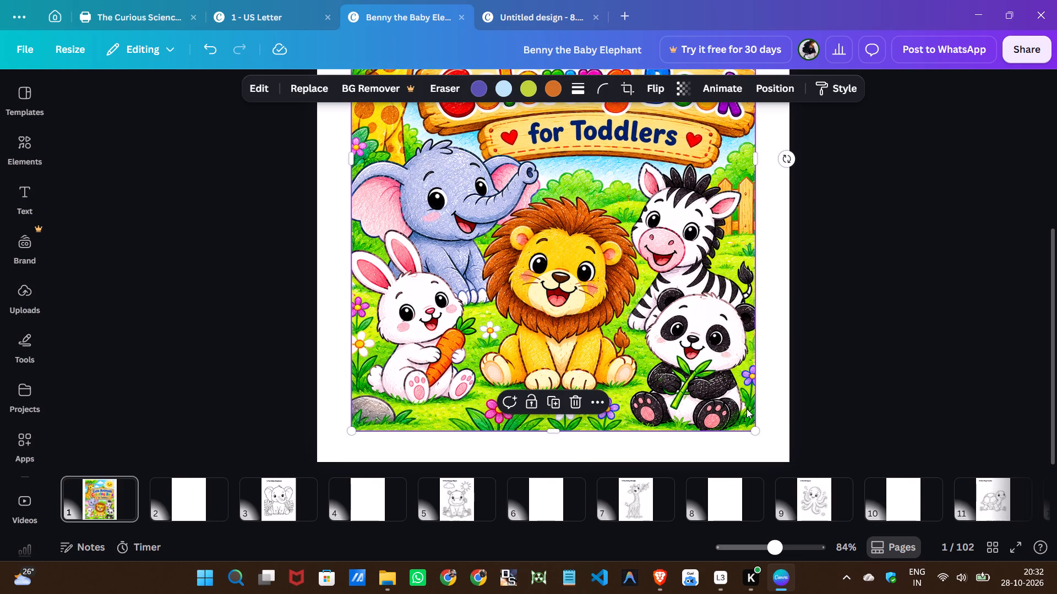
left_click(747, 409)
left_click(793, 550)
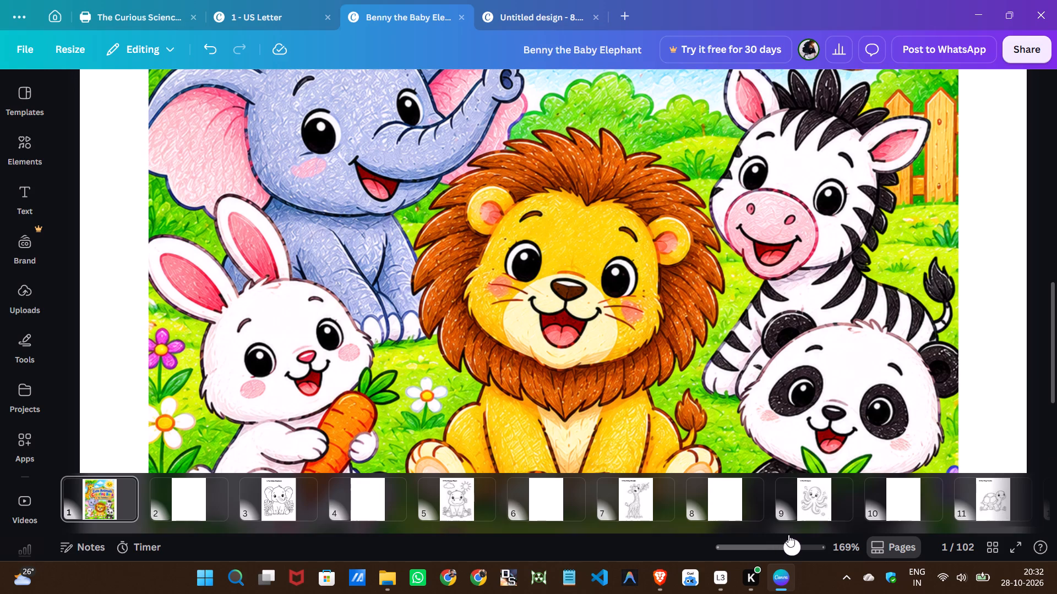
scroll(809, 449, "down", 7)
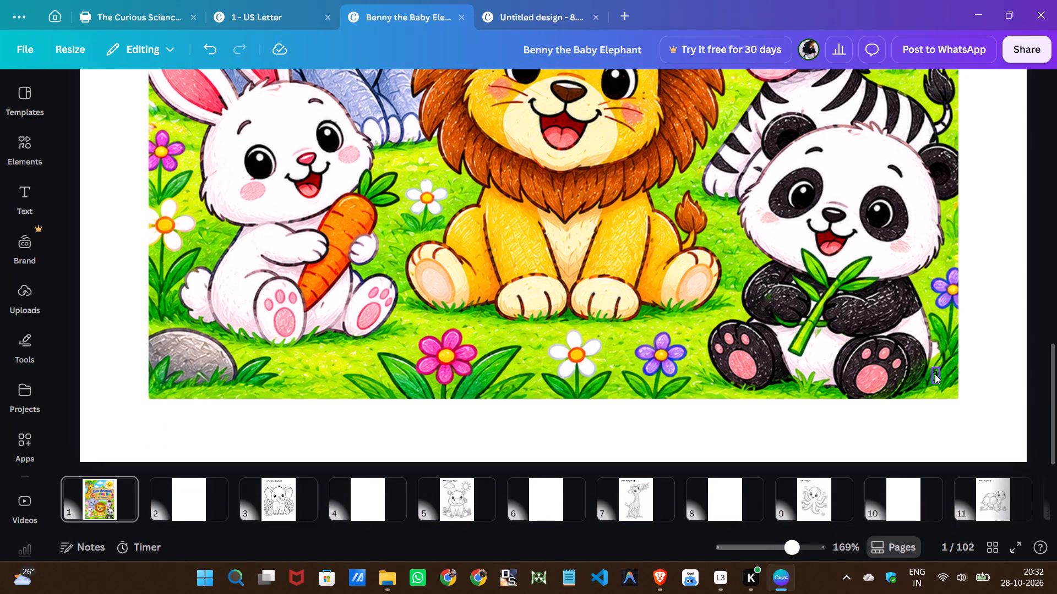
left_click(935, 374)
key("Down")
key("Down")
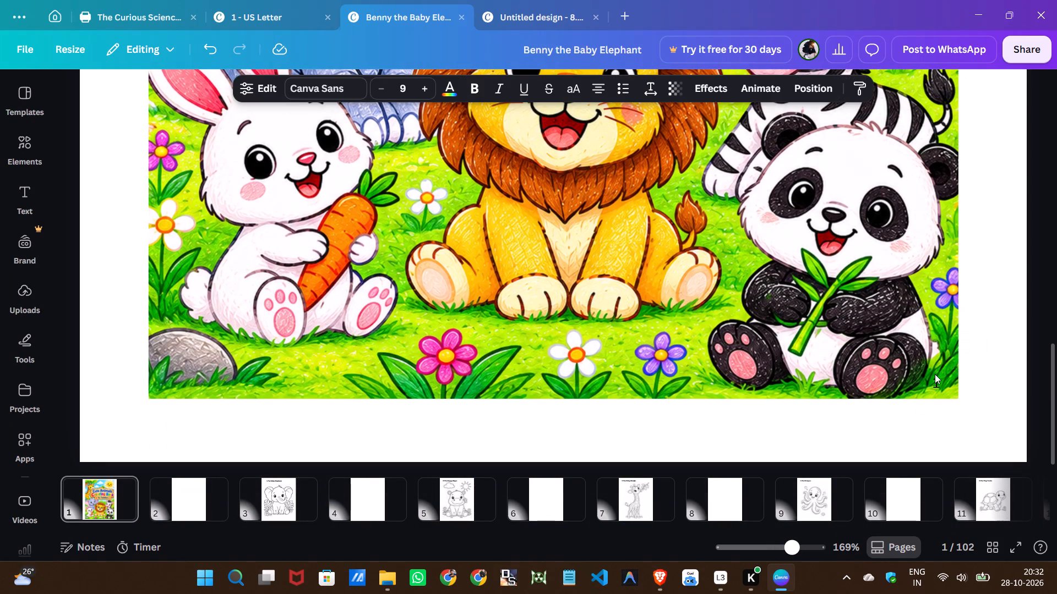
key("Down")
key("Down")
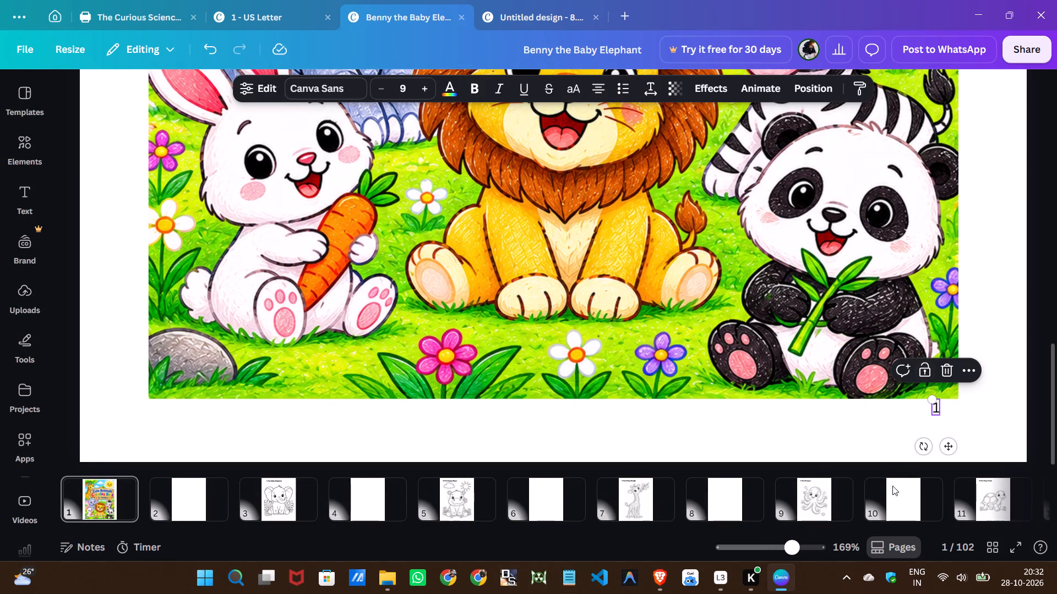
Nudge the Cute Animals cover image slightly upward on page 1 and deselect it.
left_click(763, 547)
scroll(613, 434, "up", 2)
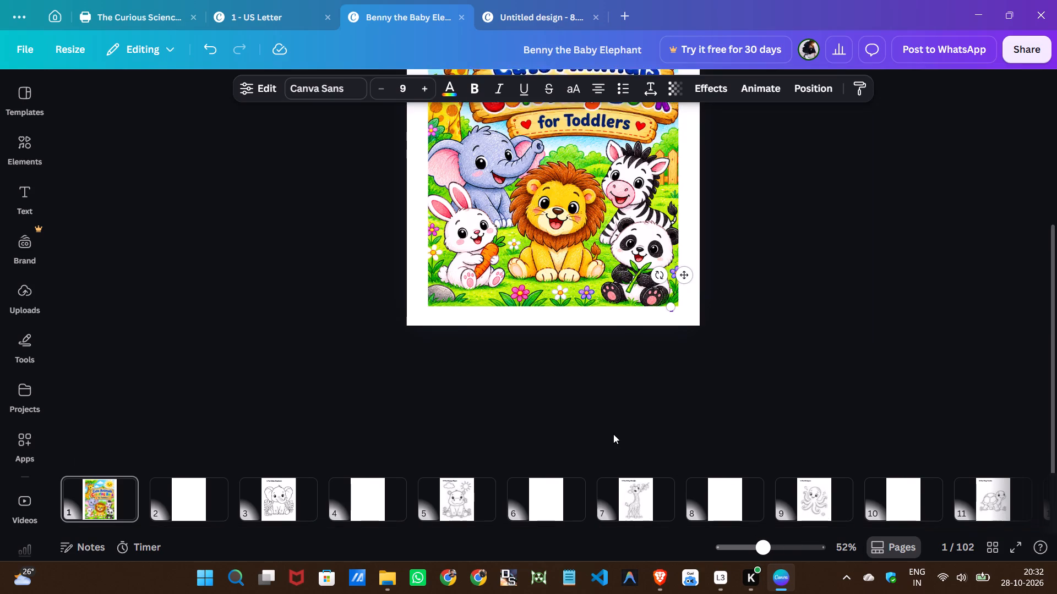
scroll(613, 434, "up", 2)
scroll(613, 434, "down", 1)
left_click(532, 344)
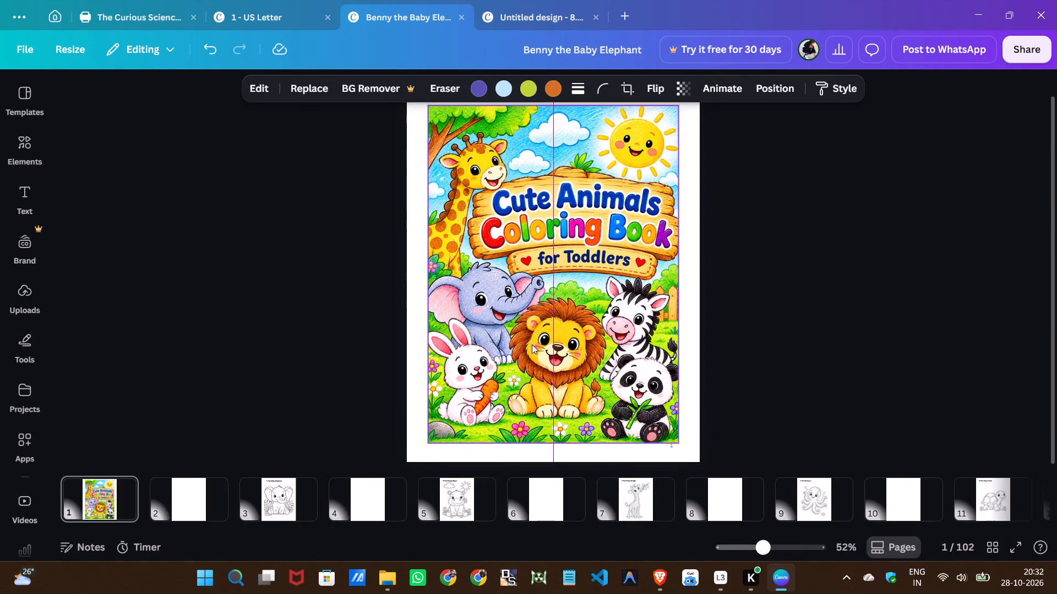
key("Up")
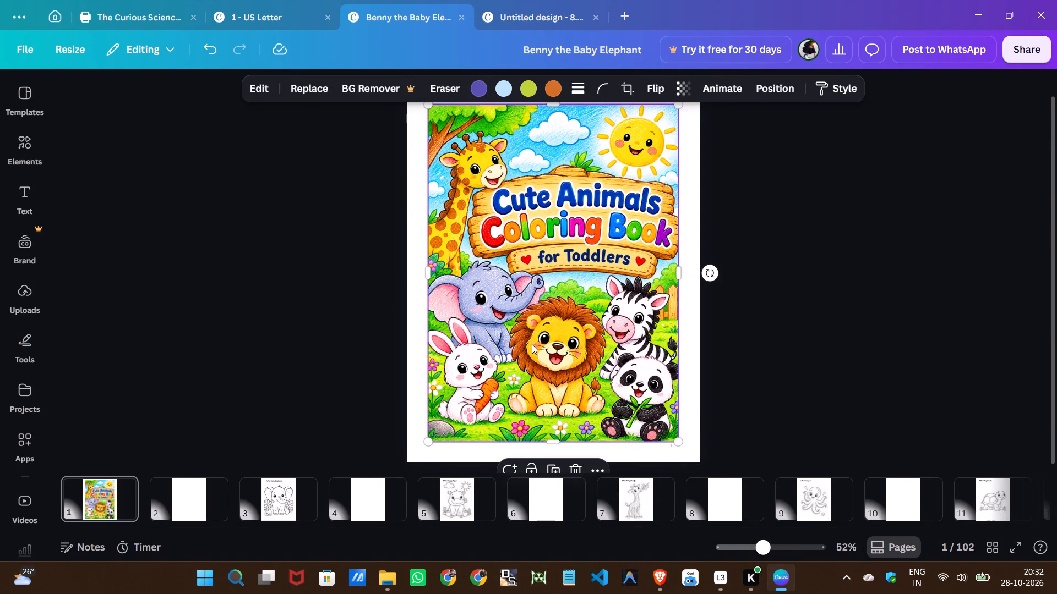
scroll(703, 311, "up", 2)
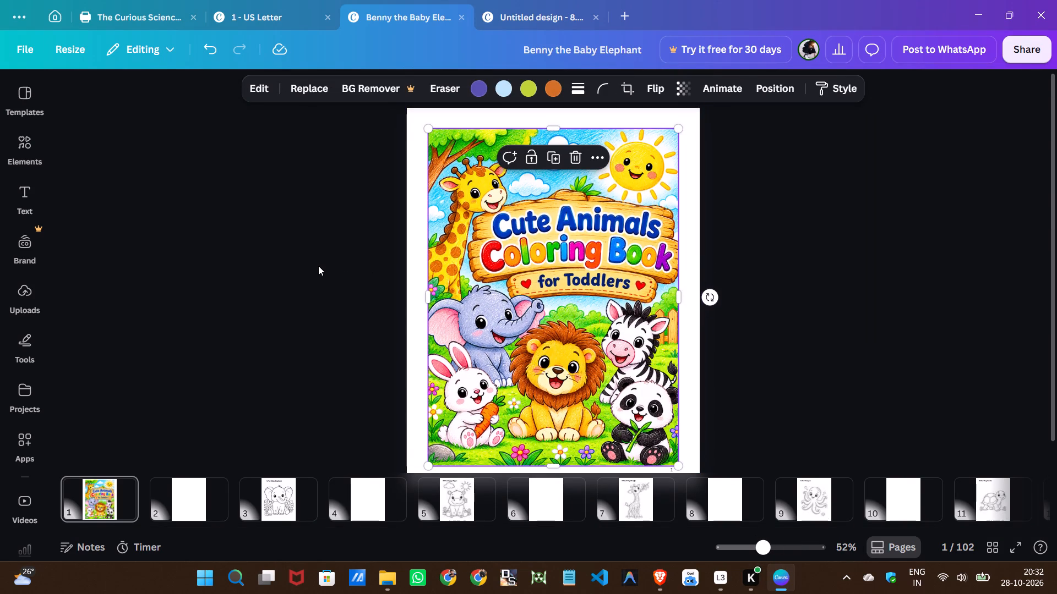
left_click(318, 266)
scroll(320, 262, "down", 1)
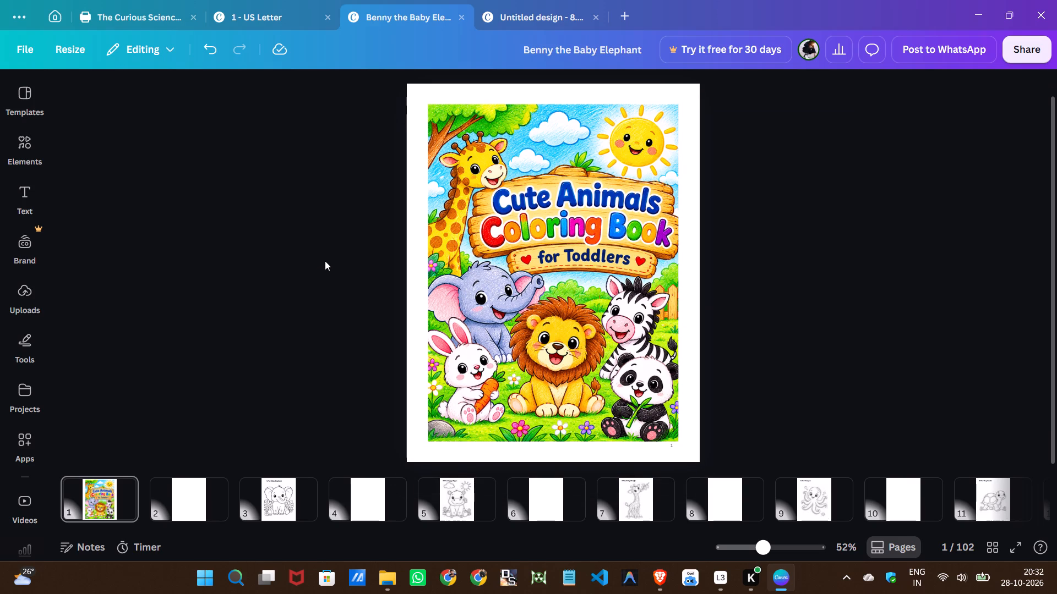
scroll(325, 261, "down", 1)
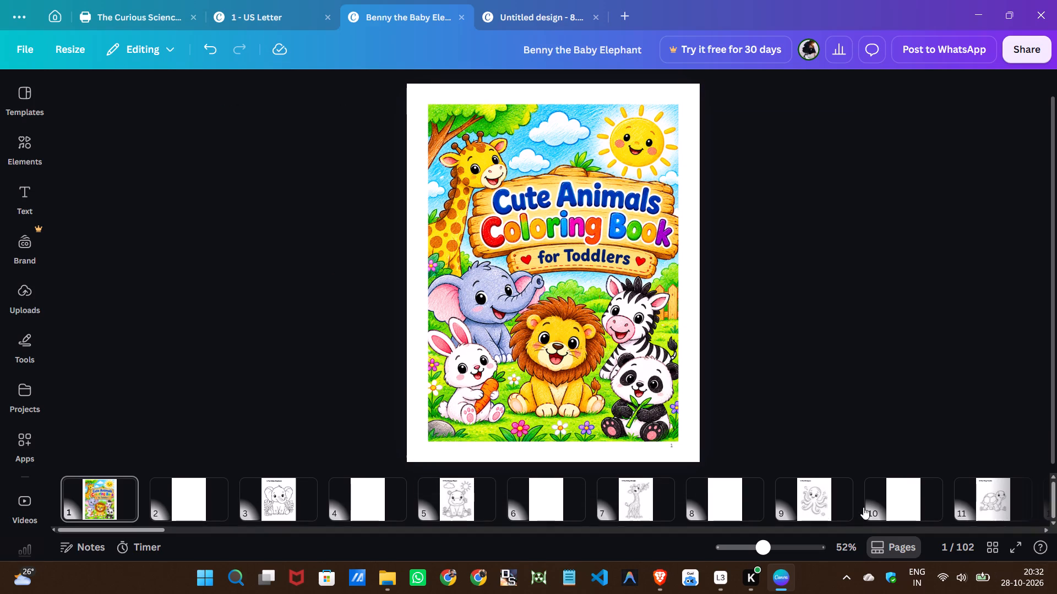
Compare the adjusted Cute Animals cover with the 1 - US Letter cover at 50% zoom.
left_click(849, 543)
left_click(840, 380)
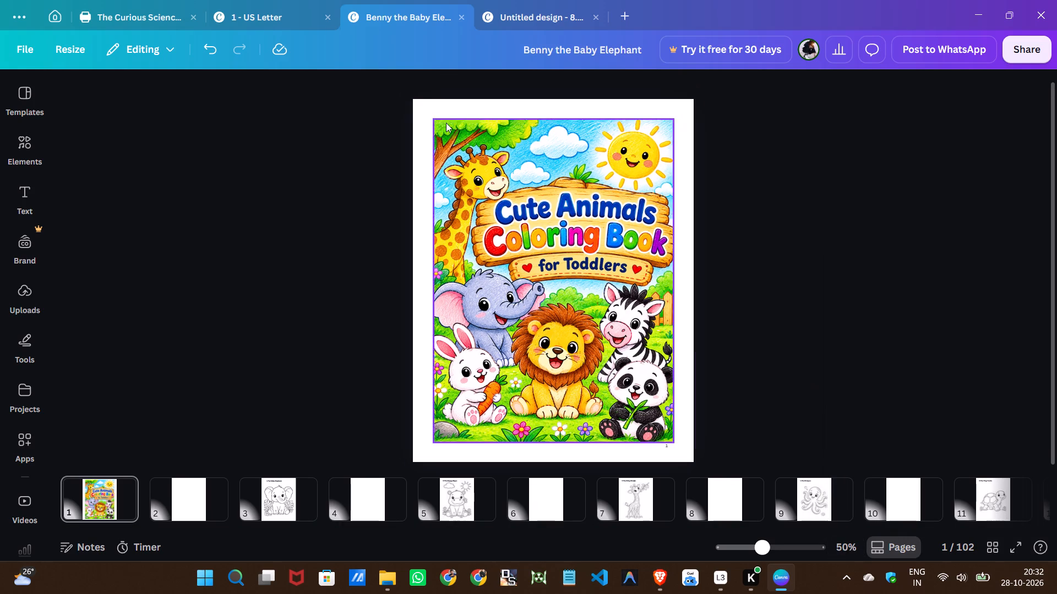
left_click(266, 11)
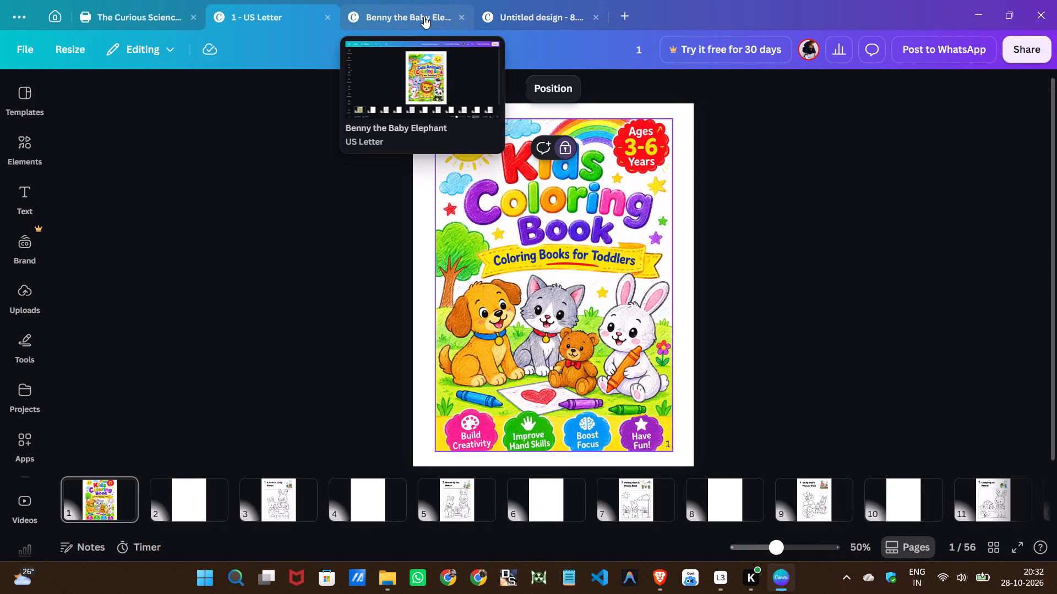
left_click(424, 16)
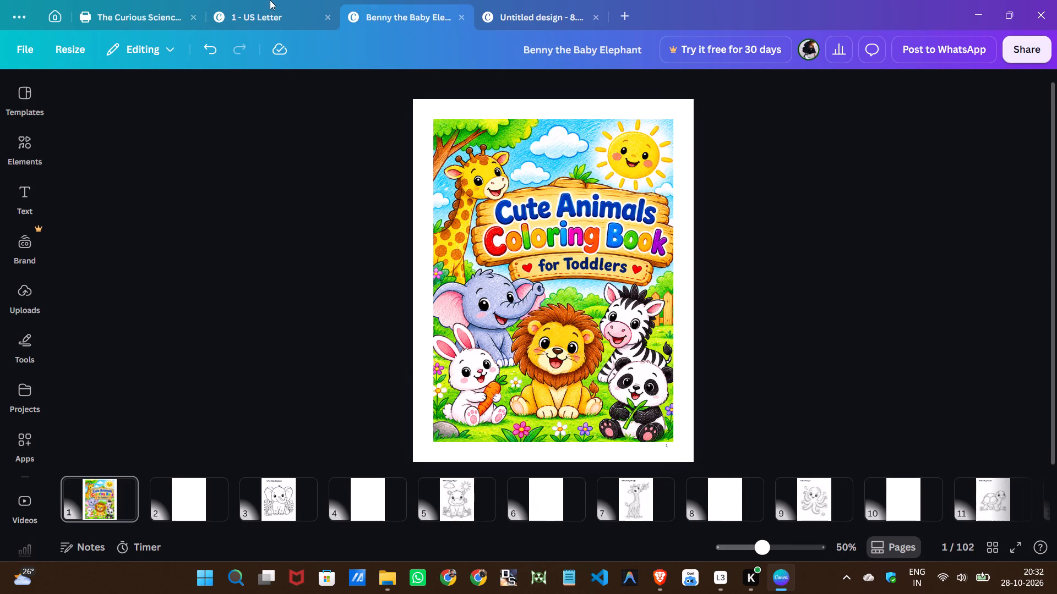
left_click(265, 12)
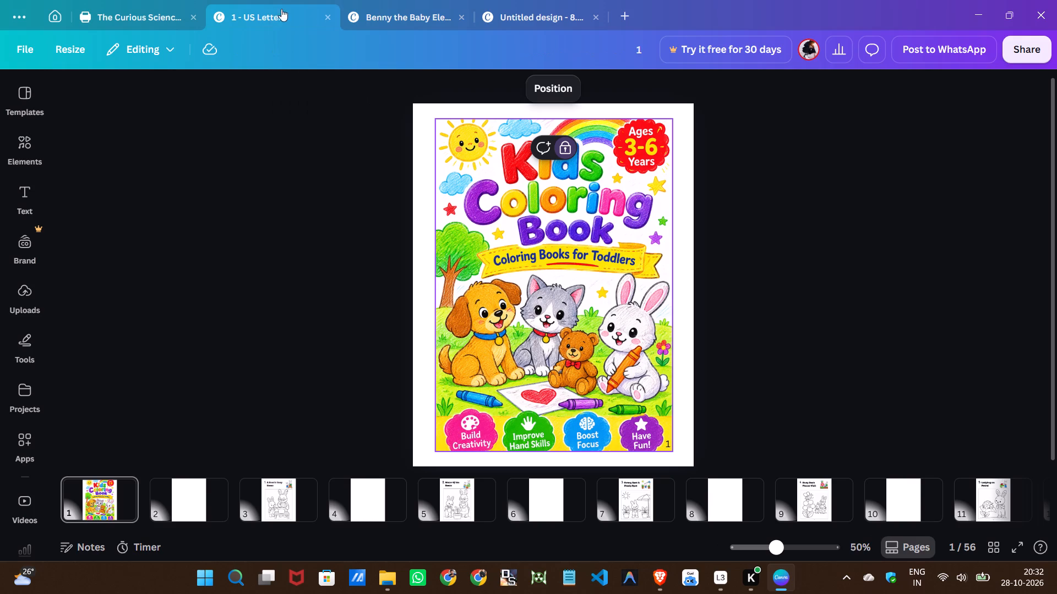